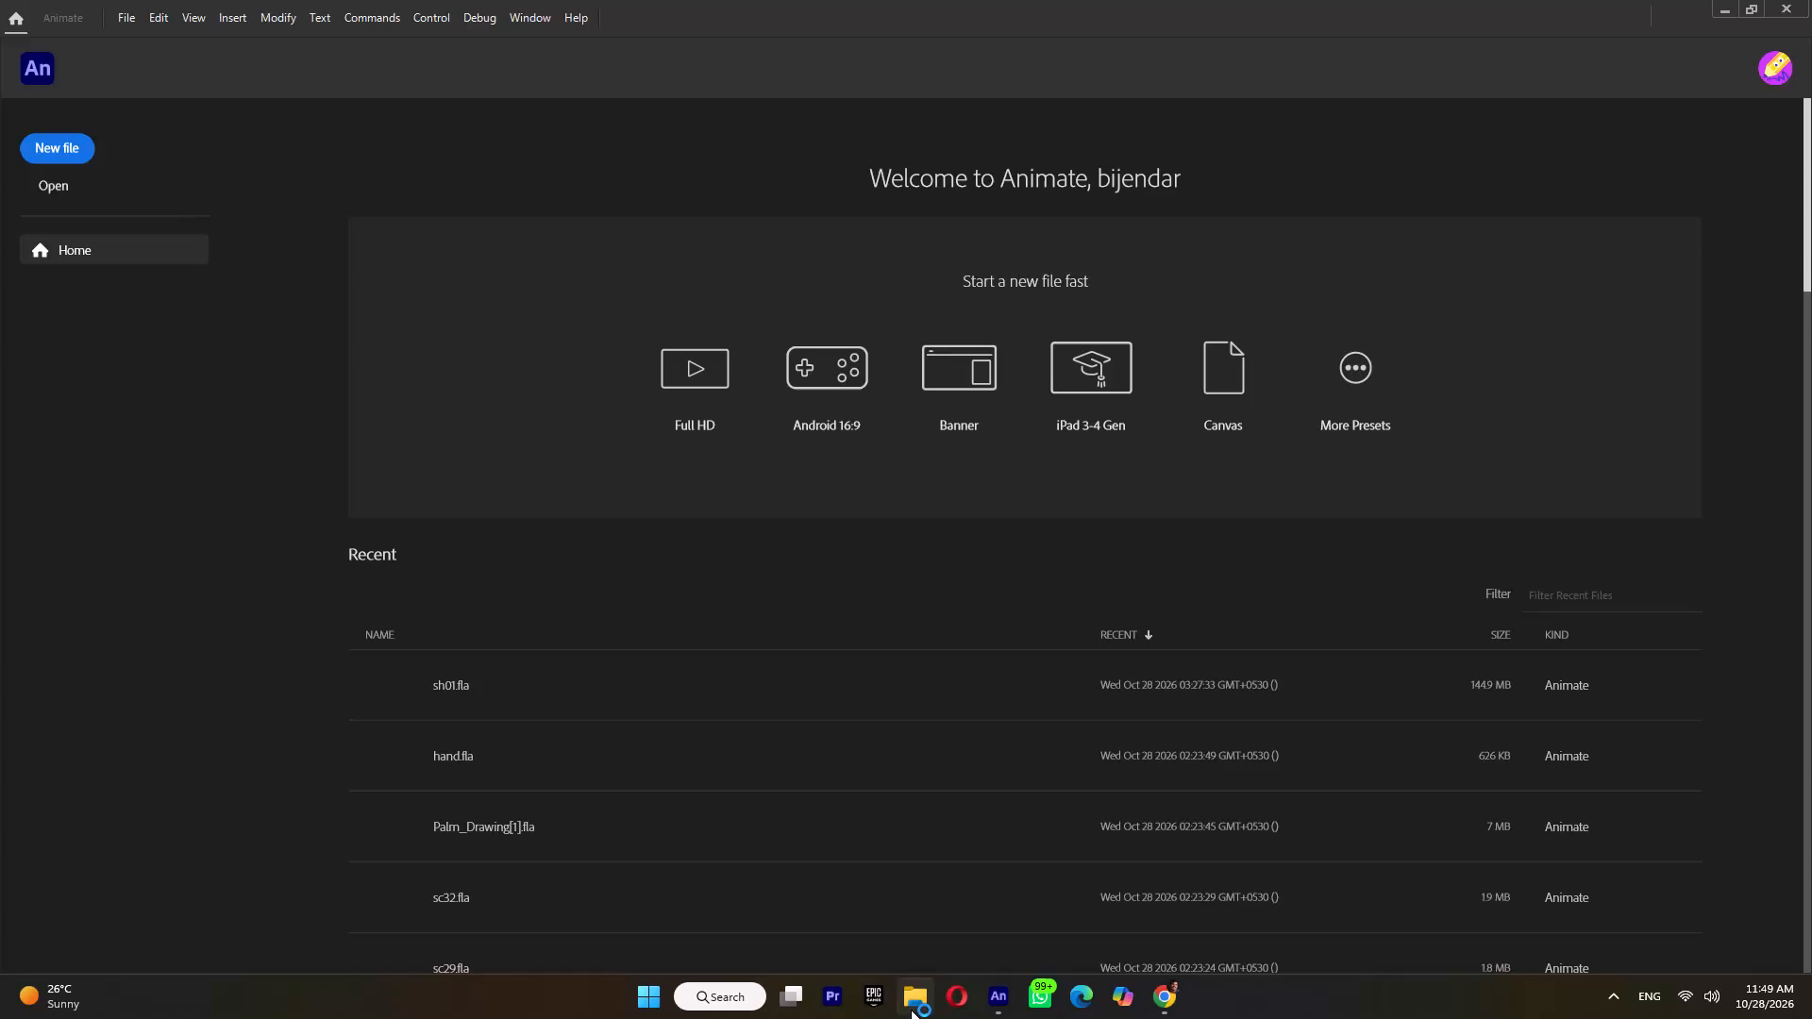
Open the file sh01.fla from the Diwali km folder in File Explorer.
left_click(915, 999)
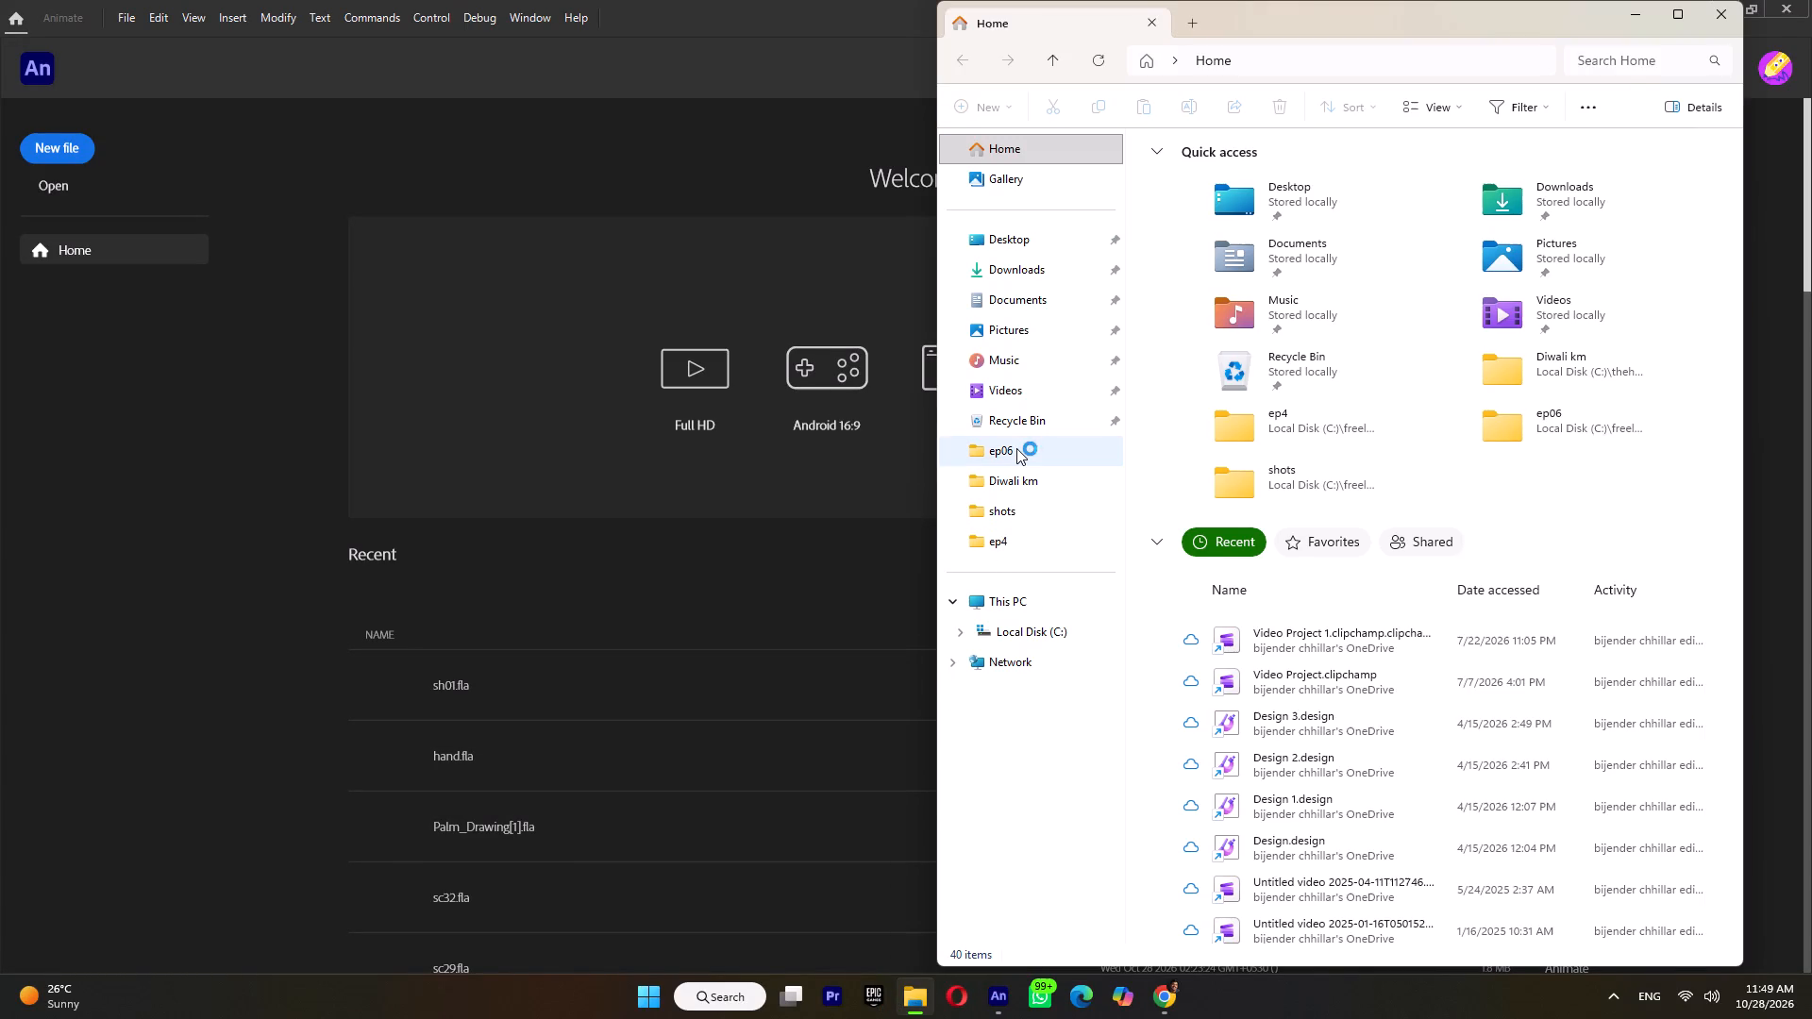
left_click(1025, 485)
double_click(1171, 305)
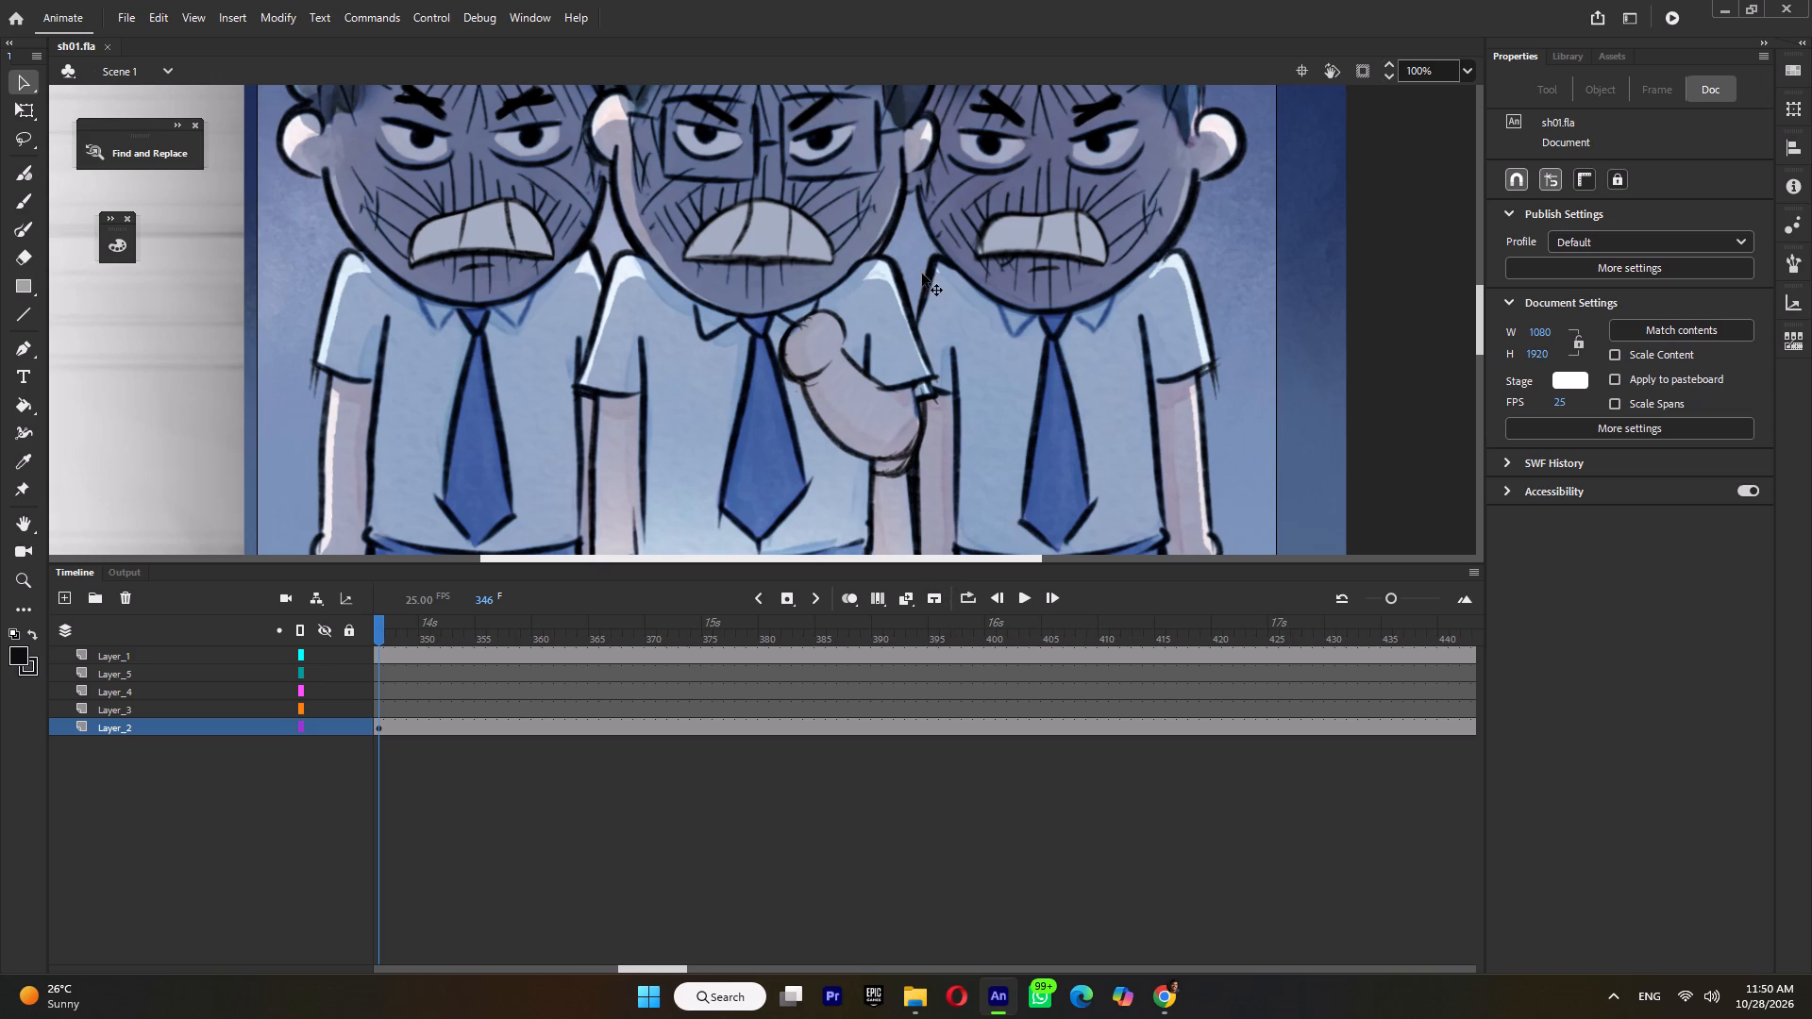
Play and scrub the main timeline around frame 346 to examine the shot with the three angry schoolboys beside its storyboard sketch.
scroll(931, 271, "down", 9, "ctrl")
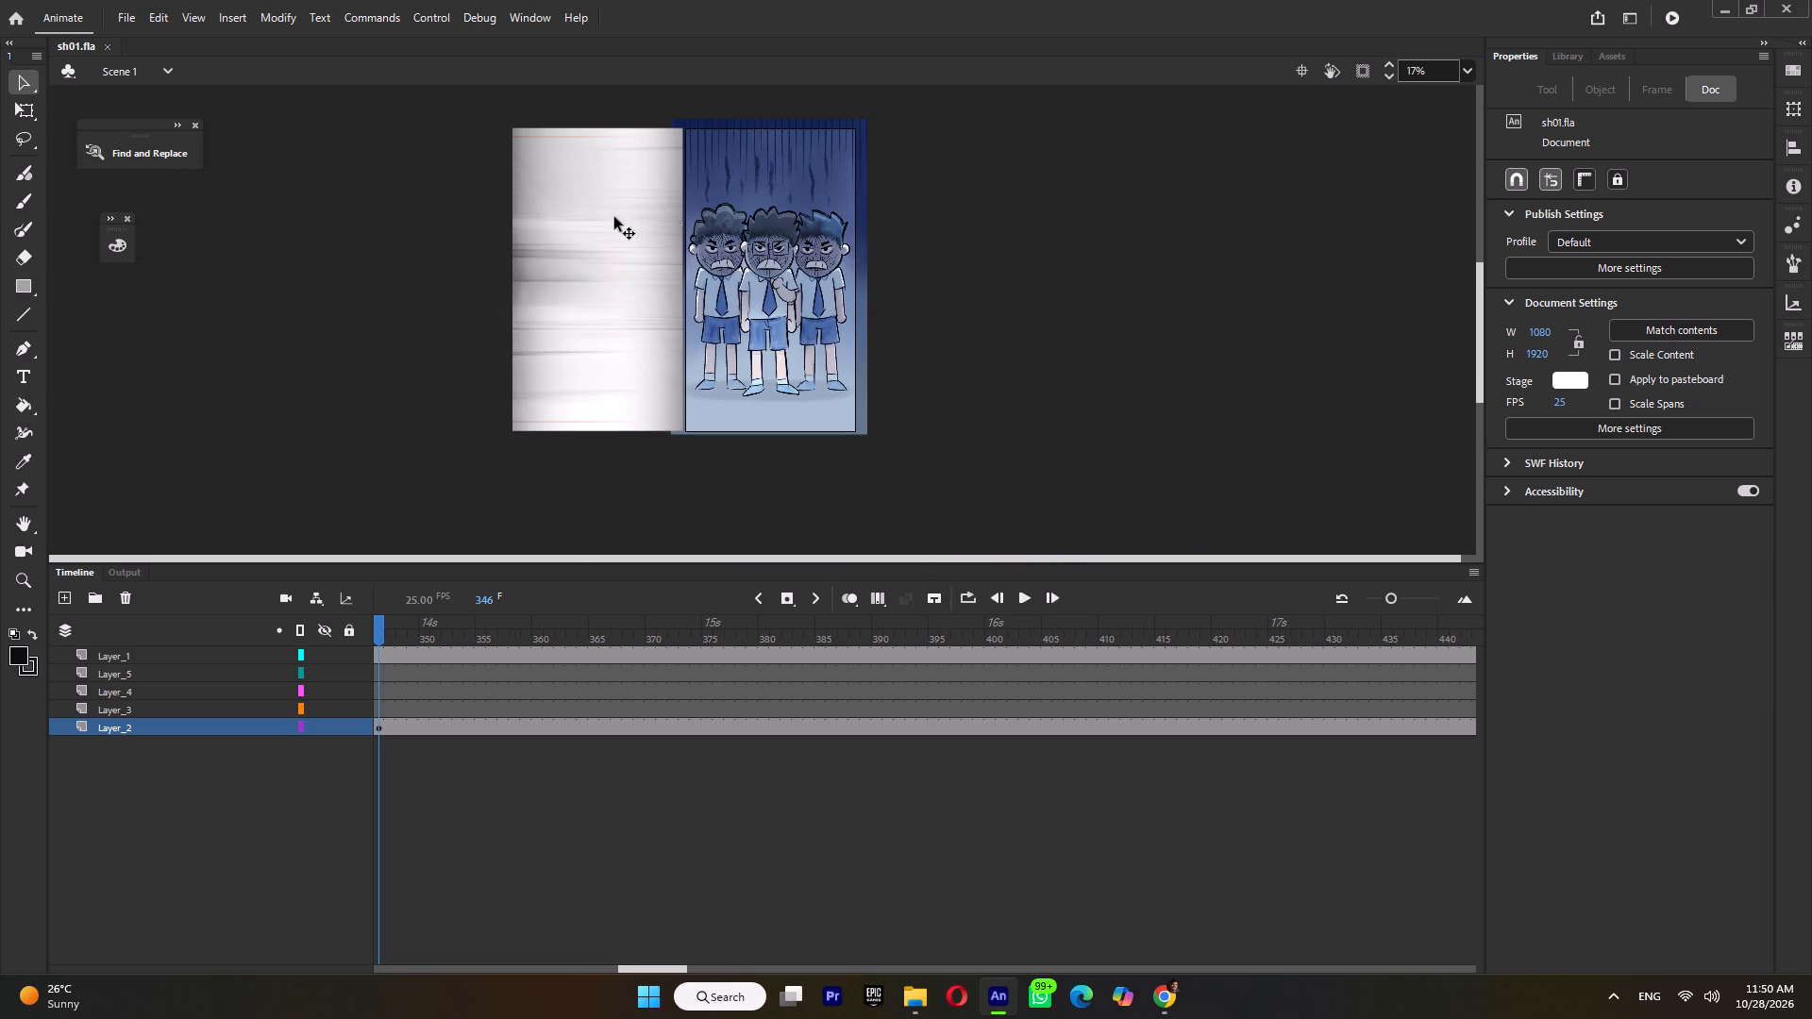
scroll(850, 294, "up", 4, "ctrl")
scroll(850, 305, "down", 1, "ctrl")
left_click_drag(421, 623, 218, 664)
key("Return")
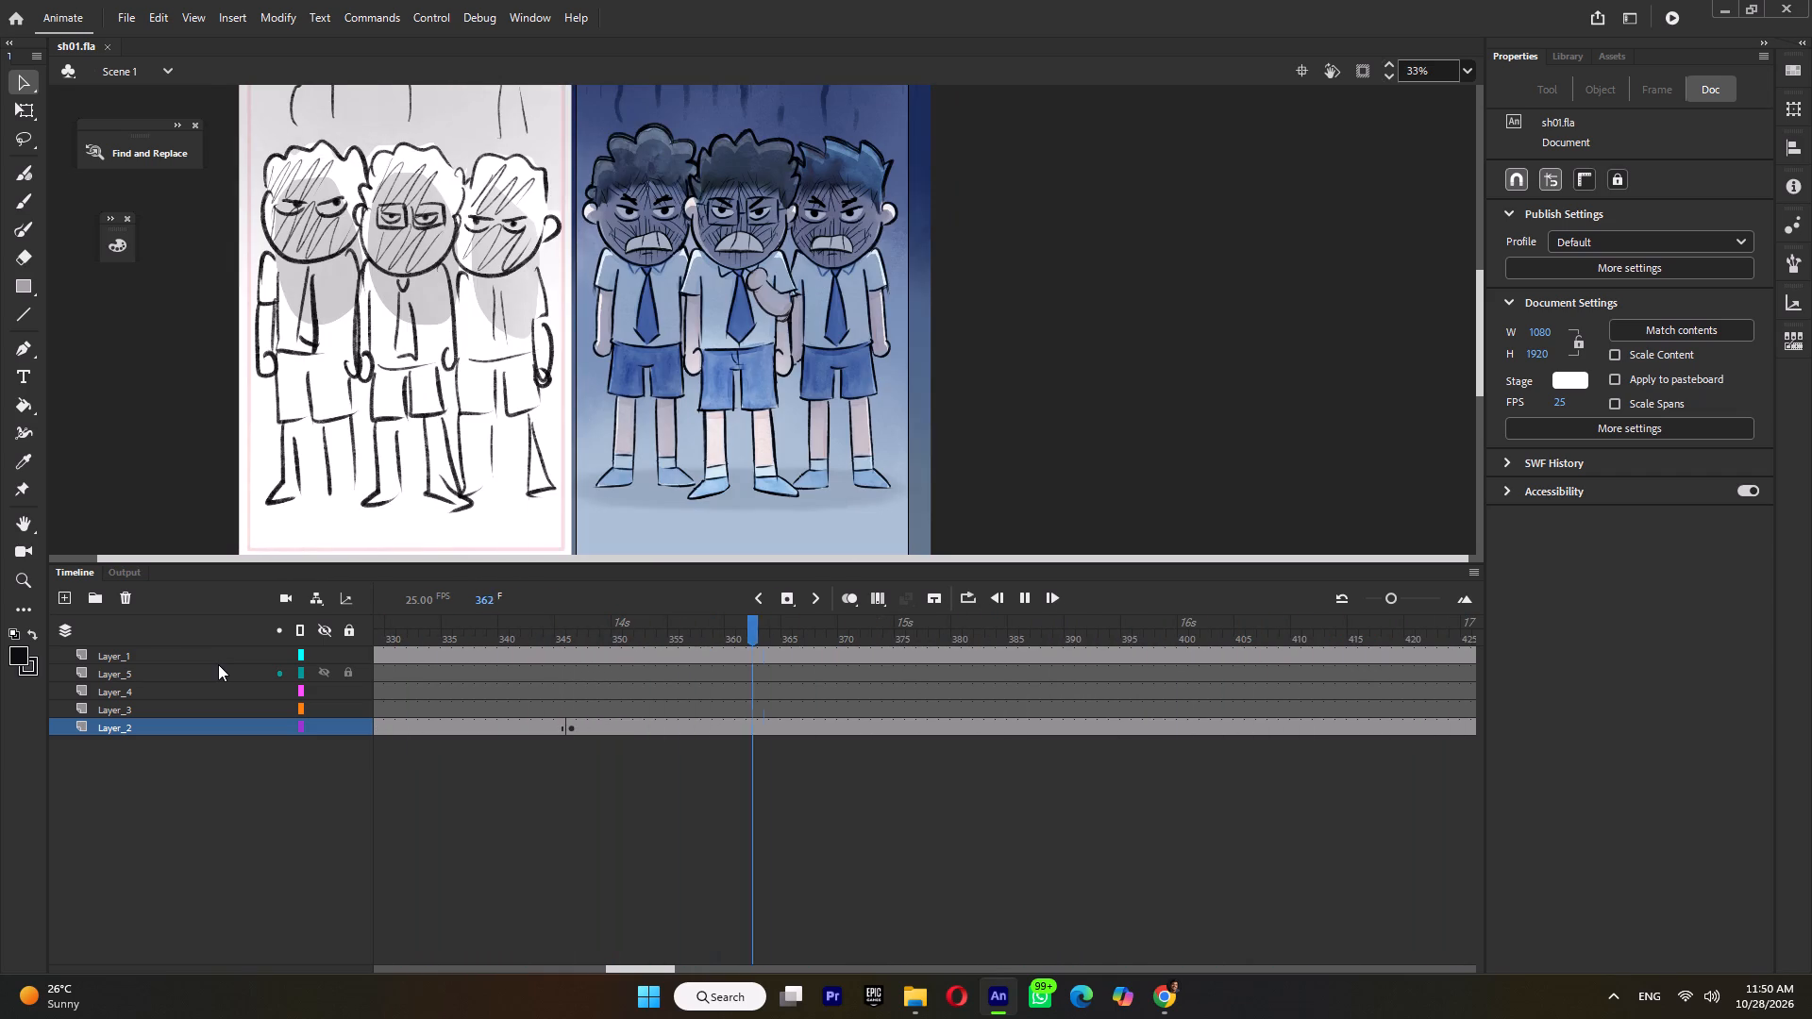
key("Return")
left_click_drag(485, 621, 521, 628)
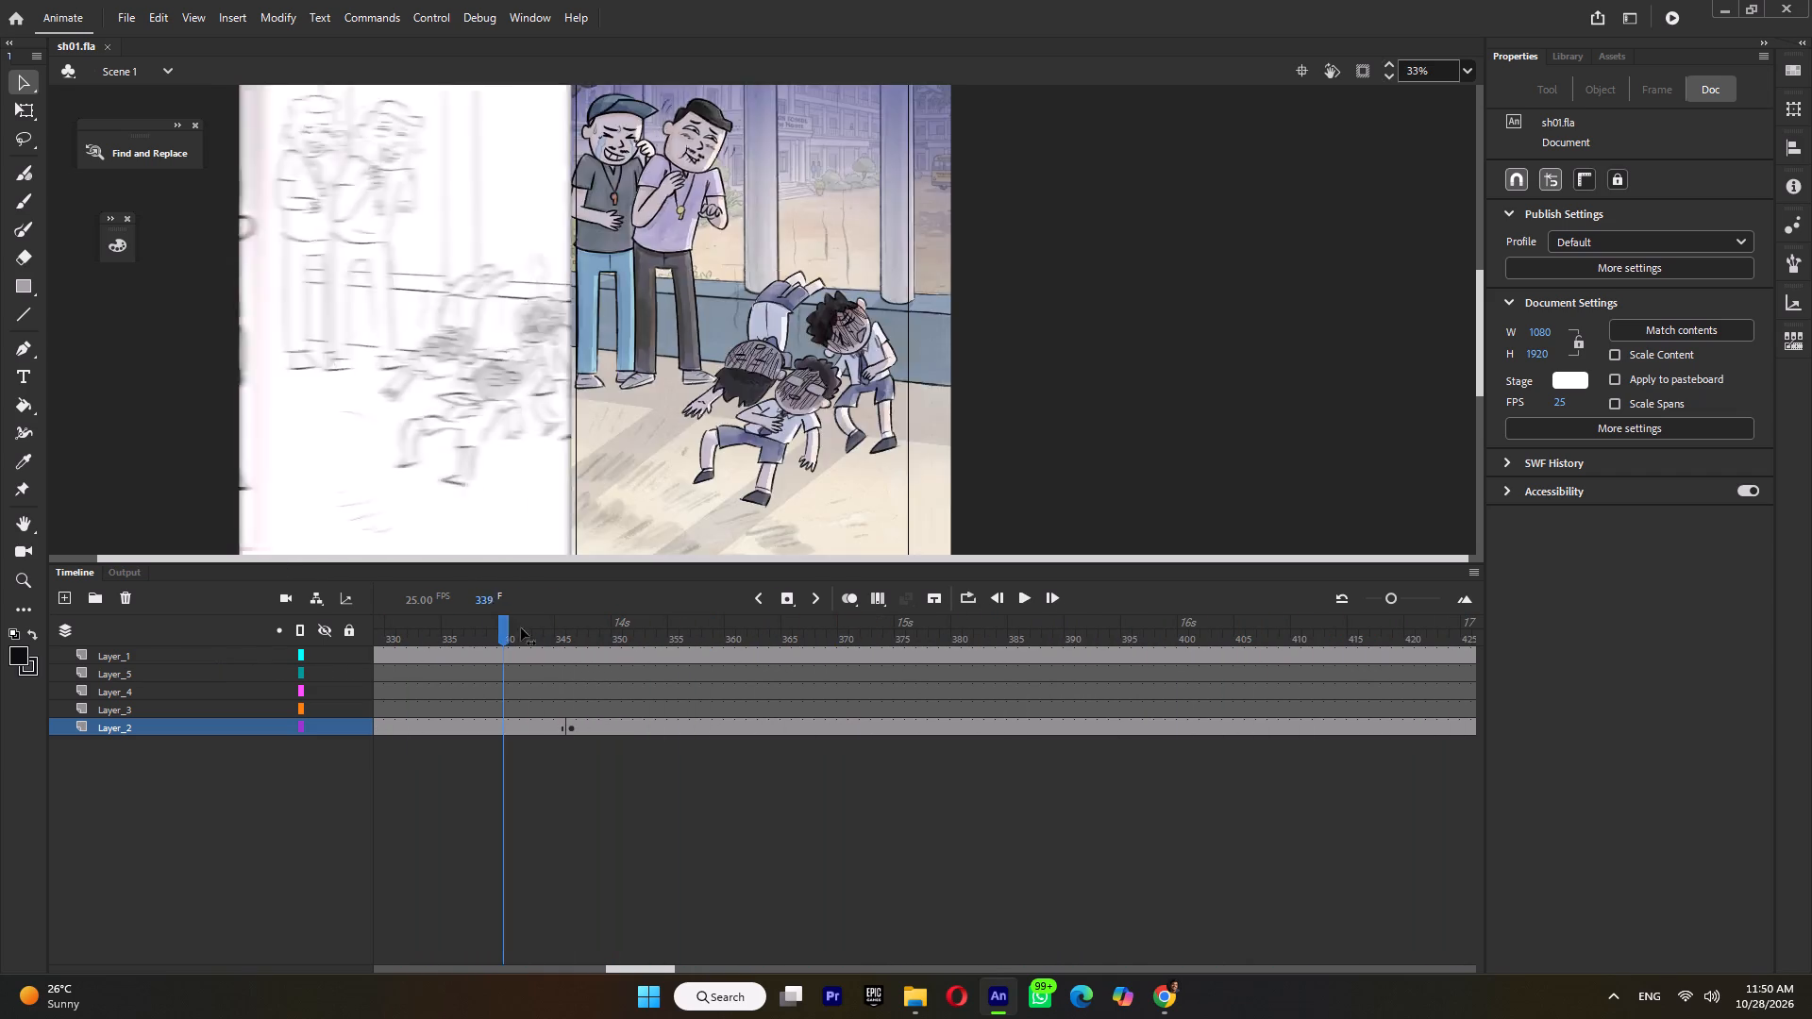
left_click_drag(521, 628, 578, 701)
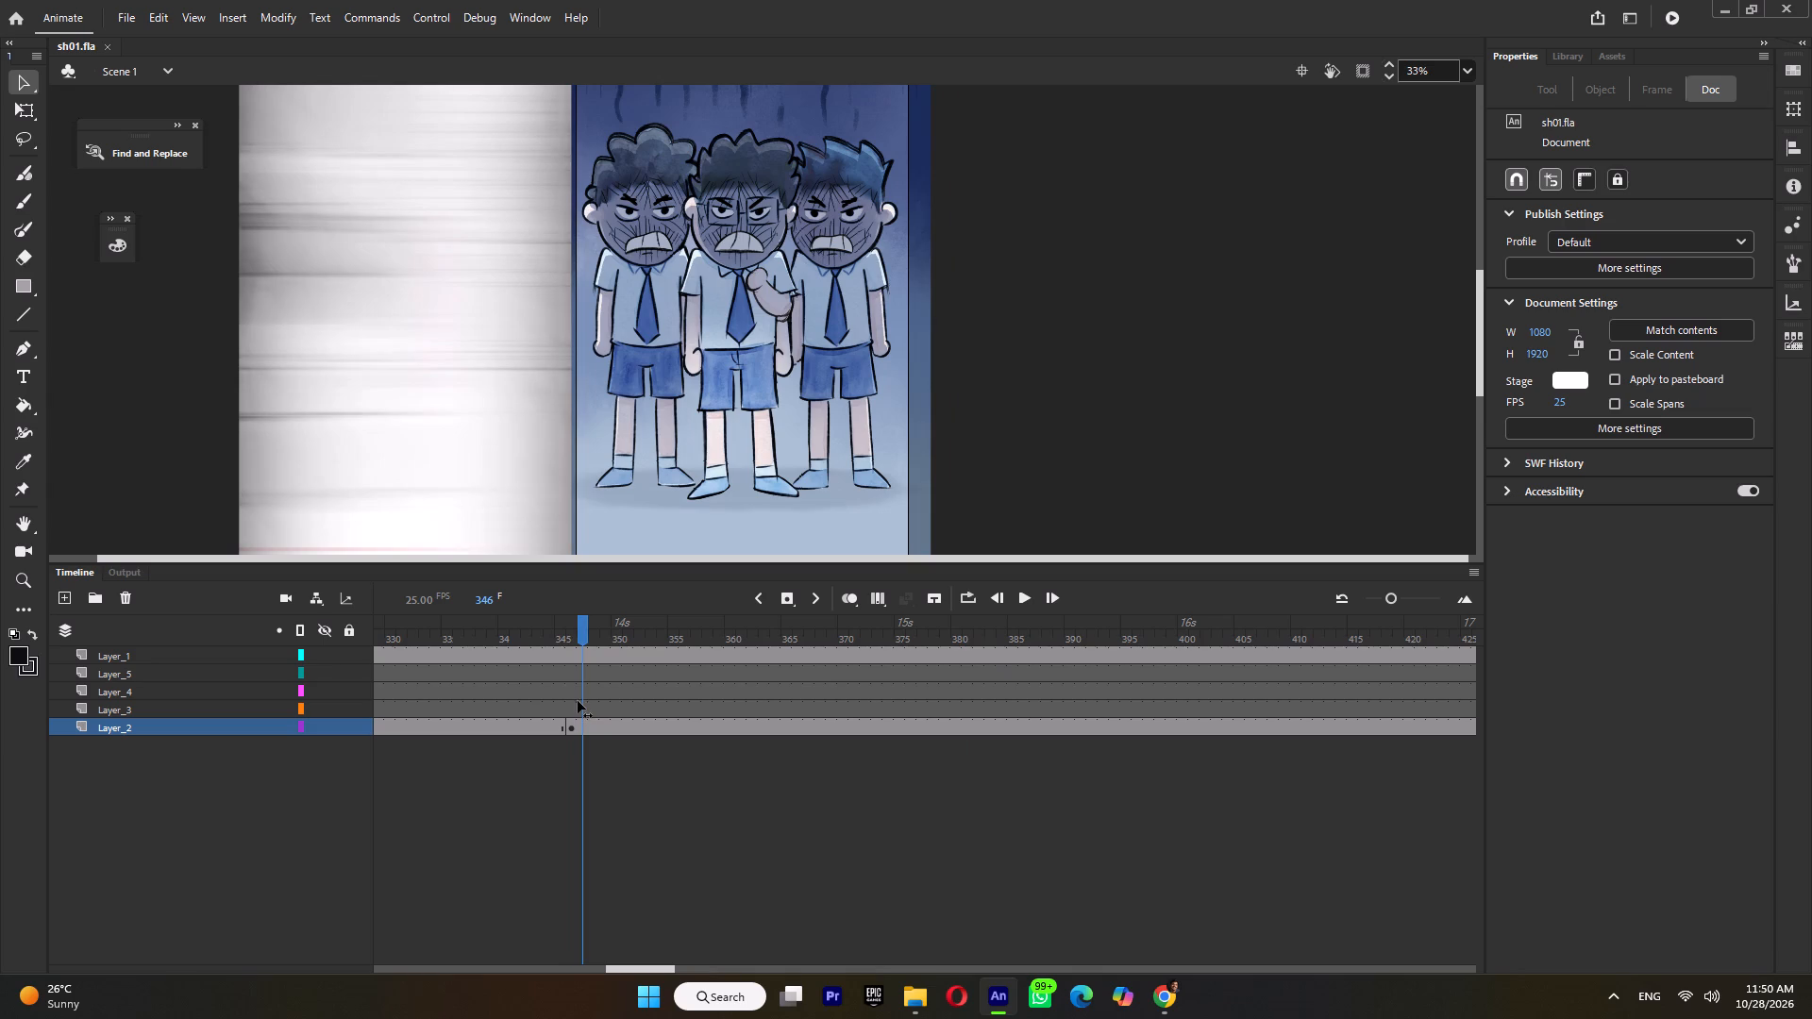
left_click_drag(578, 701, 573, 710)
Save the document.
key("ctrl+s")
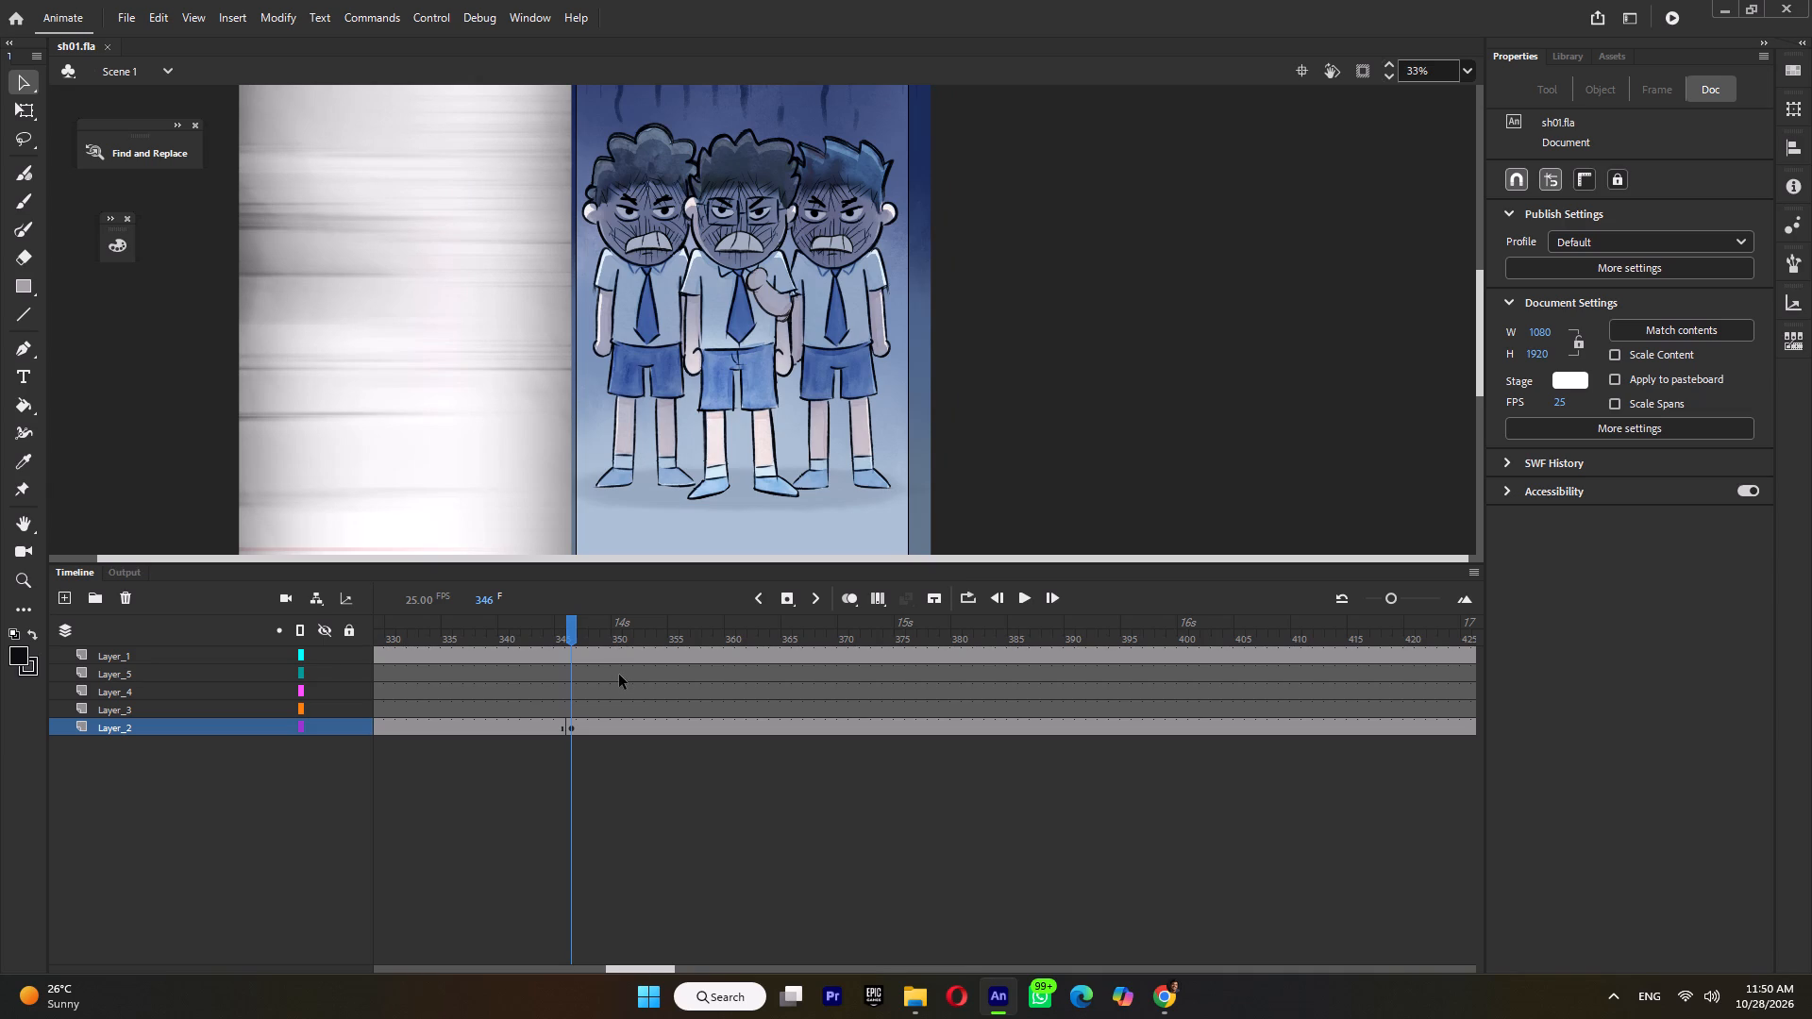
Review the three-schoolboys shot from its start near frame 343 onward, comparing the coloured characters with the storyboard poses.
left_click(536, 630)
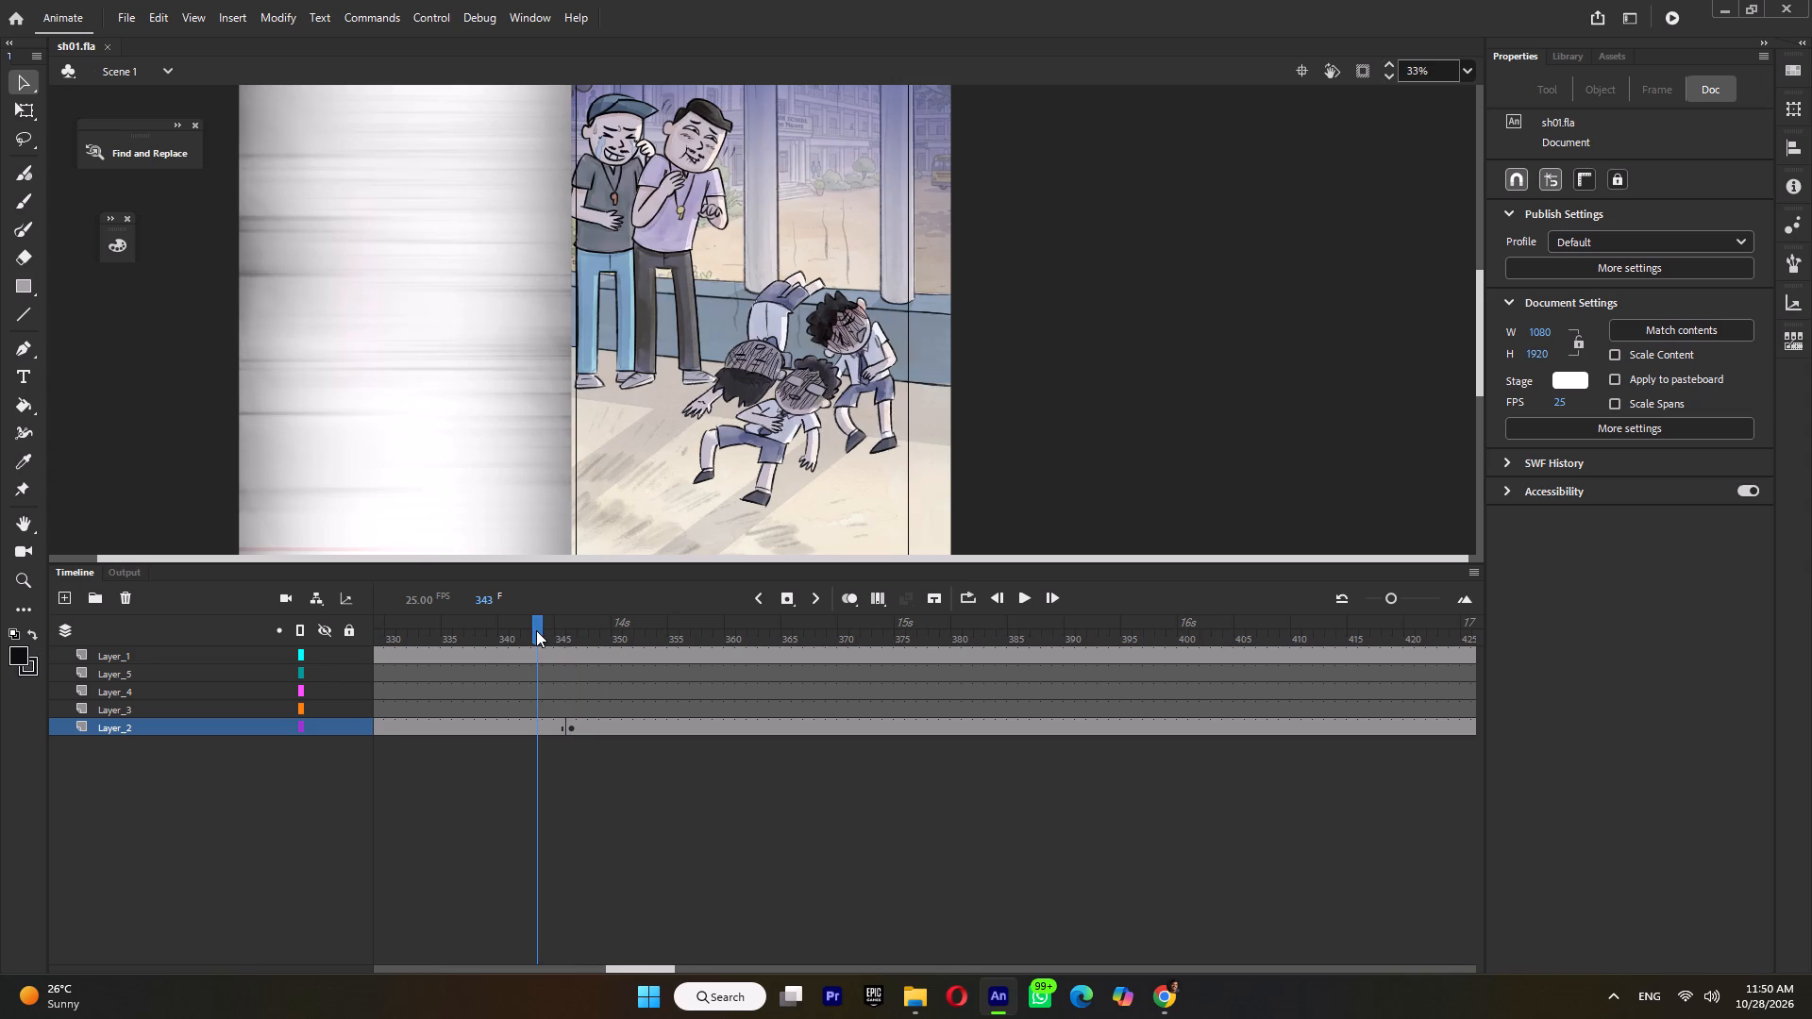
key("Return")
left_click(548, 632)
key("Return")
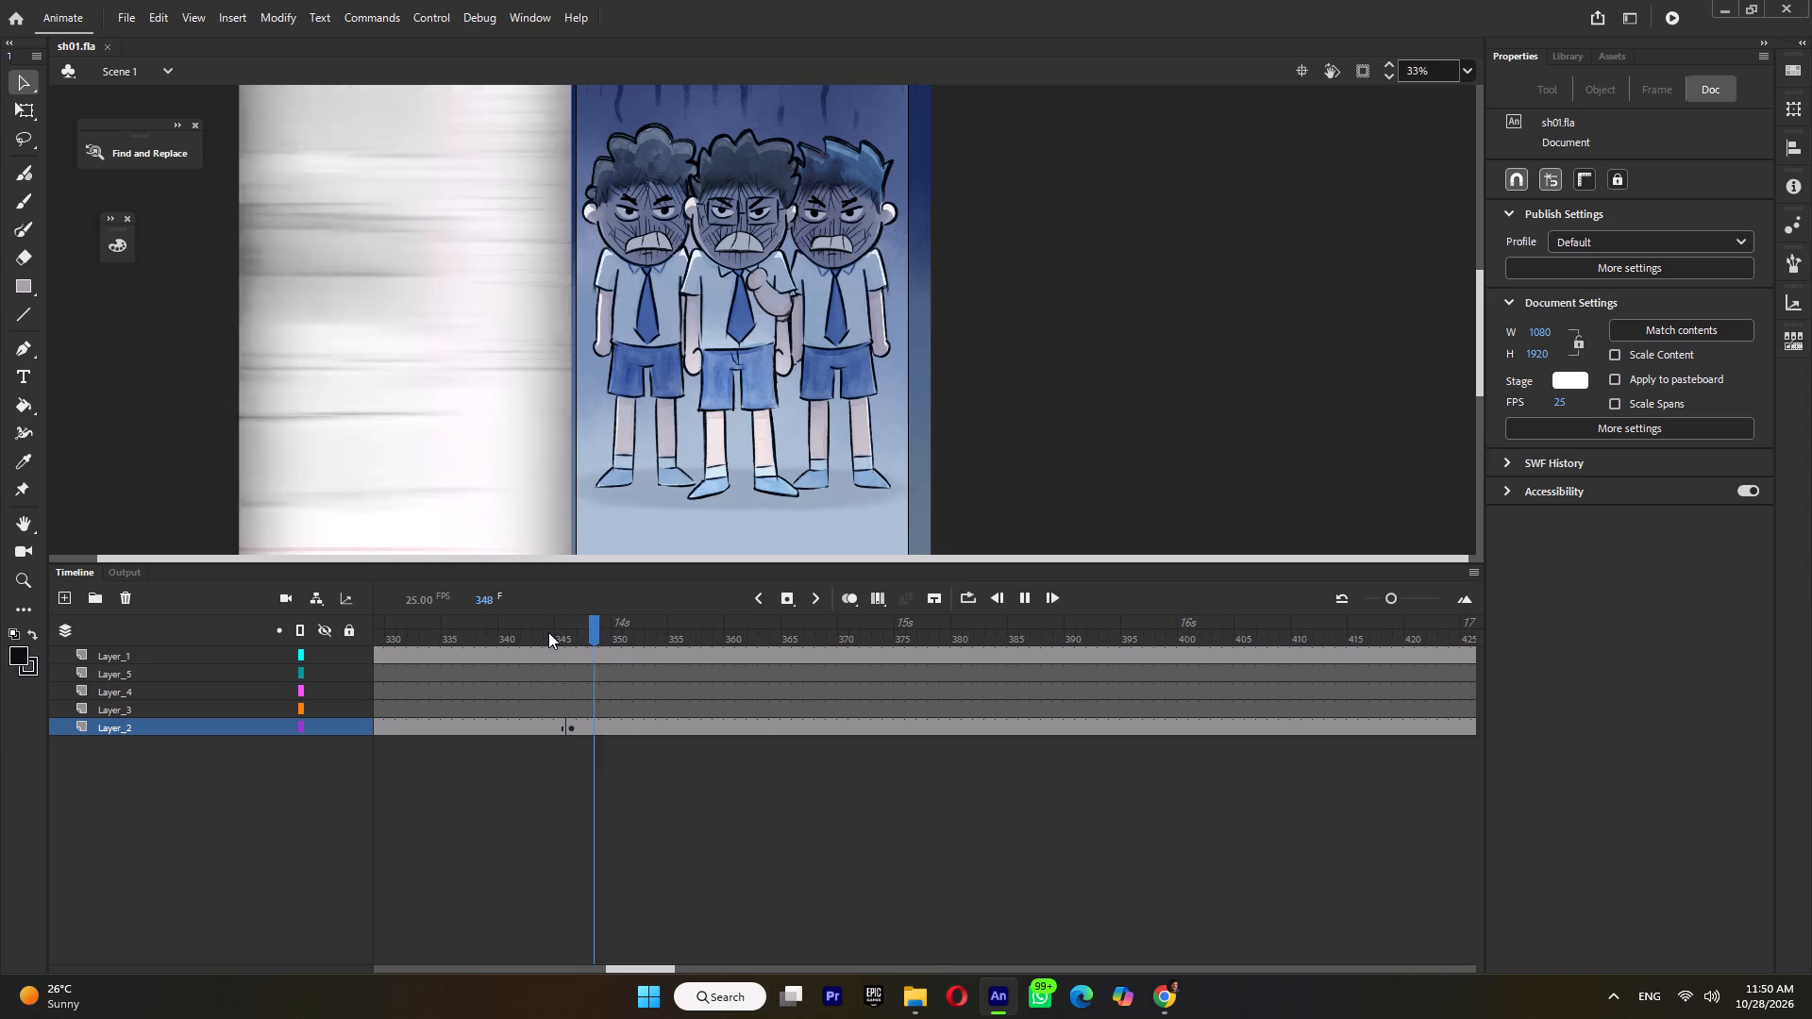
key("Return")
left_click_drag(562, 629, 725, 651)
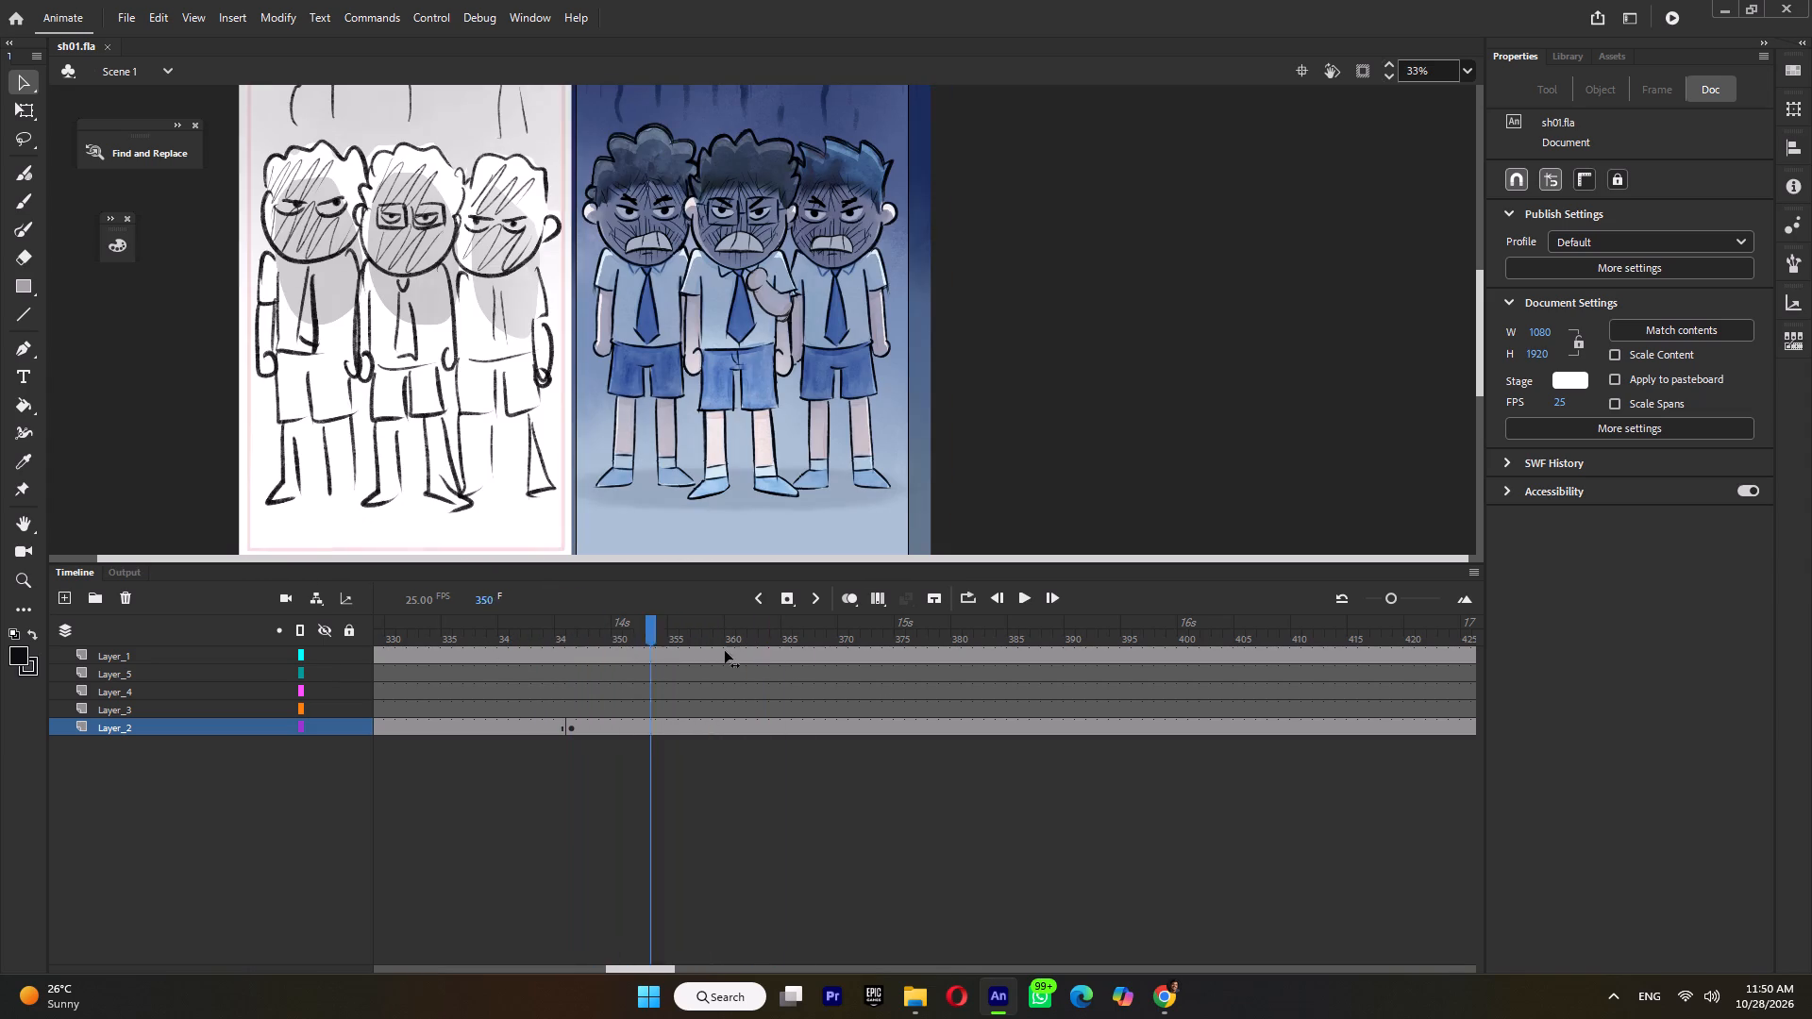
left_click_drag(725, 651, 1514, 730)
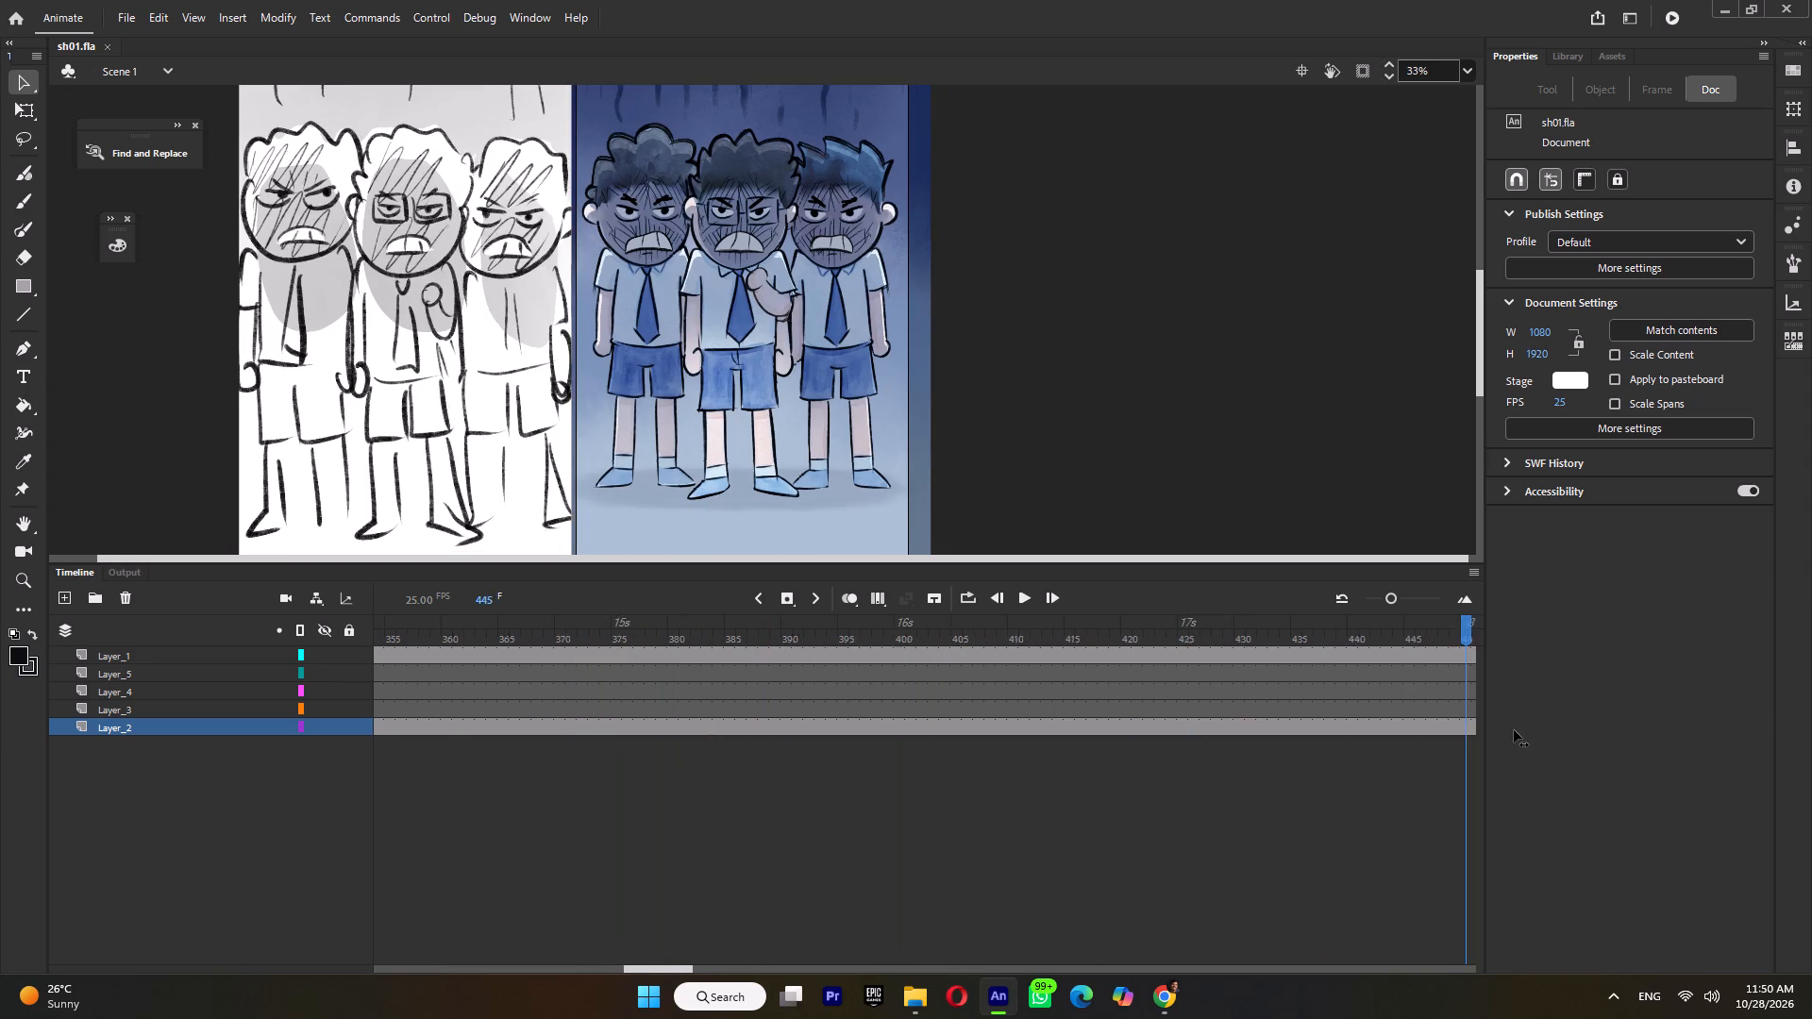
left_click_drag(1514, 730, 914, 762)
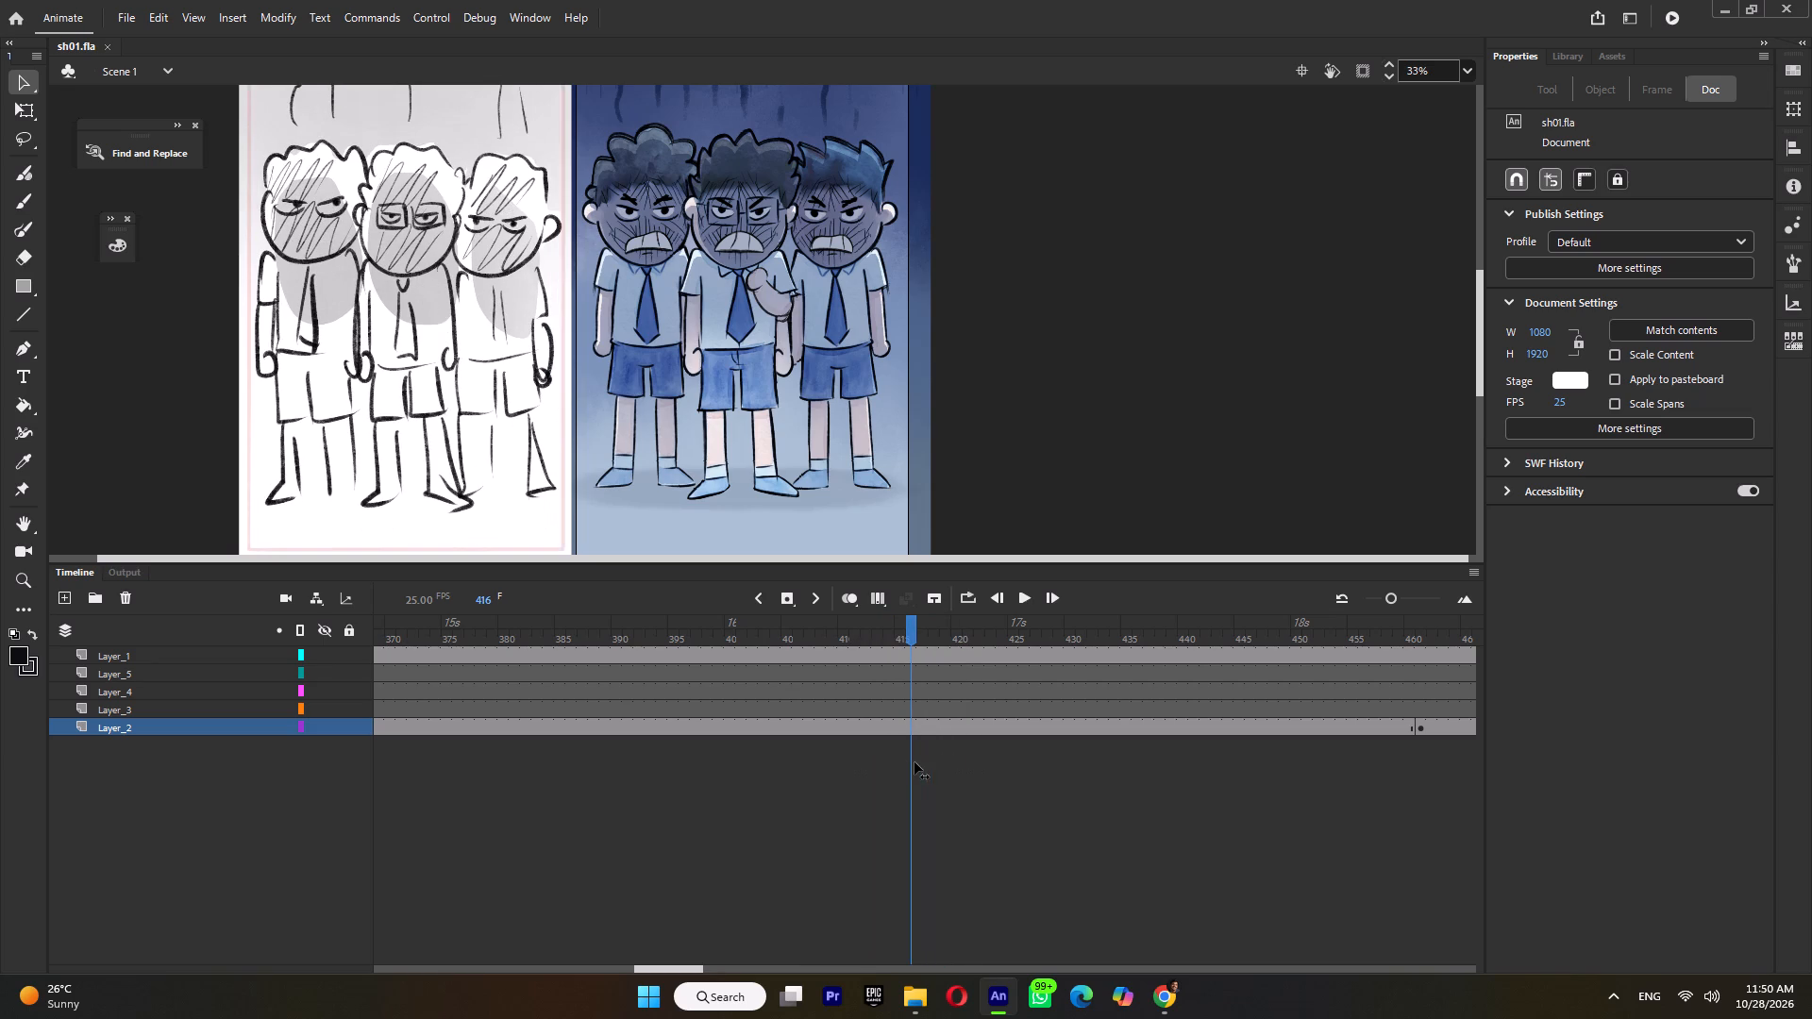
left_click_drag(914, 762, 920, 762)
Enter the 08 symbol containing the three boys and expand its layer folder.
double_click(735, 341)
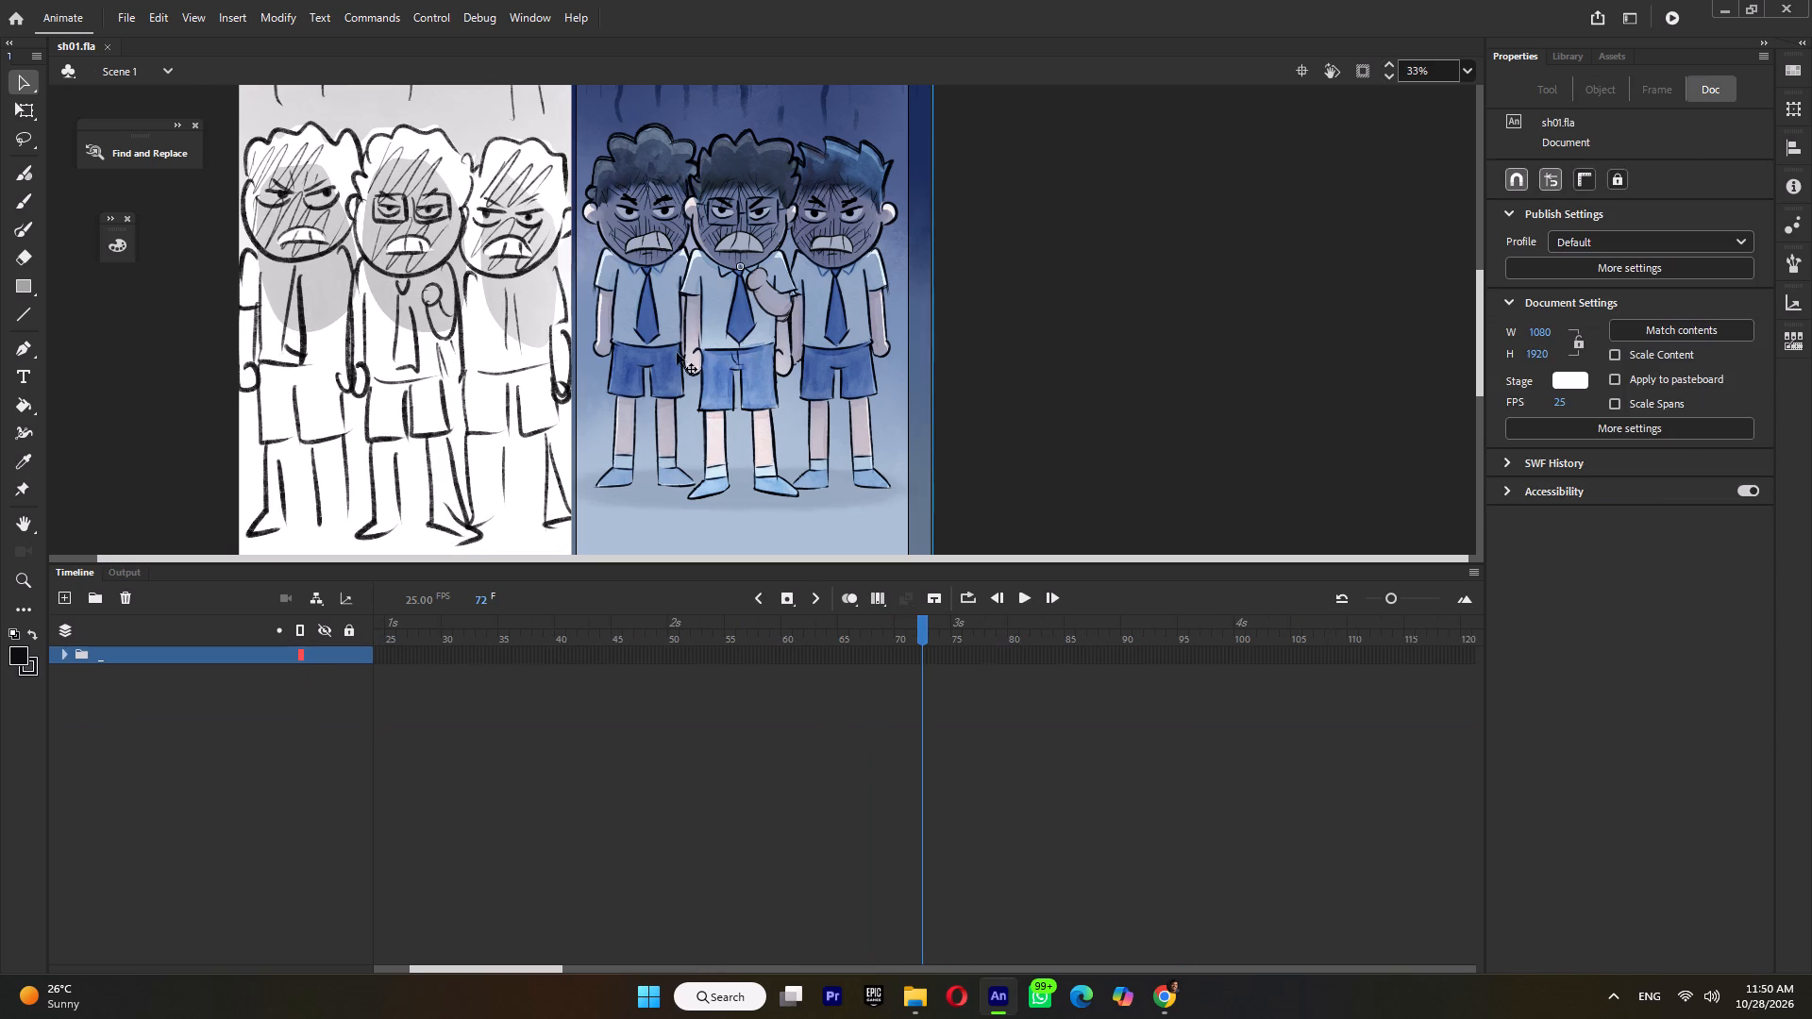
left_click(640, 353)
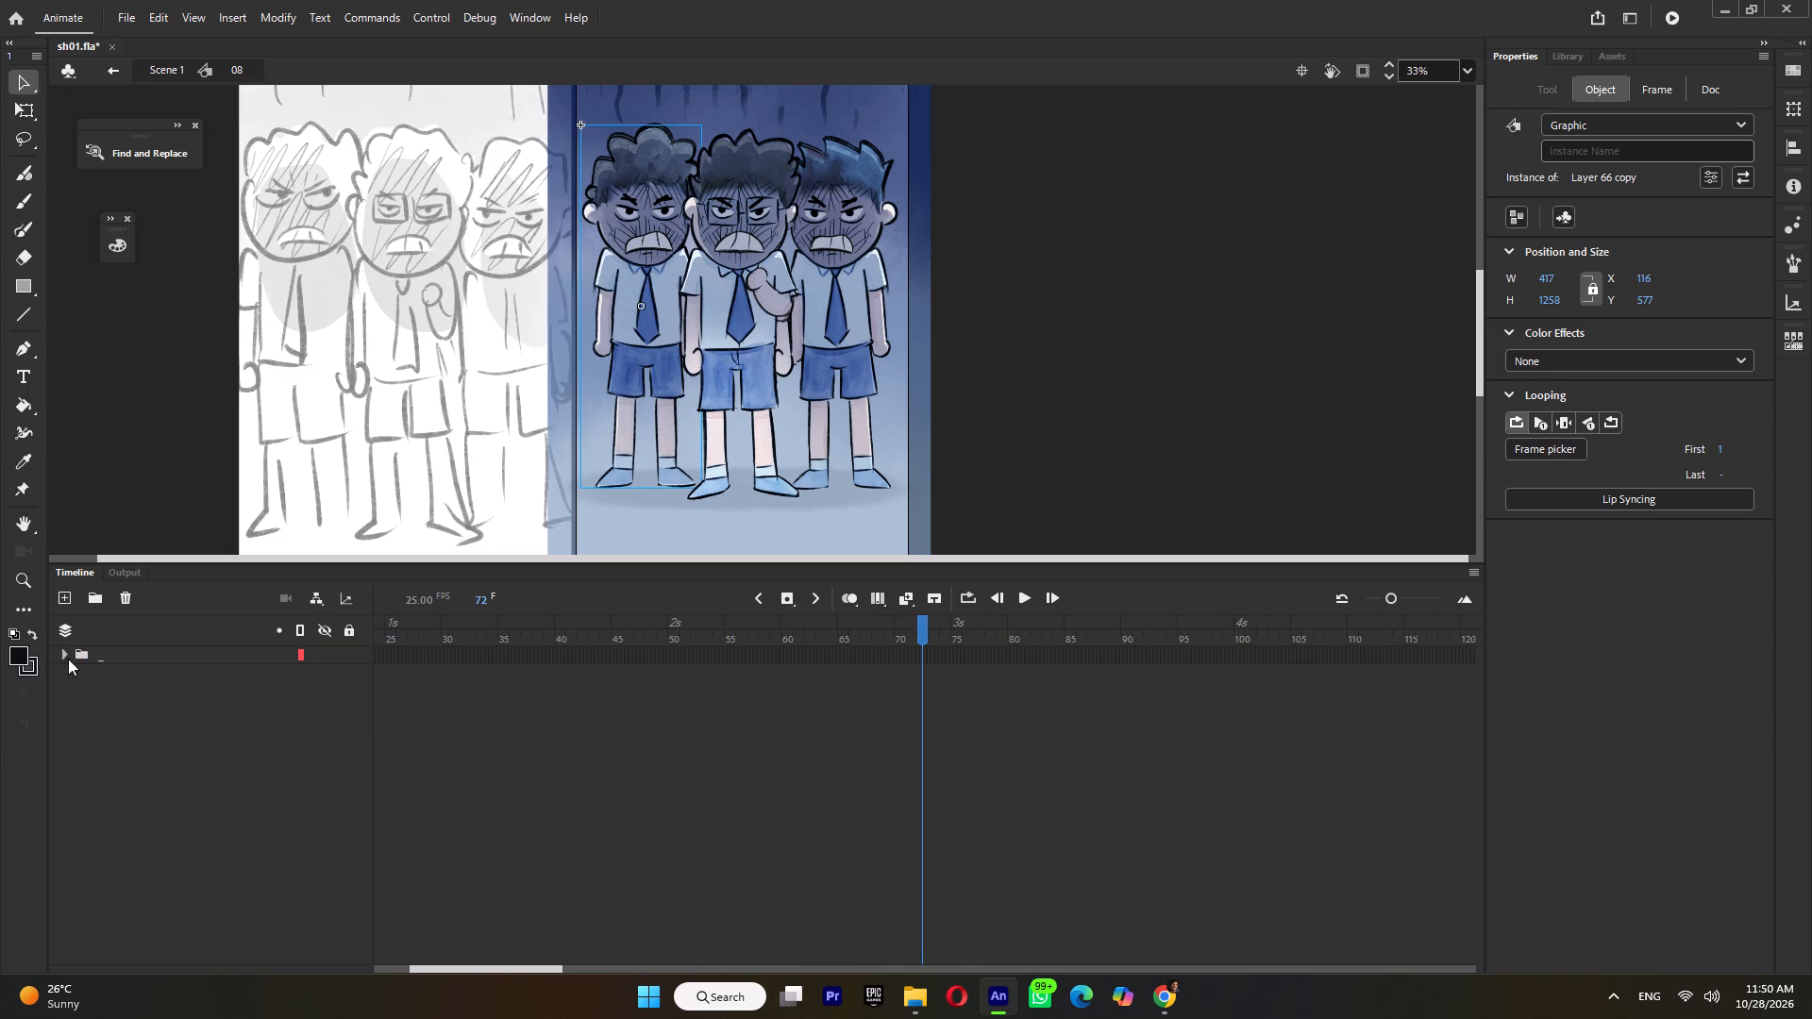
left_click(62, 653)
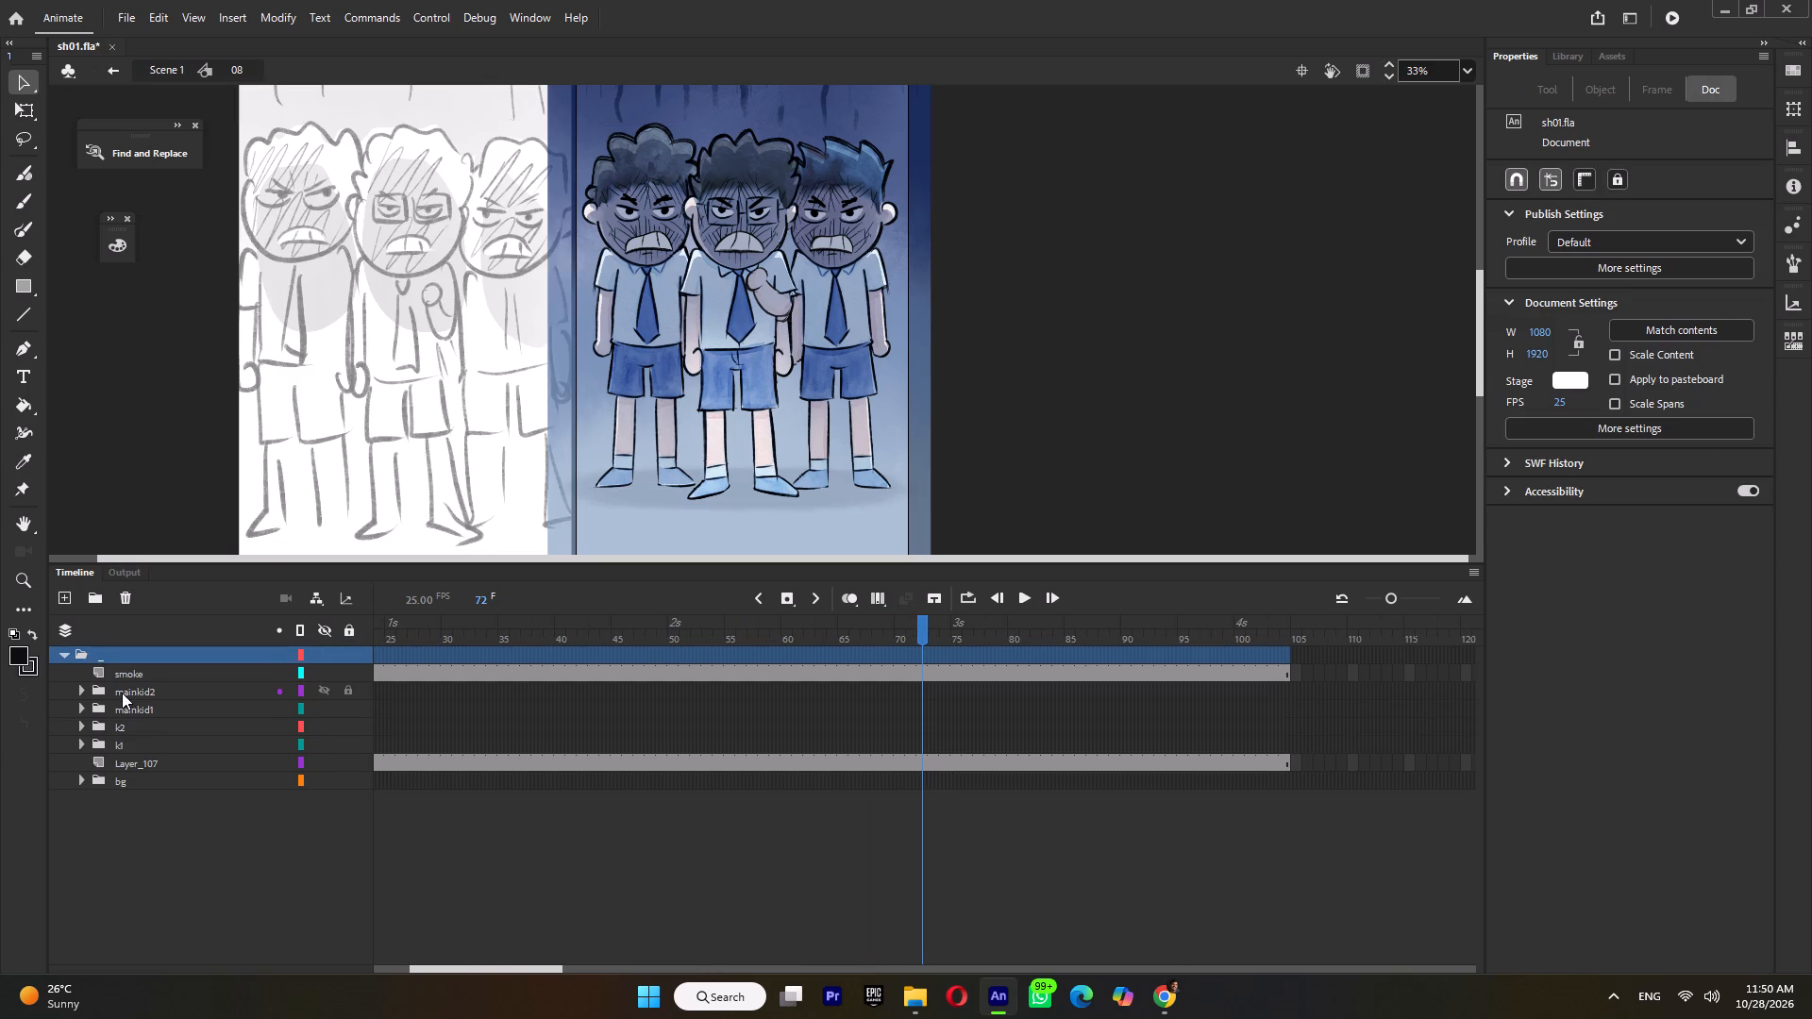
Enter the smoke symbol above the boys and extend its layer to 11 frames.
left_click(132, 670)
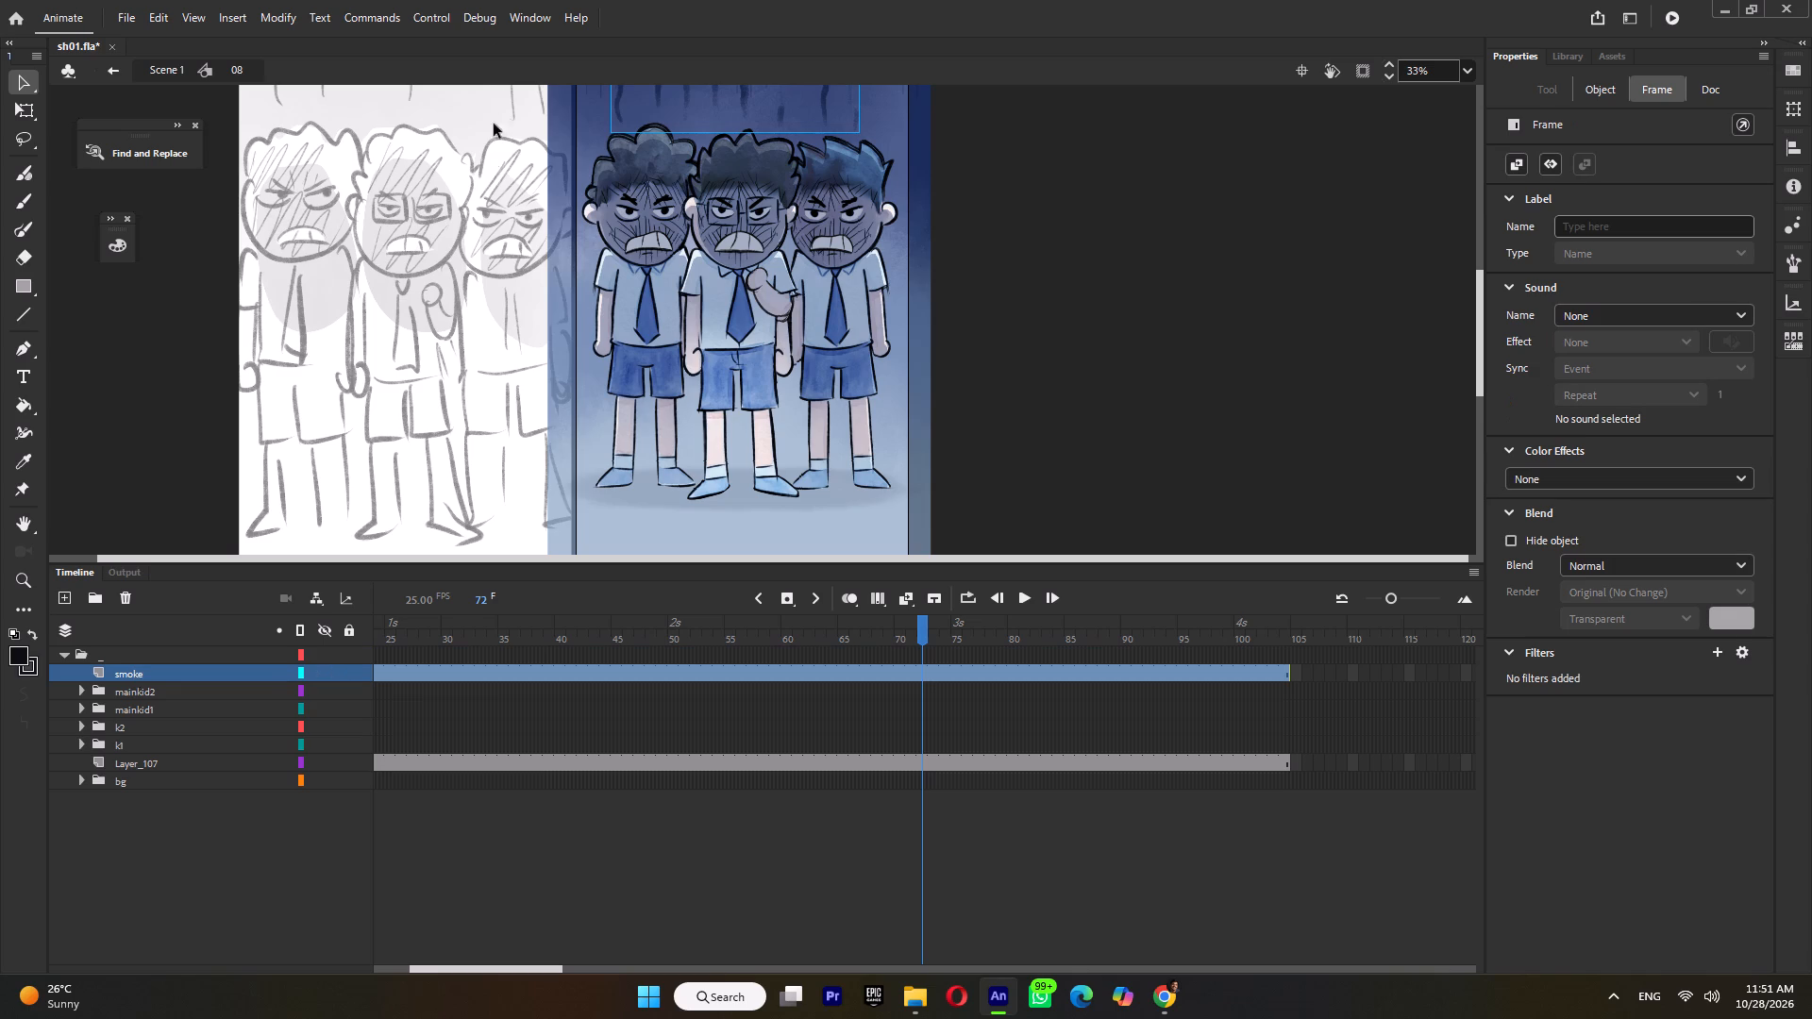
double_click(656, 92)
scroll(744, 272, "up", 1)
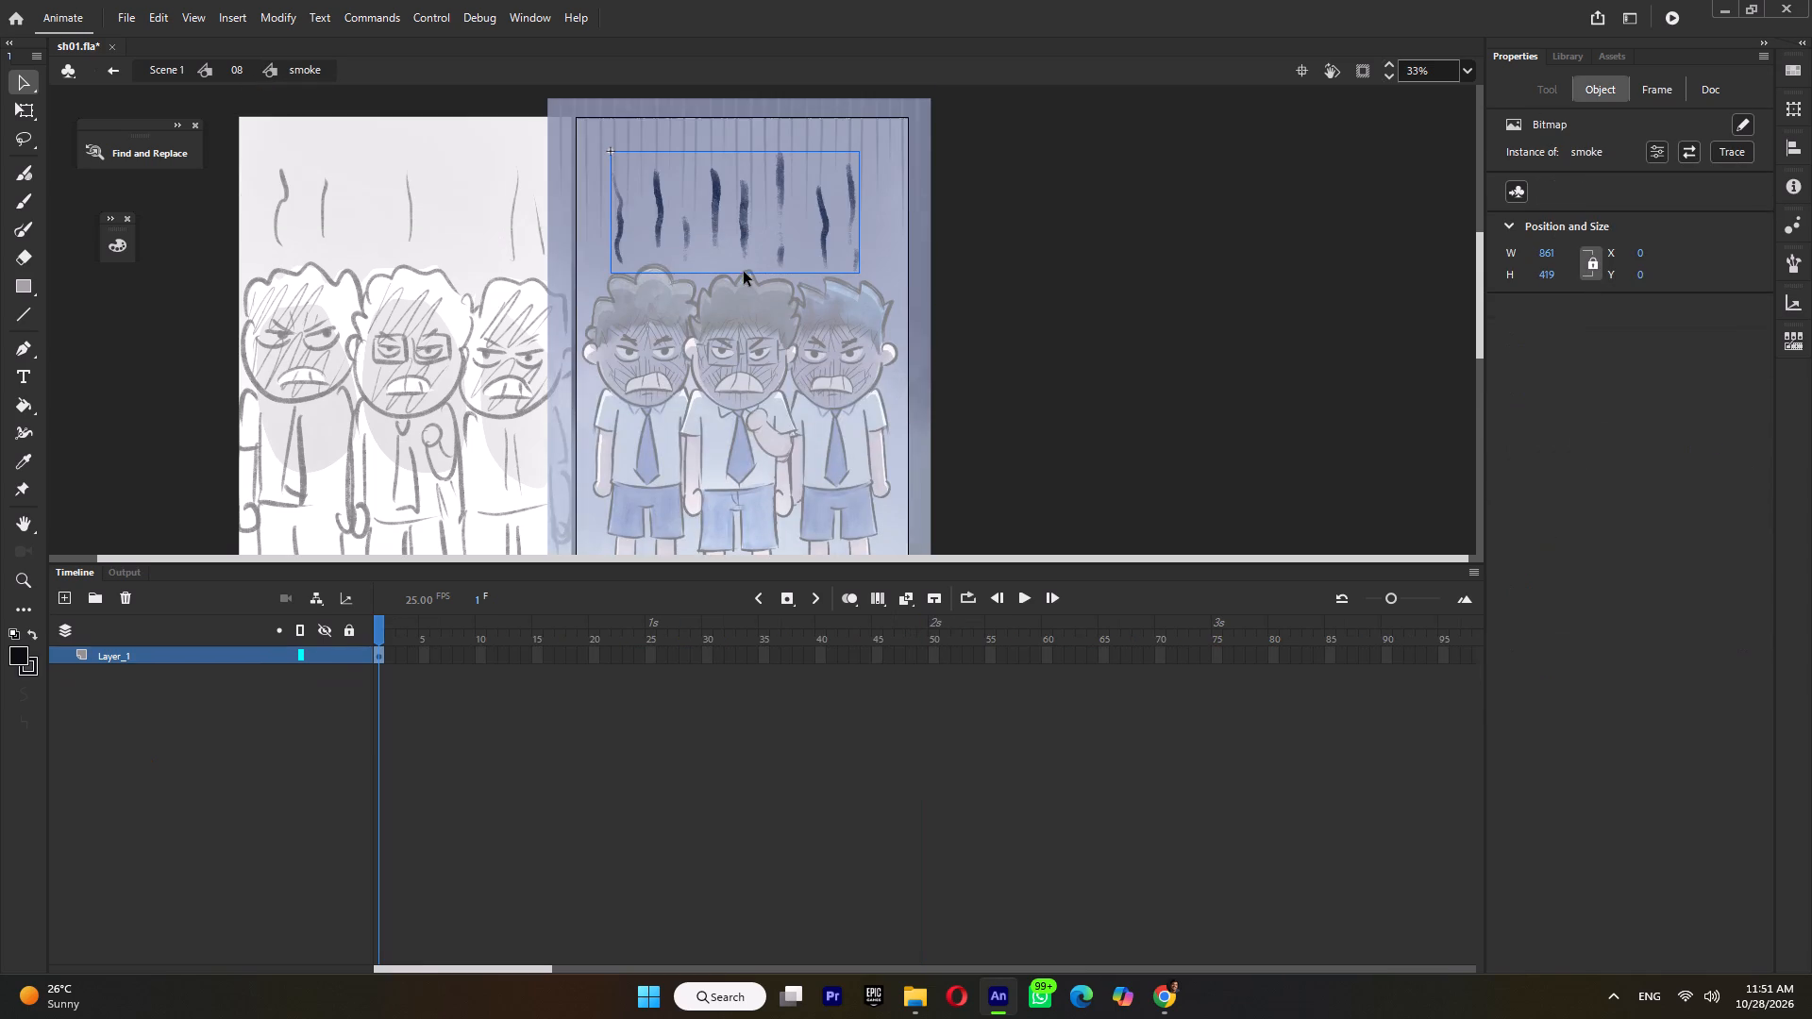
left_click(485, 657)
key("F5")
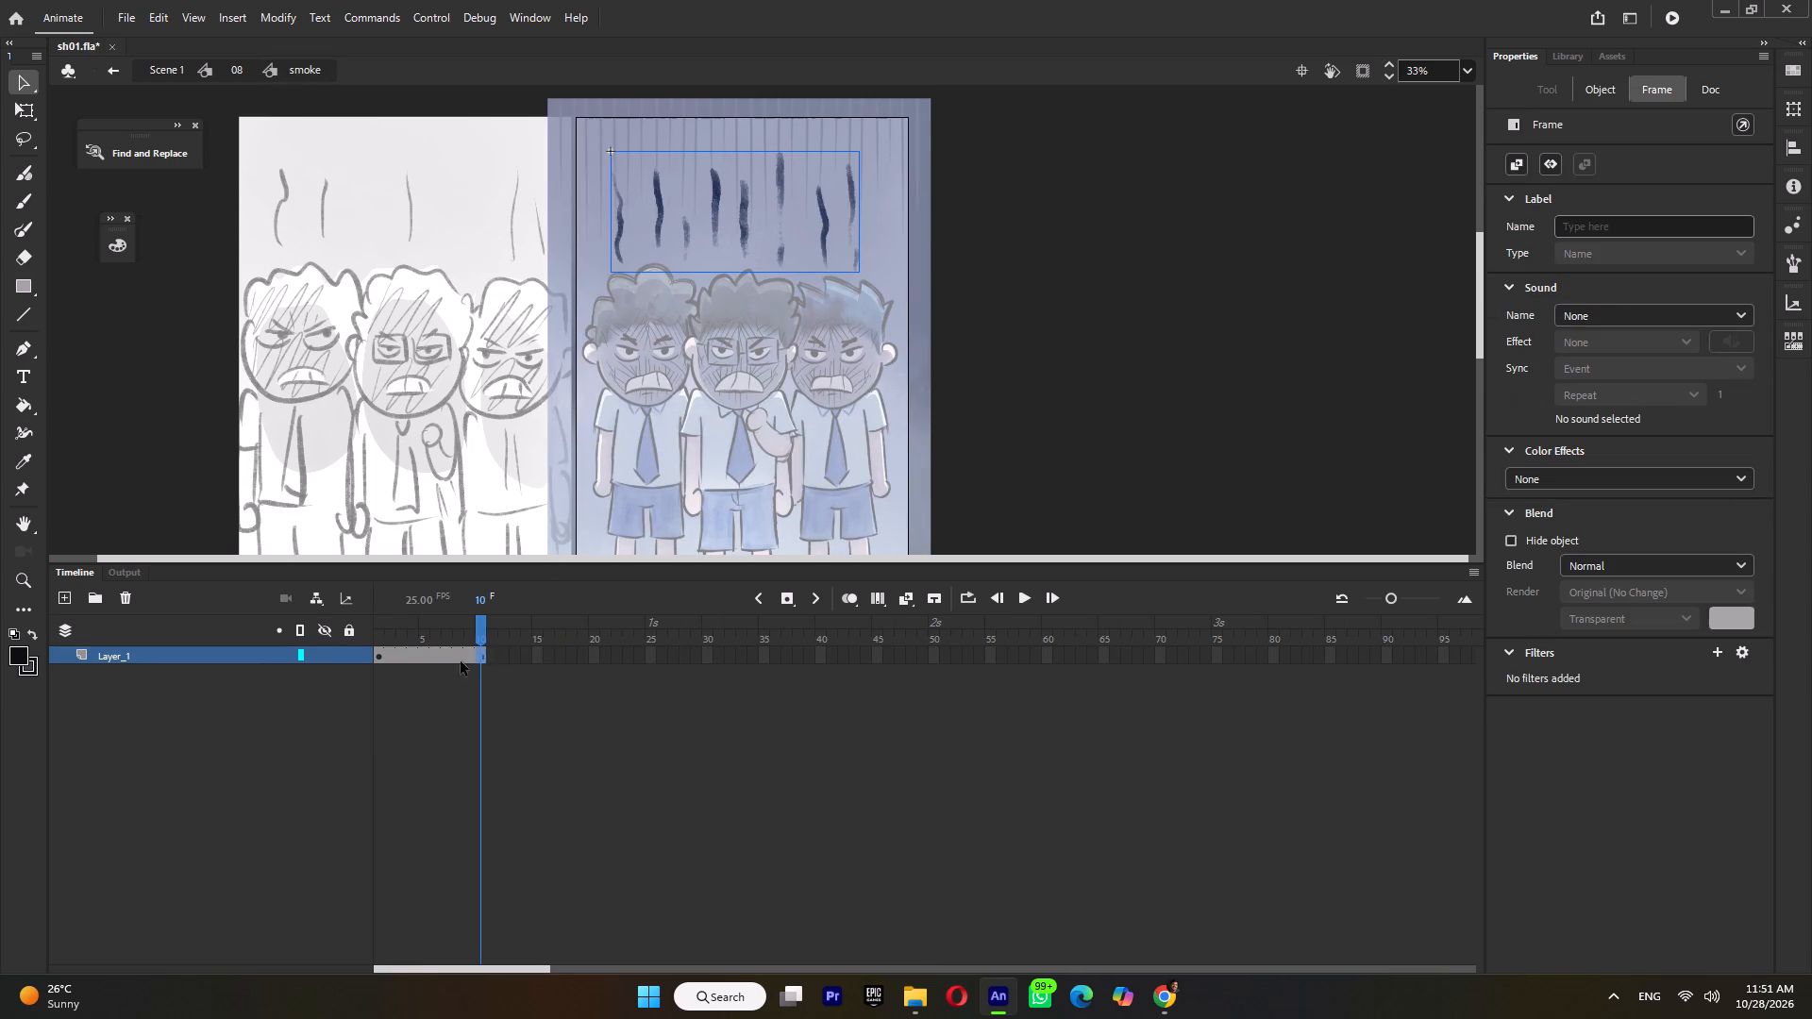
key("F5")
Add a keyframe at frame 6 of the smoke symbol, nudge the smoke strokes up about 40 px, and return to symbol 08.
left_click(438, 654)
key("F6")
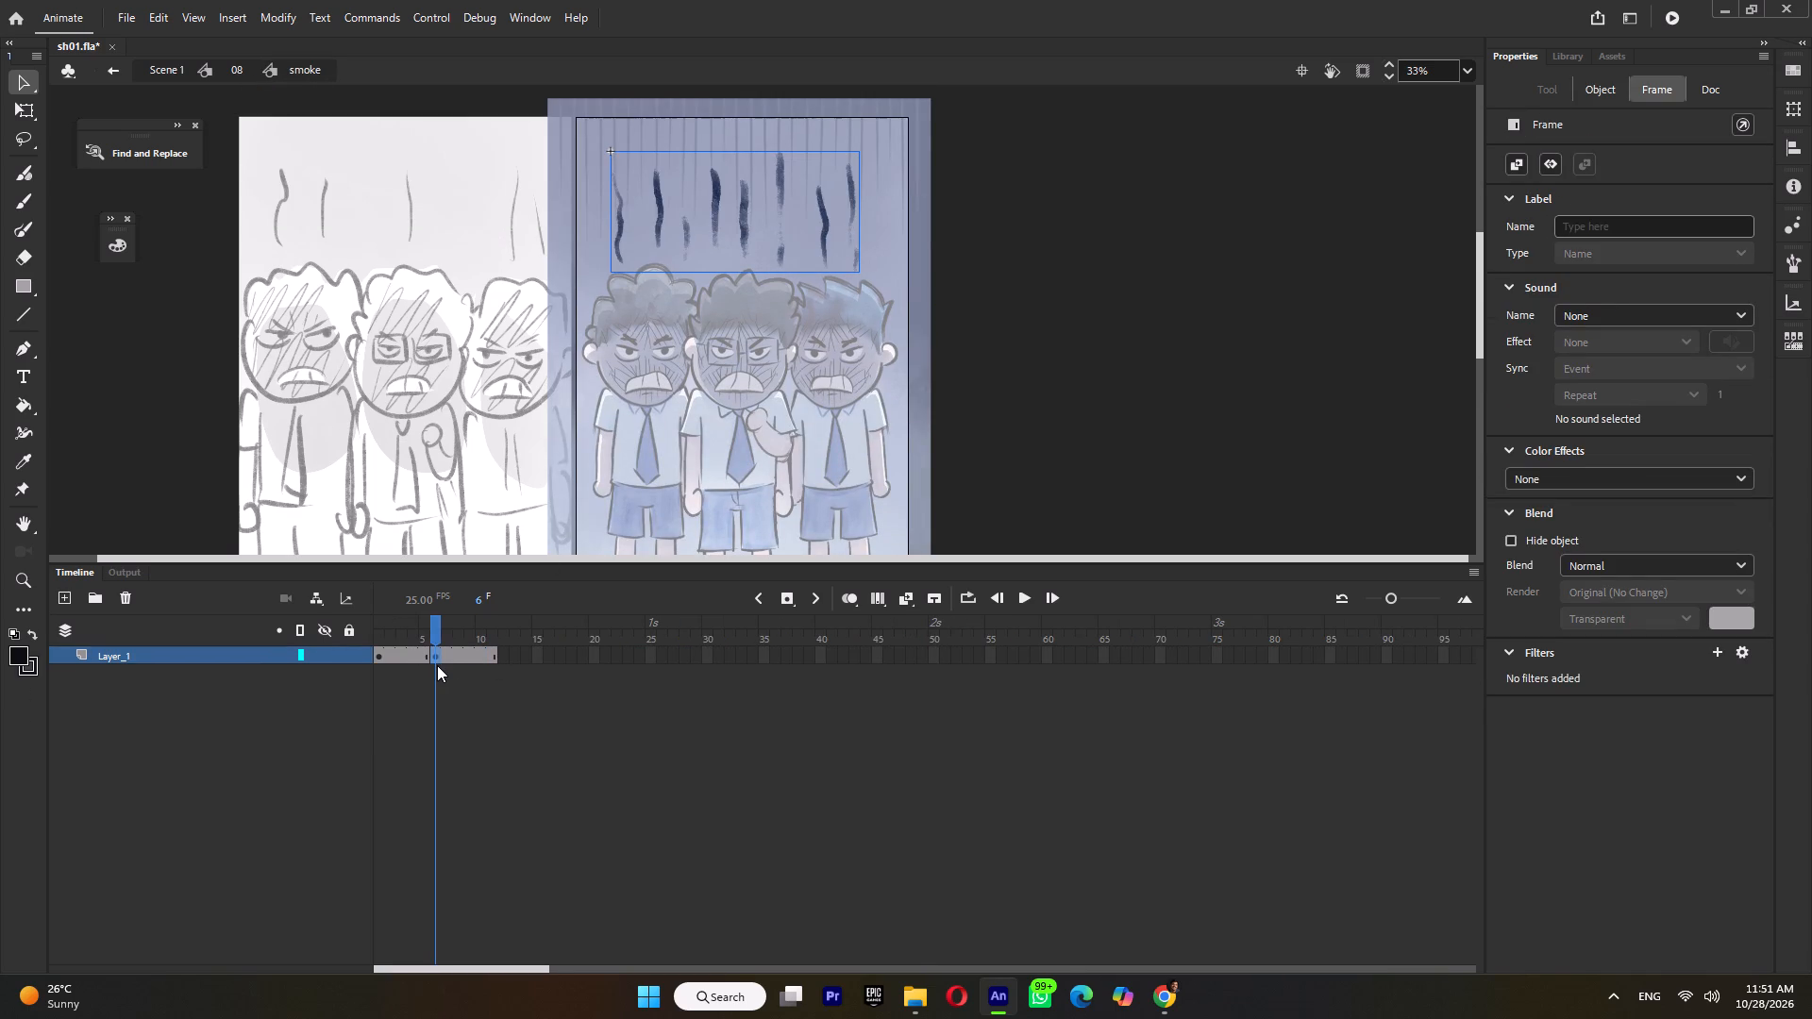
key("shift+Up")
key("shift+Up")
key("shift+Up")
key("shift+Up")
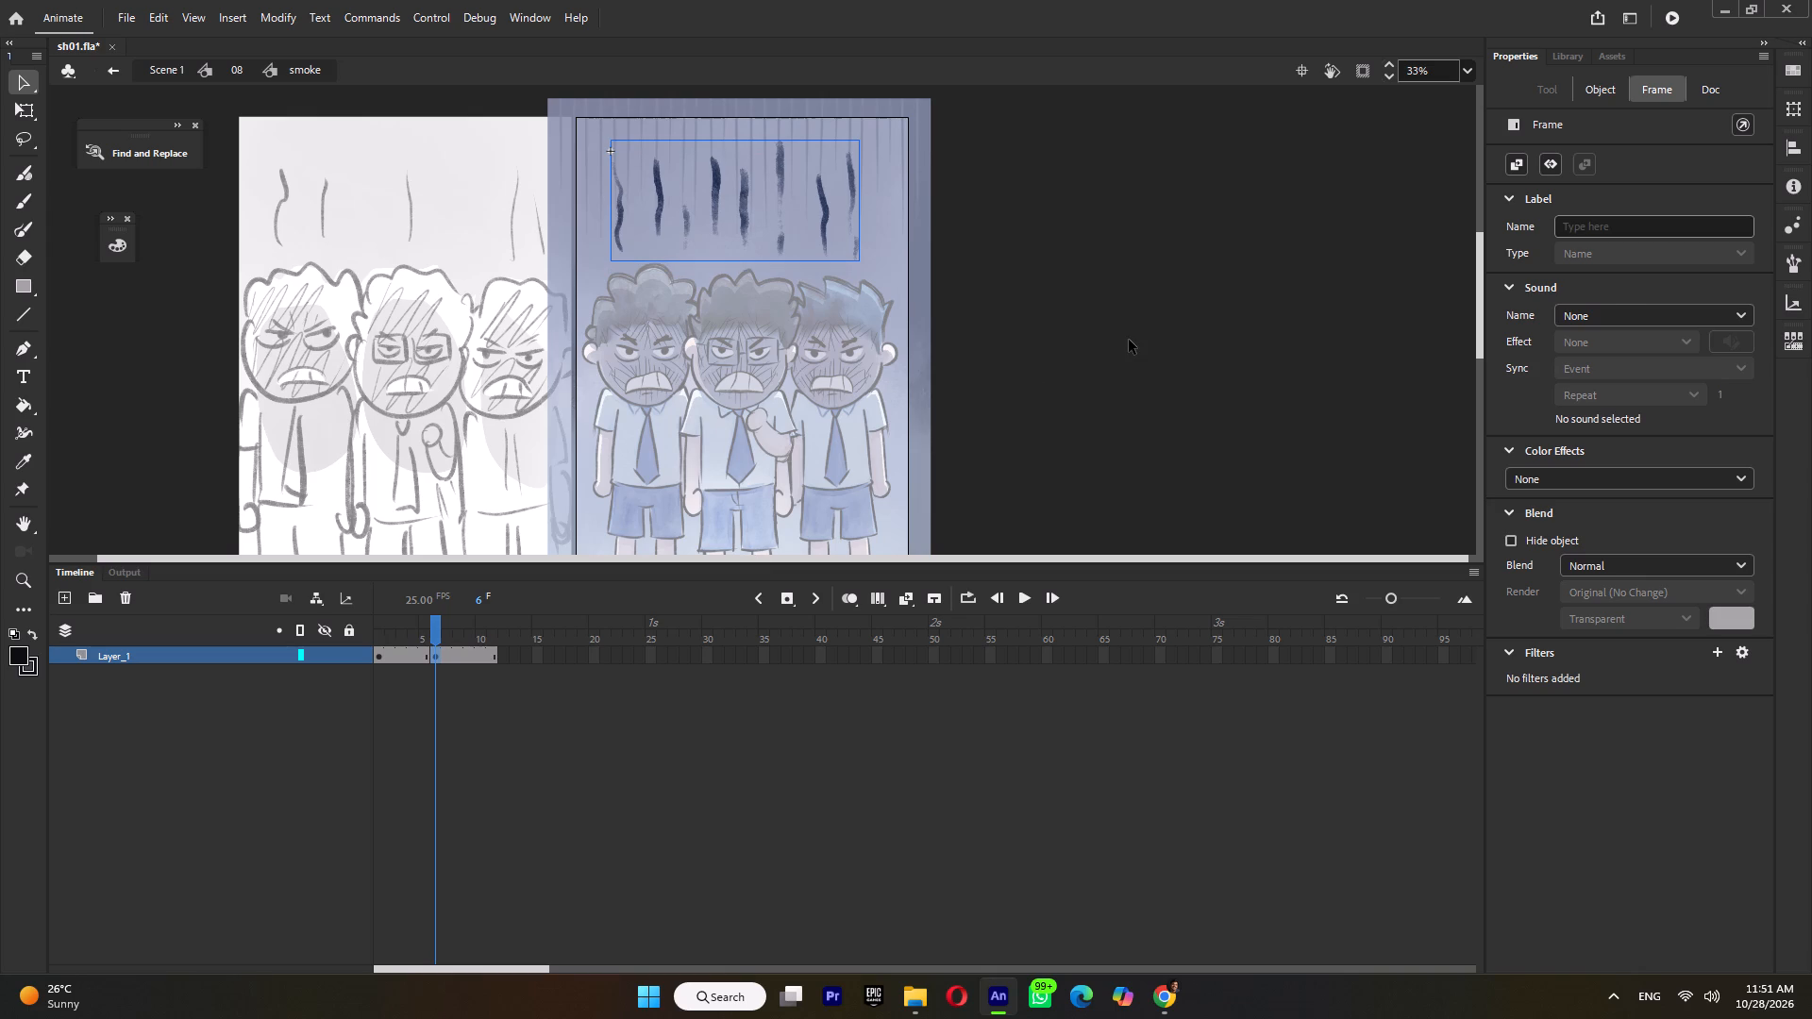
double_click(1129, 340)
Hide the smoke layer.
left_click(326, 669)
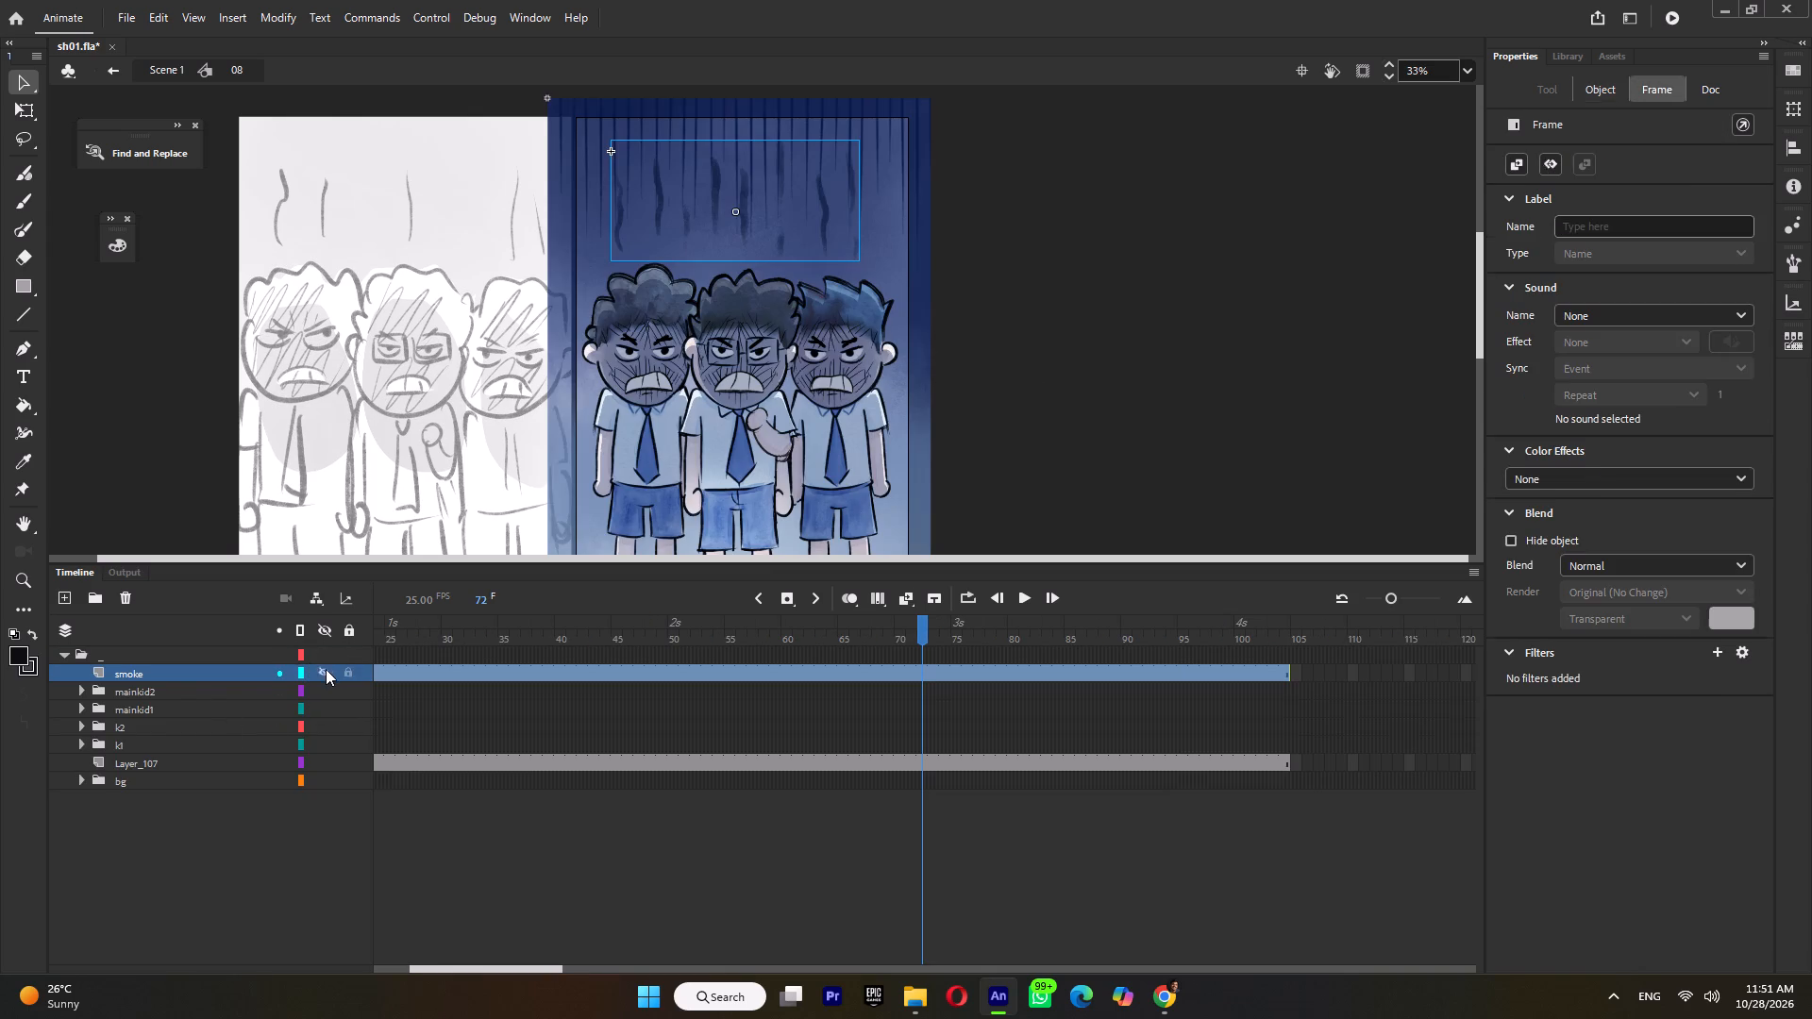
Convert the mainkid2 layer folder into a graphic symbol, keeping the default name Symbol 15.
left_click(154, 688)
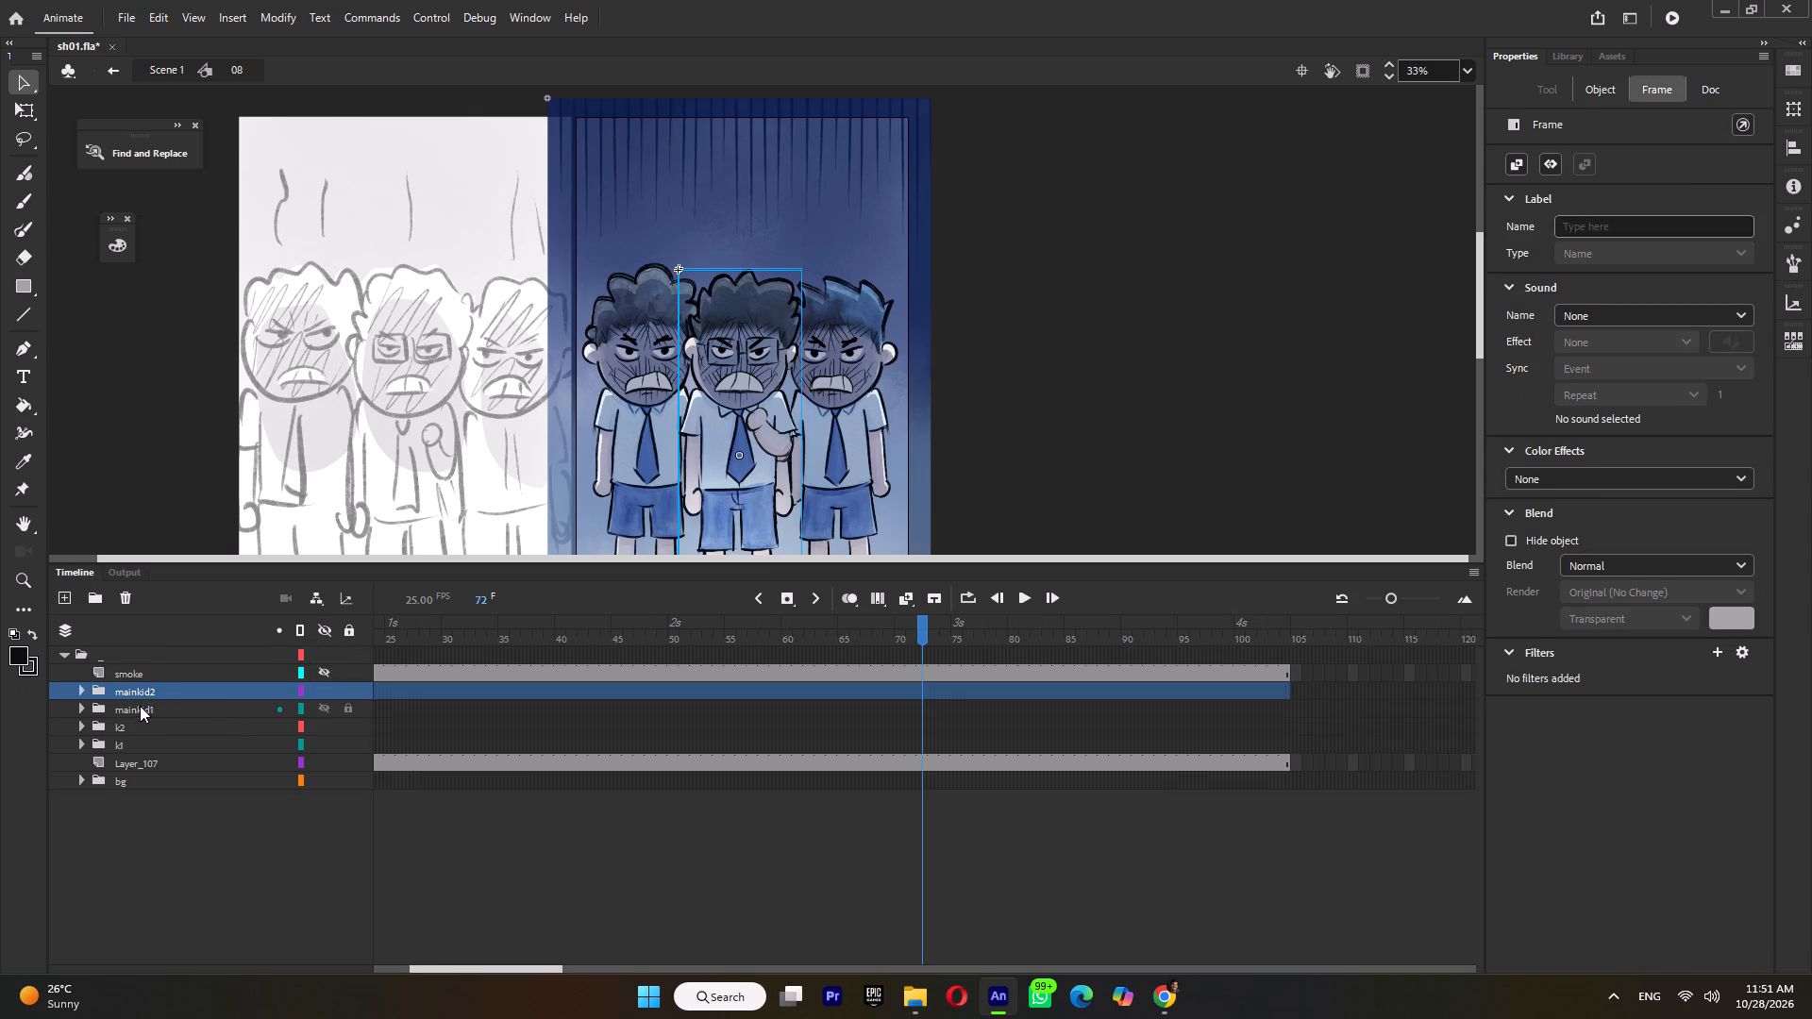
left_click(140, 708)
left_click(143, 699)
left_click(145, 692)
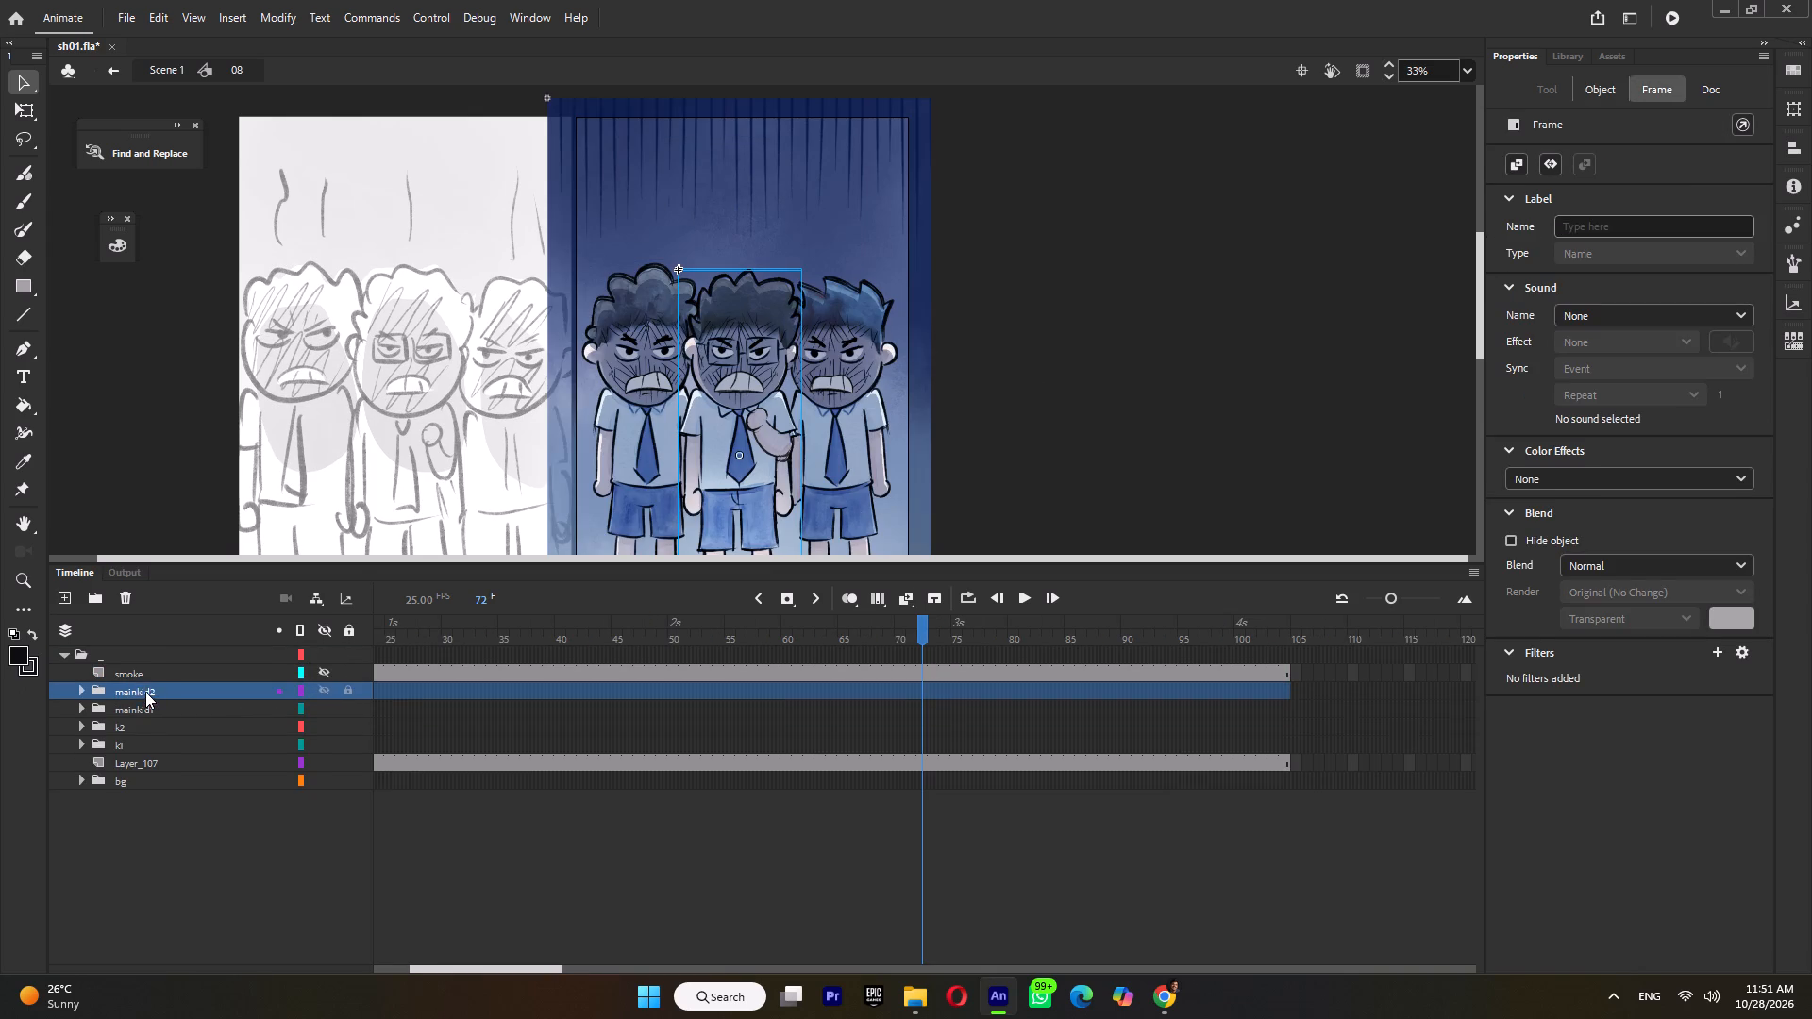
right_click(145, 692)
left_click(283, 401)
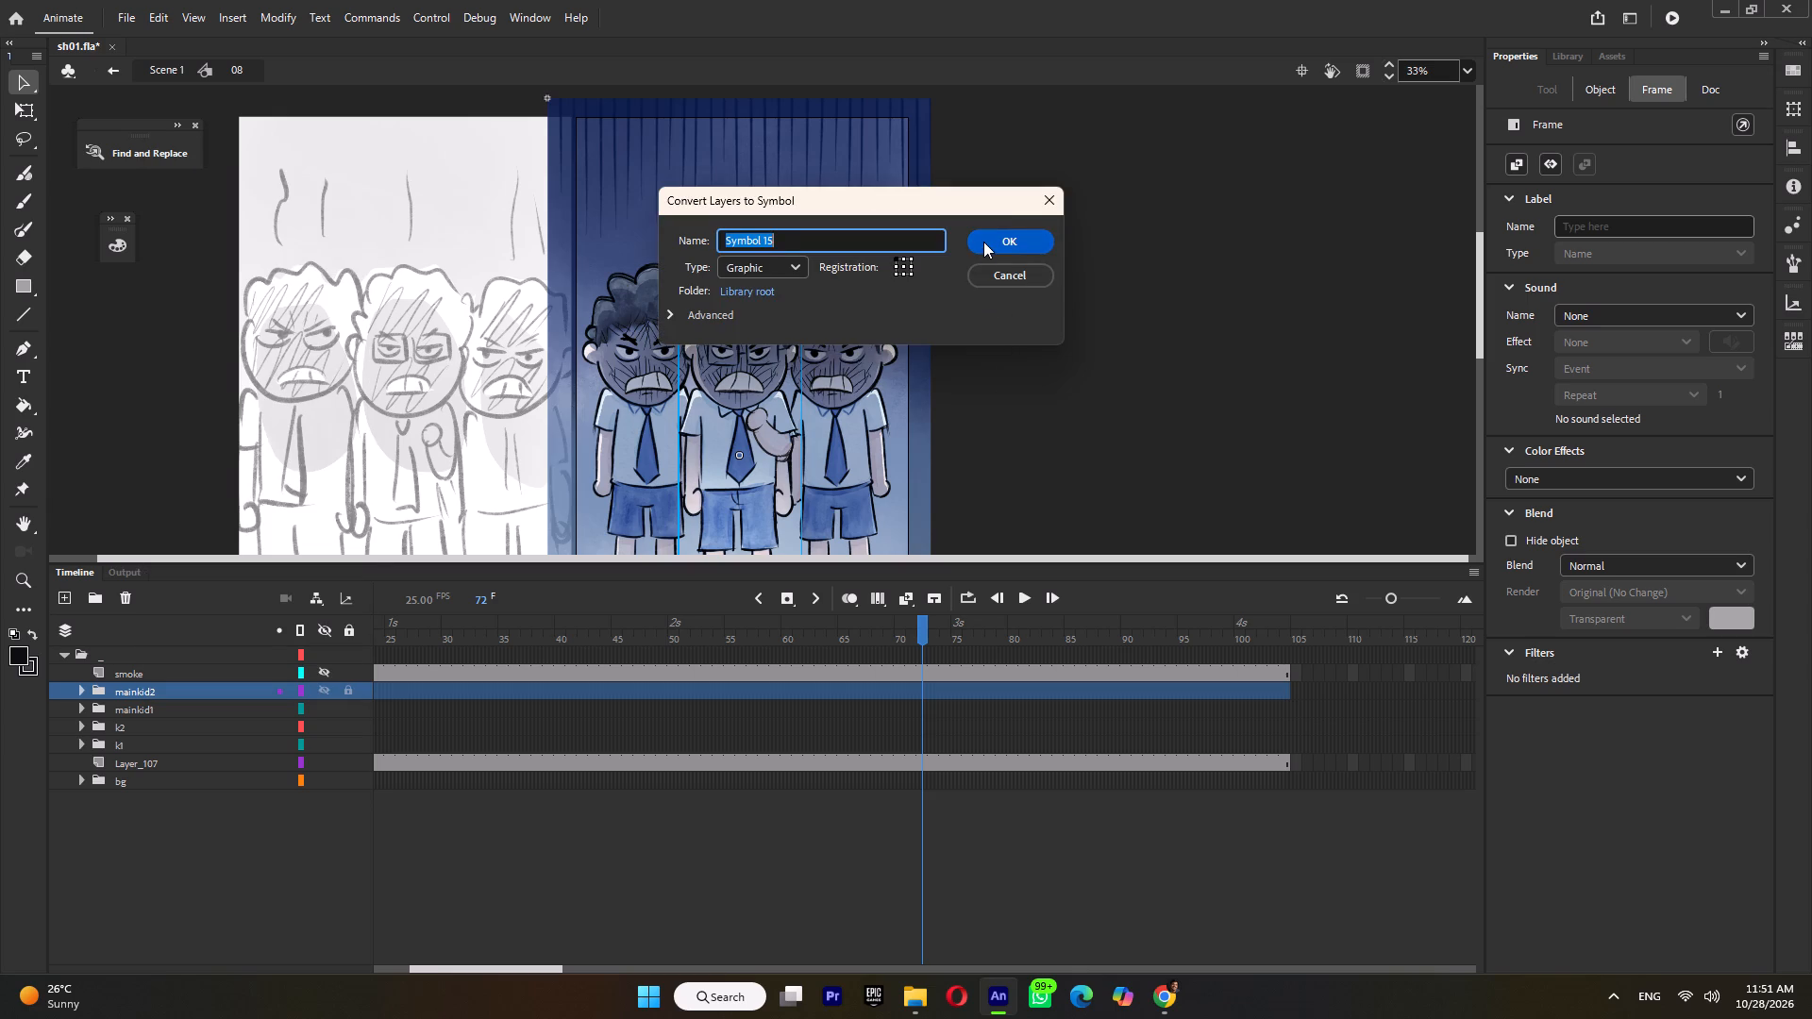
left_click(983, 242)
Check the middle boy's overlap by toggling Symbol 15's visibility, and convert the mainkid1 layer folder into a symbol.
left_click(164, 707)
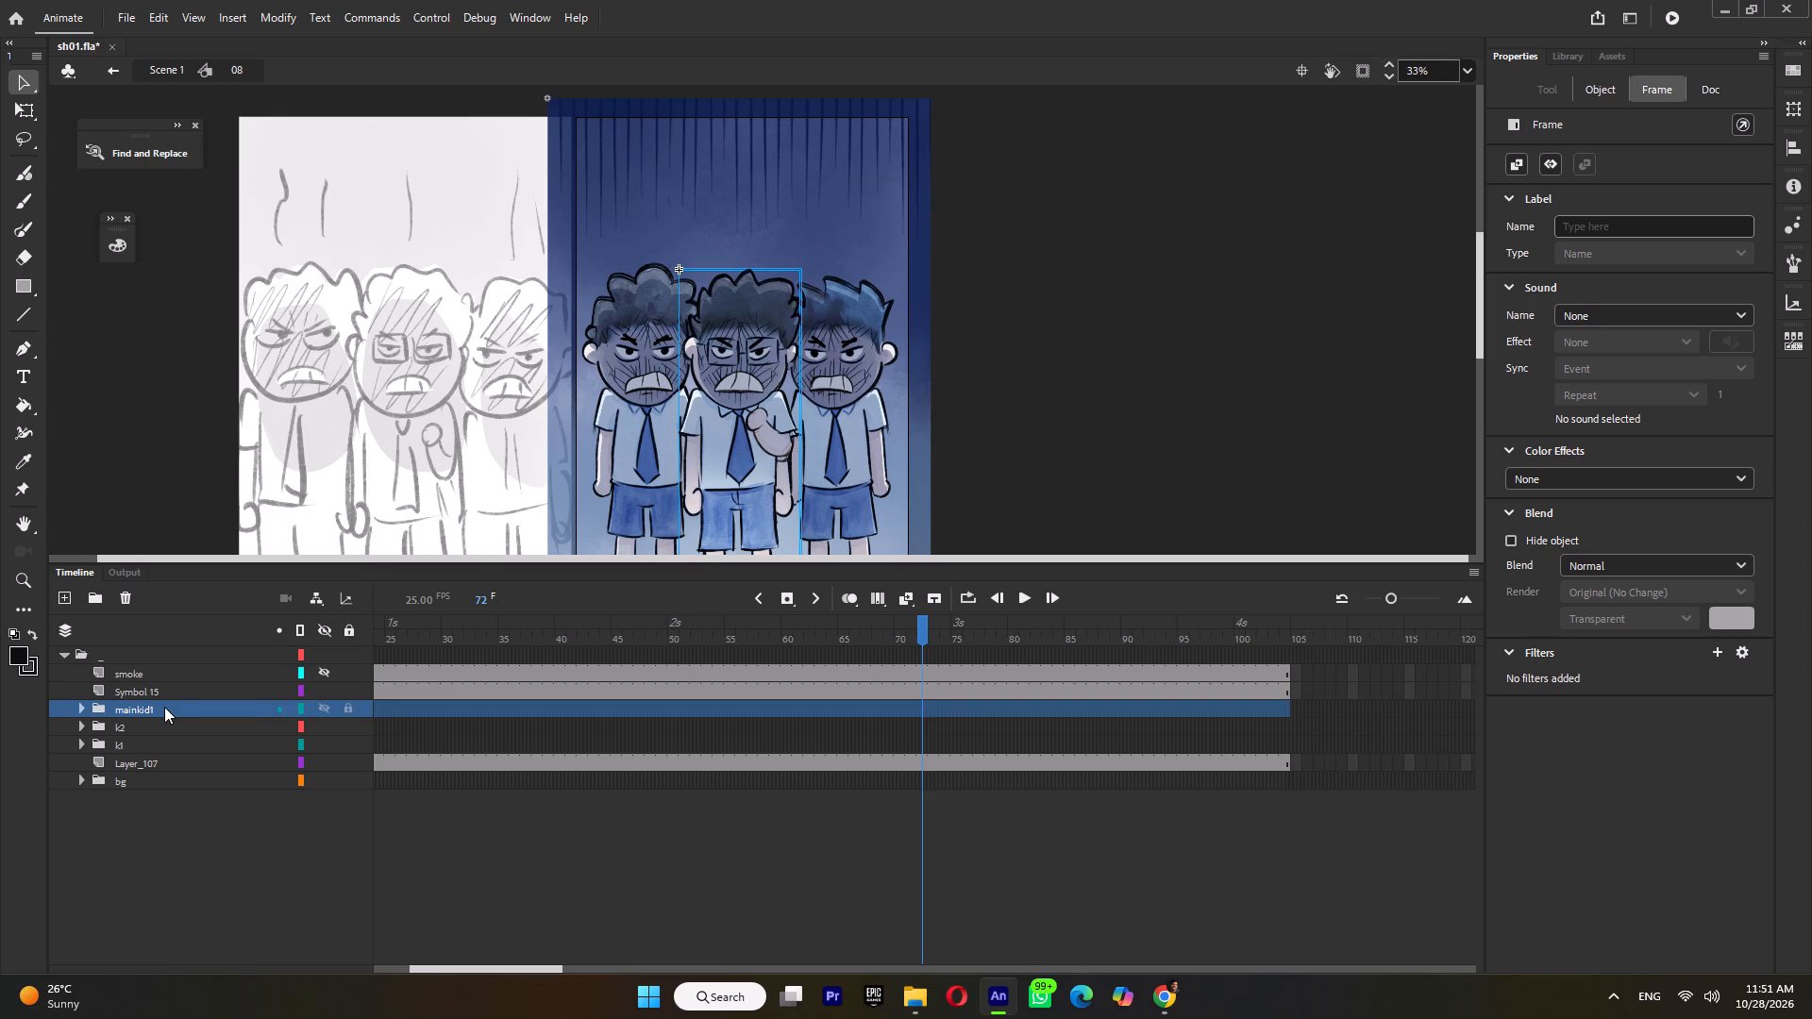
left_click(329, 690)
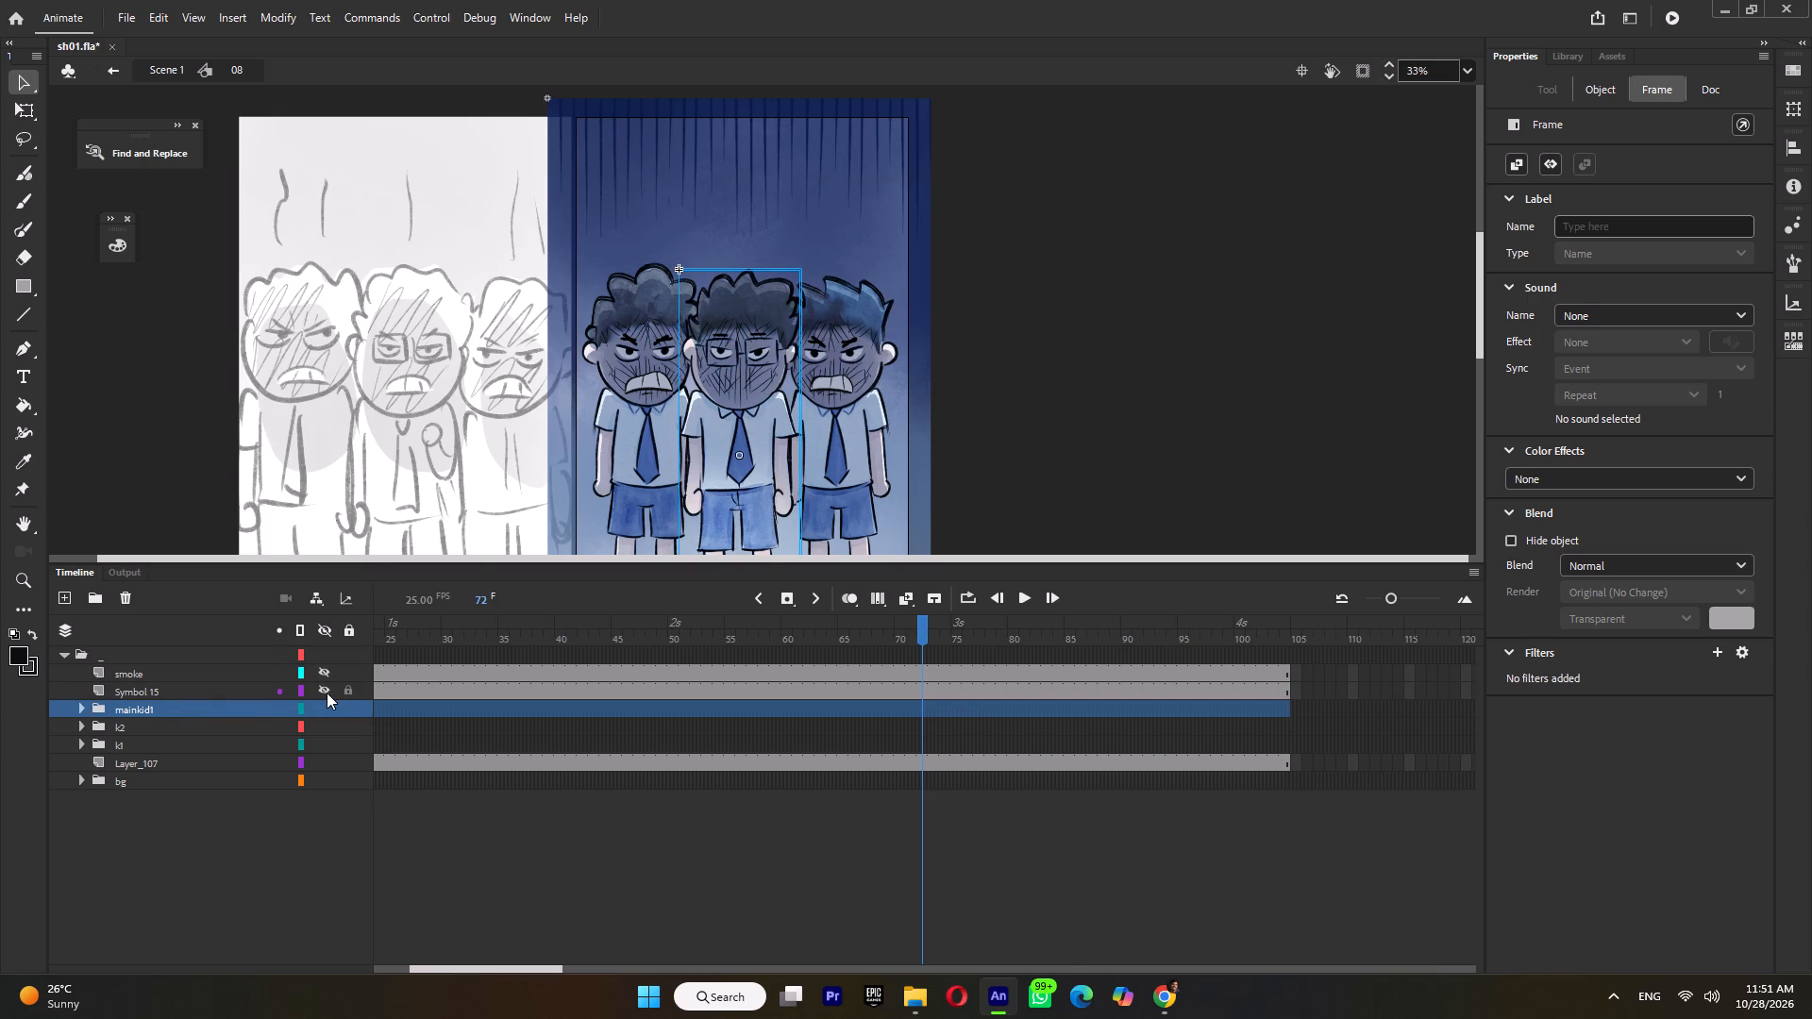
left_click(327, 689)
left_click(208, 703)
right_click(208, 703)
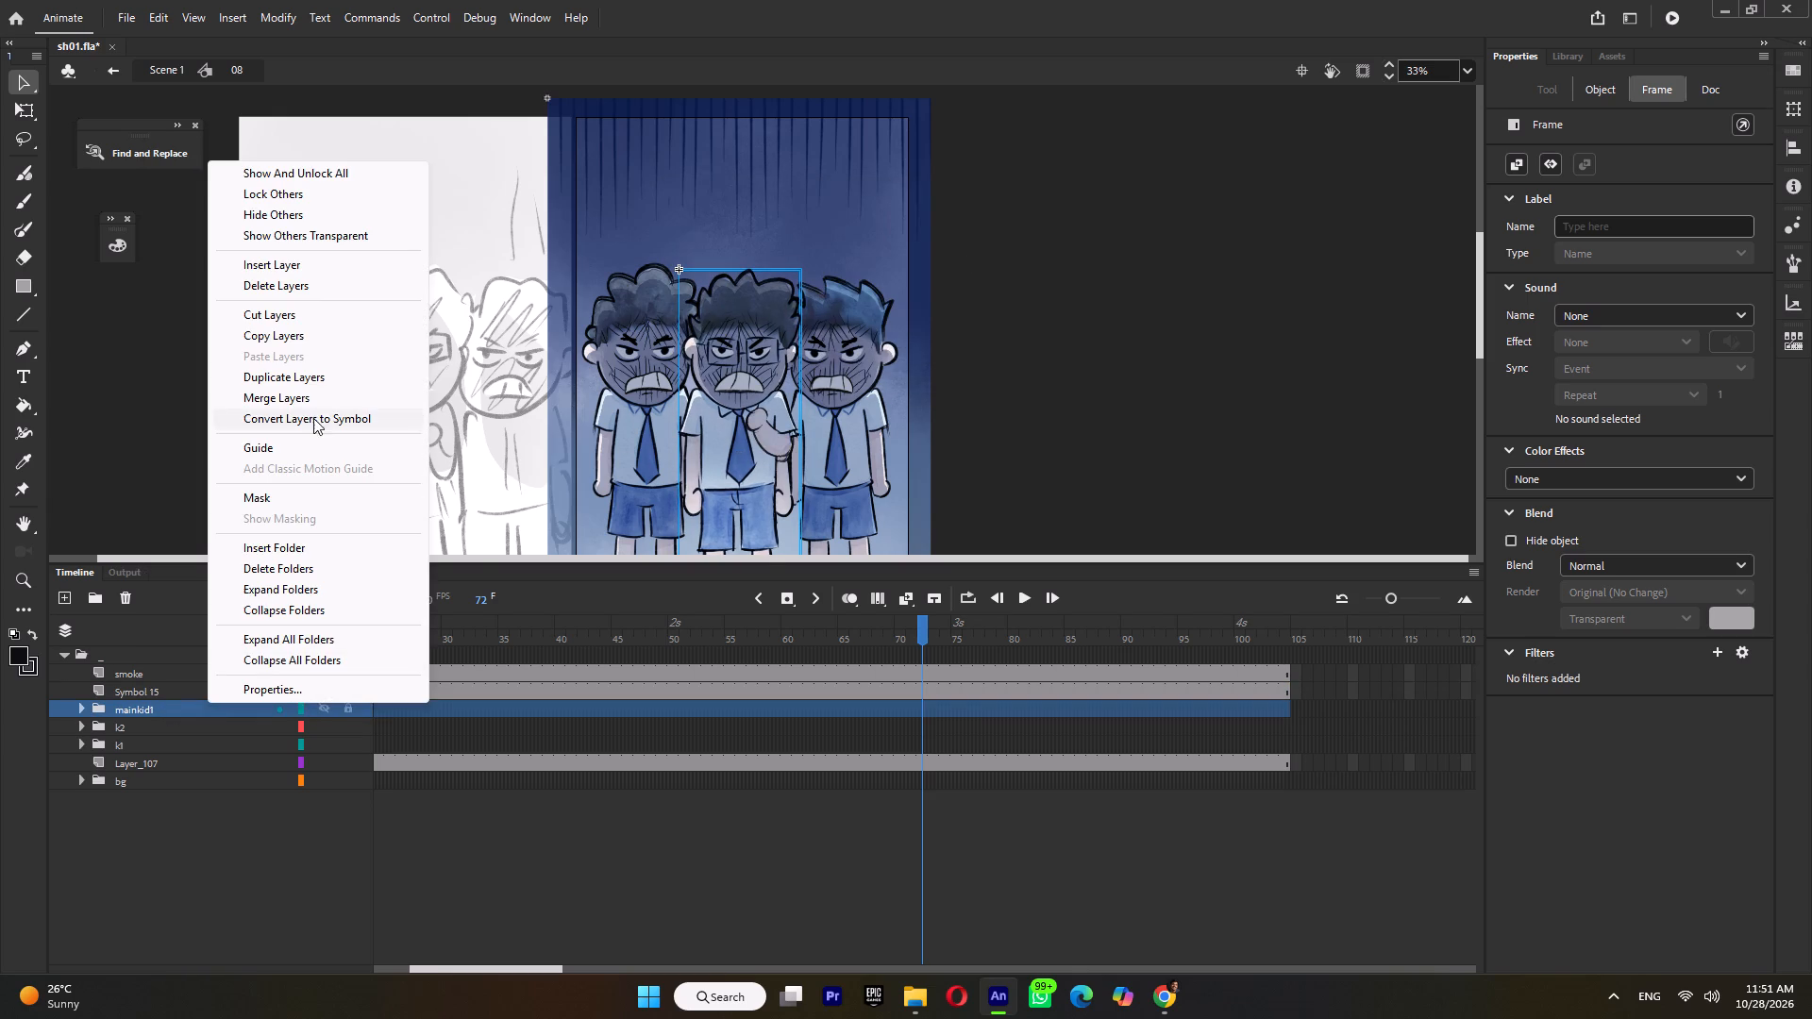
left_click(326, 416)
left_click(1020, 235)
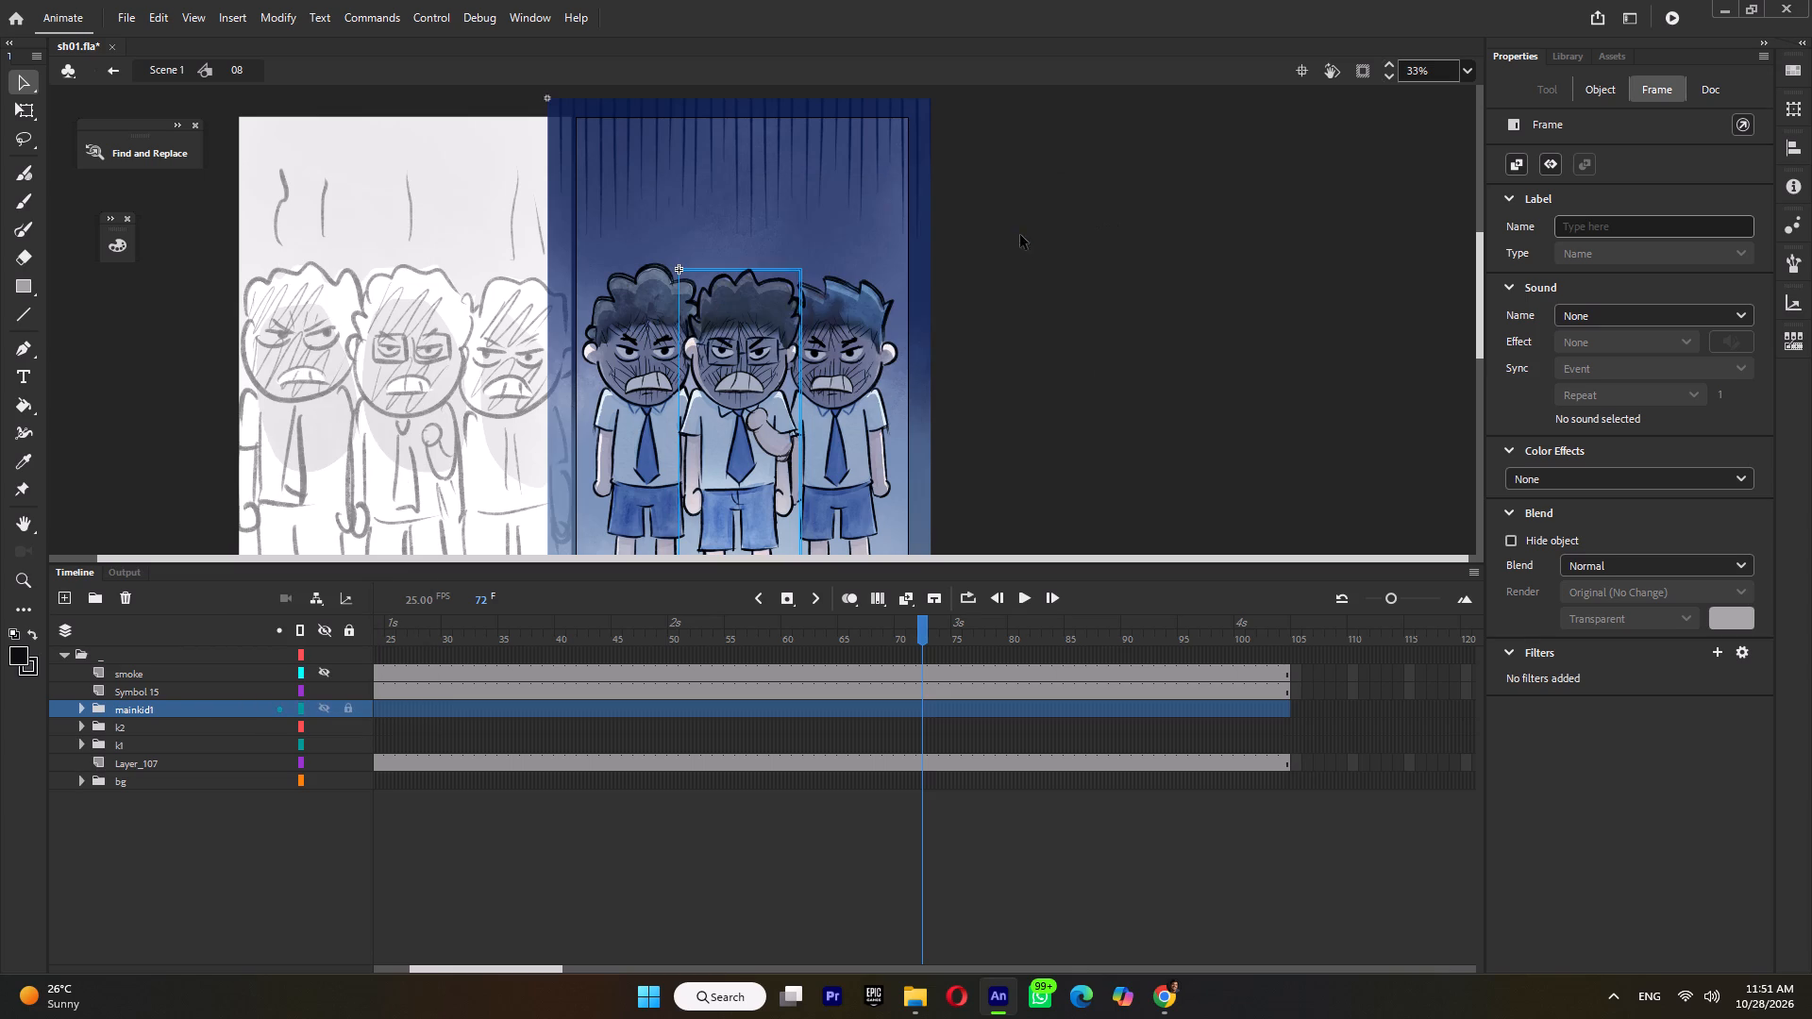
Inside Symbol 15, distribute the contents of Layer_110_copy and Layer_110 in the mainkid2 folder to separate keyframes.
double_click(770, 443)
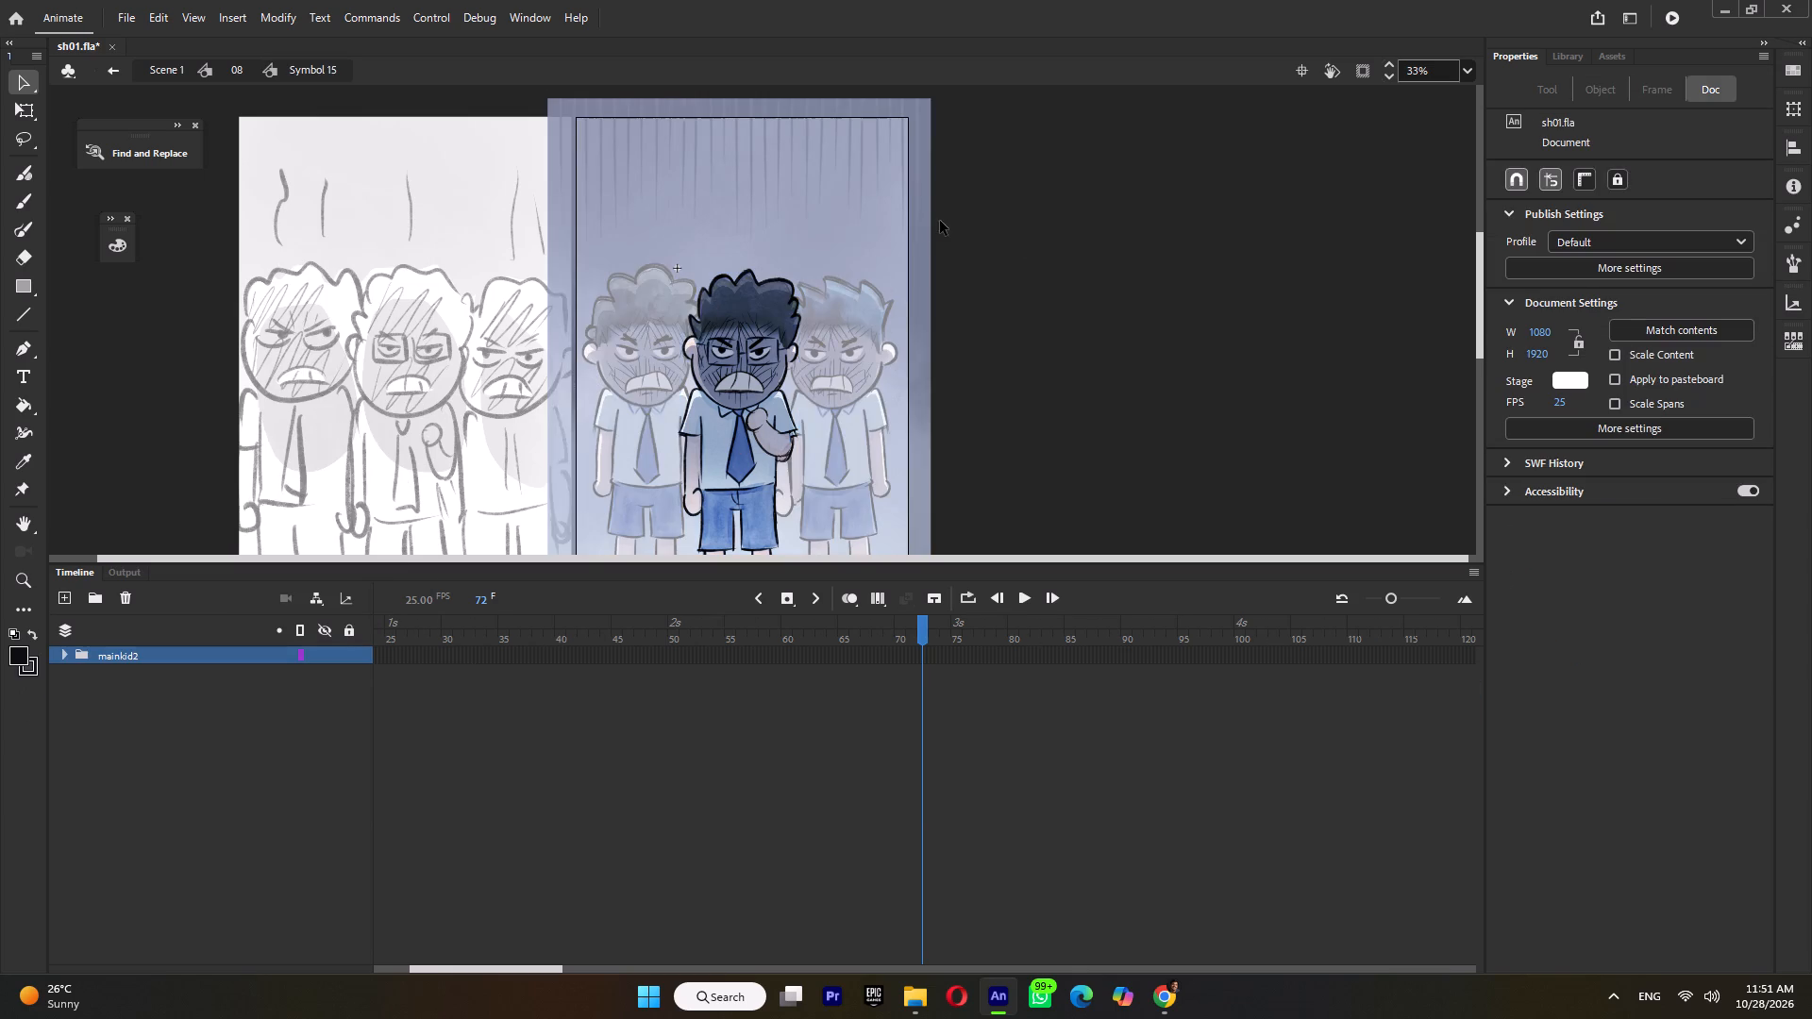
left_click_drag(940, 221, 561, 688)
left_click(63, 654)
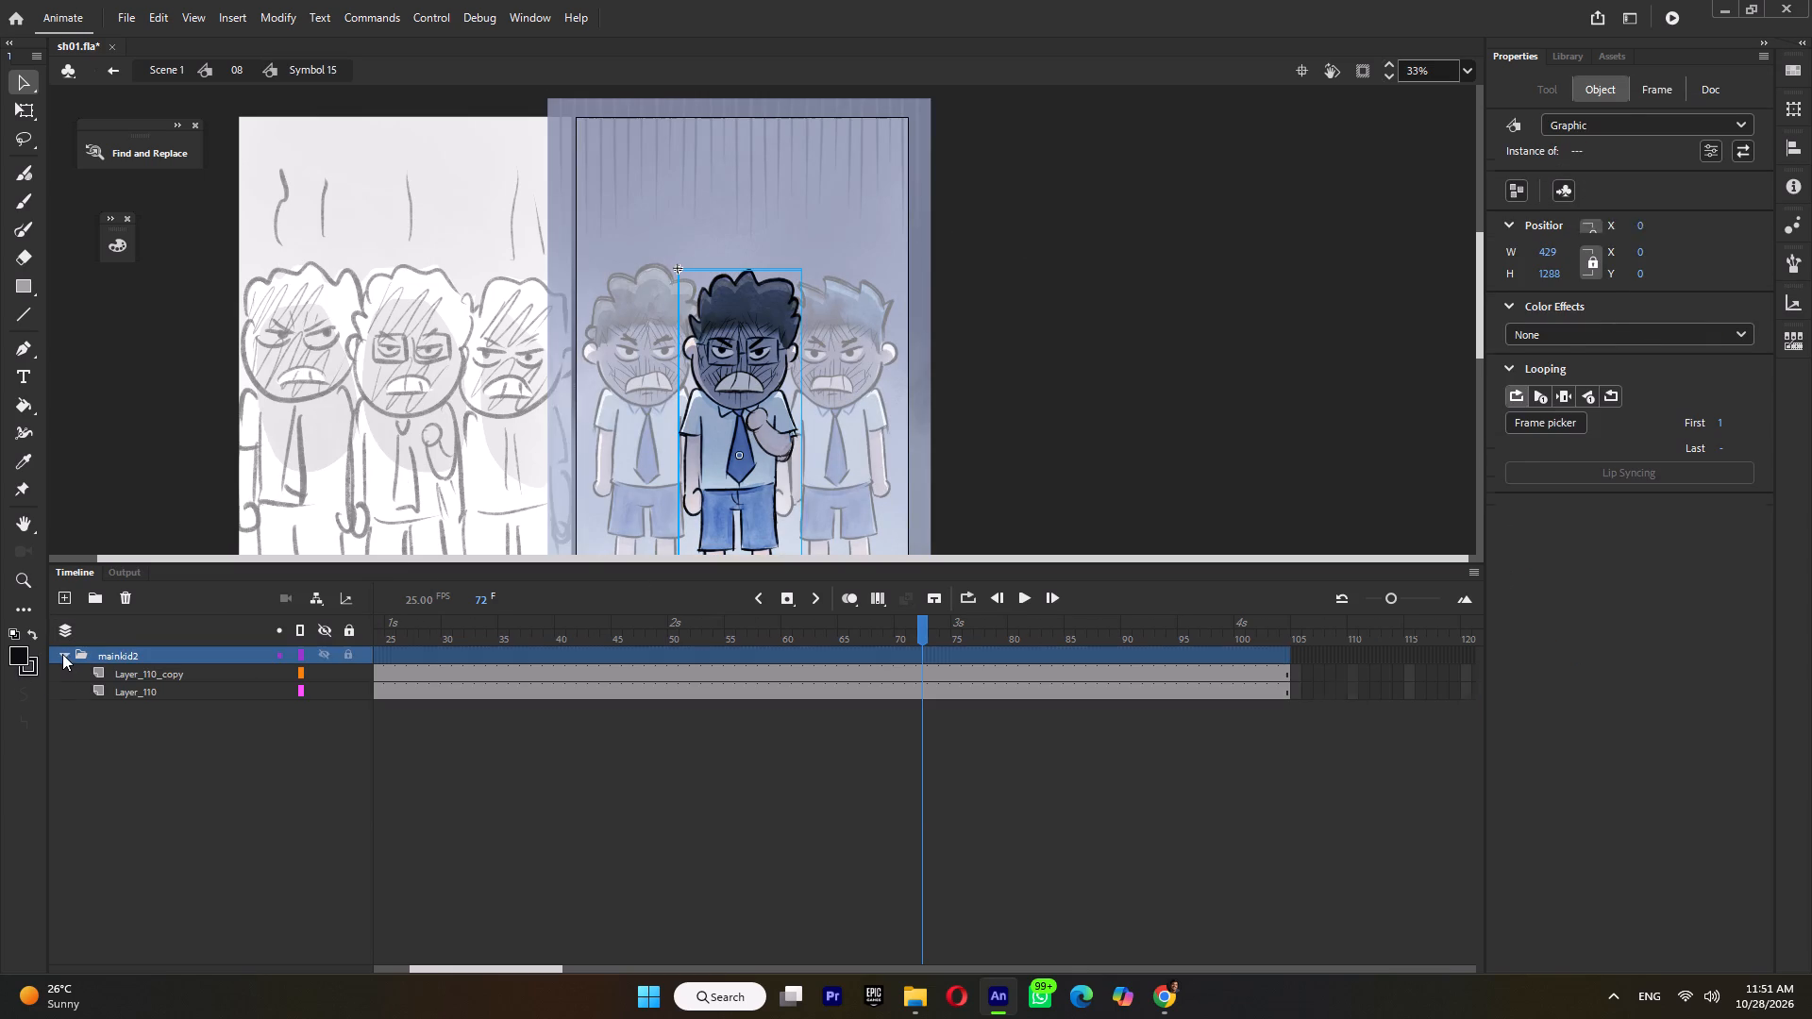
left_click(130, 677)
left_click(126, 693, "shift")
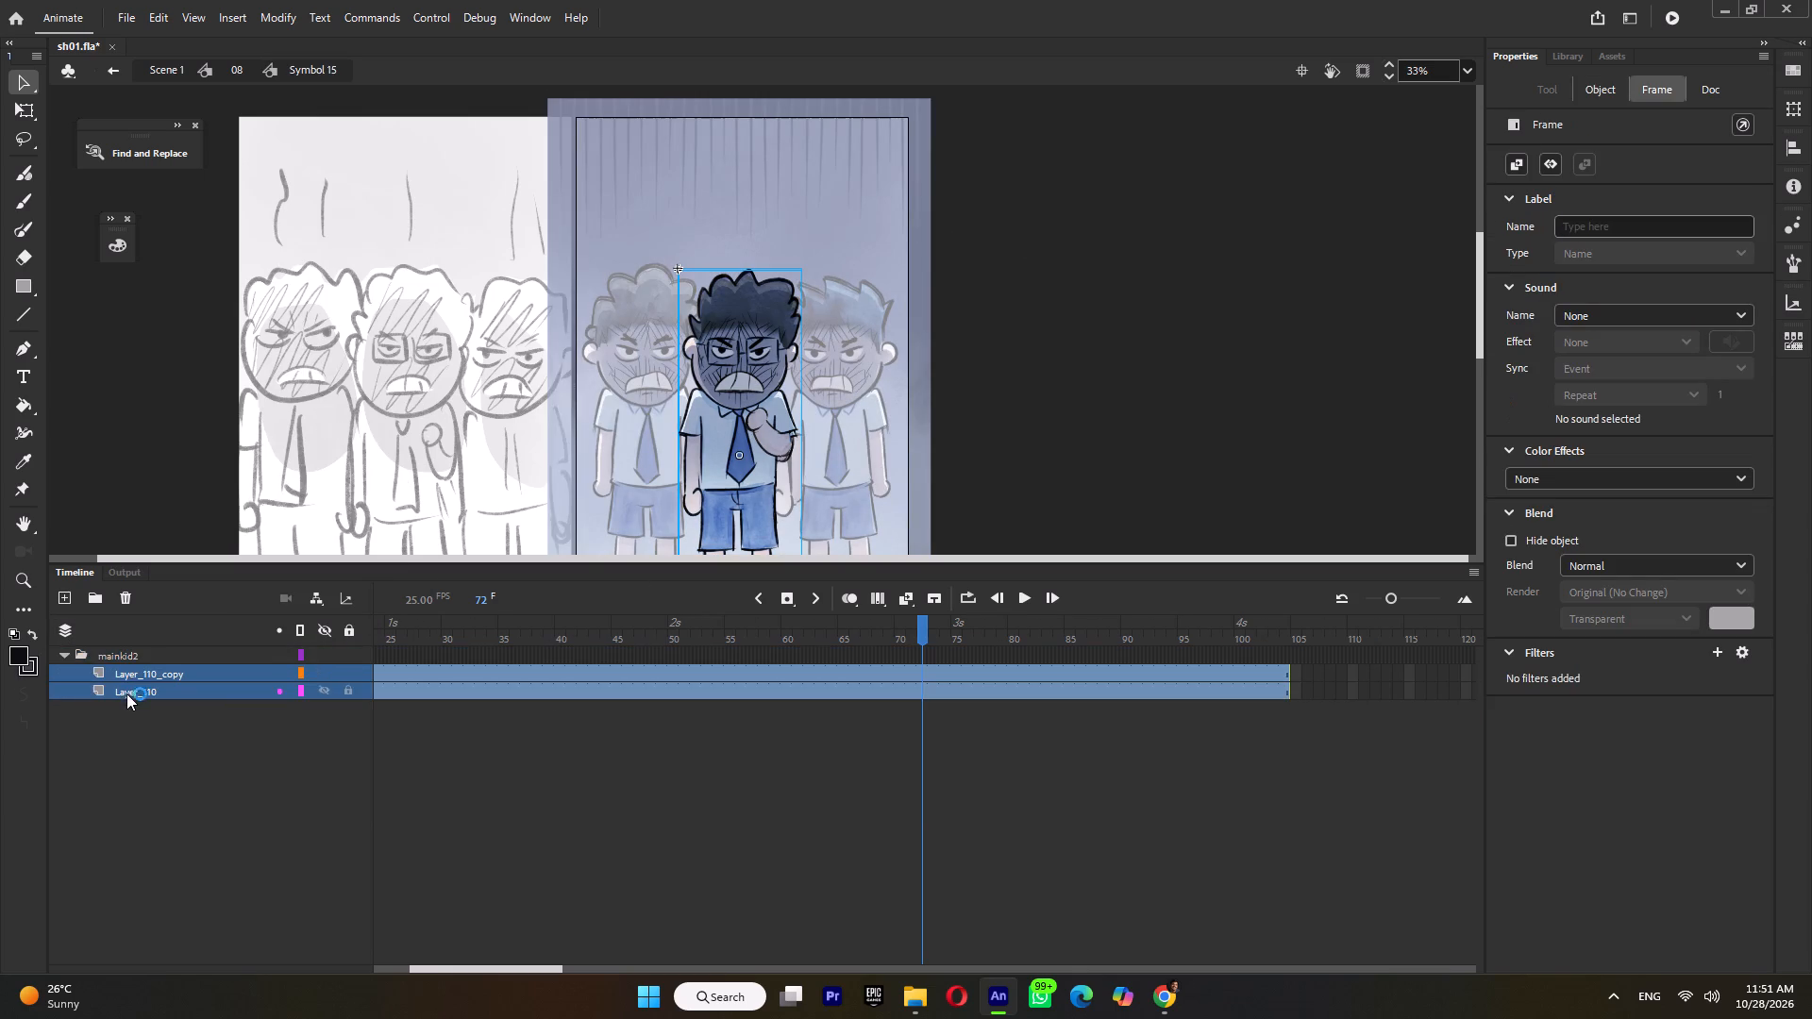
key("ctrl+shift+k")
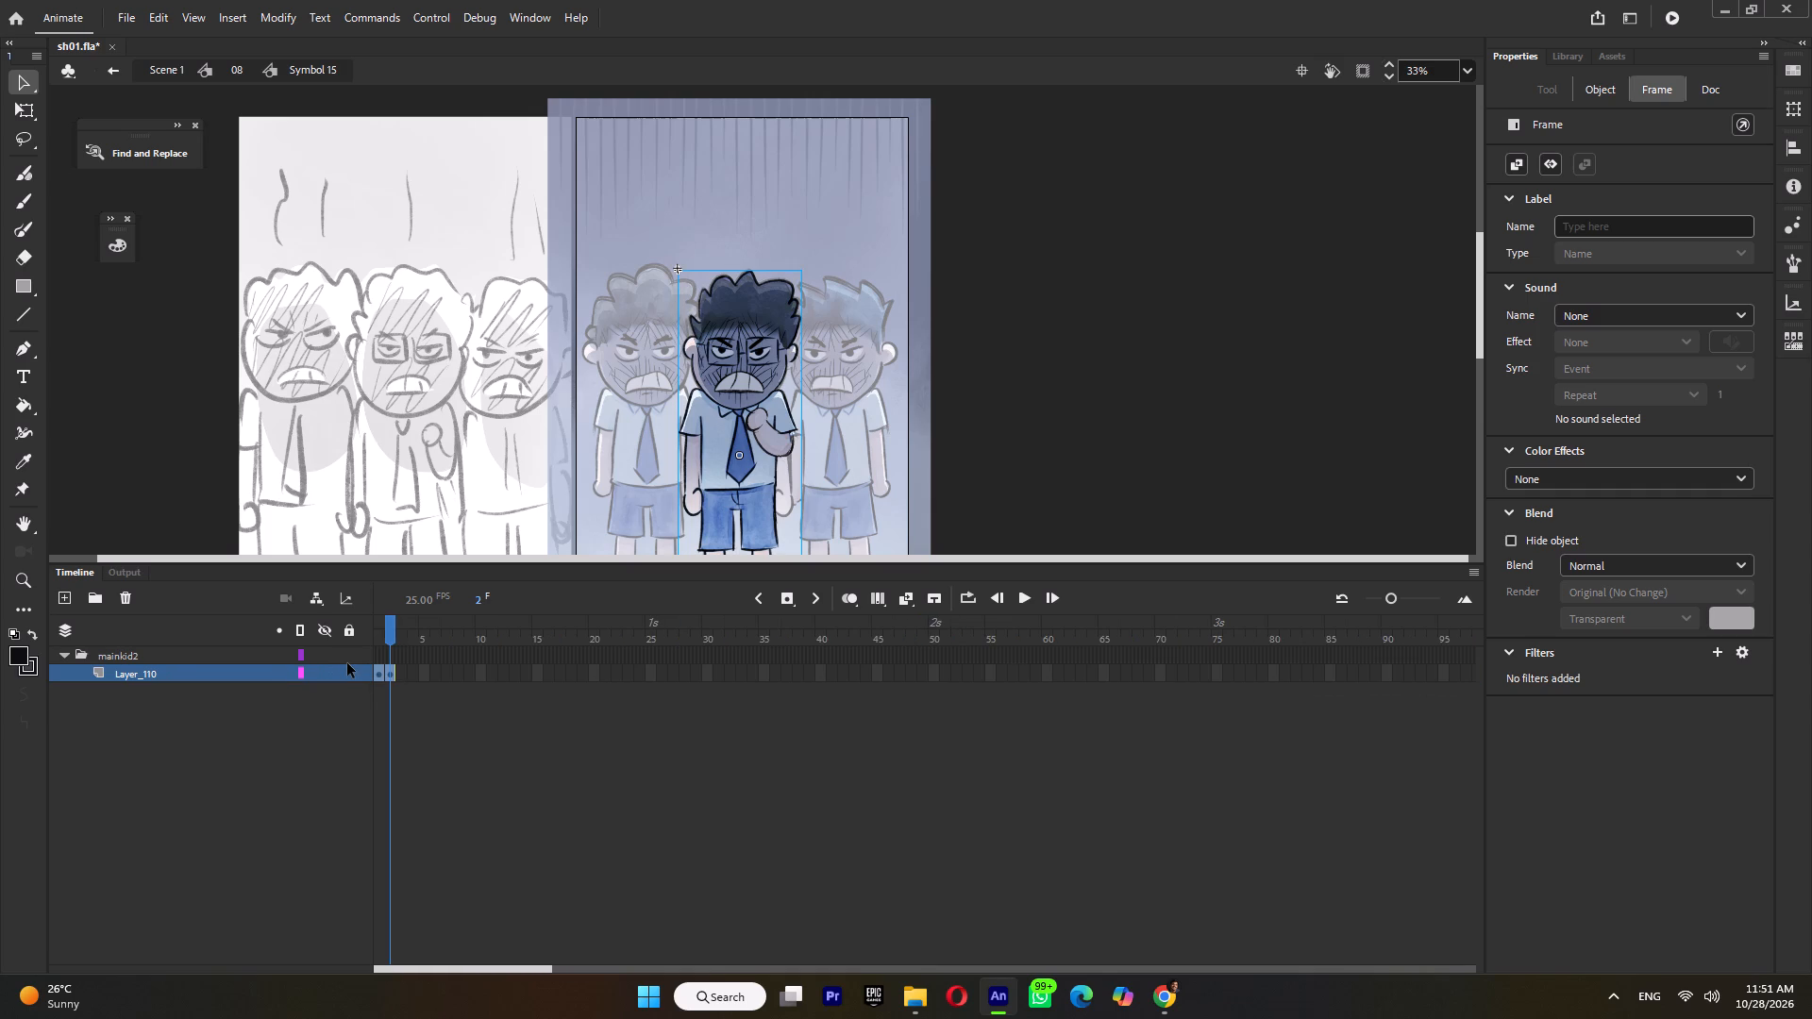
Extend the first keyframe on Layer_110 to hold for 8 frames, moving the second pose's keyframe to frame 9.
left_click(377, 672)
key("F5")
key("F5")
key("F5")
key("F5")
key("F5")
key("F5")
key("F5")
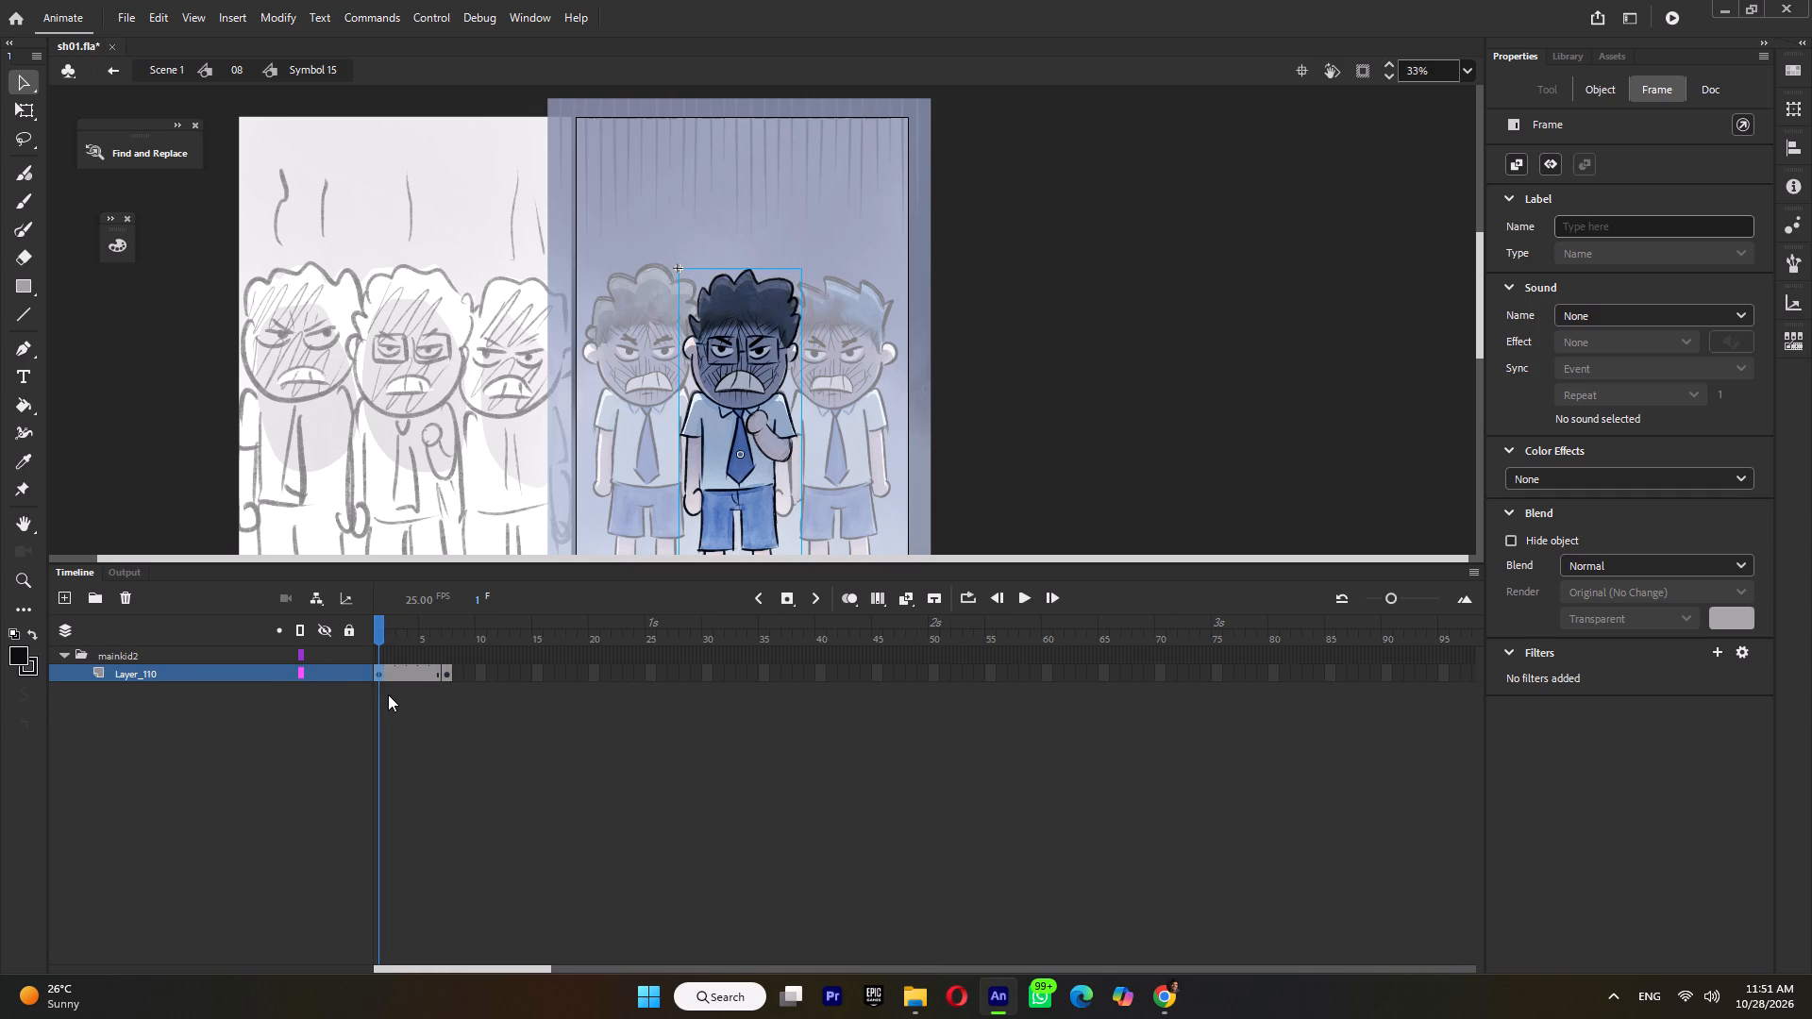
Extend the second pose's keyframe at frame 9 on Layer_110 to hold through frame 16, and return to symbol 08.
left_click(469, 675)
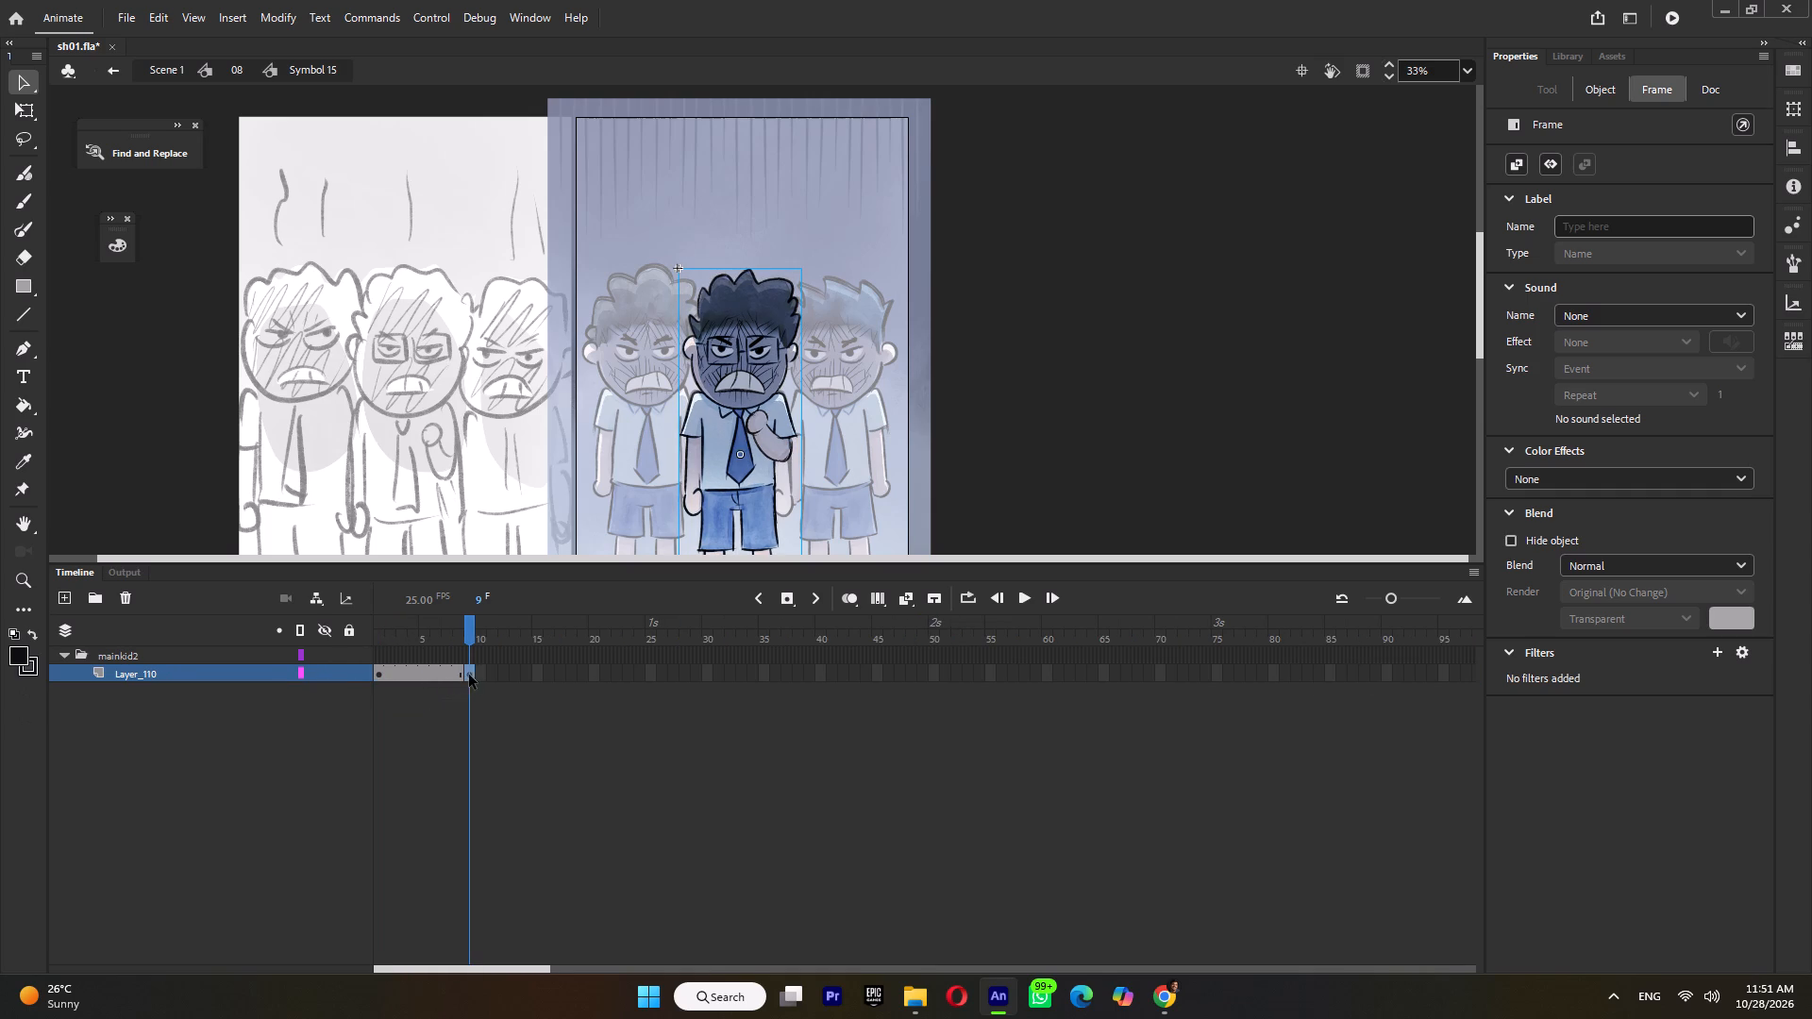
key("F5")
key("F5")
key("F5")
key("F5")
key("F5")
key("F5")
key("F5")
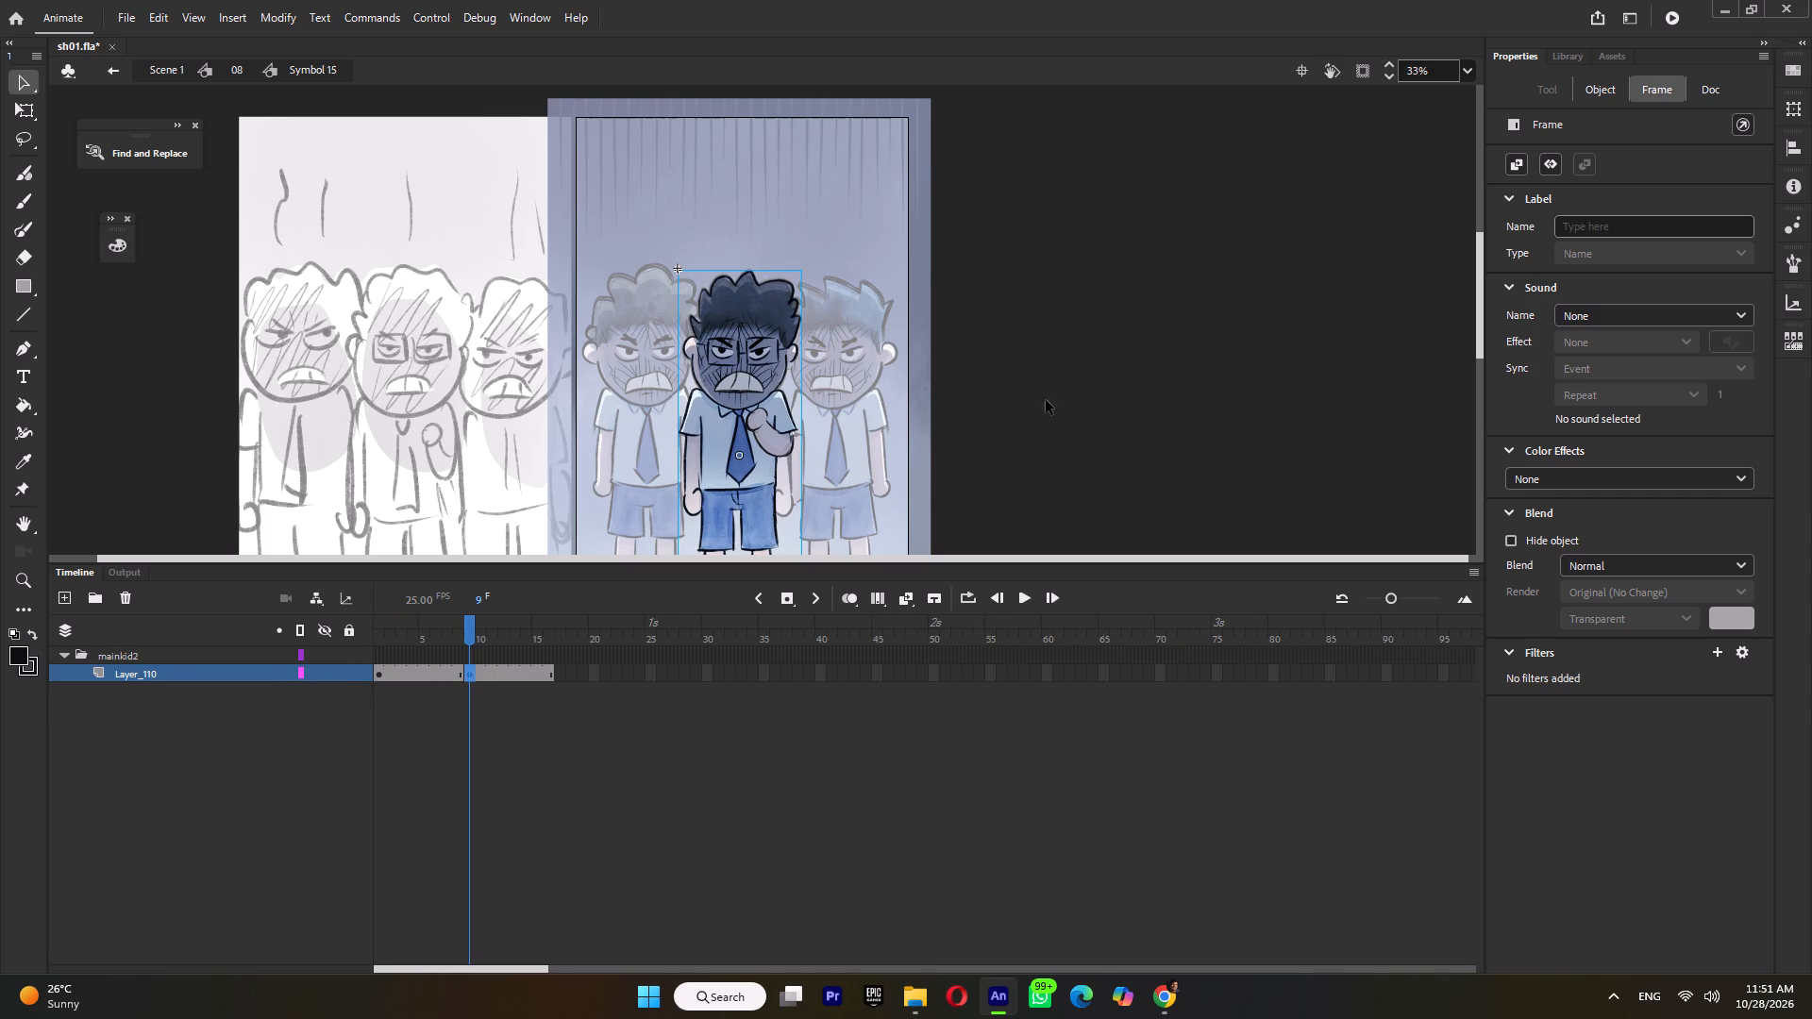
double_click(1115, 397)
Play back the shot from frame 1 to check the middle boy's looping poses.
left_click_drag(452, 623, 201, 661)
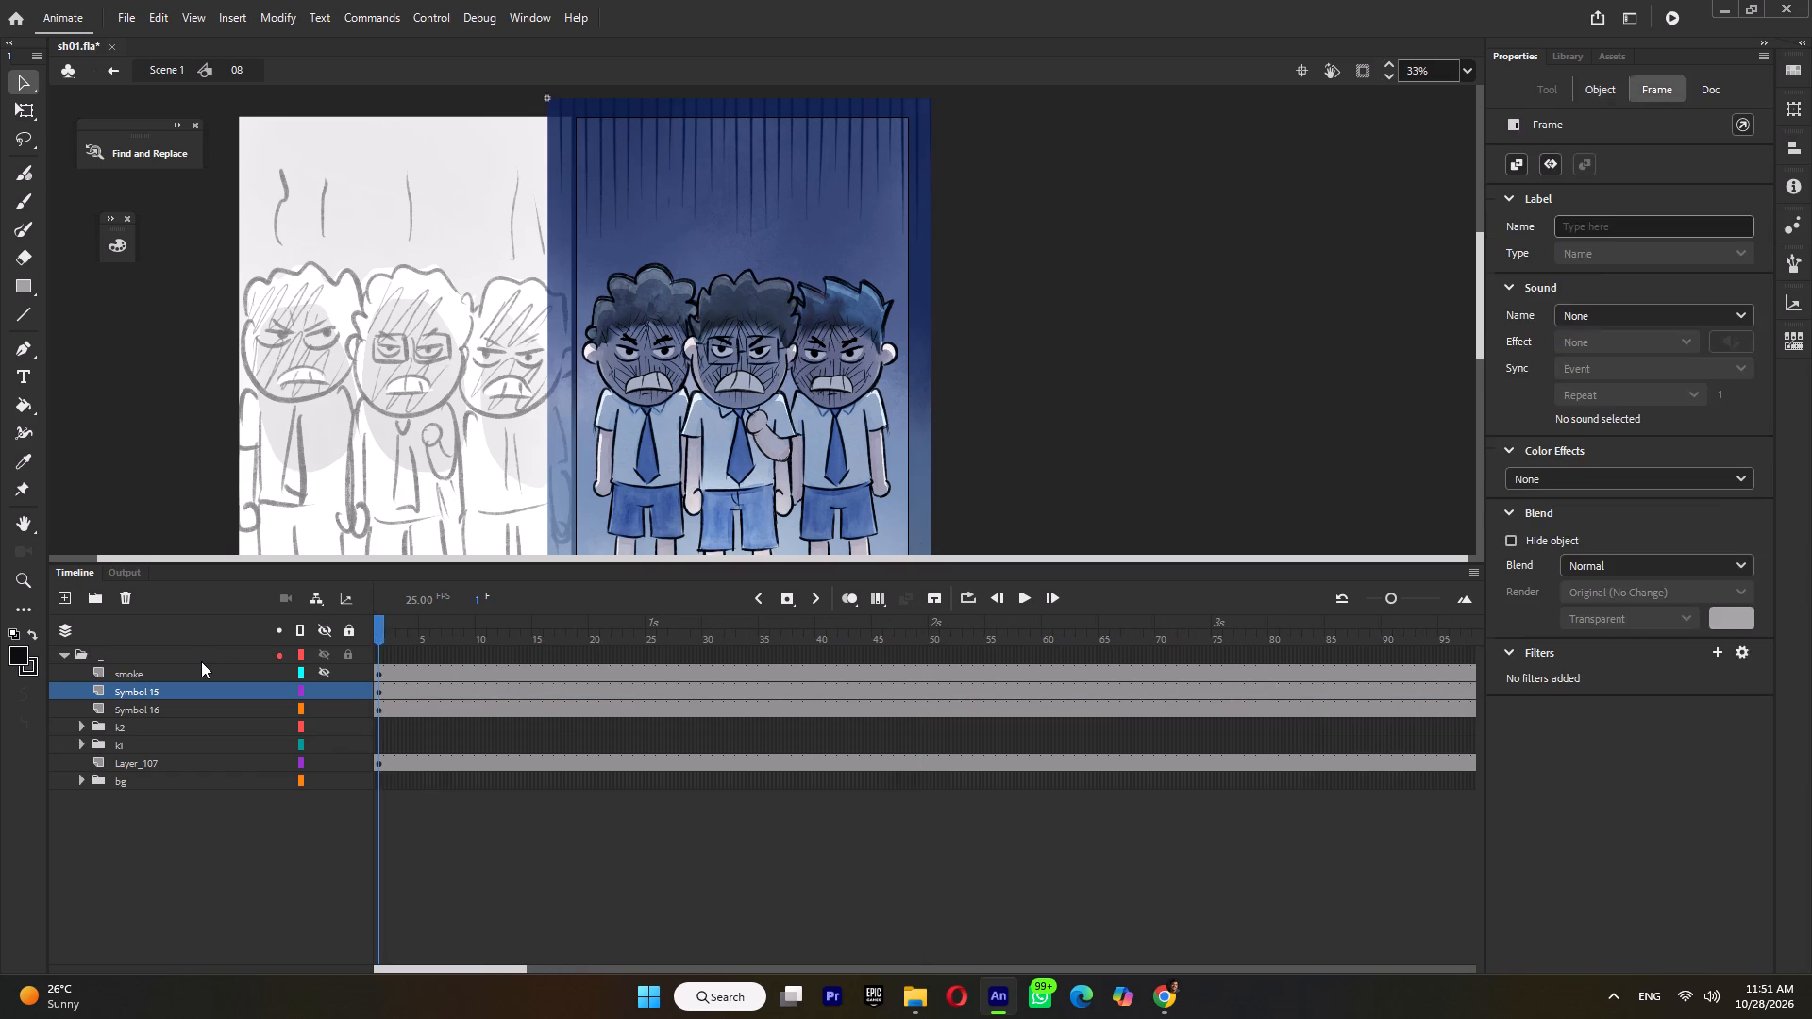
key("Return")
key("Return")
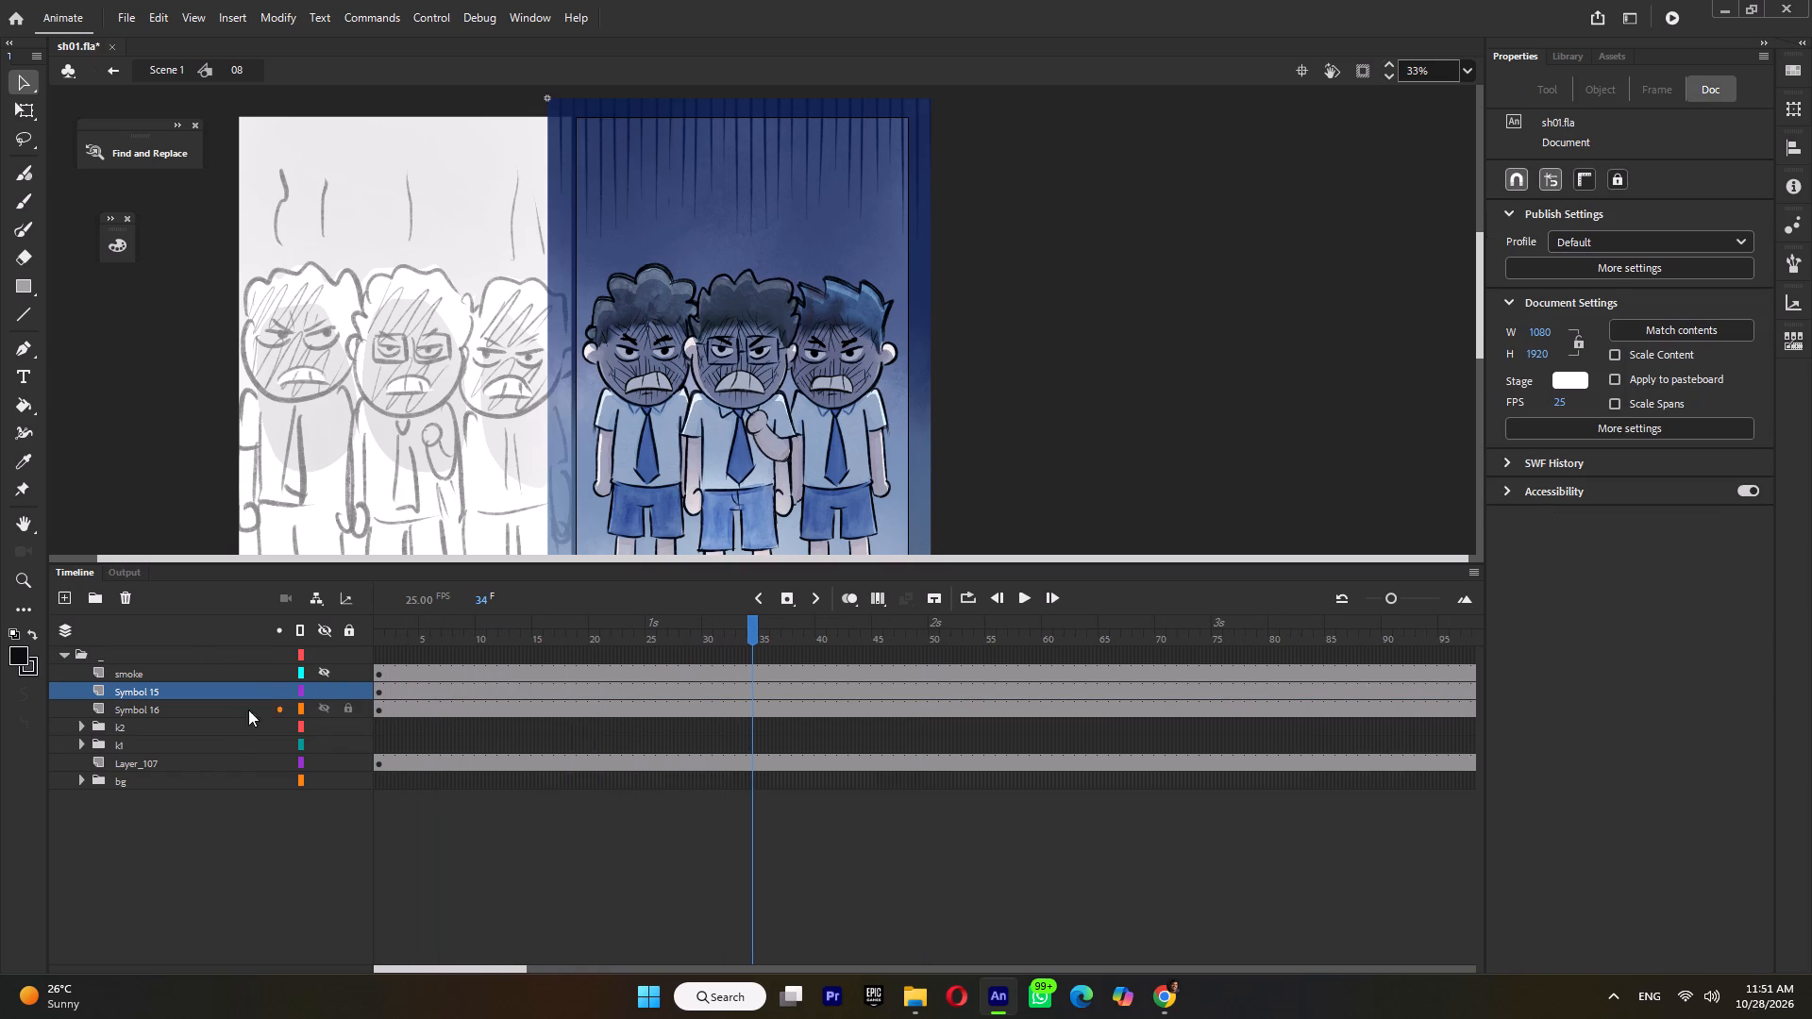
Hide Symbol 15, and distribute the contents of Symbol 16 to separate keyframes in its mainkid1 folder.
left_click(323, 692)
double_click(734, 466)
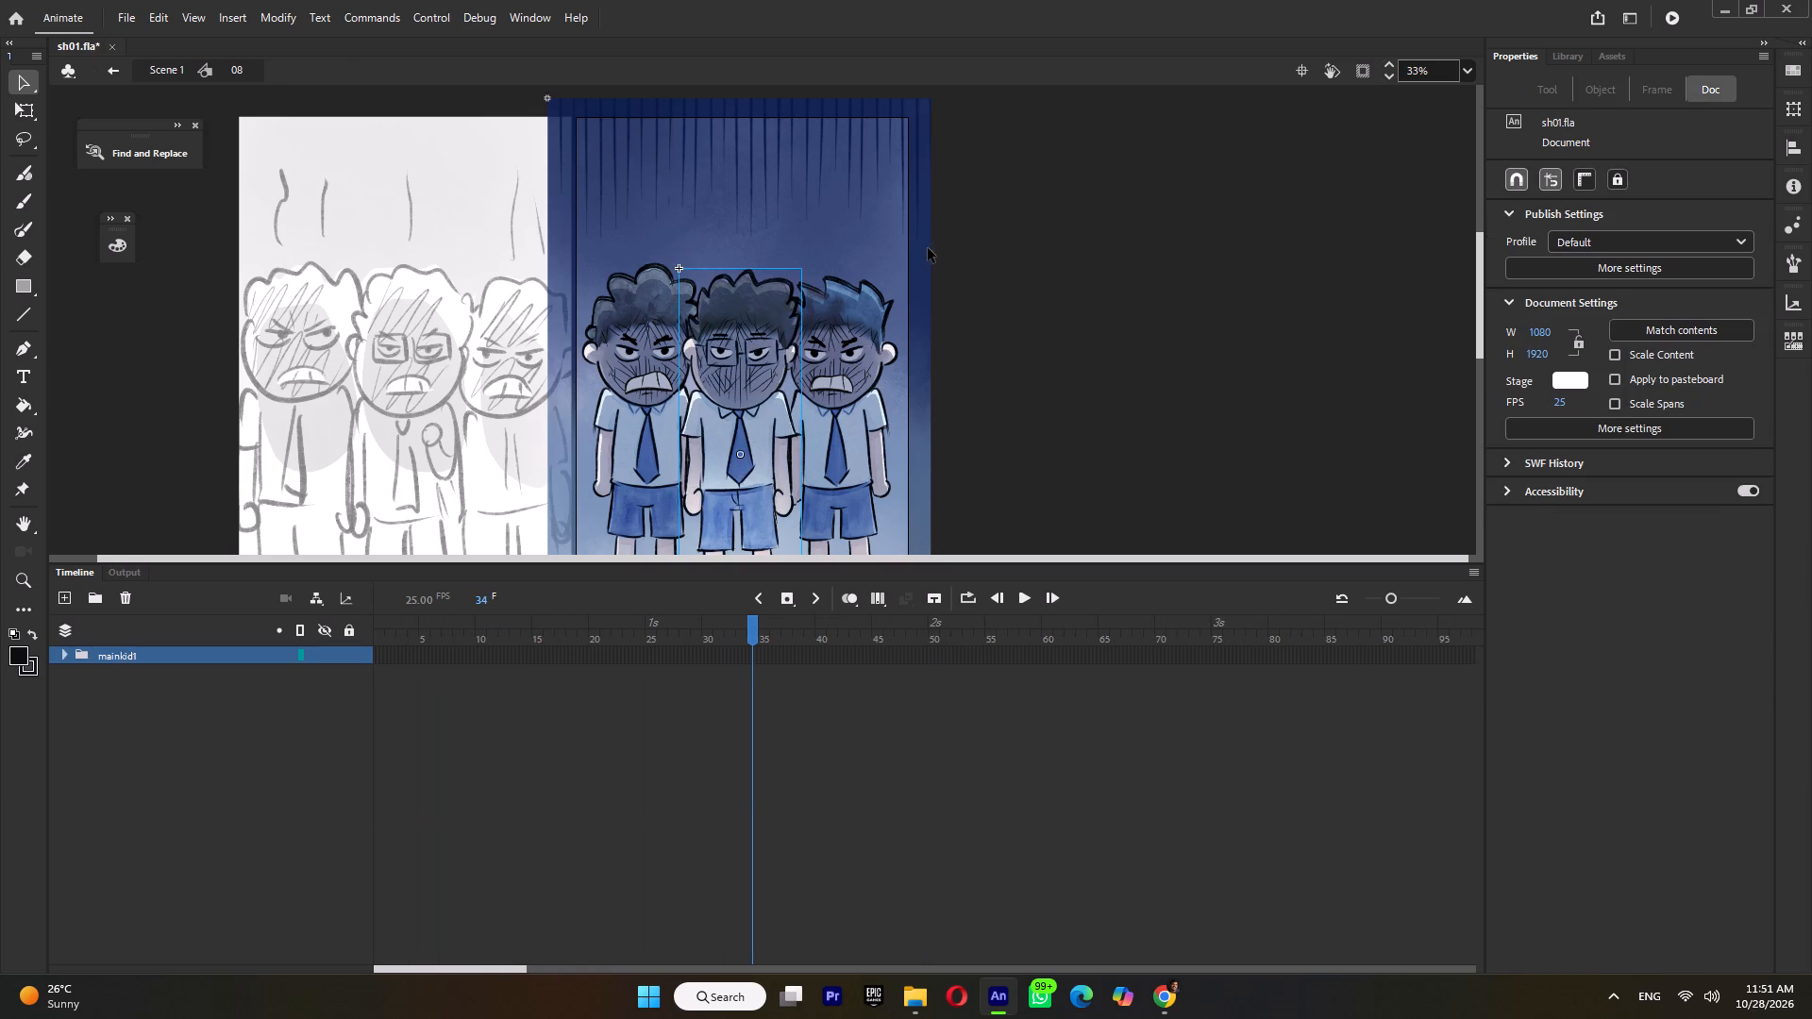
left_click_drag(928, 248, 608, 641)
key("ctrl+shift+k")
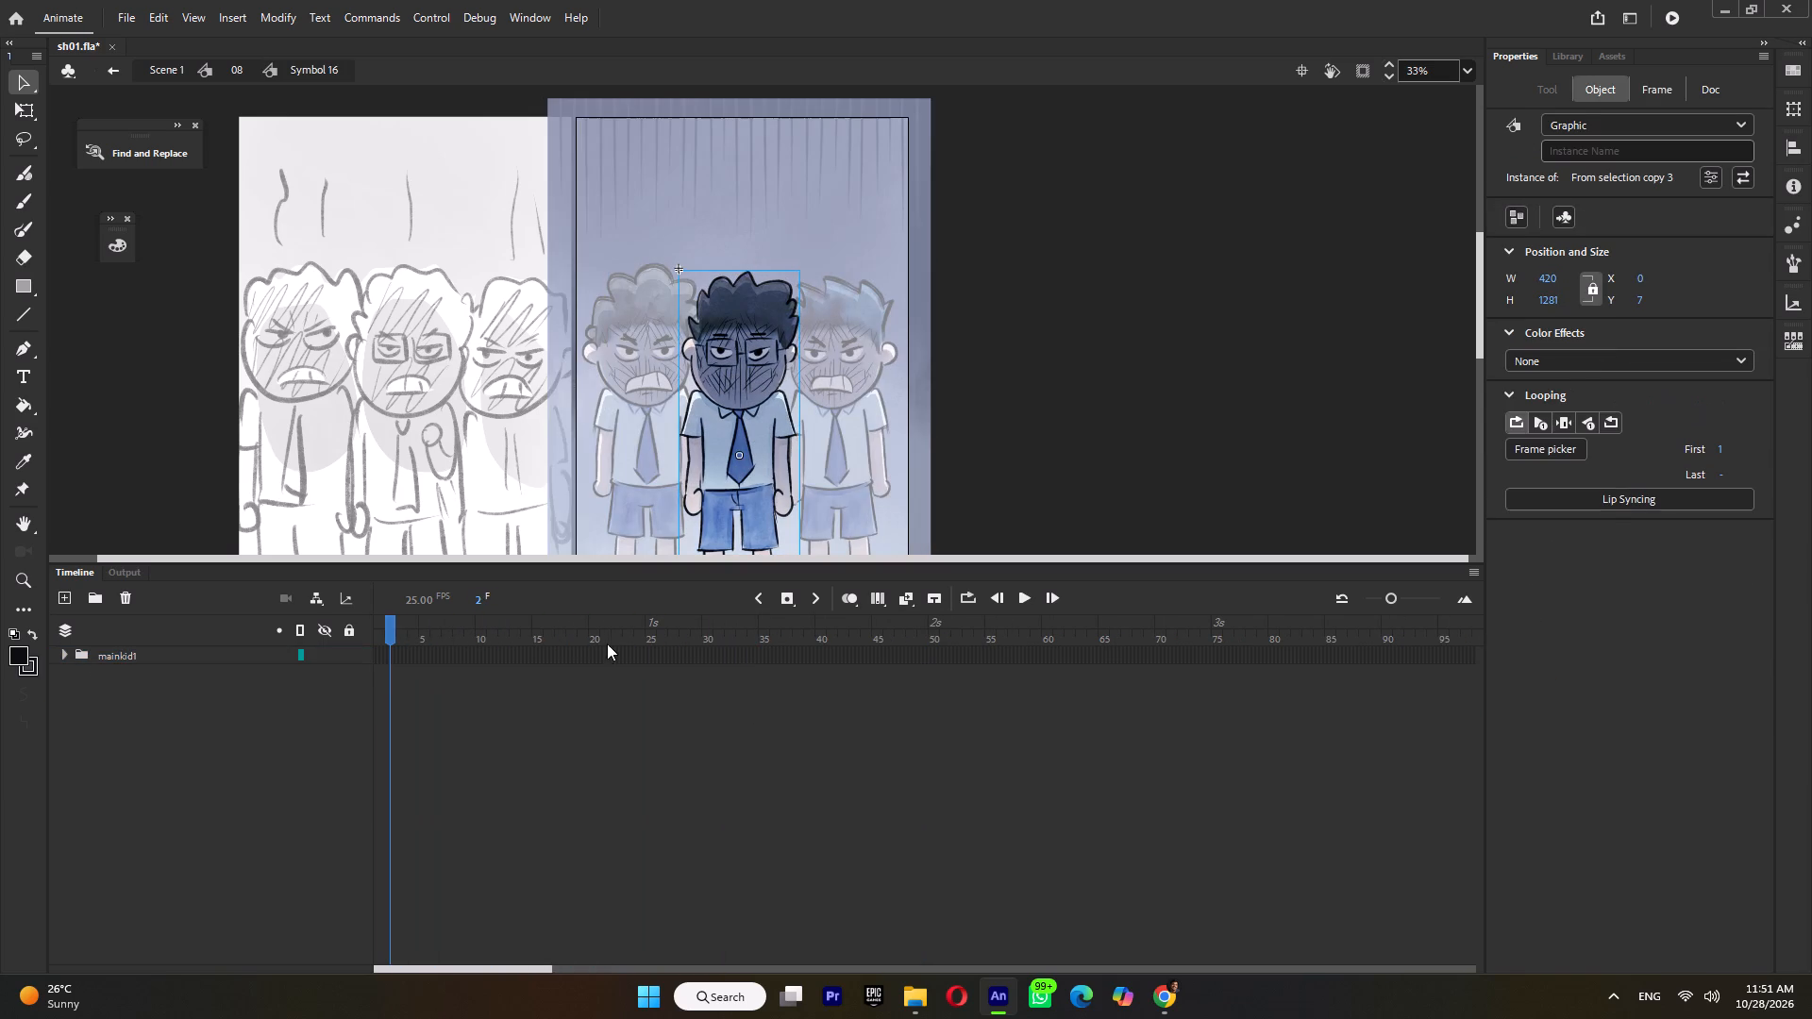
left_click(66, 657)
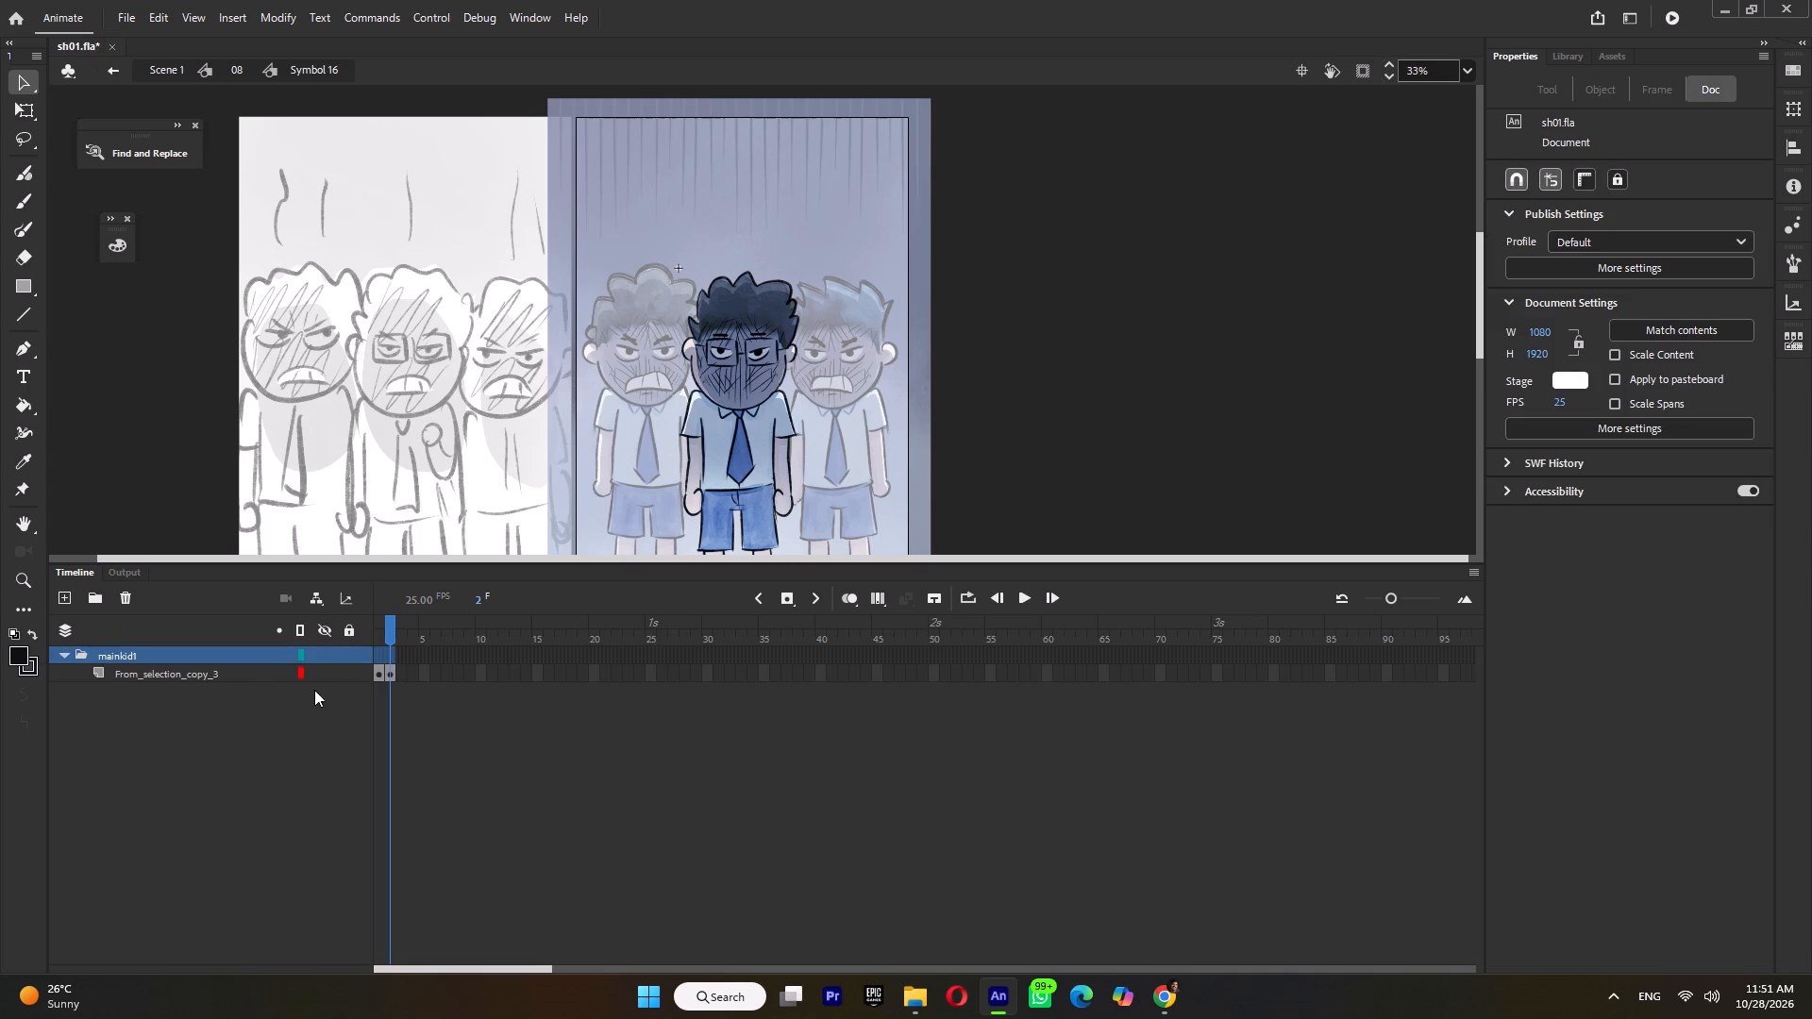
Extend the first keyframe on From_selection_copy_3 to hold for 7 frames, moving the second pose's keyframe to frame 8.
left_click(378, 670)
key("F5")
key("F5")
key("F5")
key("F5")
key("F5")
key("F5")
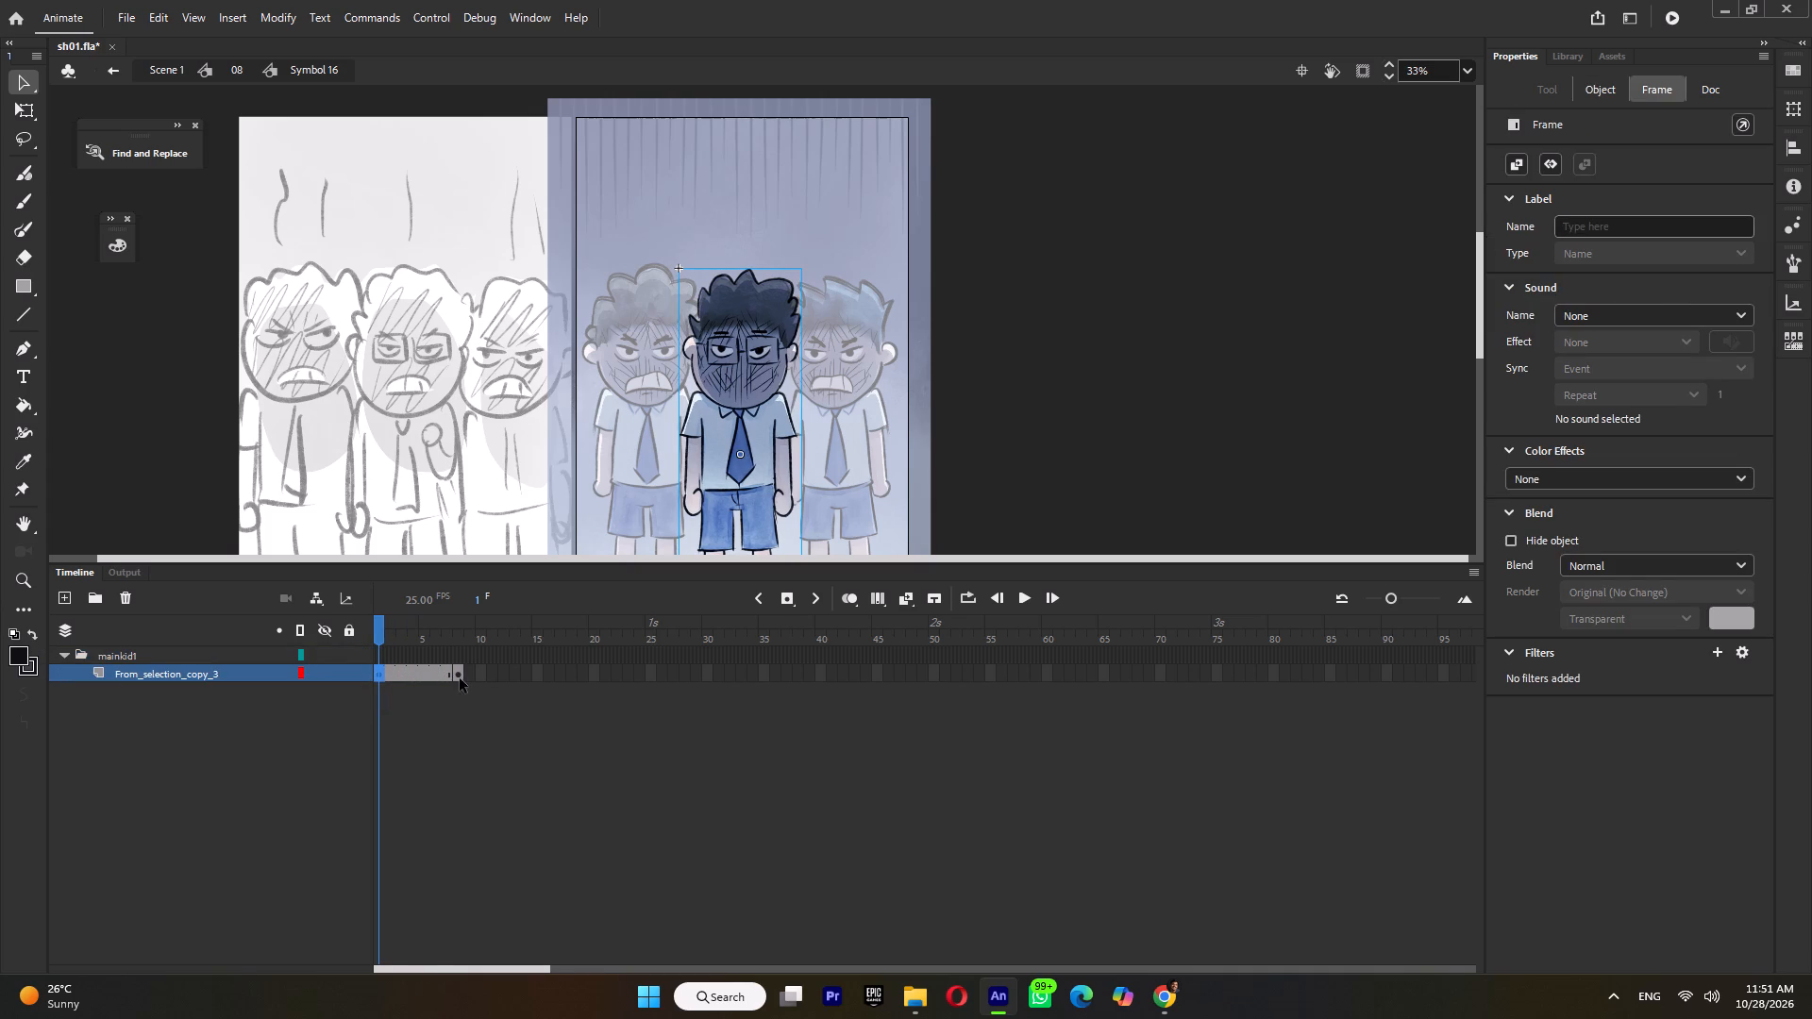
Extend the second keyframe on From_selection_copy_3 to hold from frame 8 through frame 15, and return to symbol 08.
left_click(455, 675)
key("F5")
key("F5")
key("F5")
key("F5")
key("F5")
key("F5")
key("F5")
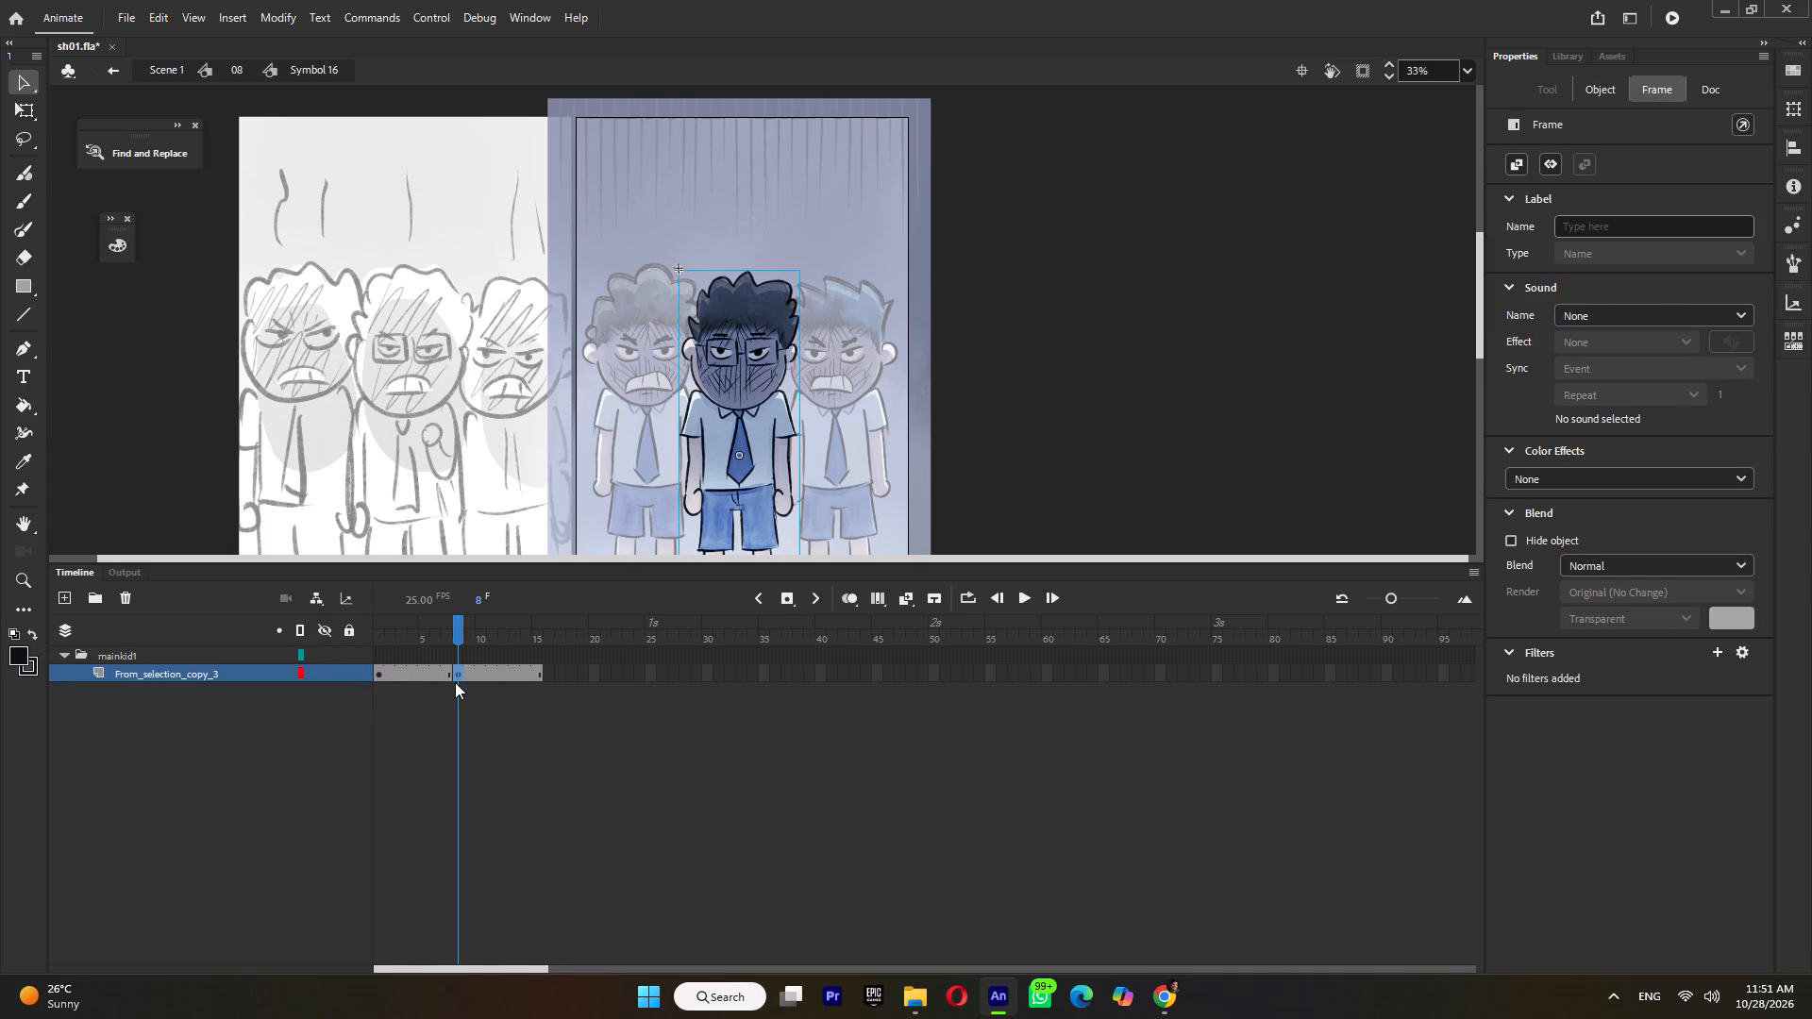
double_click(1282, 416)
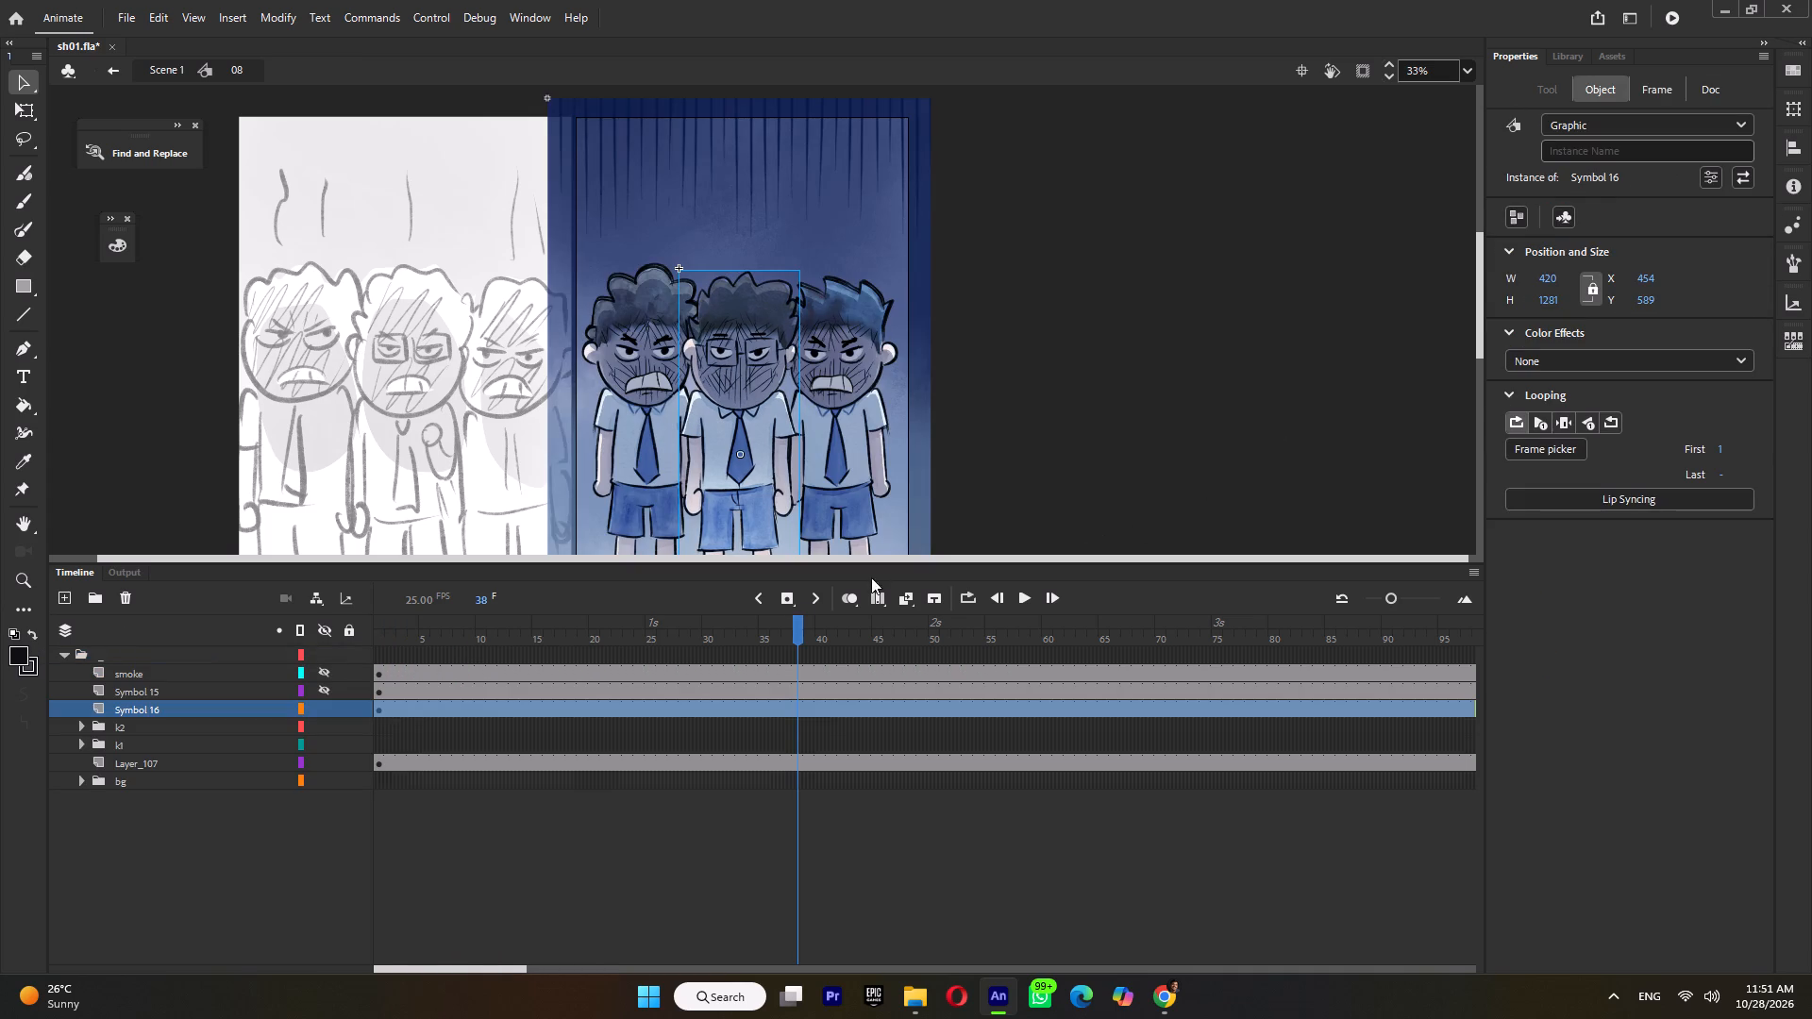
Play back the shot to check Symbol 16's looping poses, and return to frame 1.
key("Return")
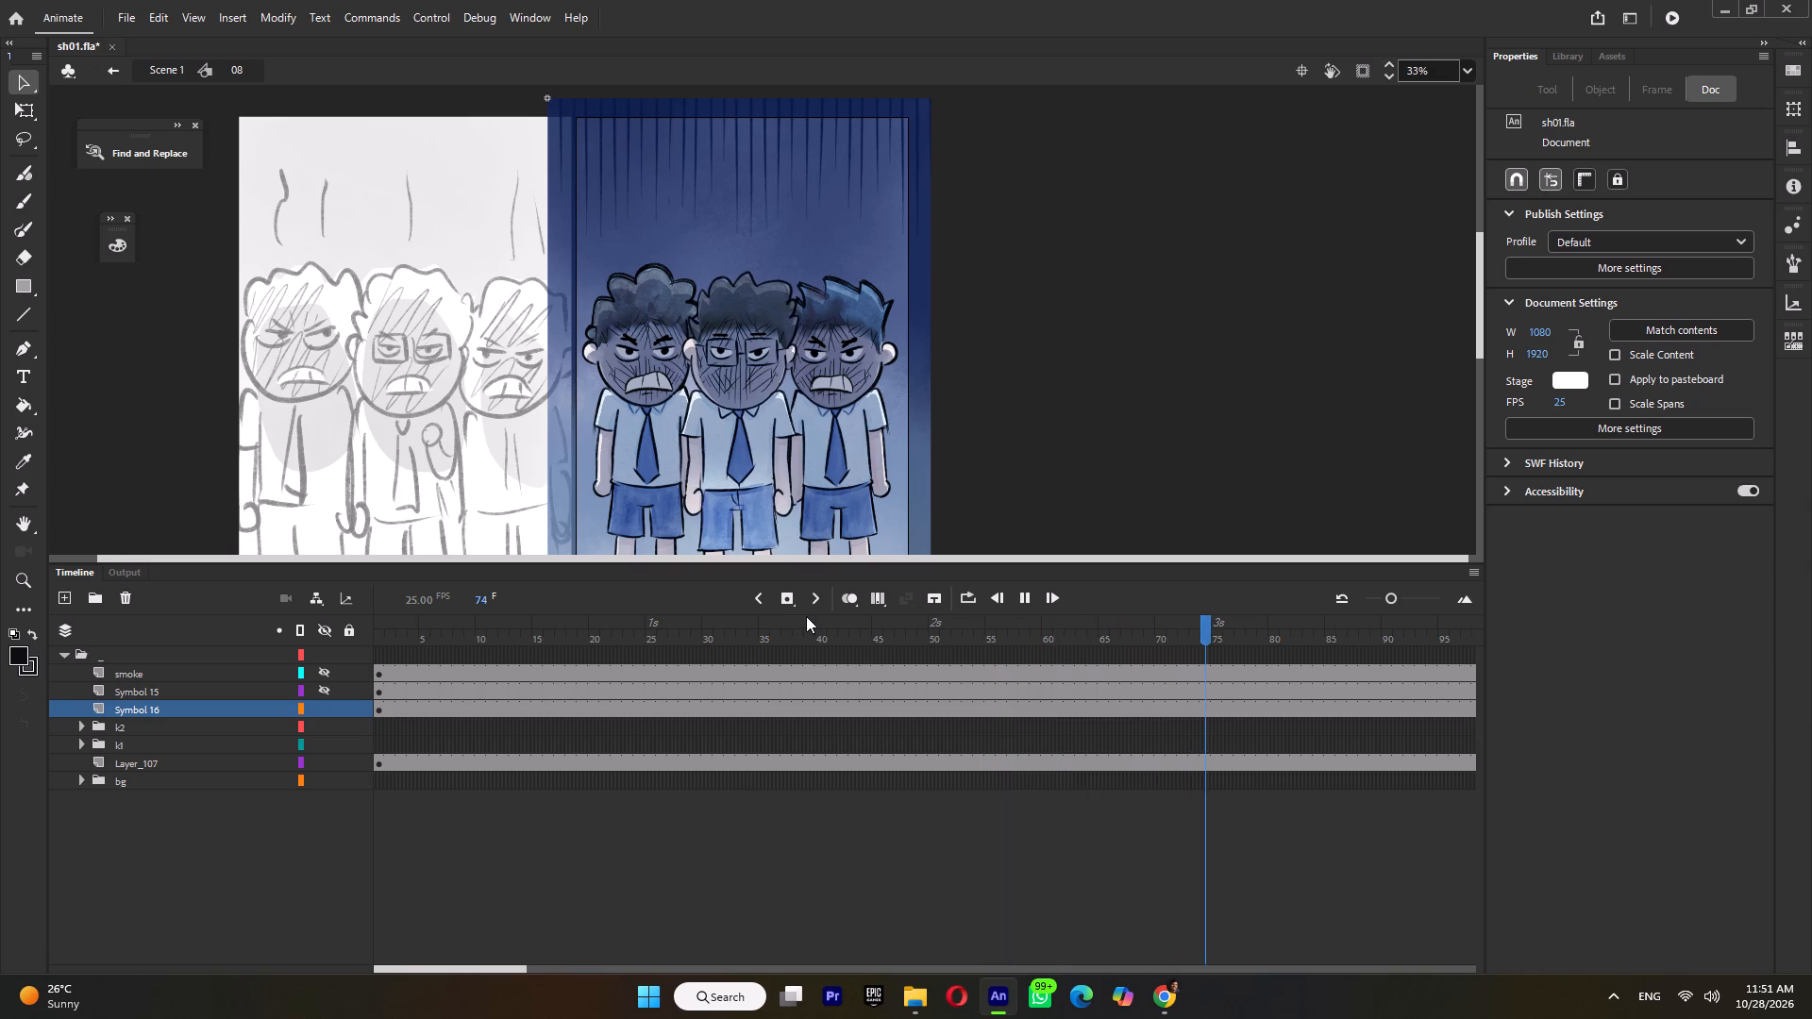
key("Return")
left_click_drag(411, 635, 342, 649)
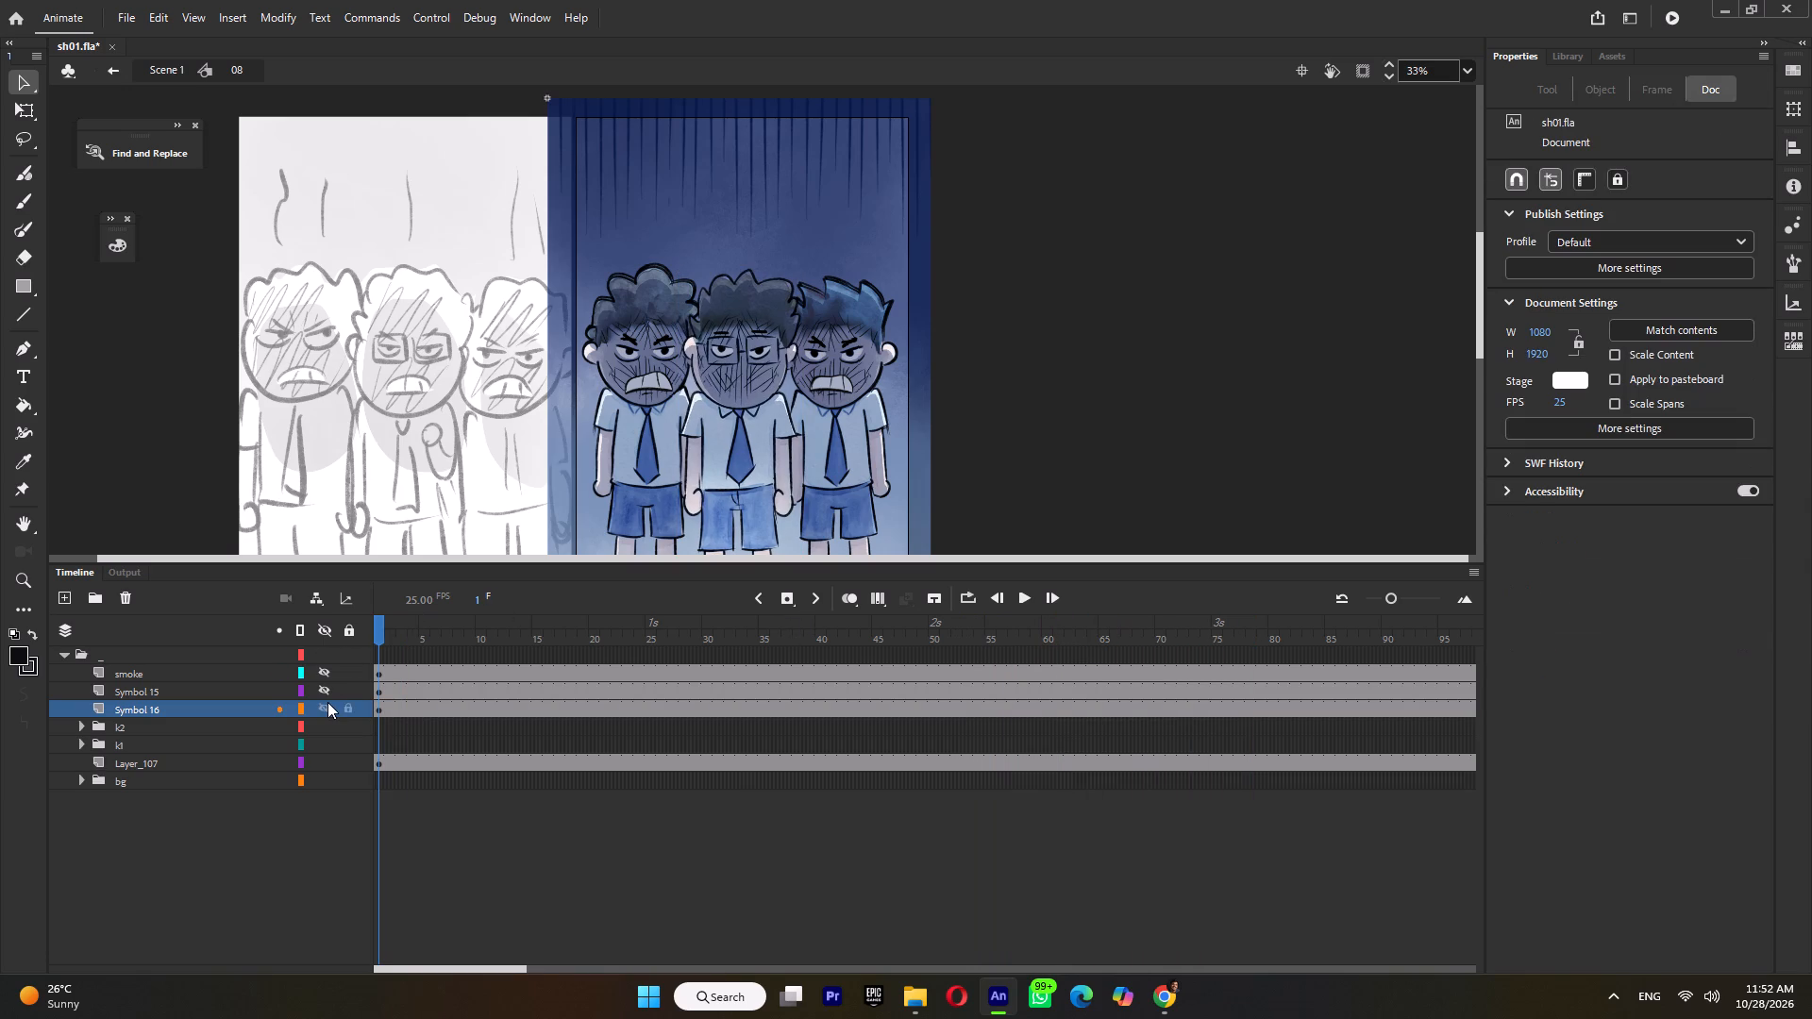
Check the middle boy by toggling Symbol 16's visibility, and make Symbol 15 visible again.
left_click(326, 703)
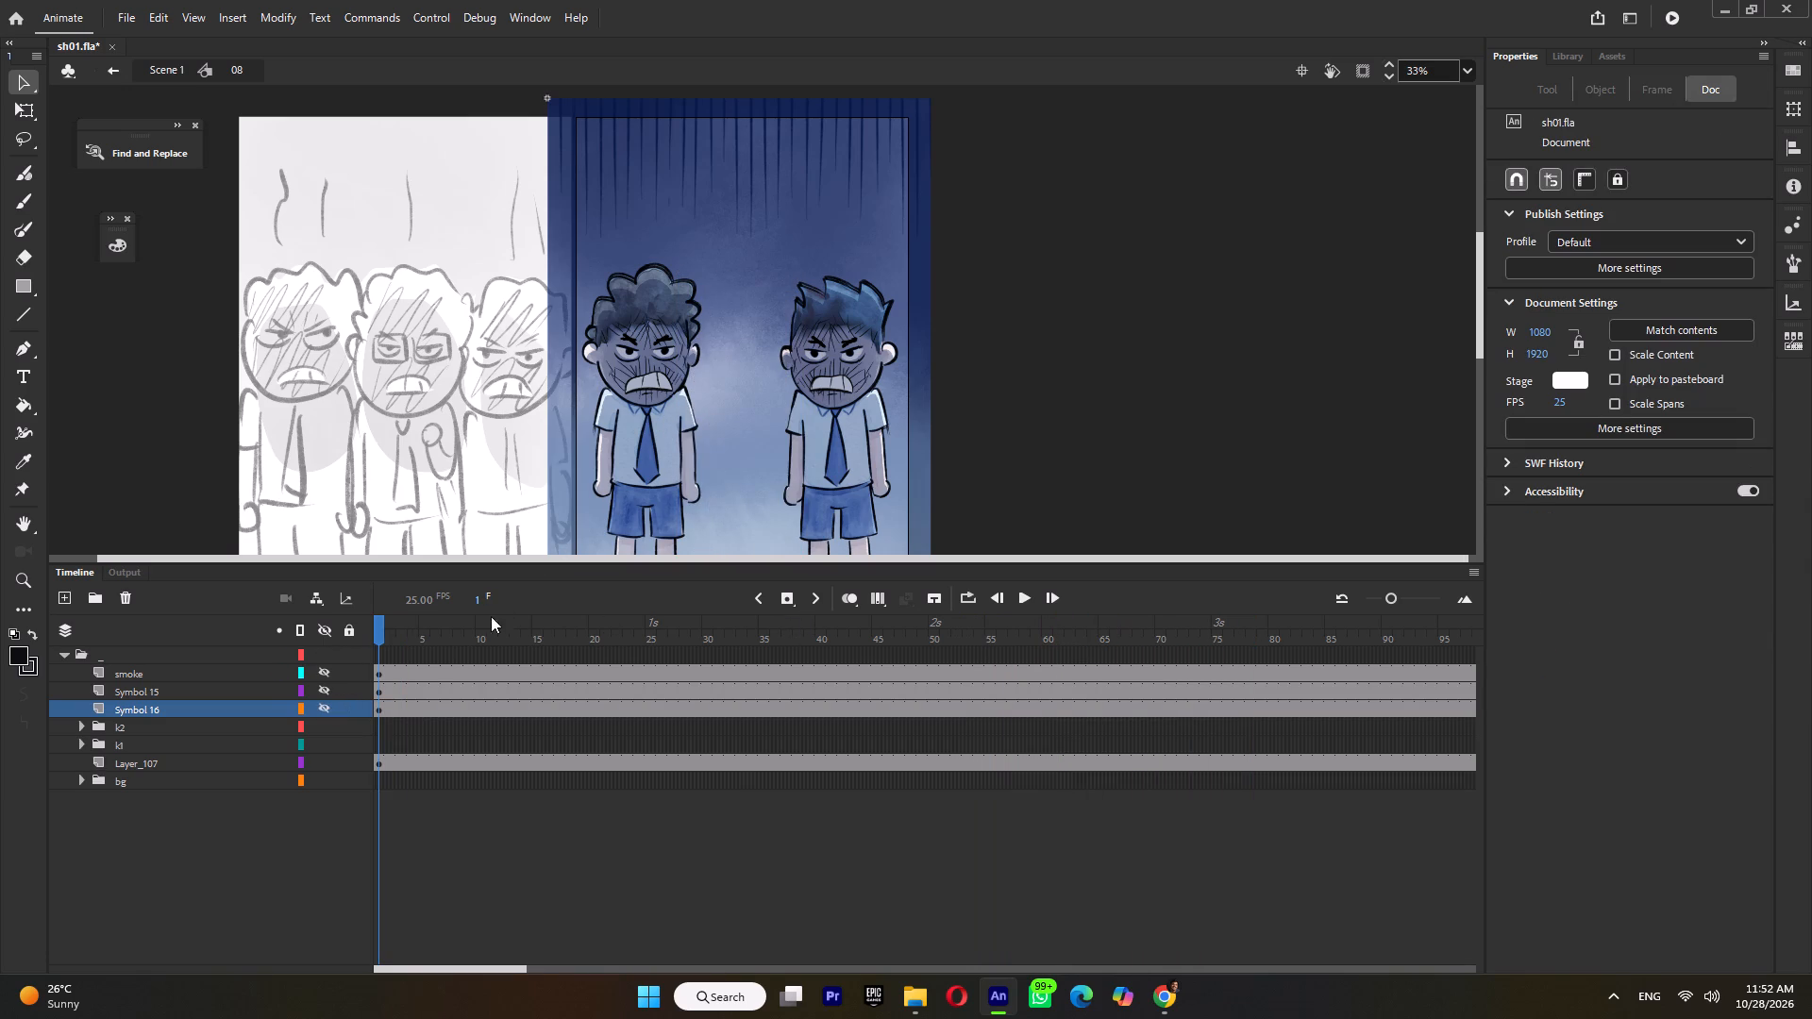
left_click(324, 704)
left_click(325, 693)
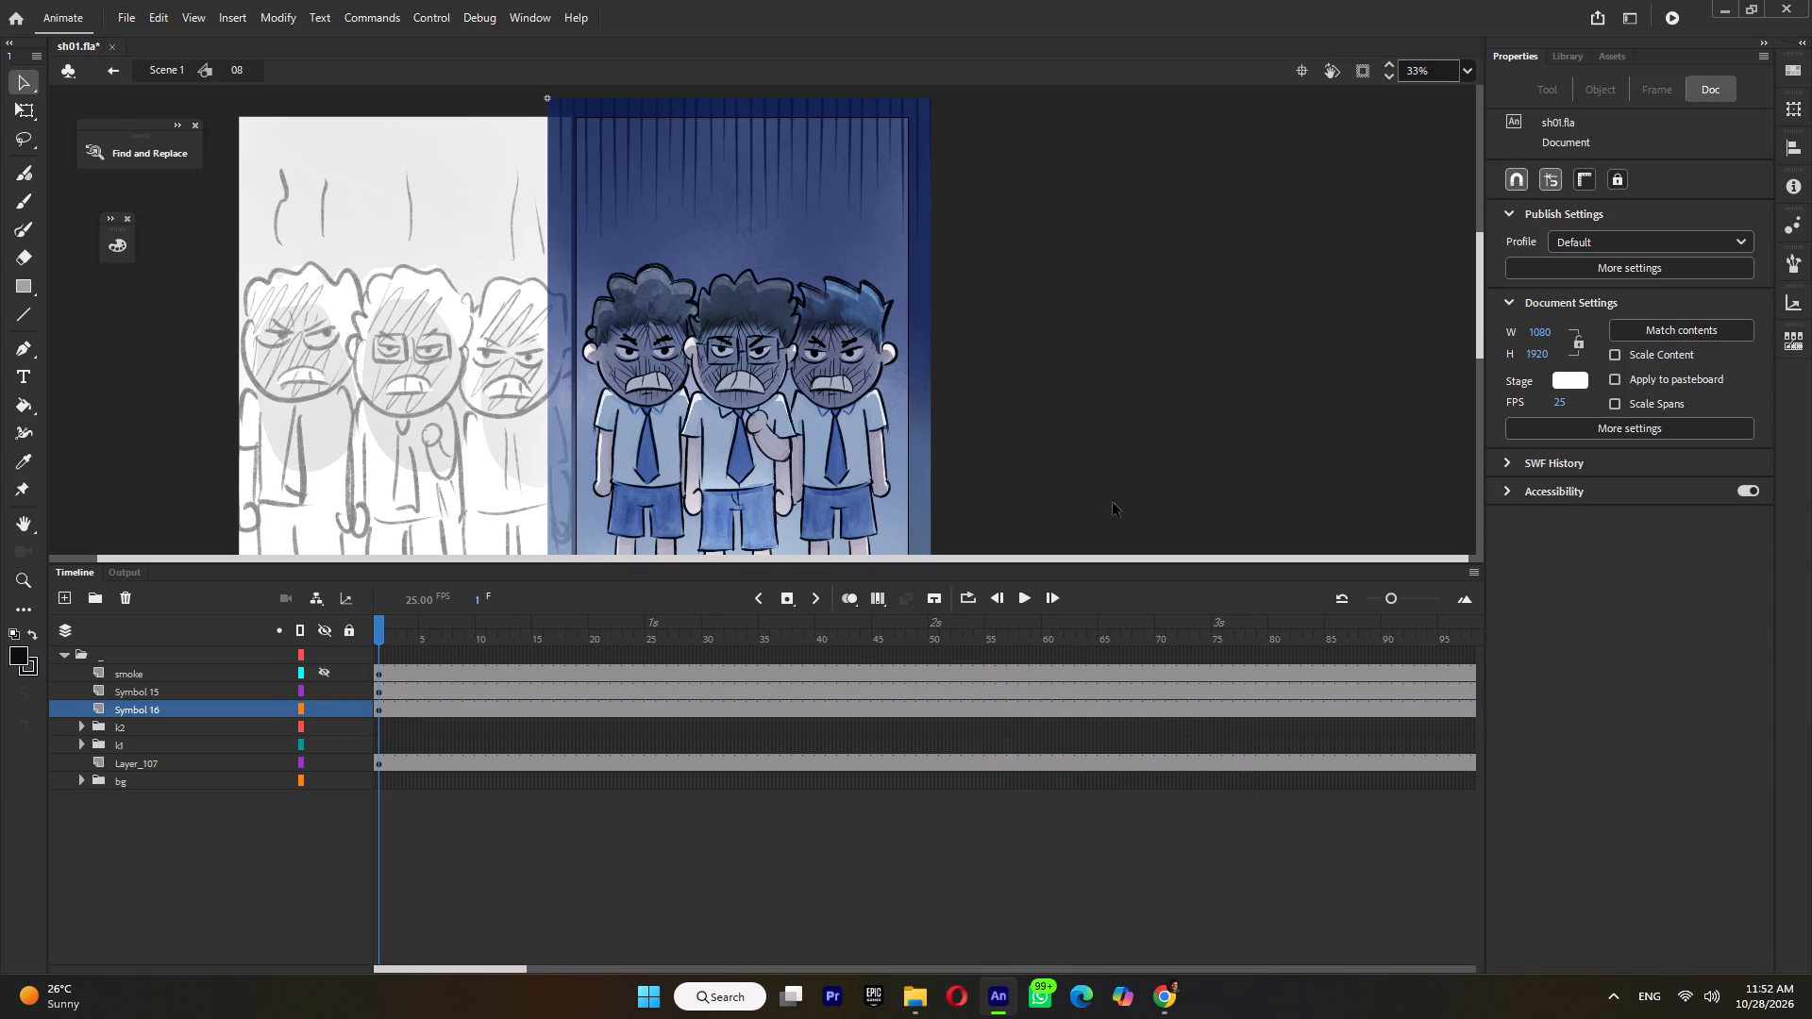
Examine the curly-haired boy's layers in the k2 folder and hide its Layer_110 mouth artwork.
left_click(636, 490)
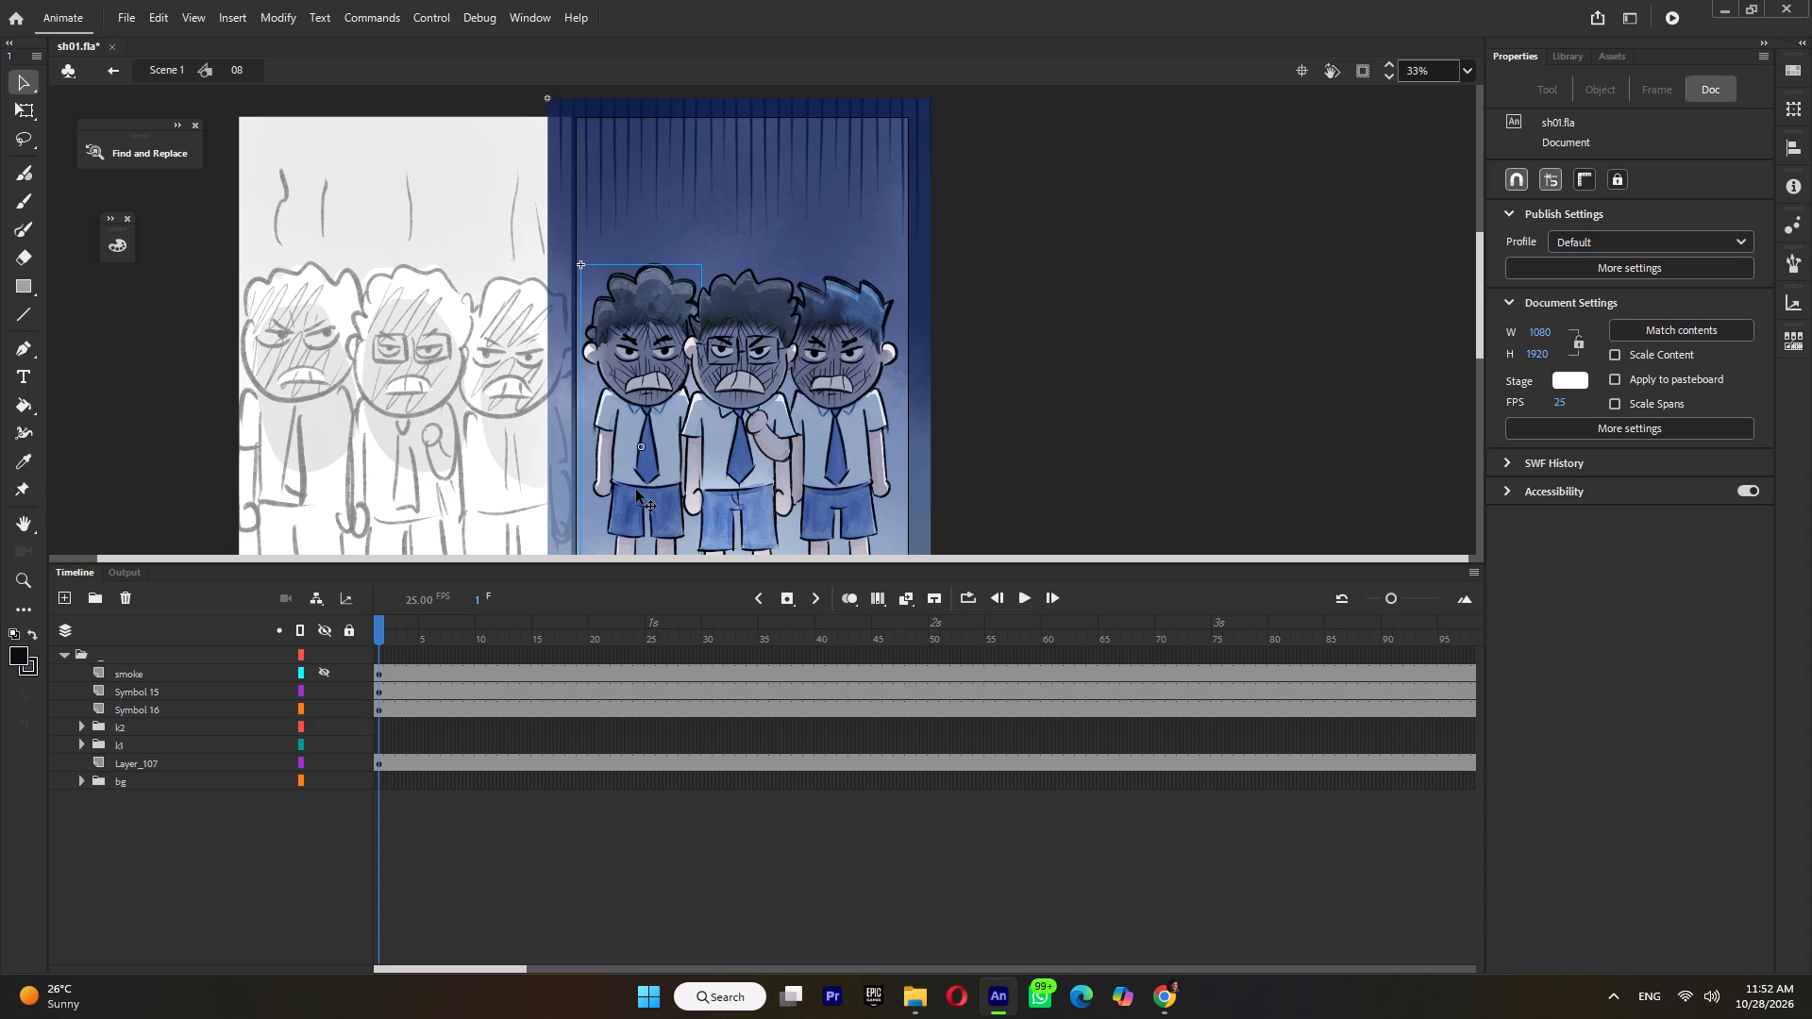
left_click(81, 727)
left_click(142, 749)
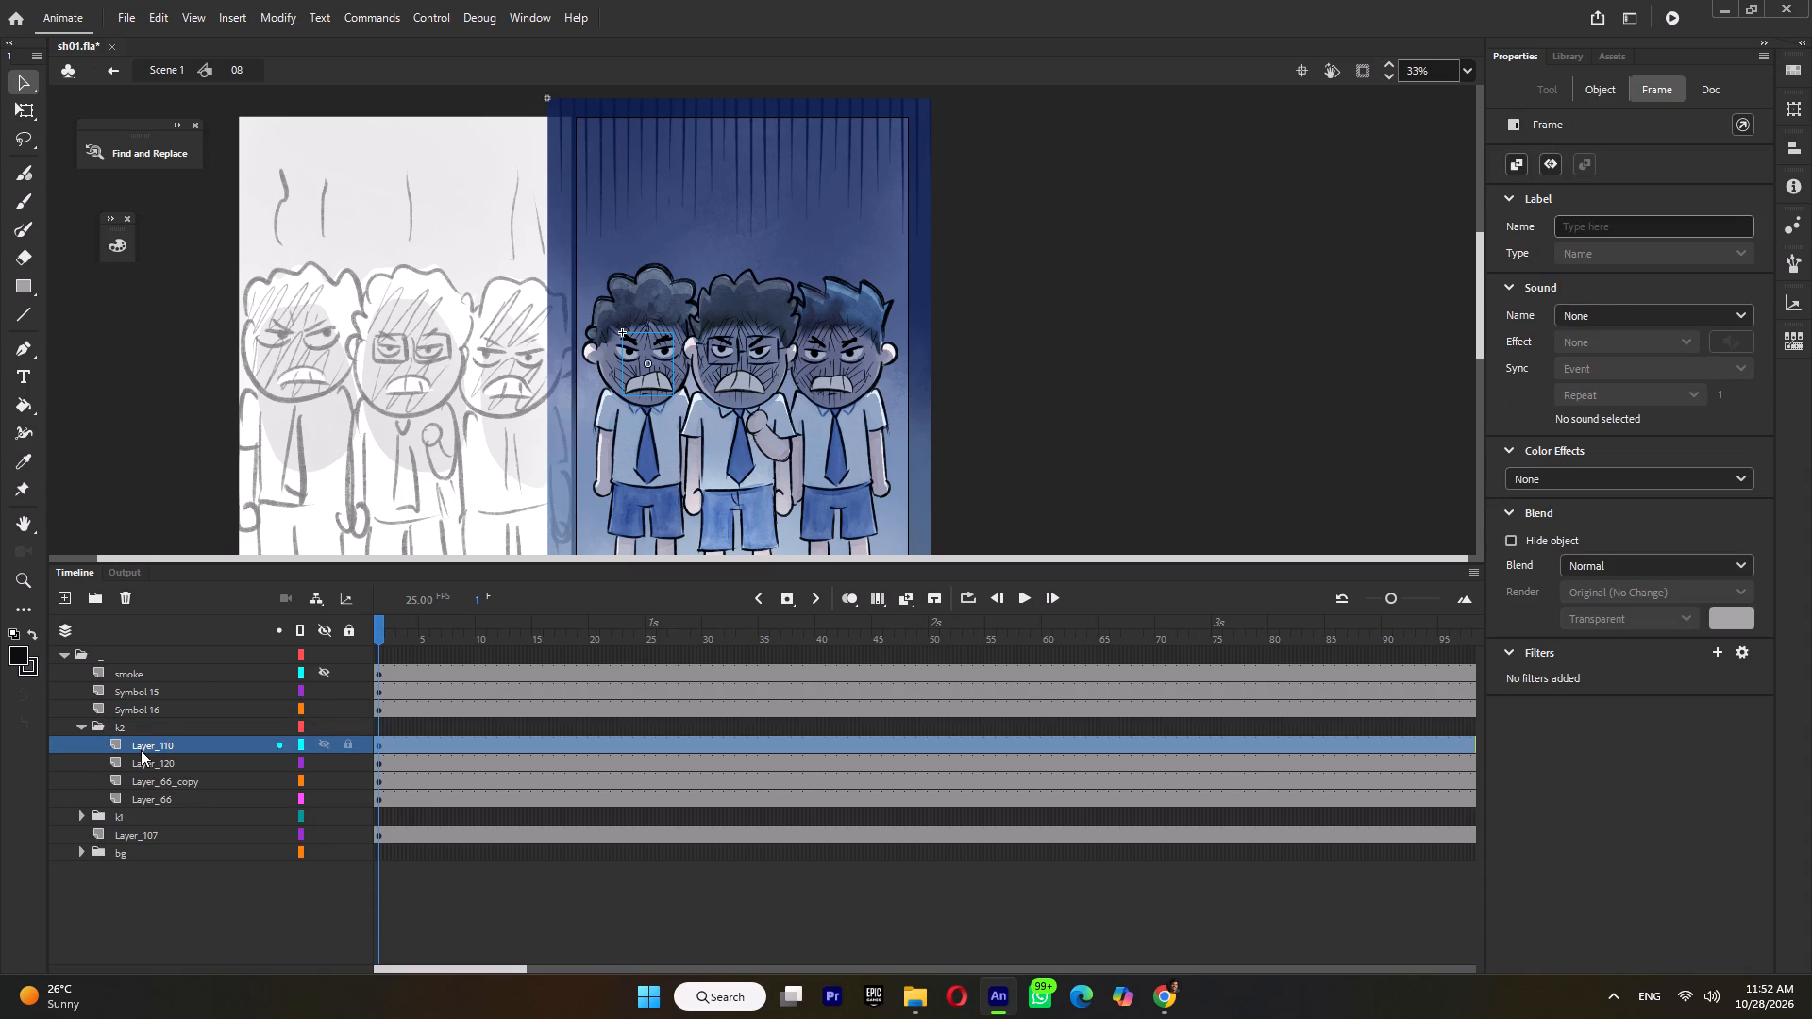
left_click(144, 761)
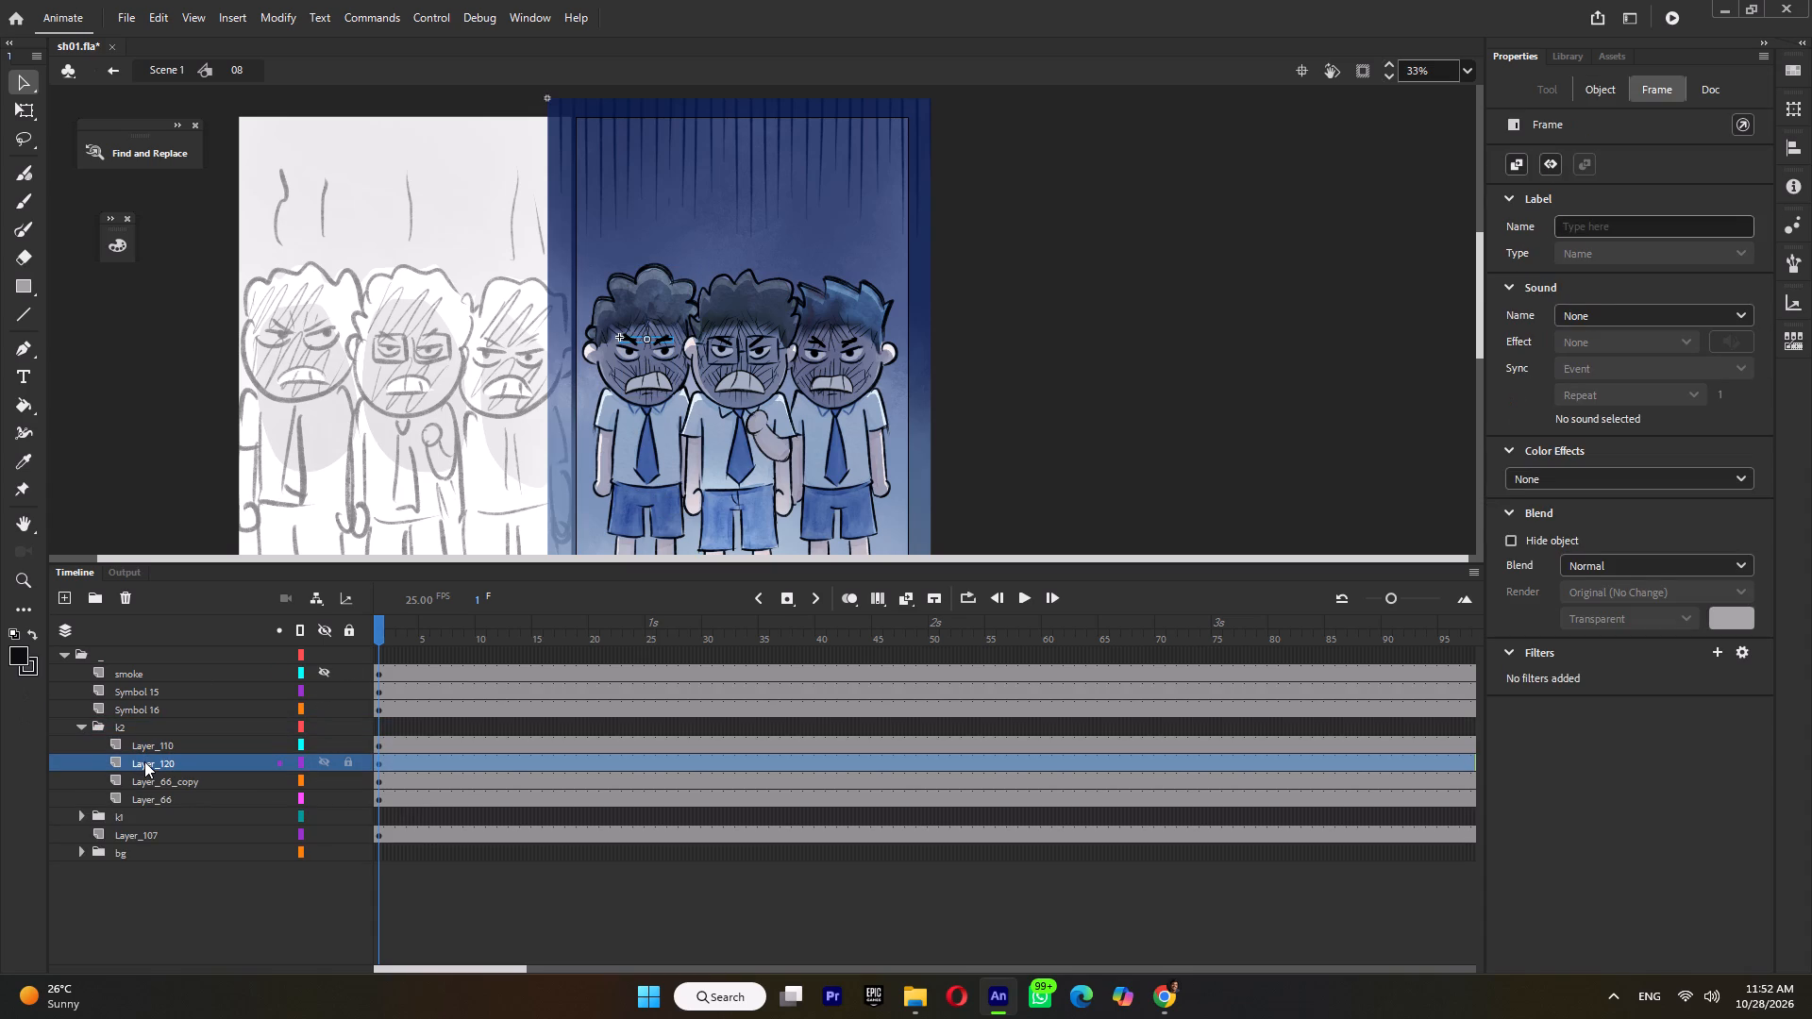
left_click(219, 743)
left_click(327, 740)
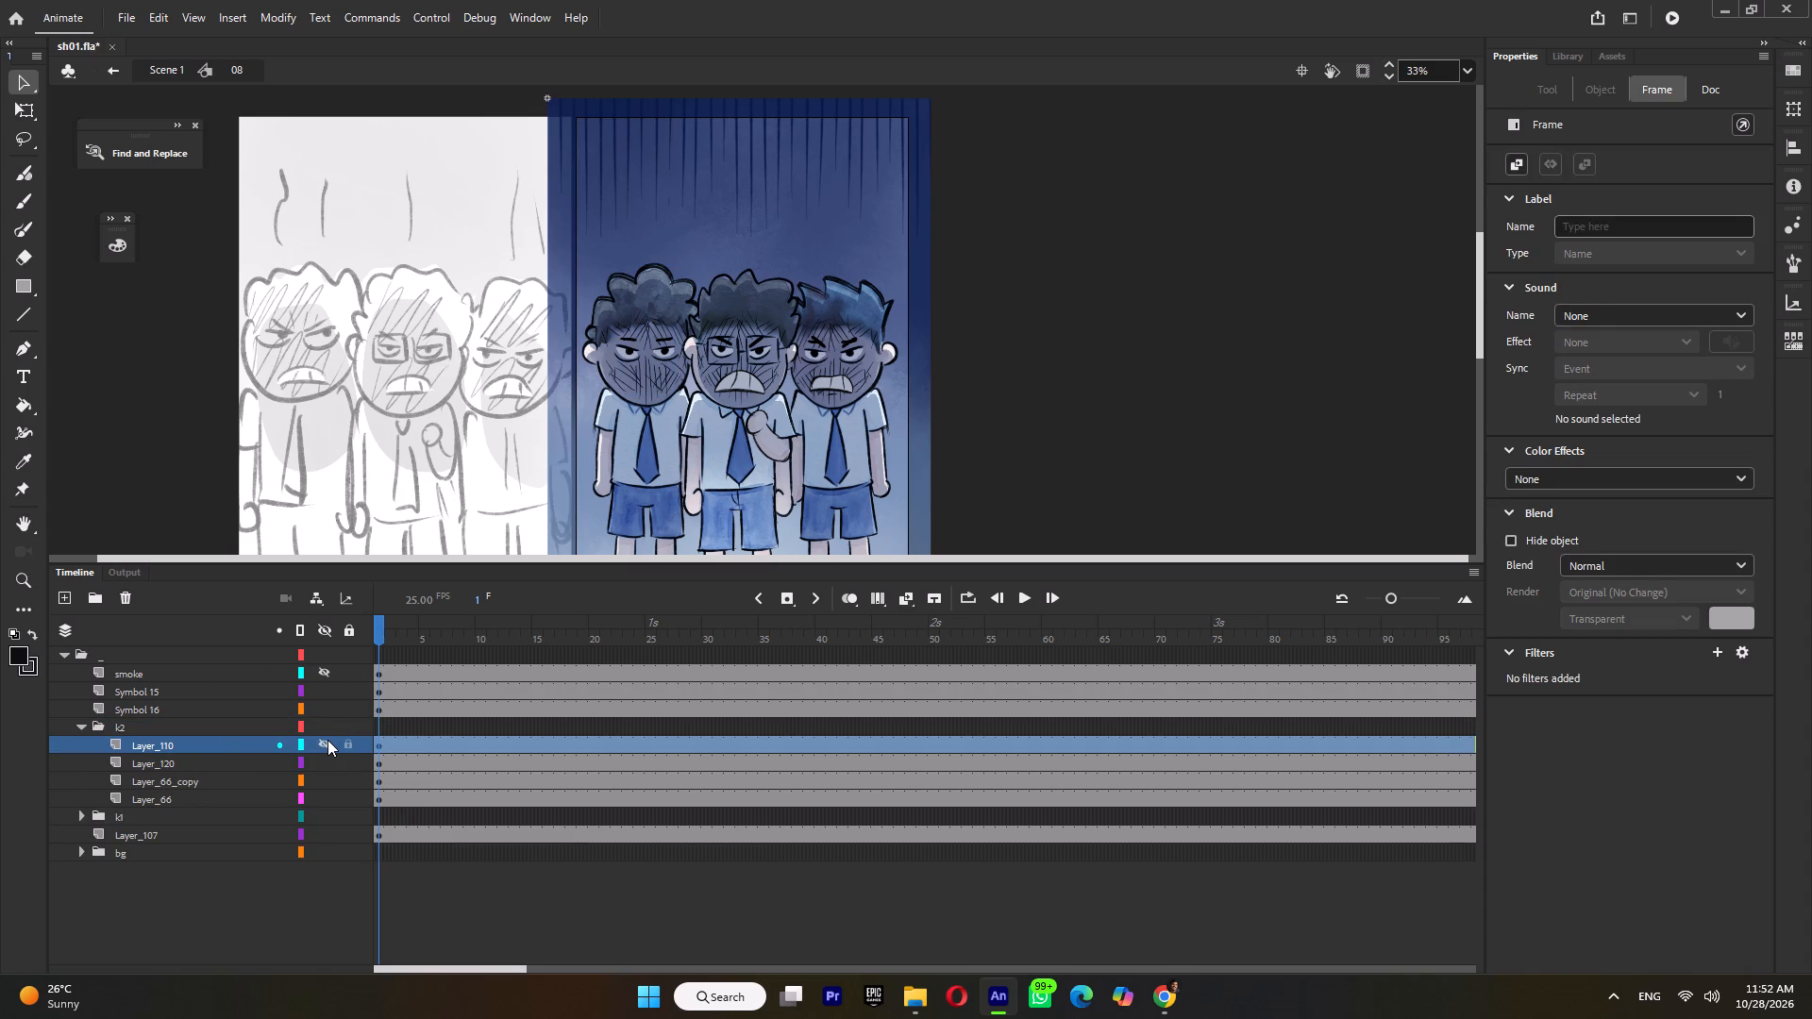
Convert Layer_66_copy and Layer_66 in the k2 folder into one graphic symbol, keeping the default name.
left_click(200, 780)
left_click(184, 799, "shift")
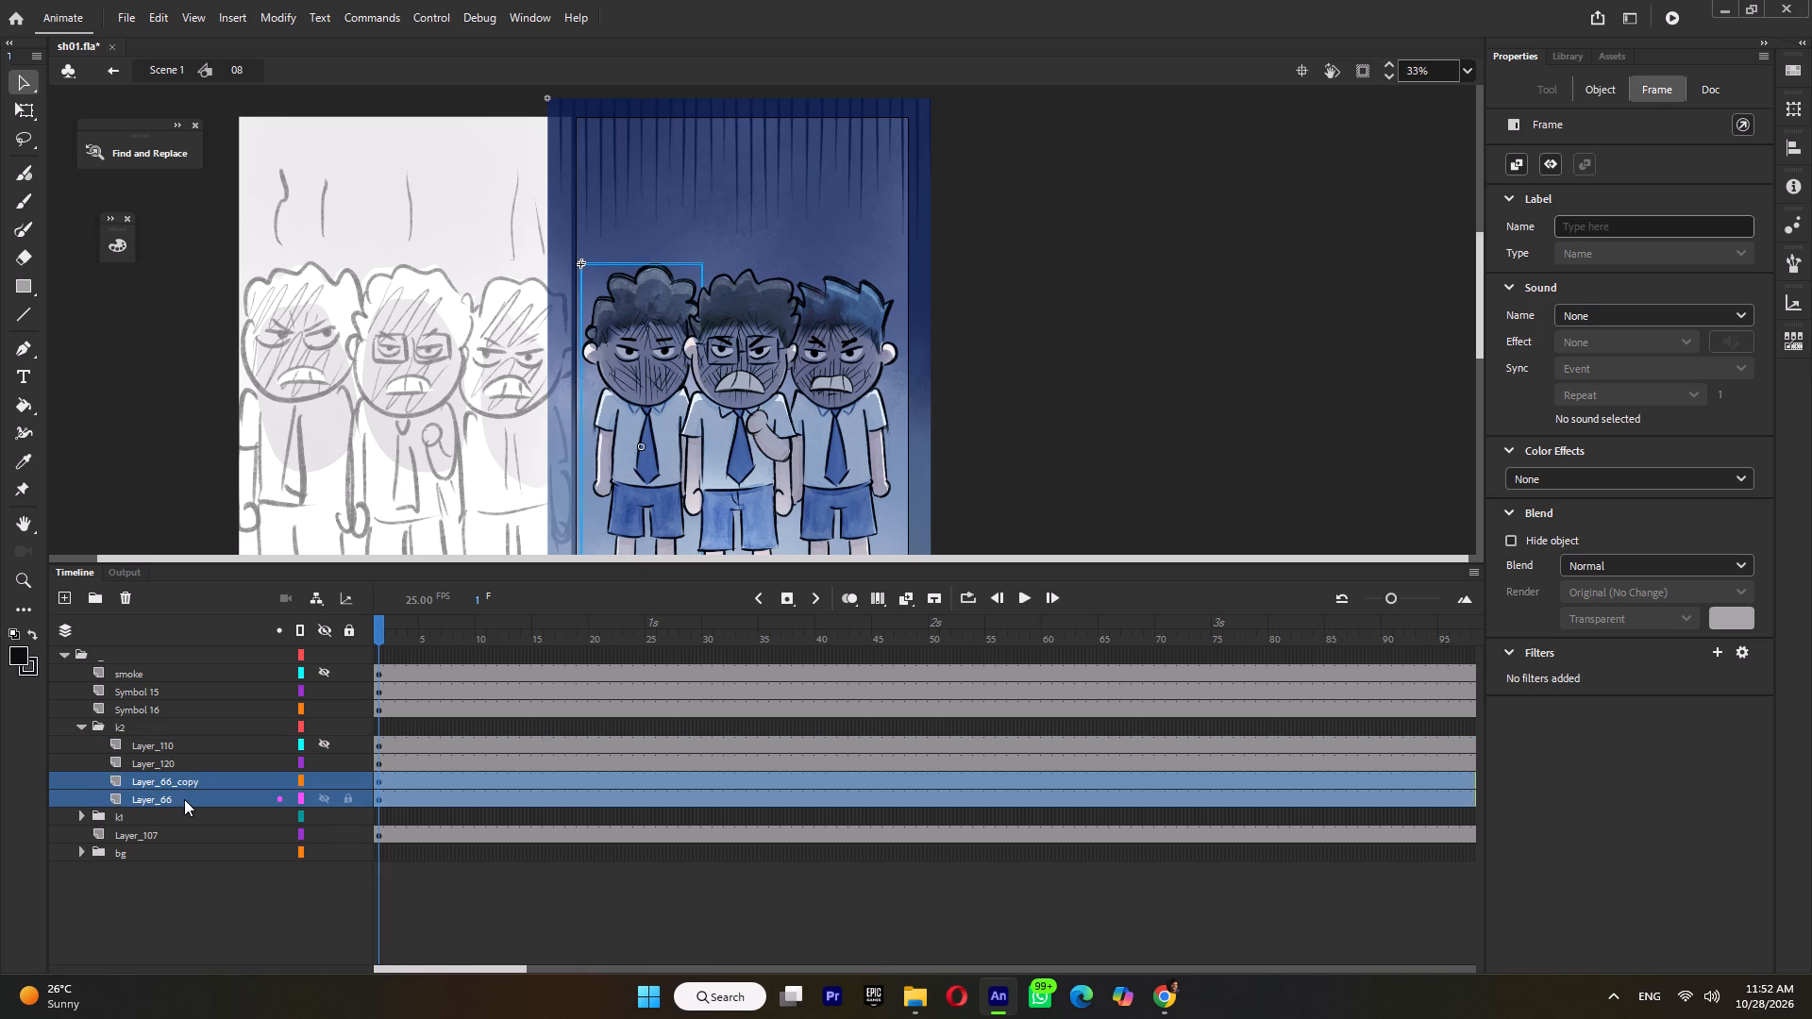
key("F9")
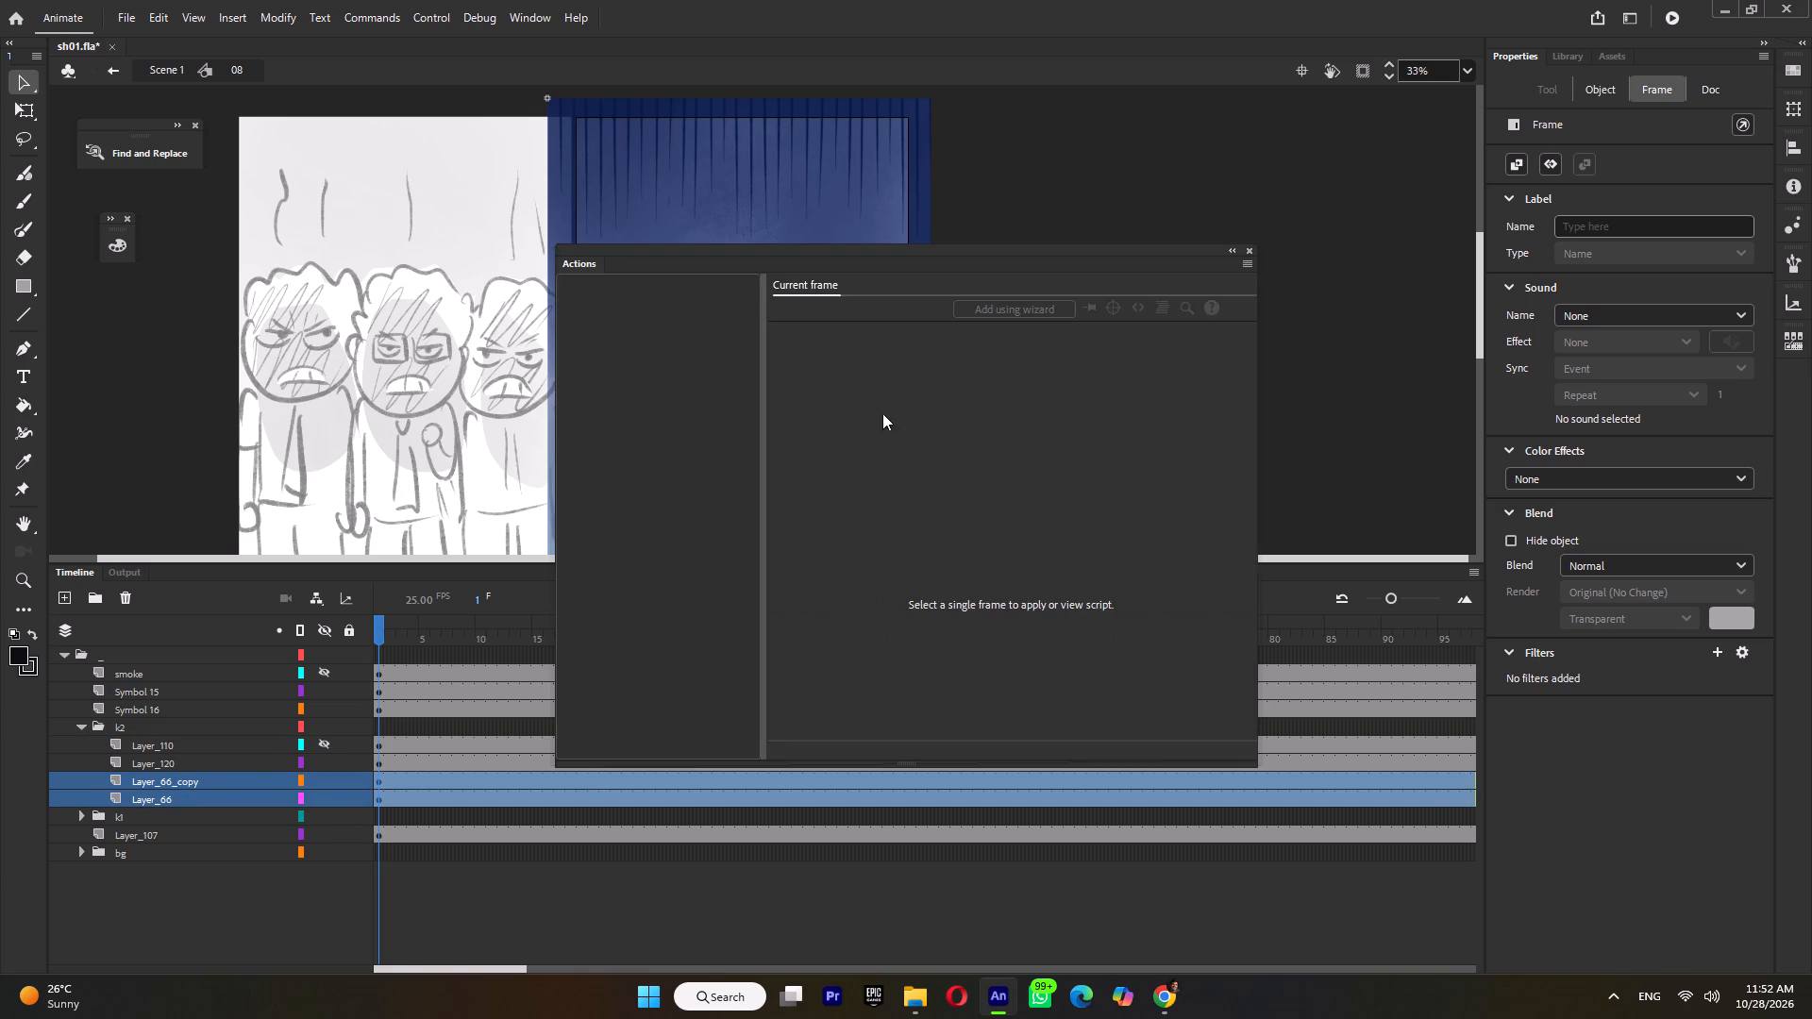
left_click(1250, 251)
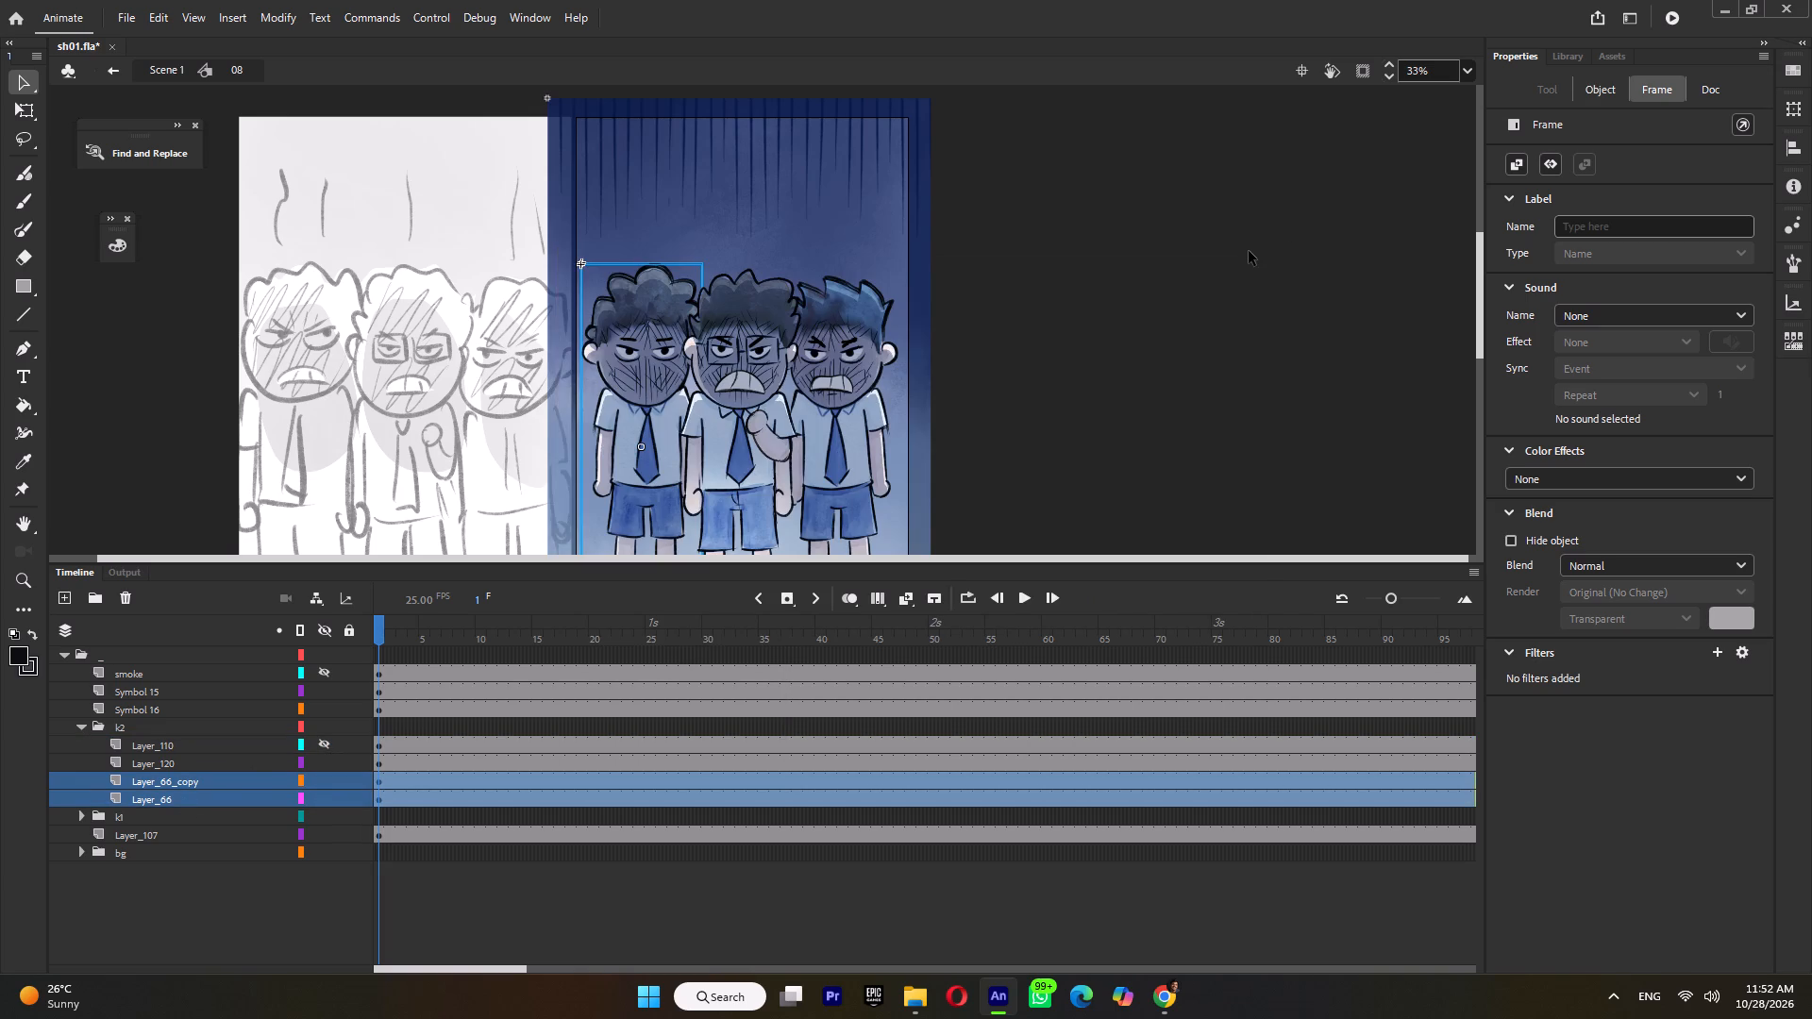
key("F8")
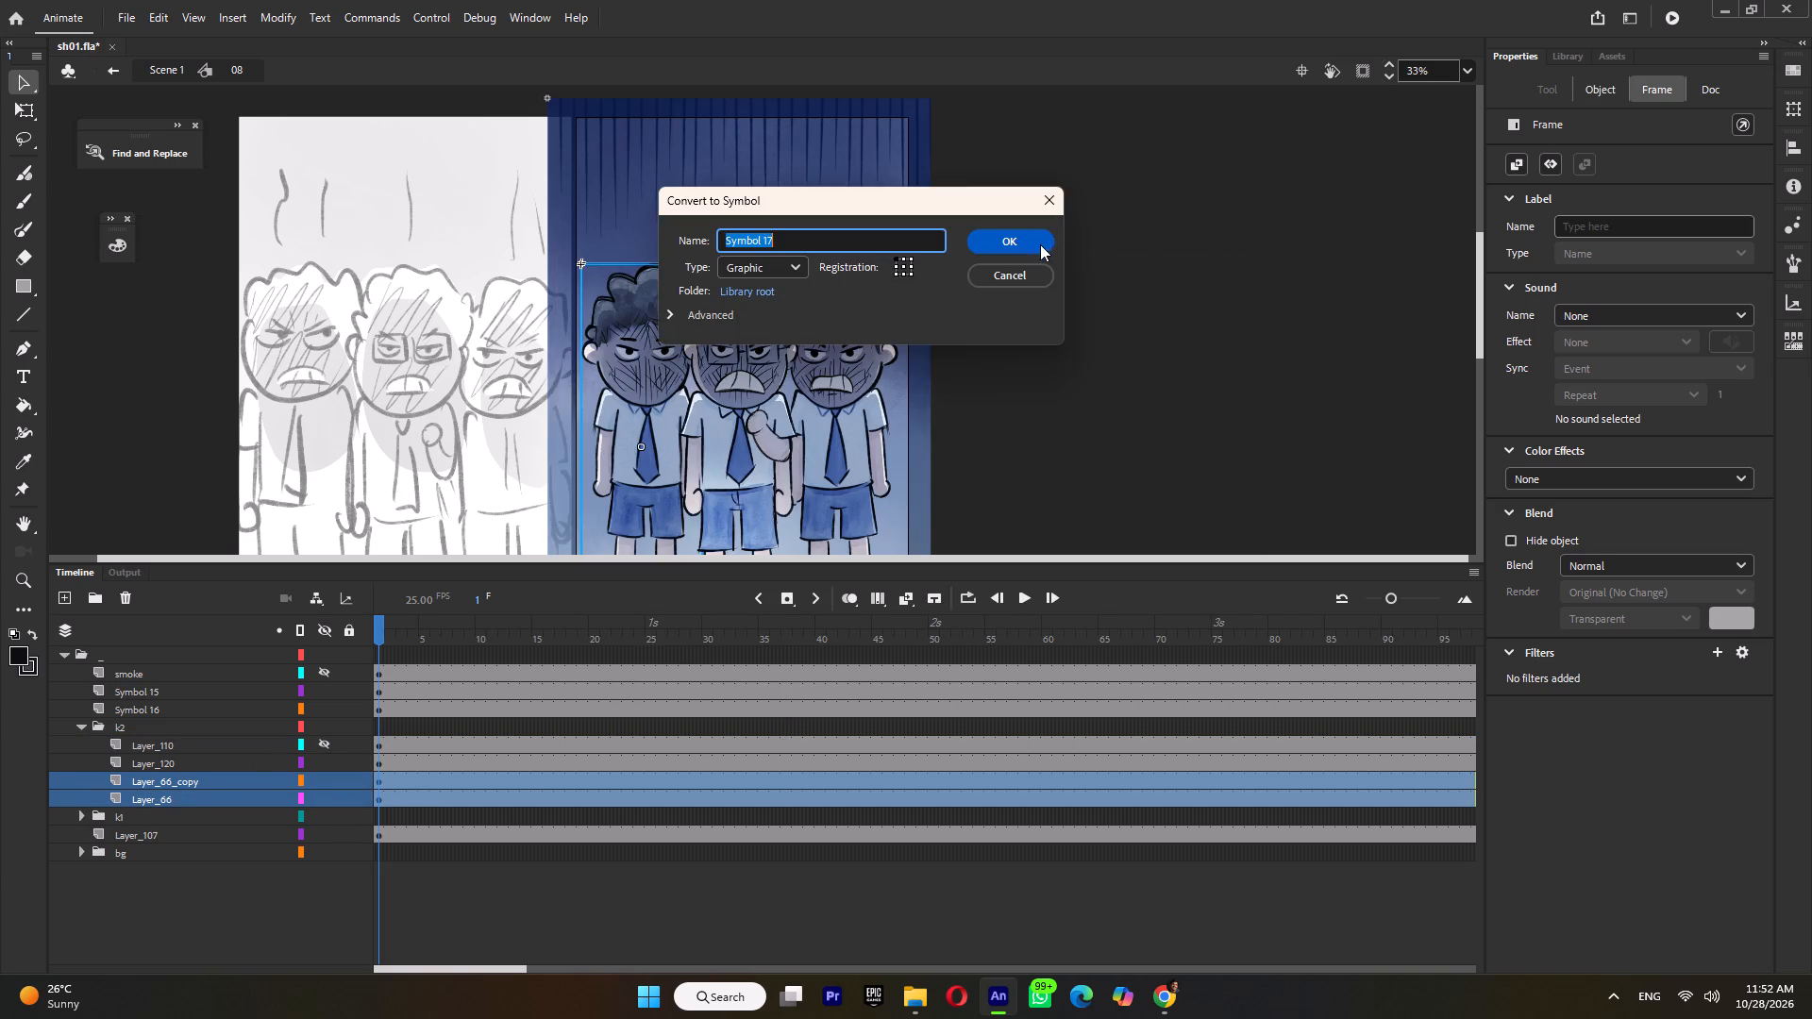
left_click(1024, 242)
Inside Symbol 17, distribute the curly-haired boy's two poses to separate keyframes.
double_click(613, 509)
left_click_drag(464, 232, 783, 665)
key("ctrl+shift+k")
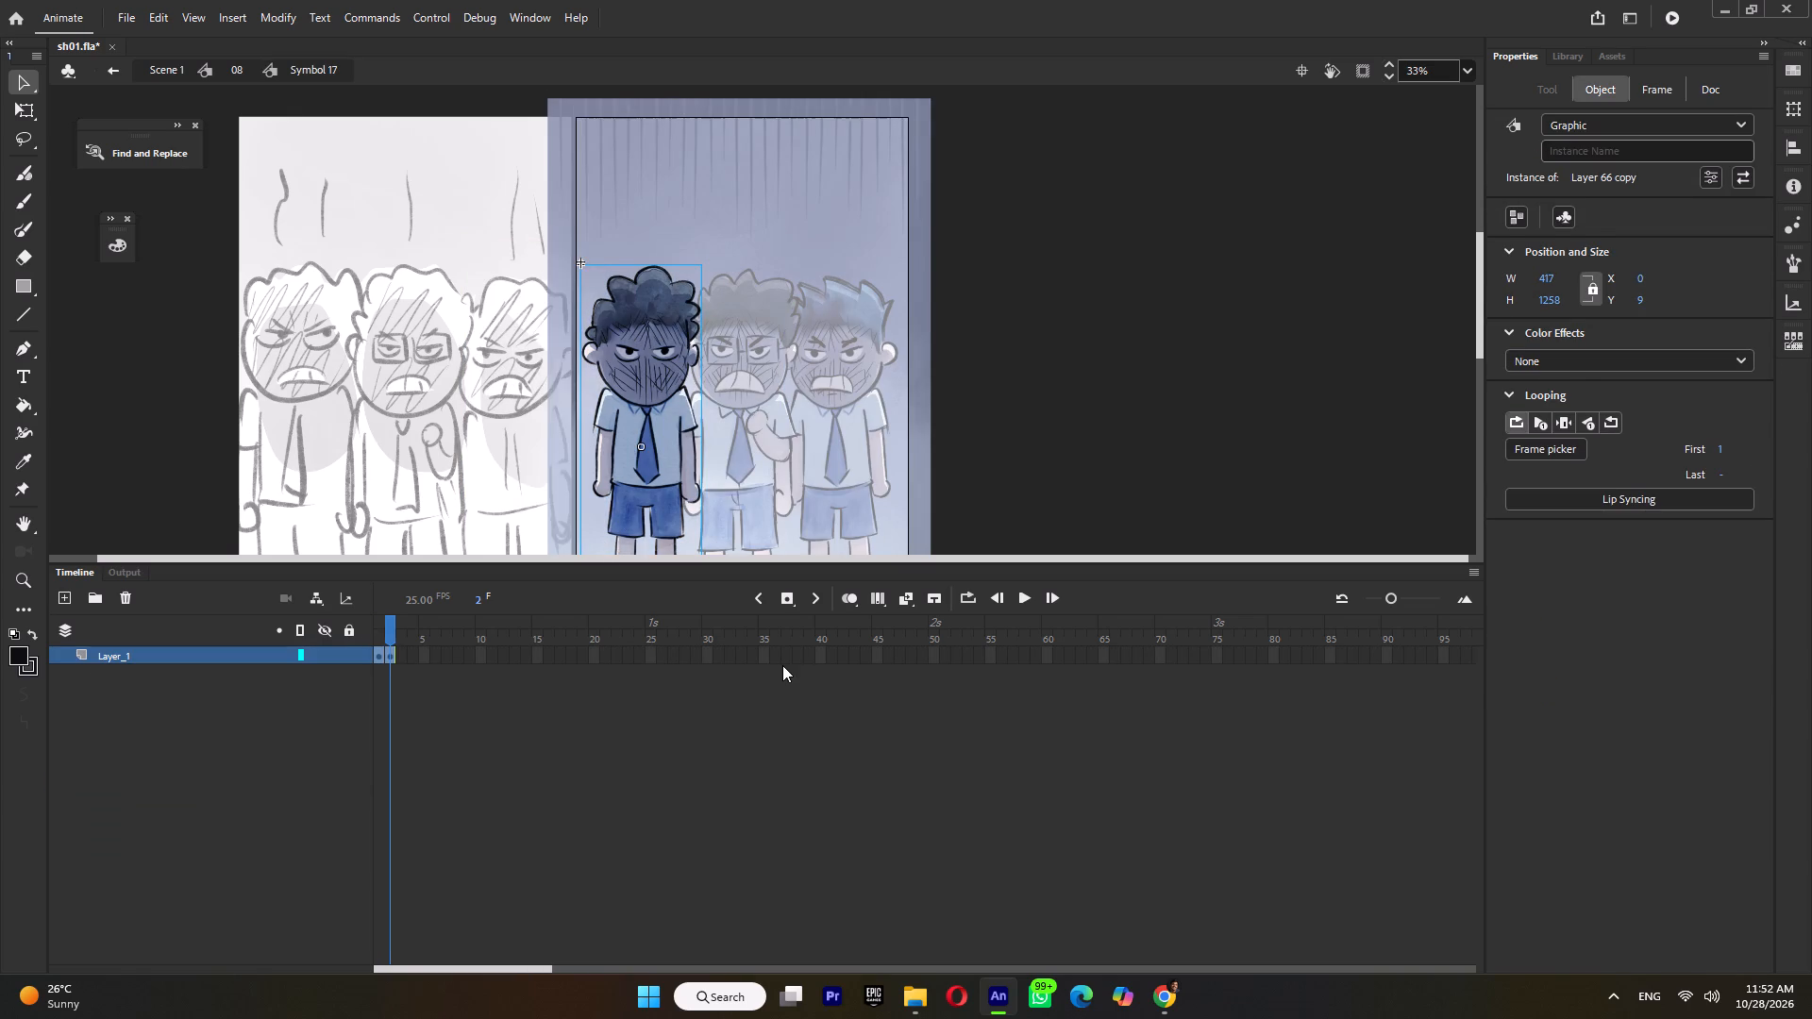
In Symbol 17, extend the first pose to hold through frame 5 and the second pose to hold from frame 6 through frame 11.
left_click(379, 663)
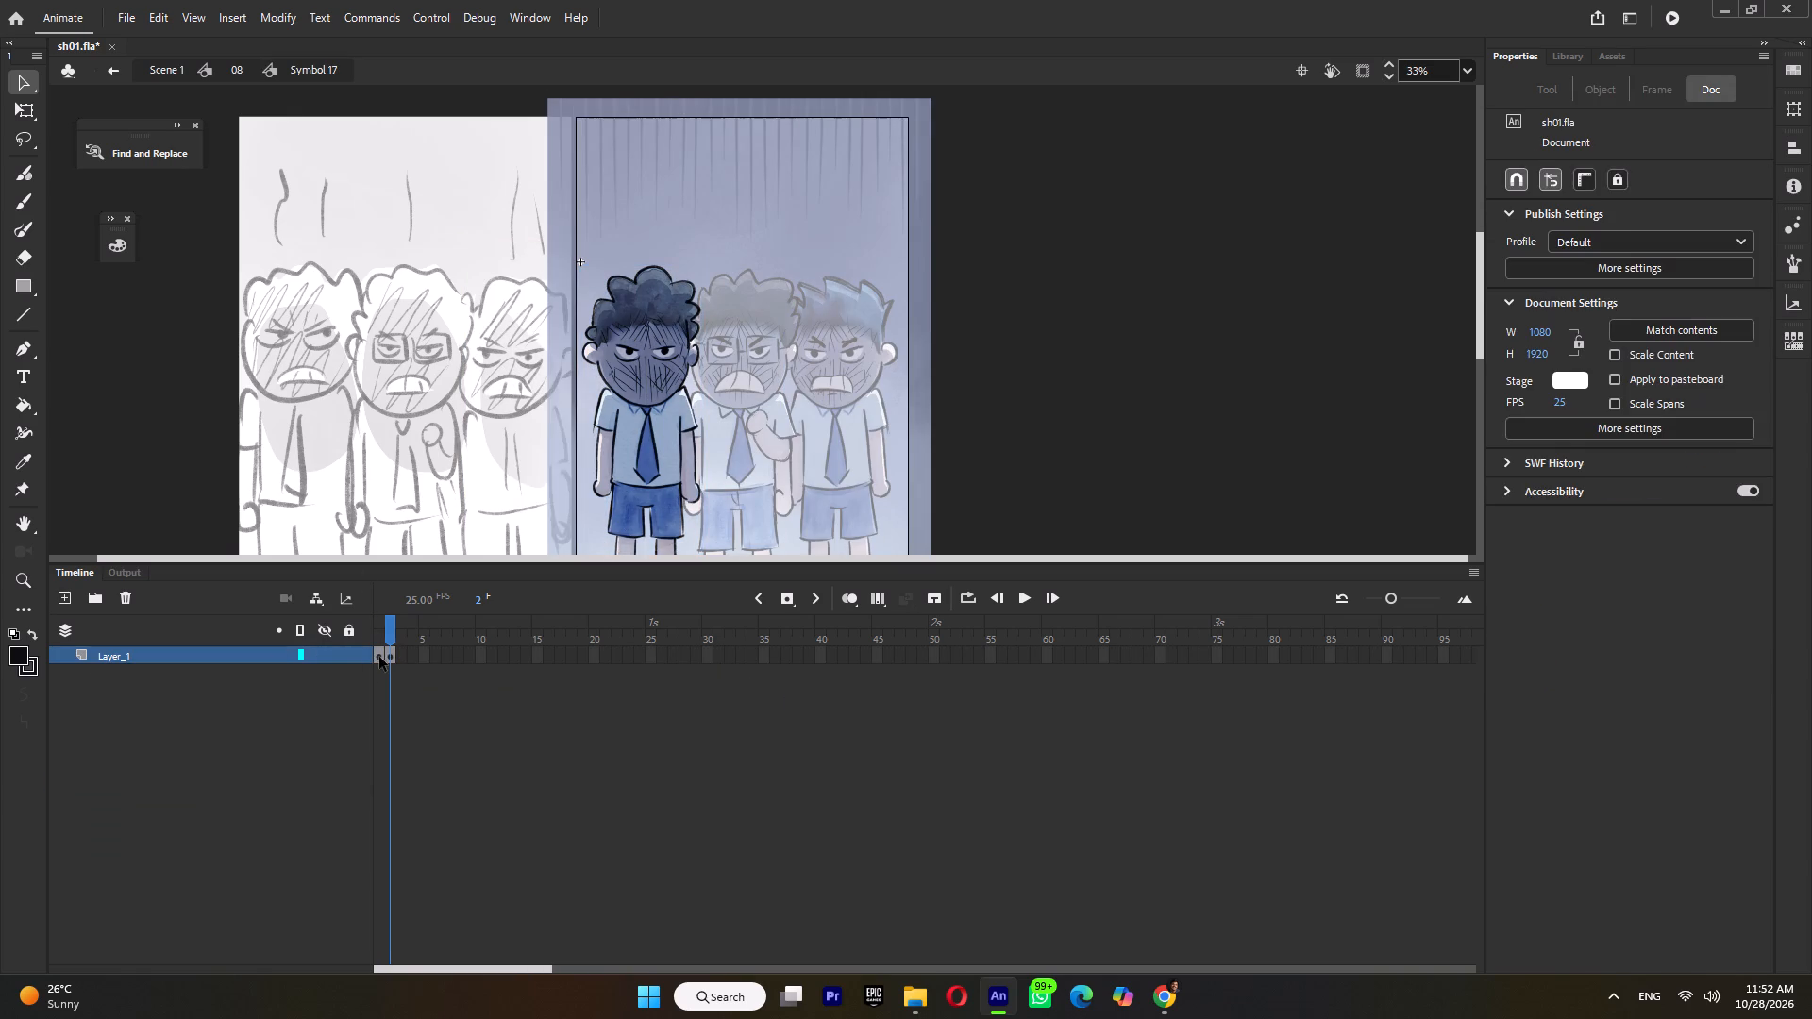
left_click(379, 657)
key("F5")
key("F5")
key("F5")
key("F5")
left_click(439, 657)
key("F5")
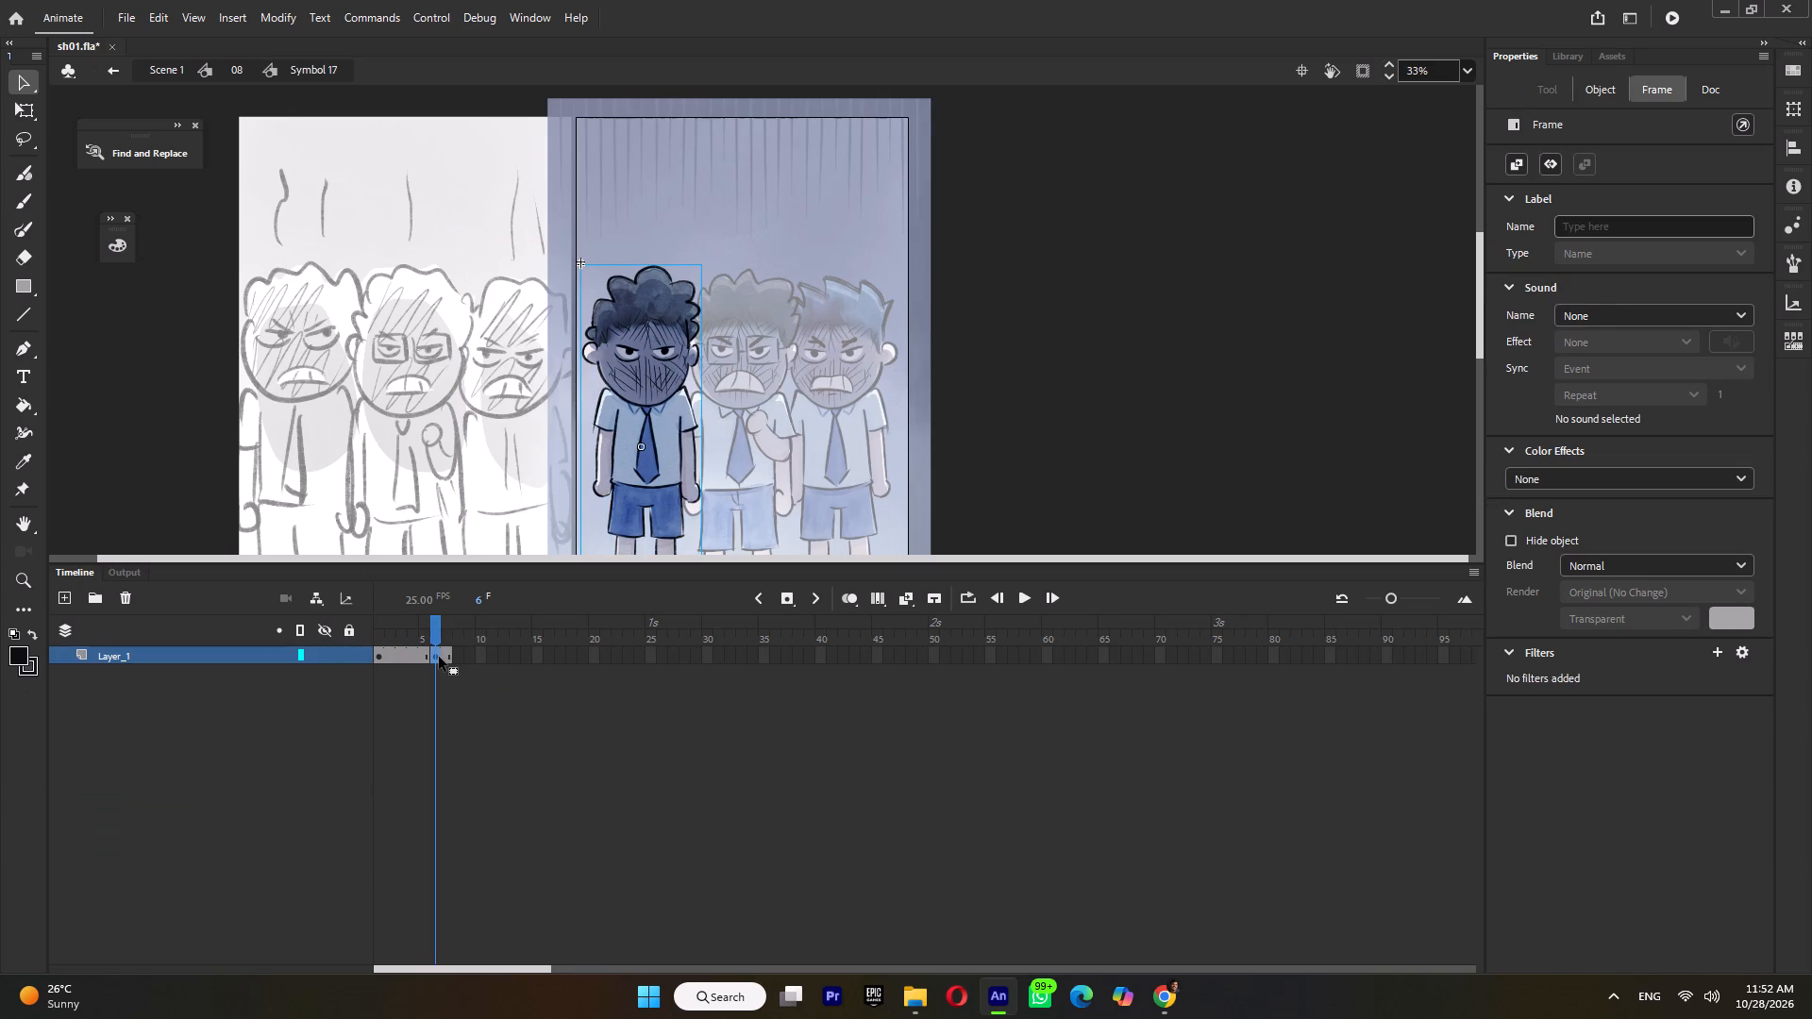
key("F5")
key("F5")
key("F5")
key("F5")
Lengthen Symbol 17's holds so the first pose lasts 7 frames and the second runs from frame 8 through 15, and return to symbol 08.
left_click(418, 660)
key("F5")
left_click(474, 660)
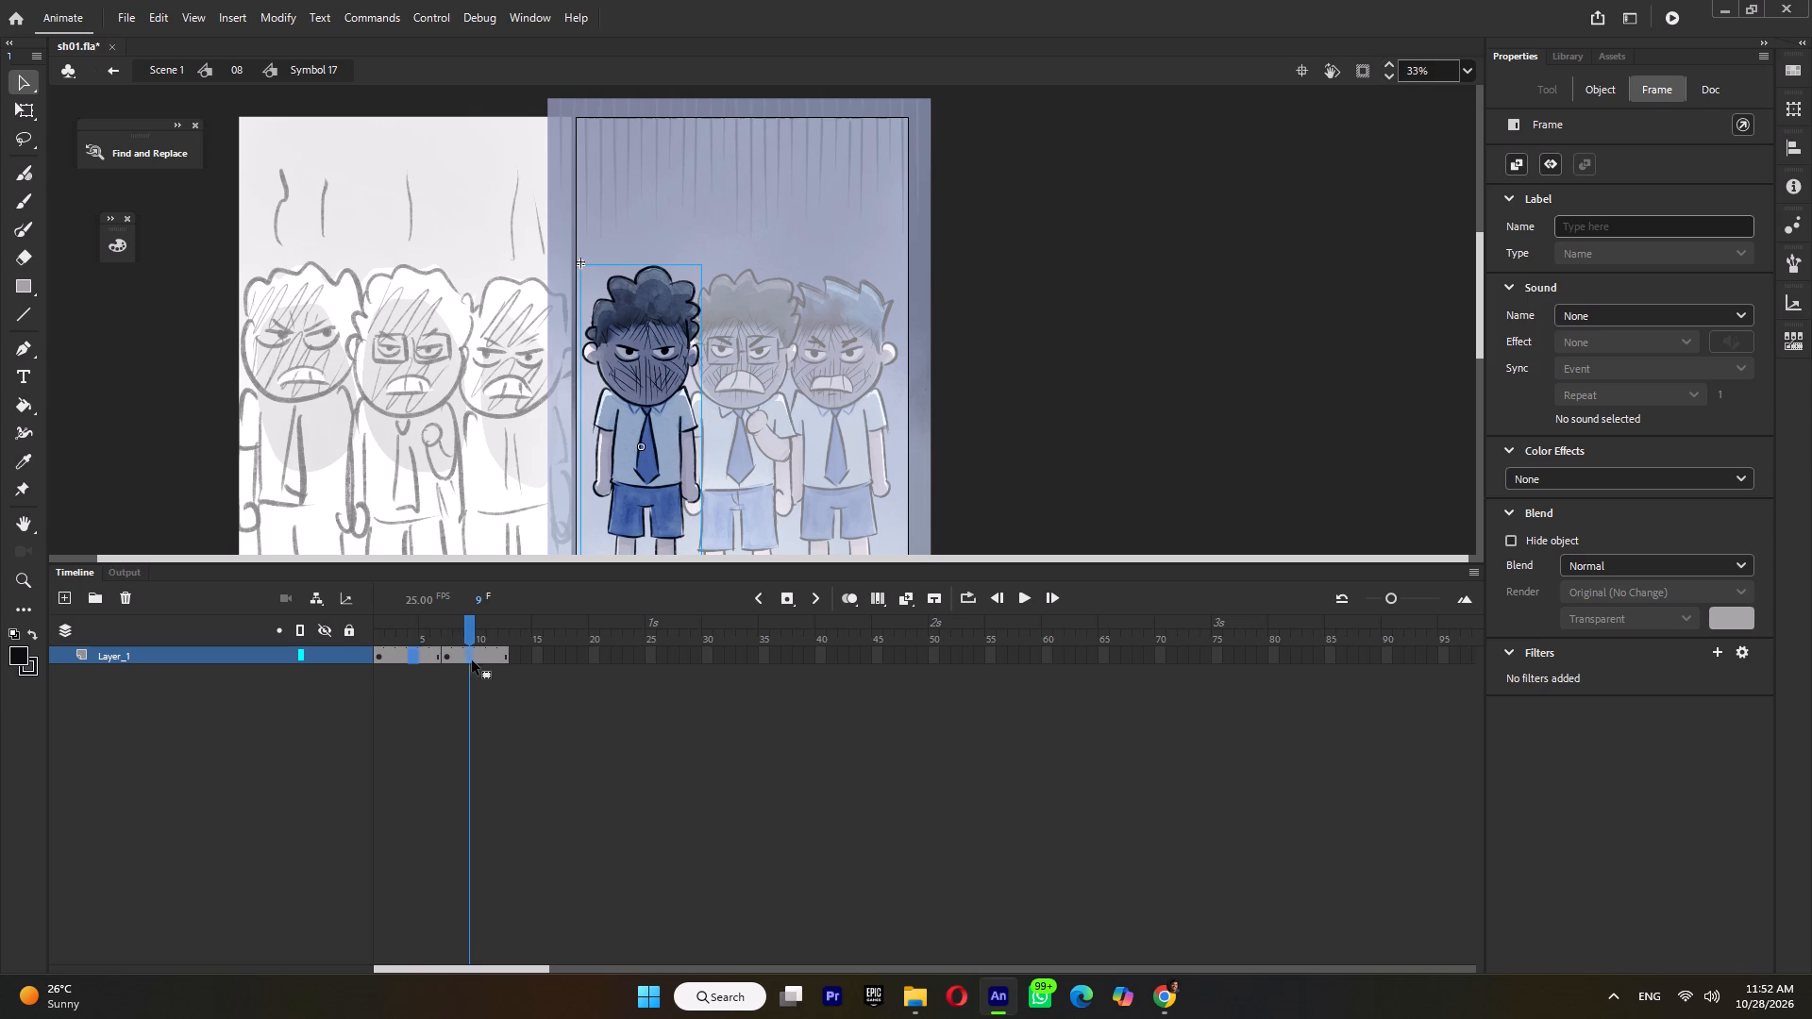
key("F5")
left_click(418, 657)
key("F5")
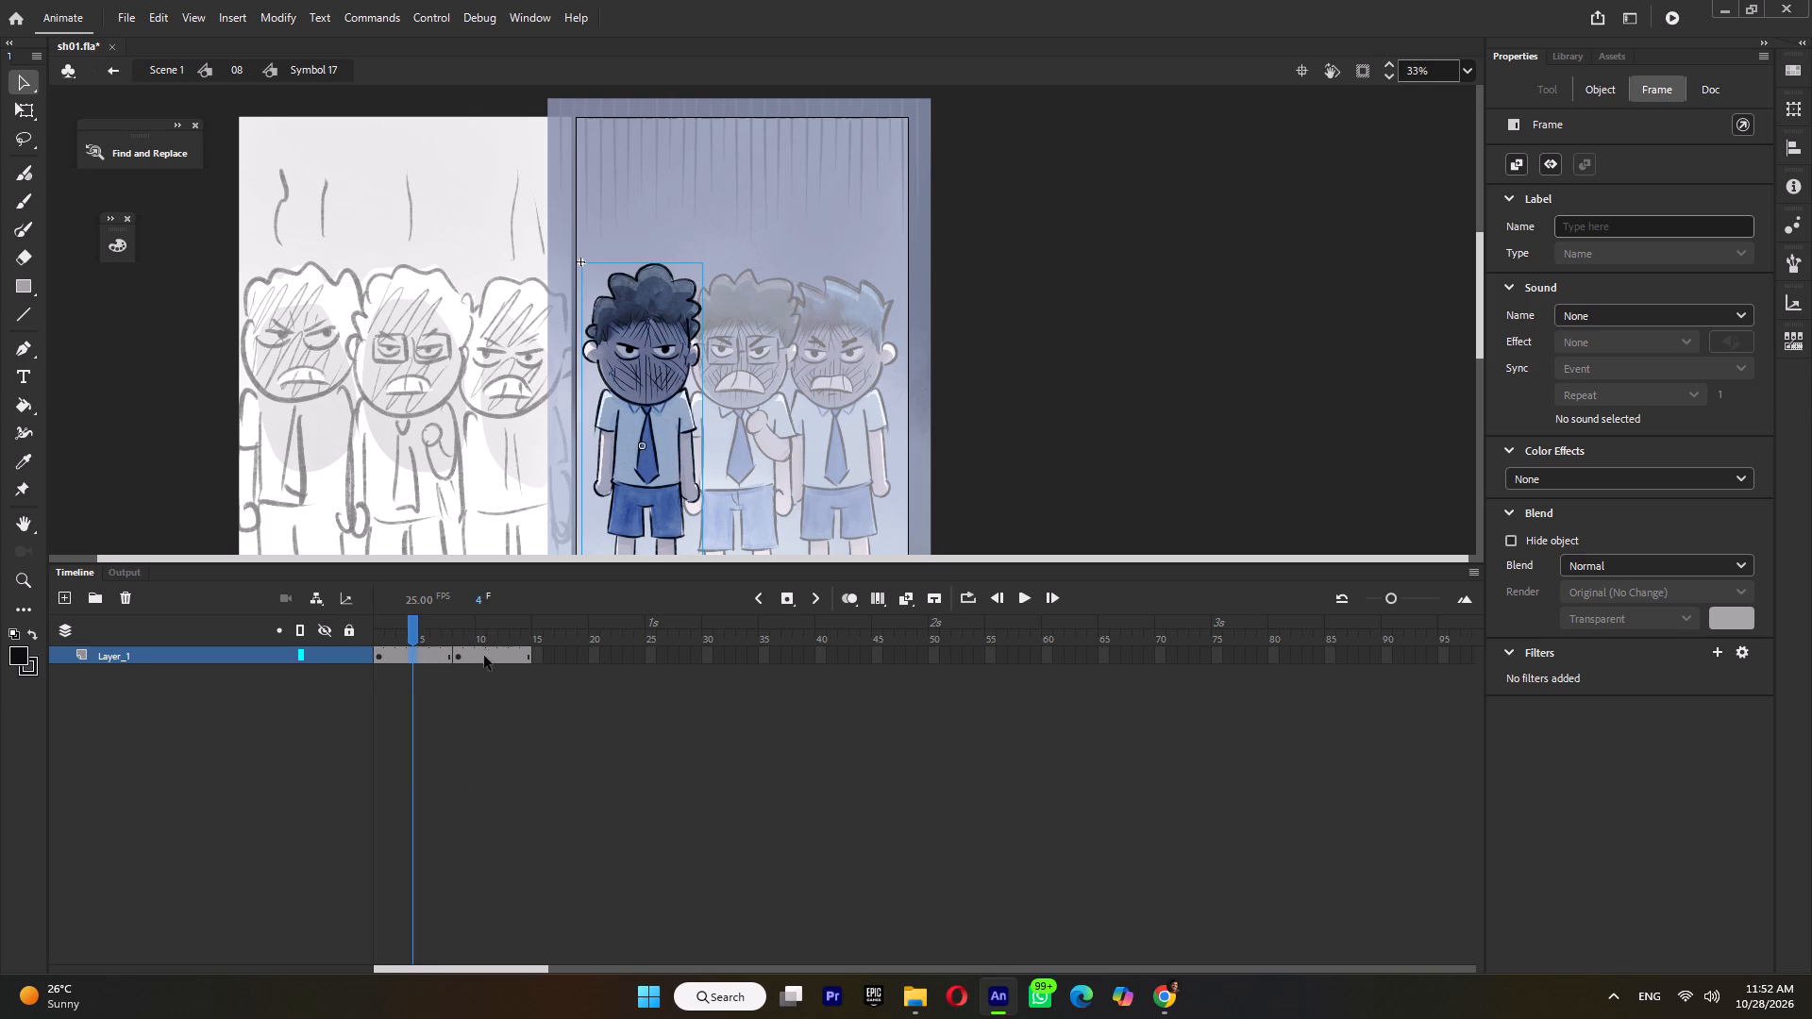
left_click(505, 648)
key("F5")
double_click(998, 476)
Play back the shot to check the curly-haired boy's loop, and return to frame 1.
key("Return")
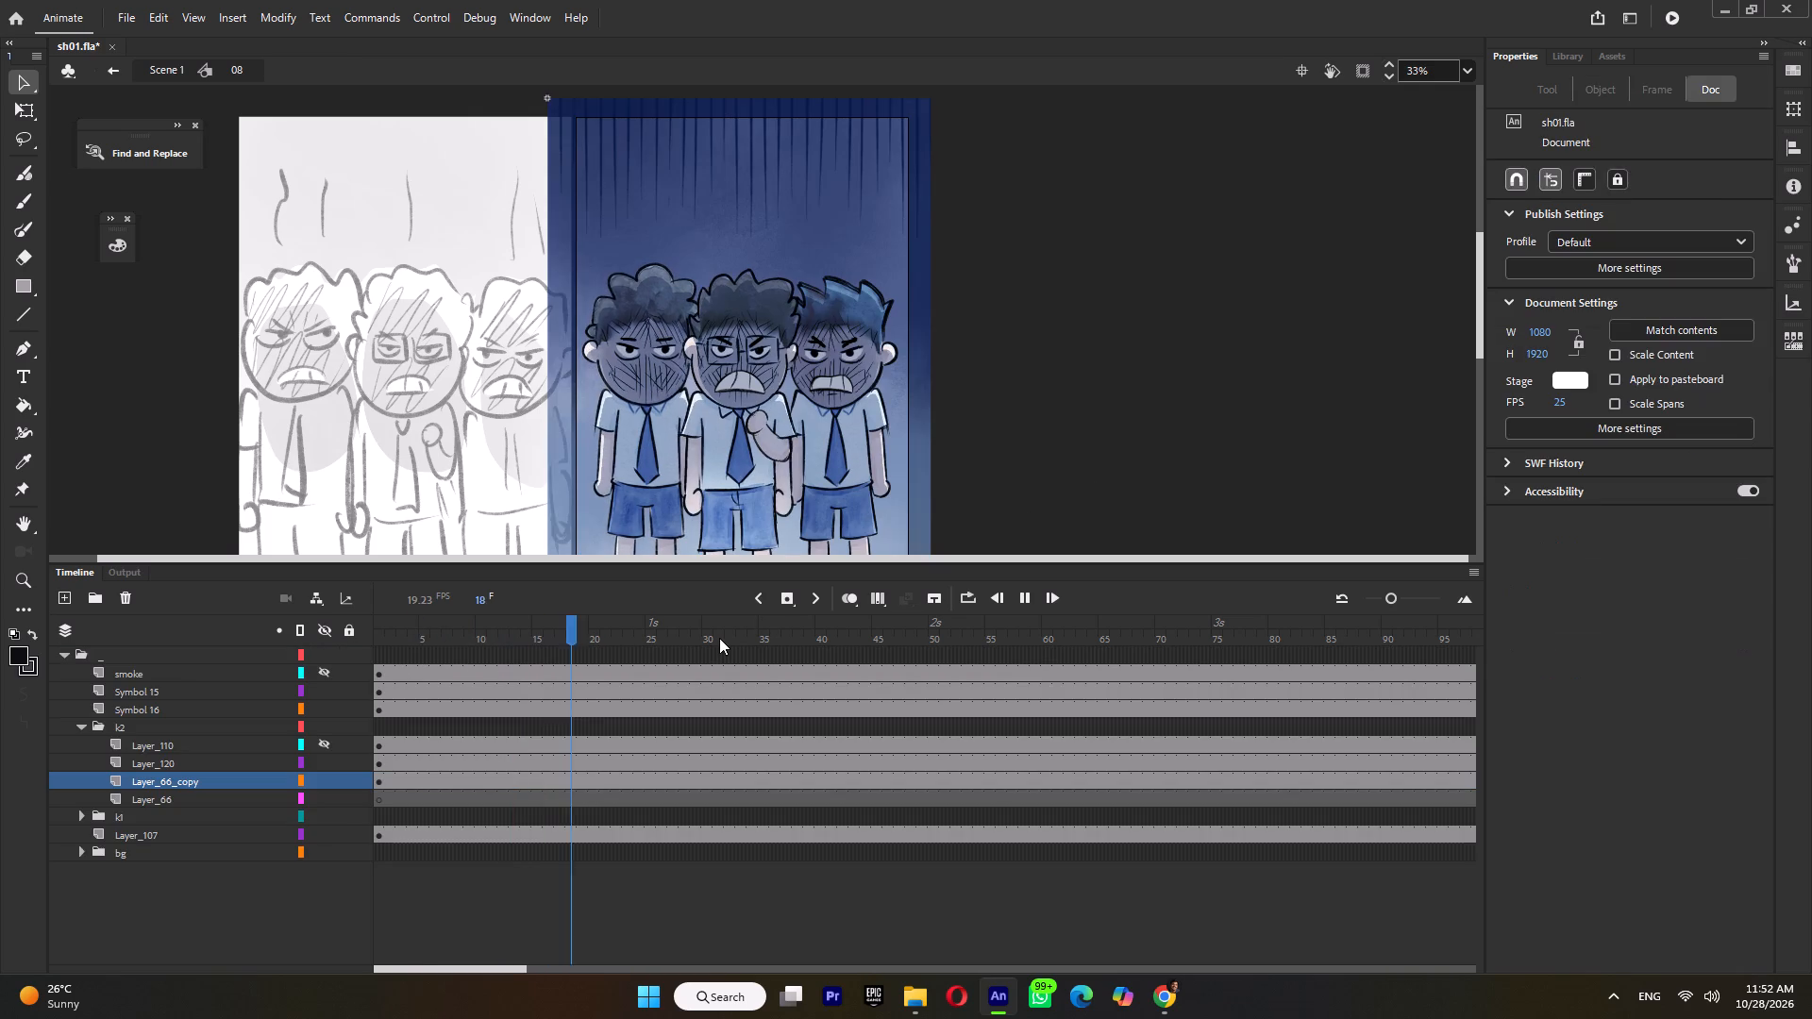
key("Return")
left_click_drag(408, 642, 263, 661)
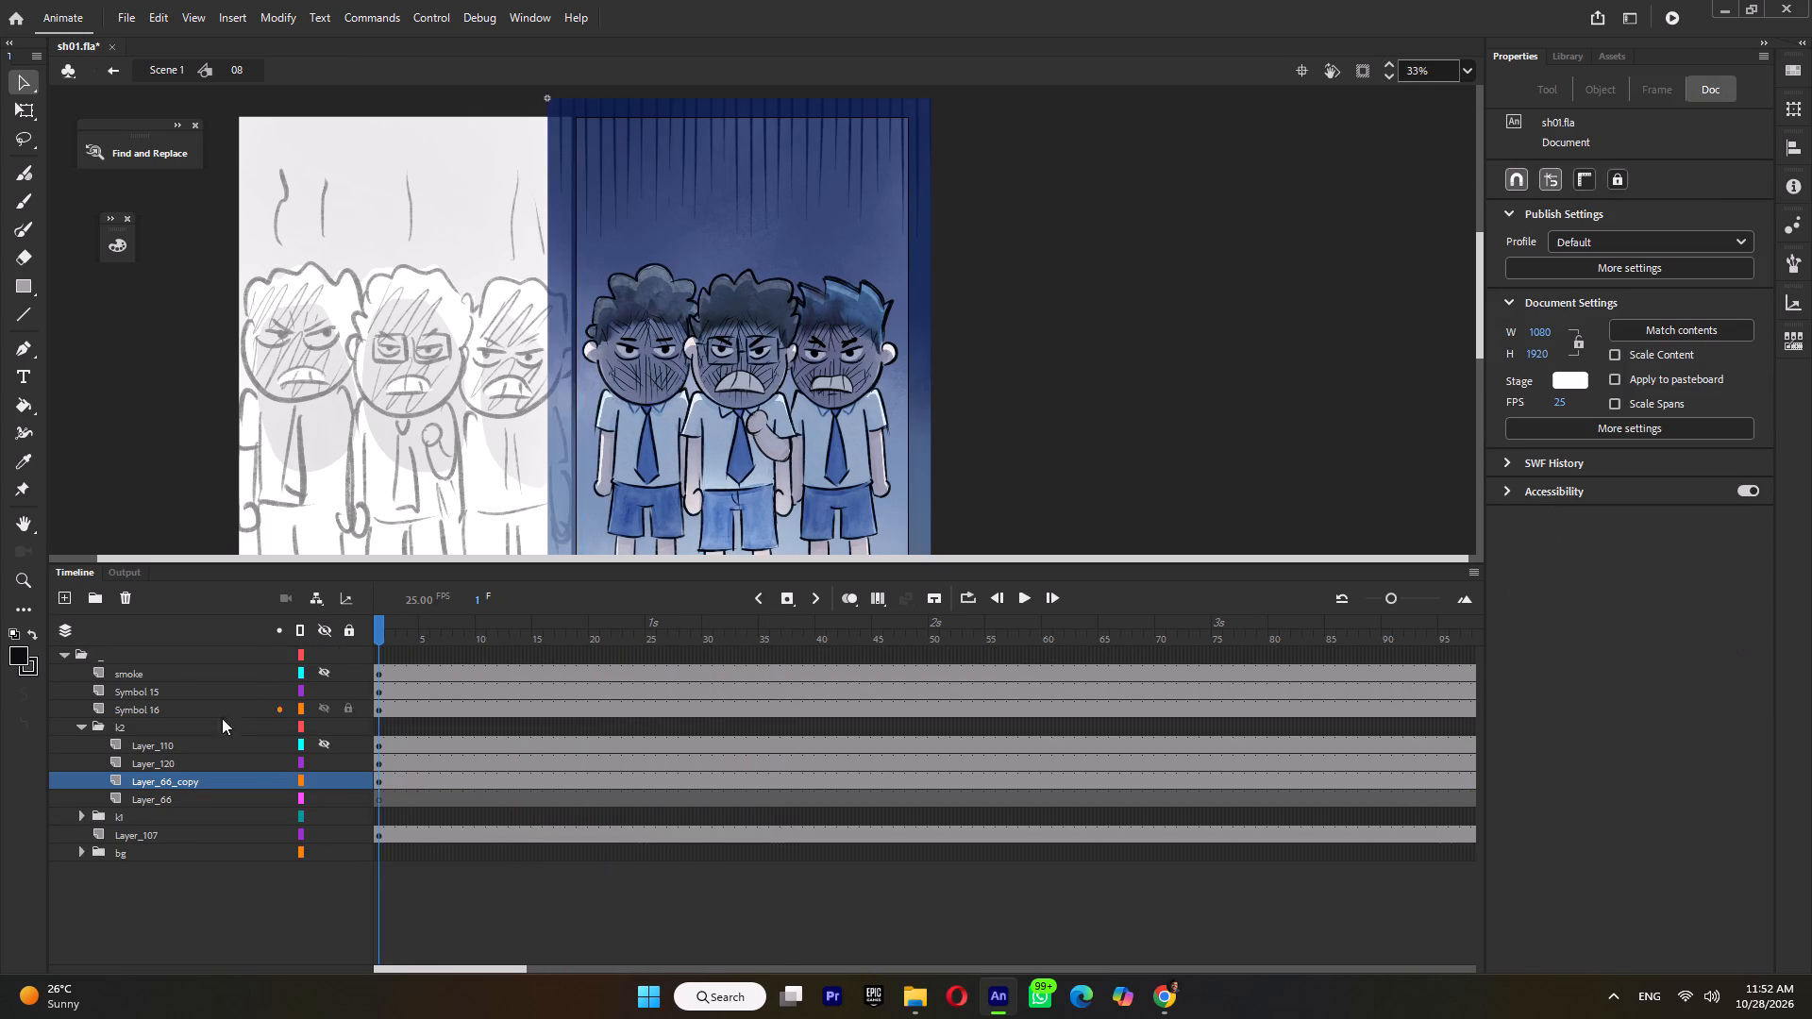
Convert From_selection_copy_2 and From_selection in the k1 folder into one graphic symbol, keeping the default name.
left_click(81, 813)
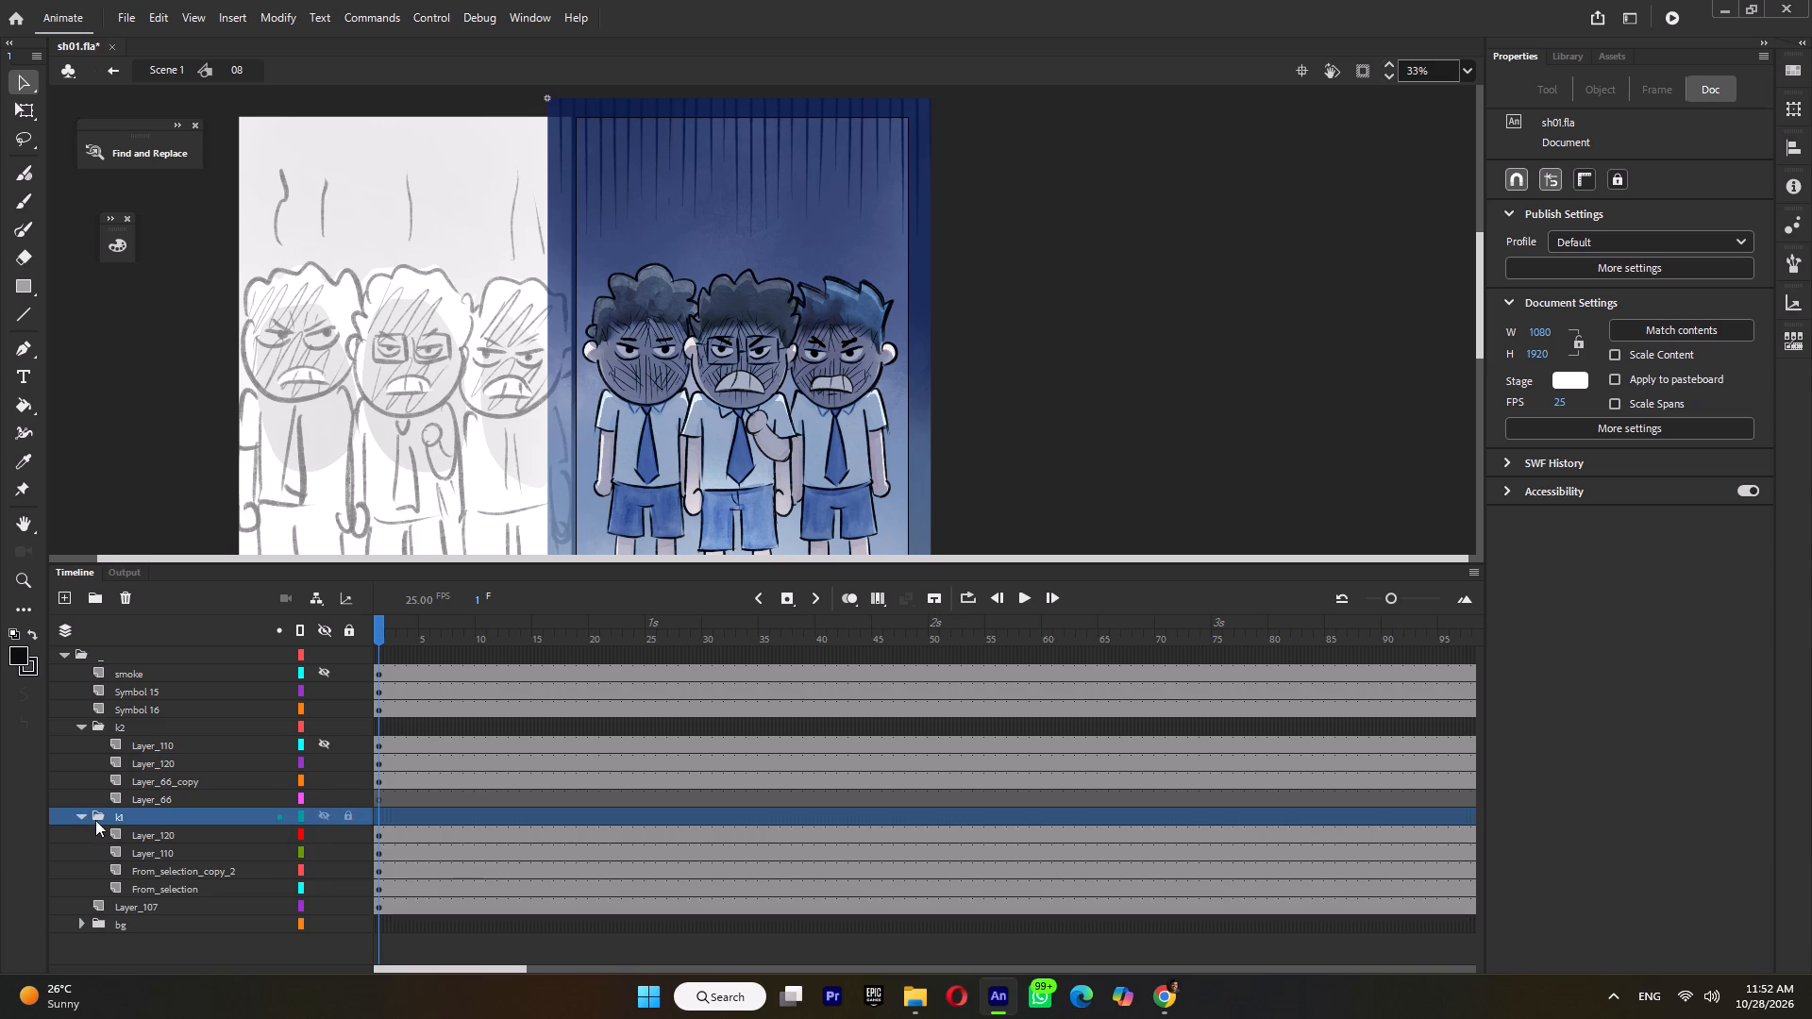
left_click(185, 867)
left_click(185, 881, "shift")
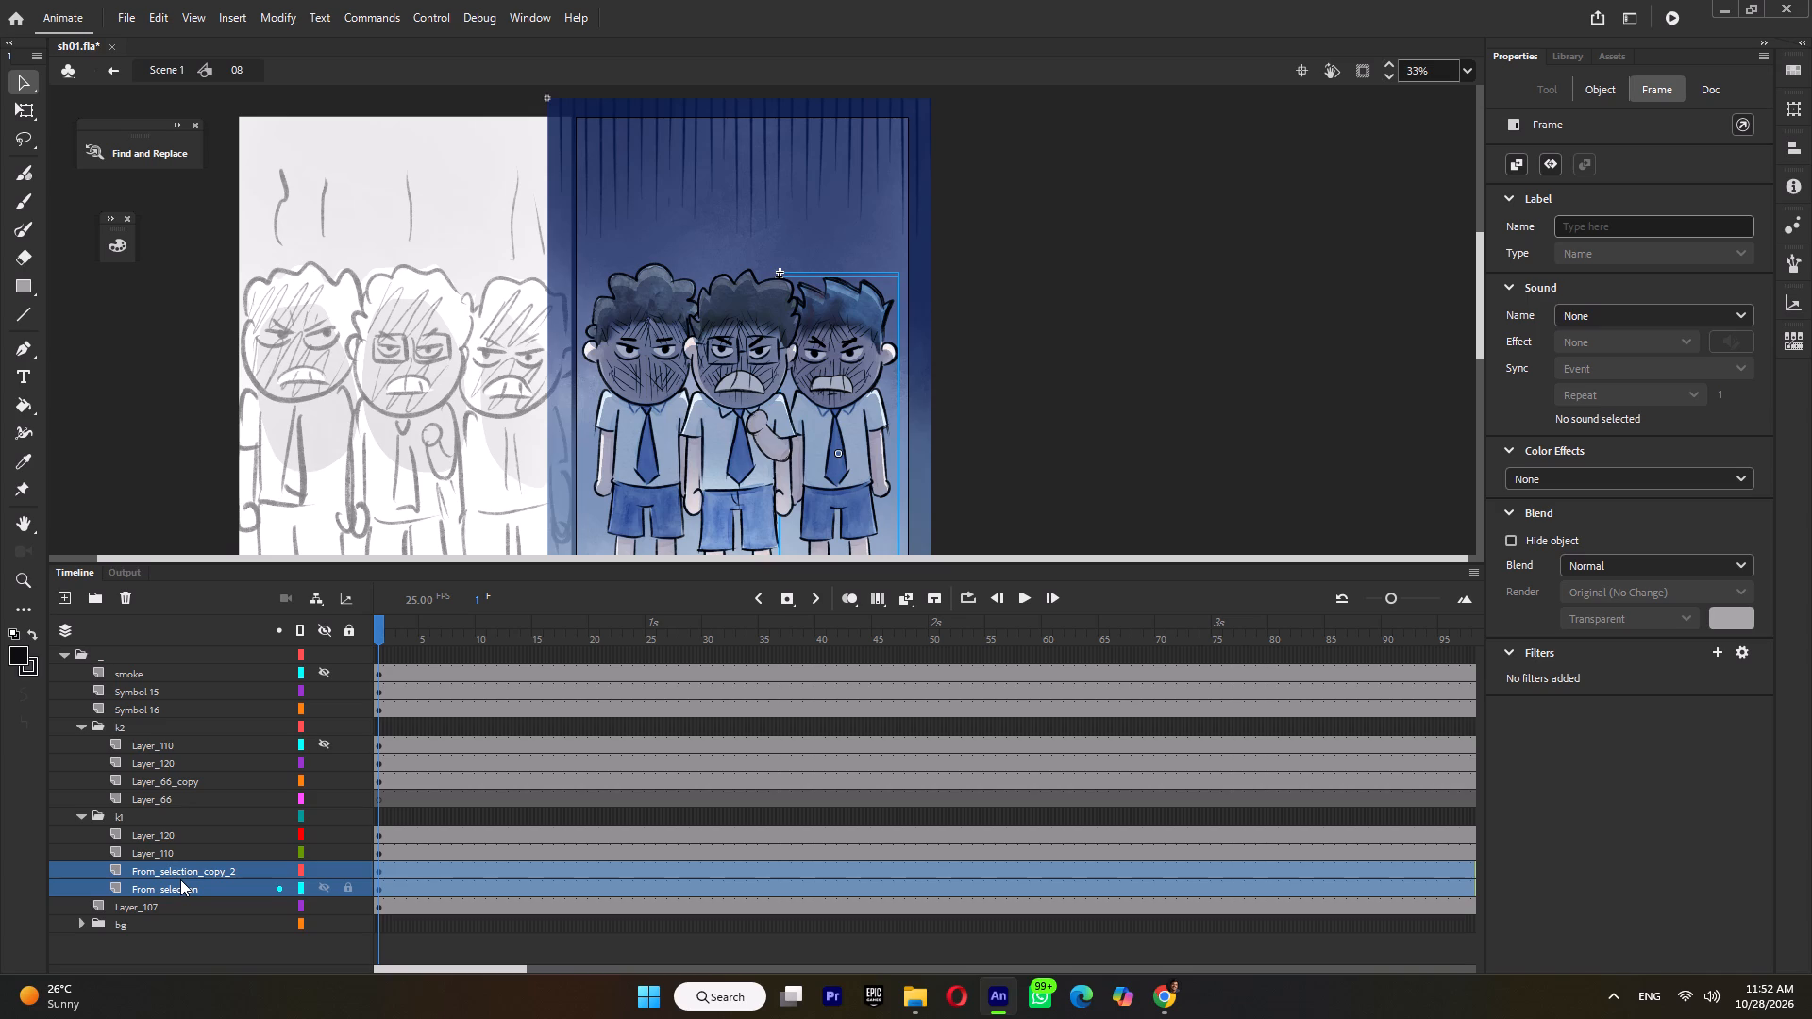
key("F8")
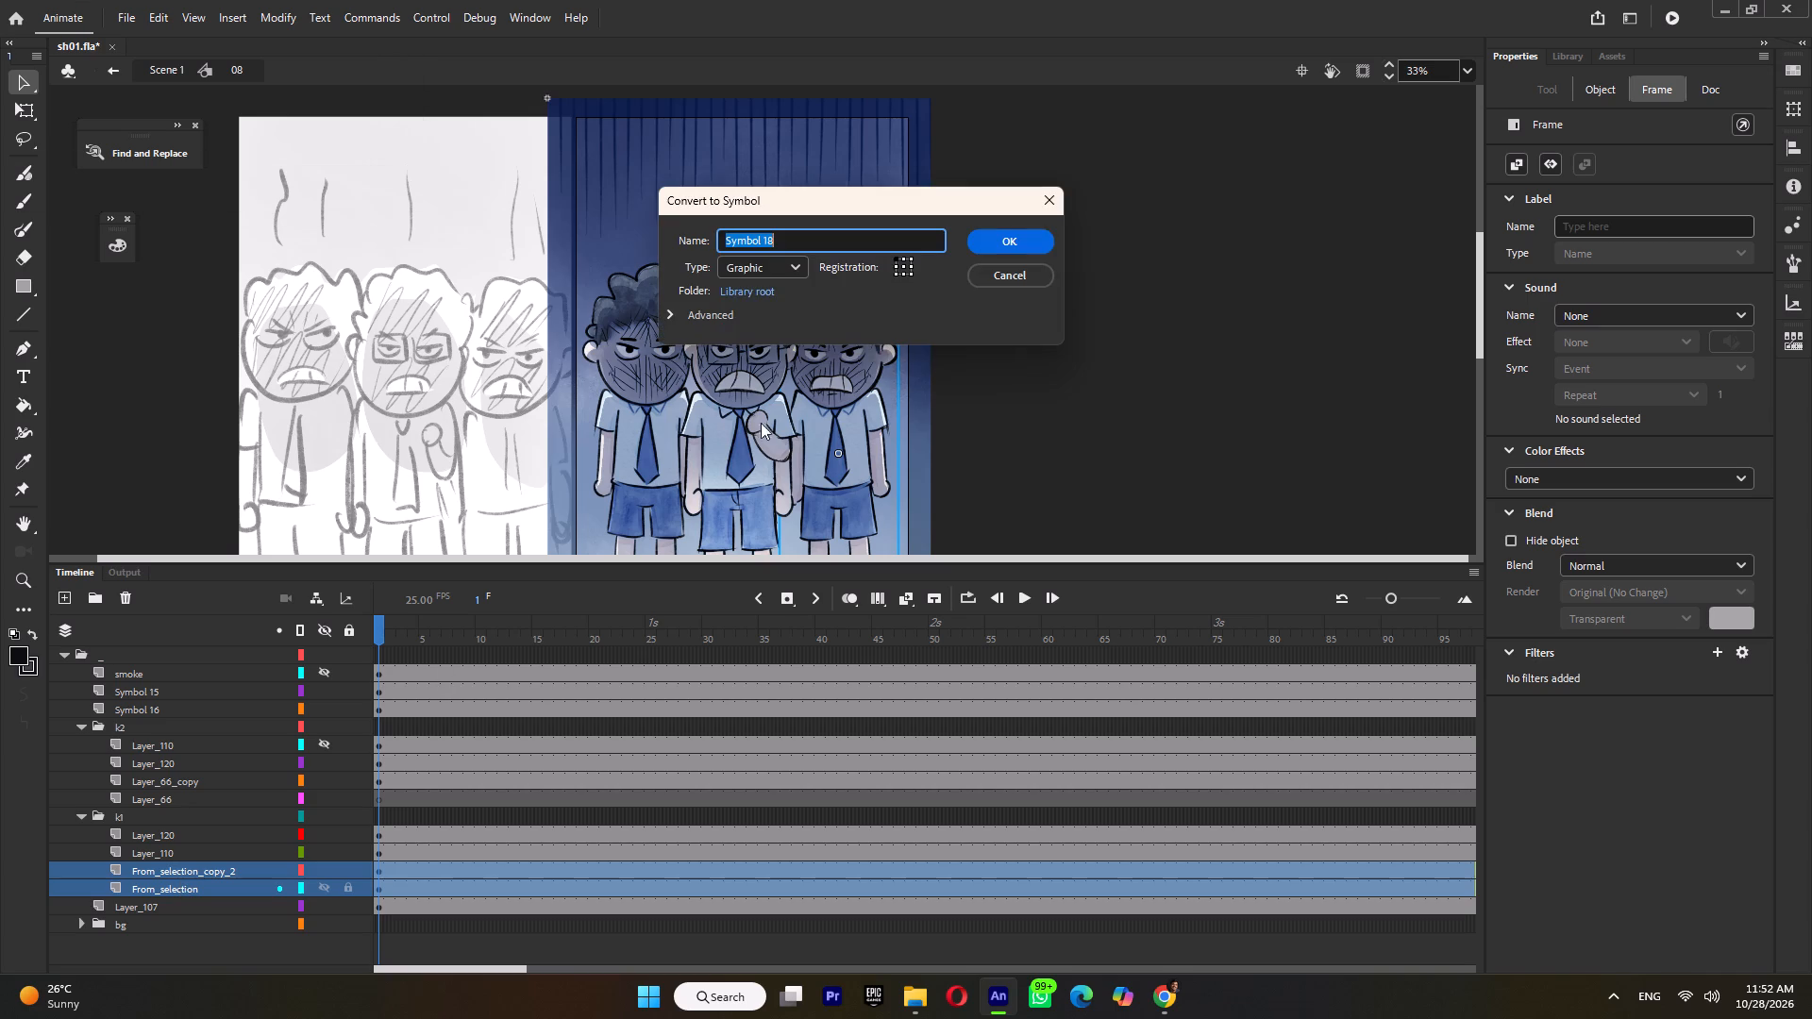
left_click(1044, 245)
Inside Symbol 18, distribute the spiky-haired boy's two poses to separate keyframes.
double_click(845, 479)
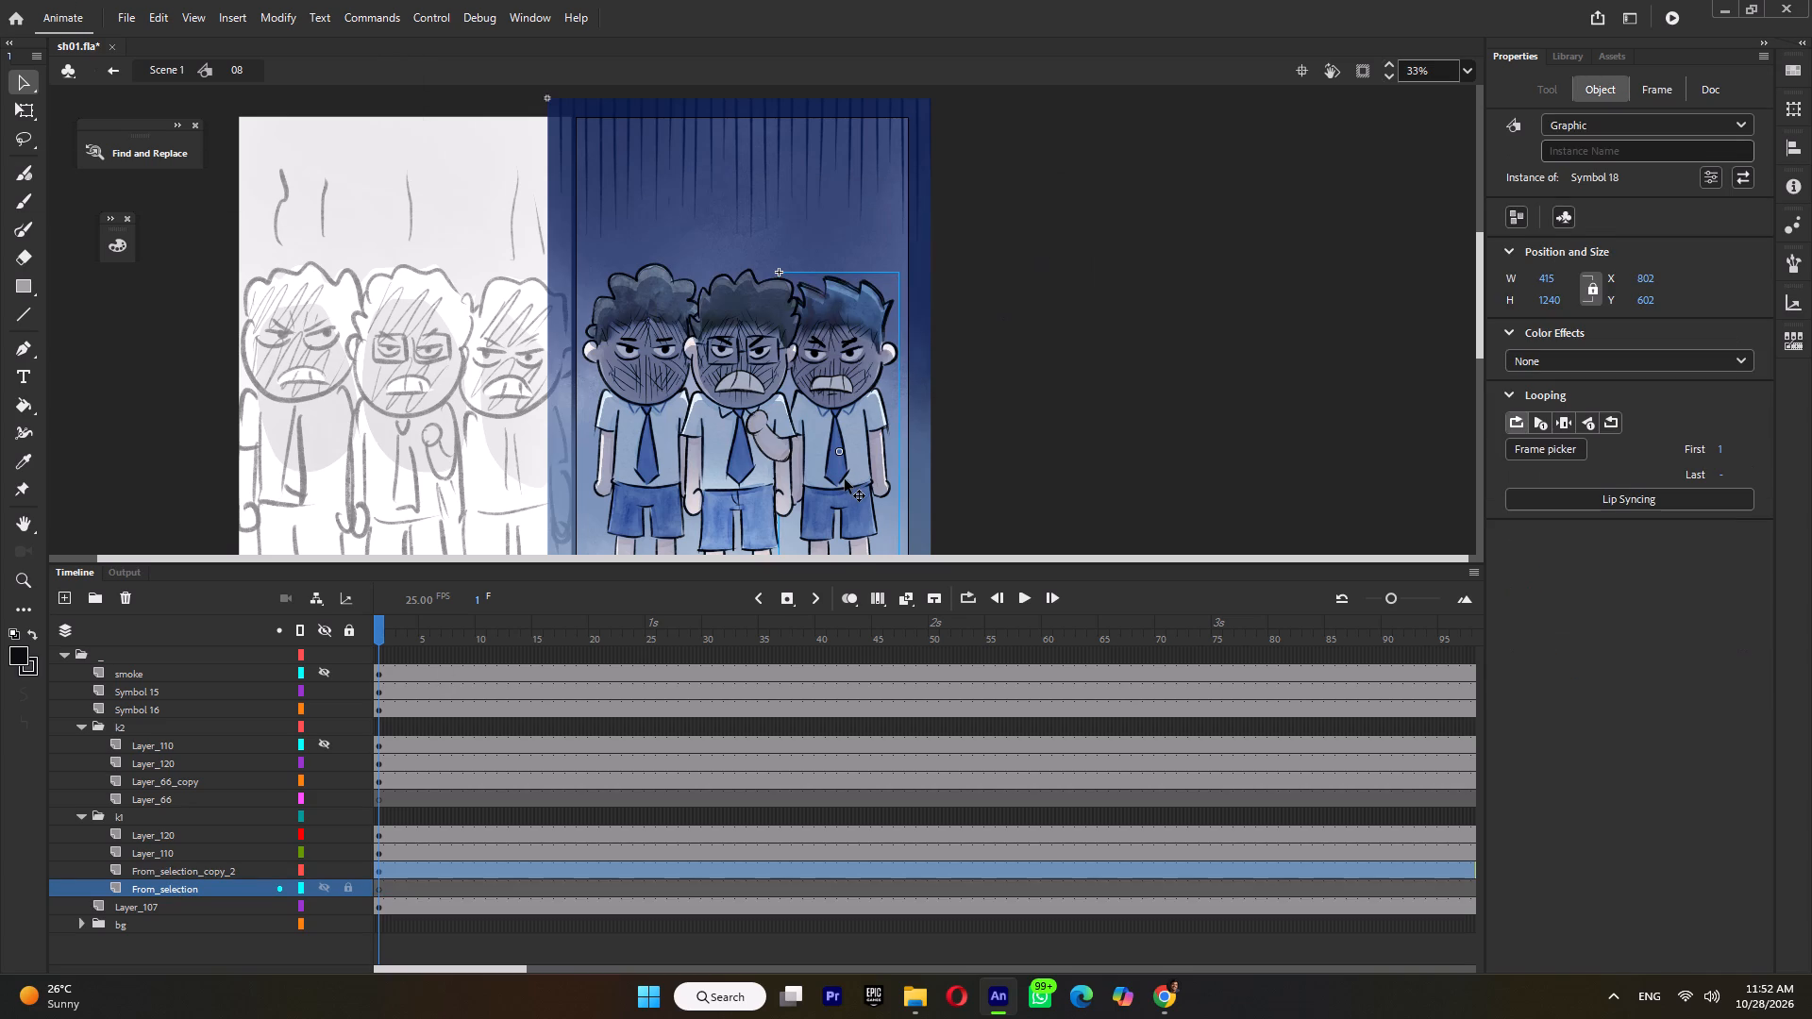
left_click_drag(1028, 234, 766, 713)
key("ctrl+shift+k")
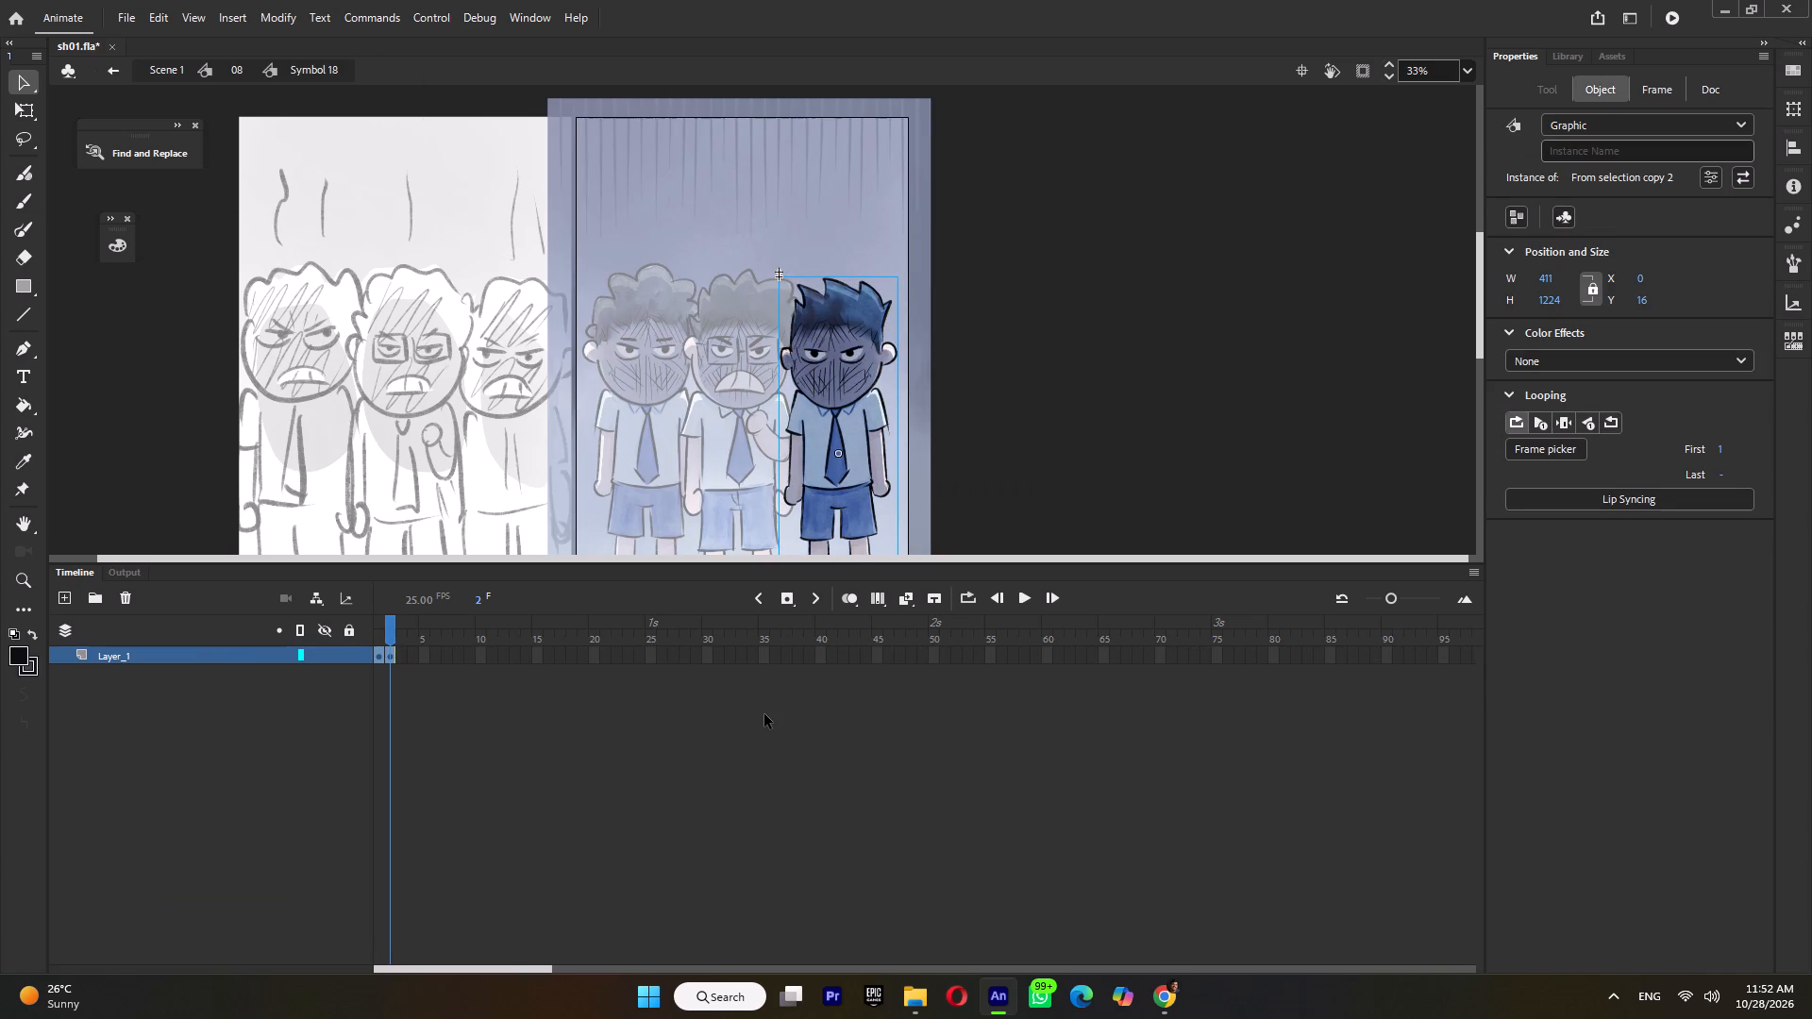
Extend the first keyframe on Symbol 18's Layer_1 to hold for 8 frames, moving the second pose's keyframe to frame 9.
left_click(377, 656)
key("F5")
key("F5")
key("F5")
key("F5")
key("F5")
key("F5")
key("F5")
Extend the second pose's keyframe at frame 9 on Symbol 18's Layer_1 by 8 frames, and return to symbol 08.
left_click(475, 660)
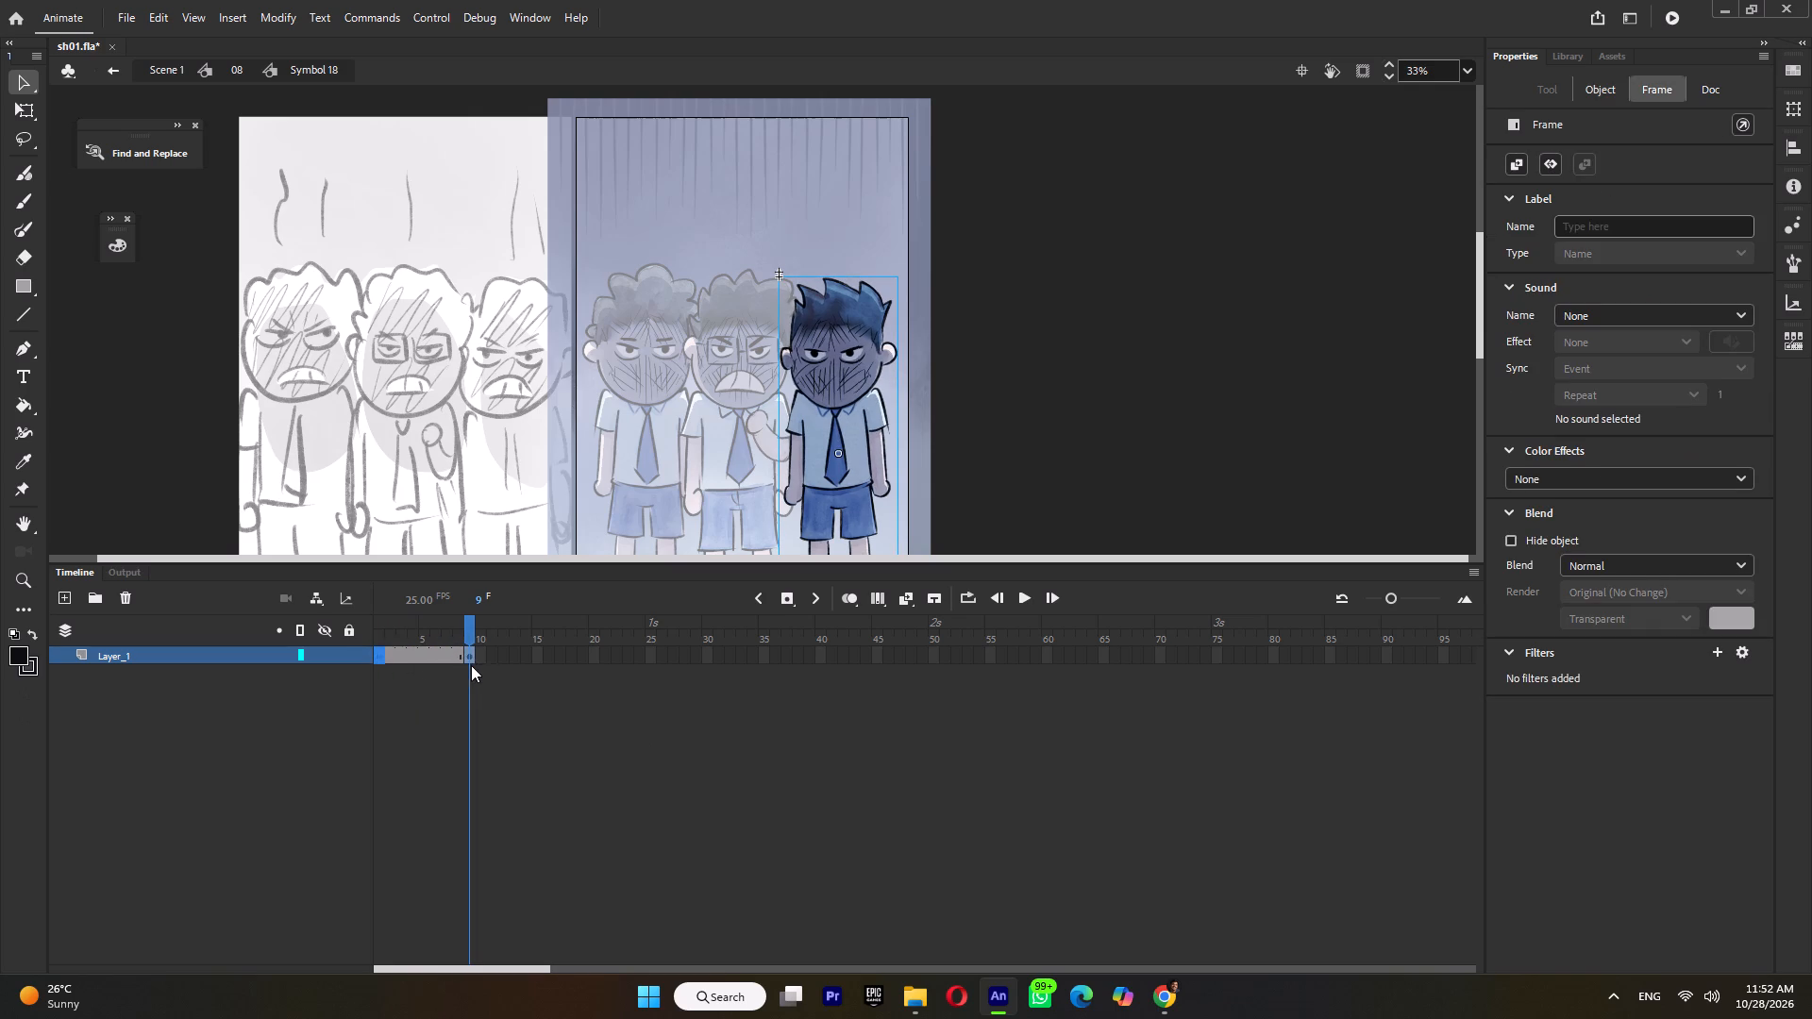
key("F5")
key("F5")
key("F5")
key("F5")
key("F5")
key("F5")
key("F5")
key("F5")
double_click(1044, 450)
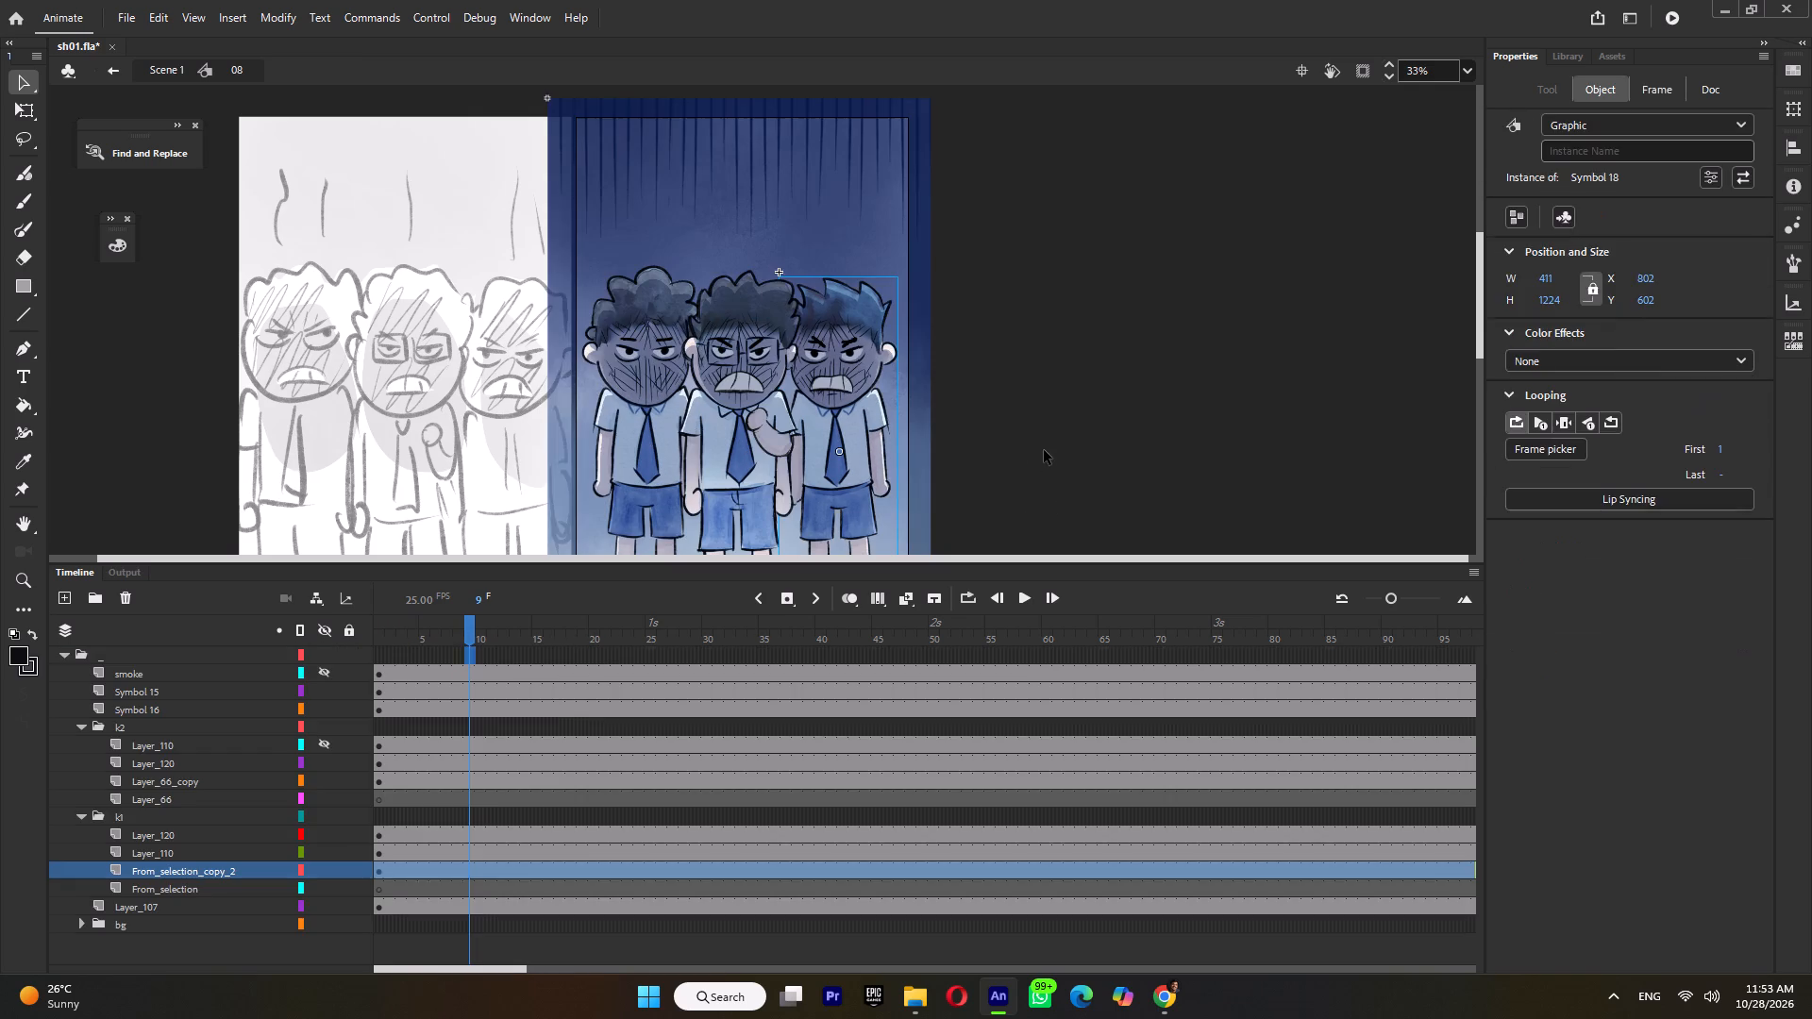
Play back the shot to check the spiky-haired boy's loop, and return to frame 1.
key("Return")
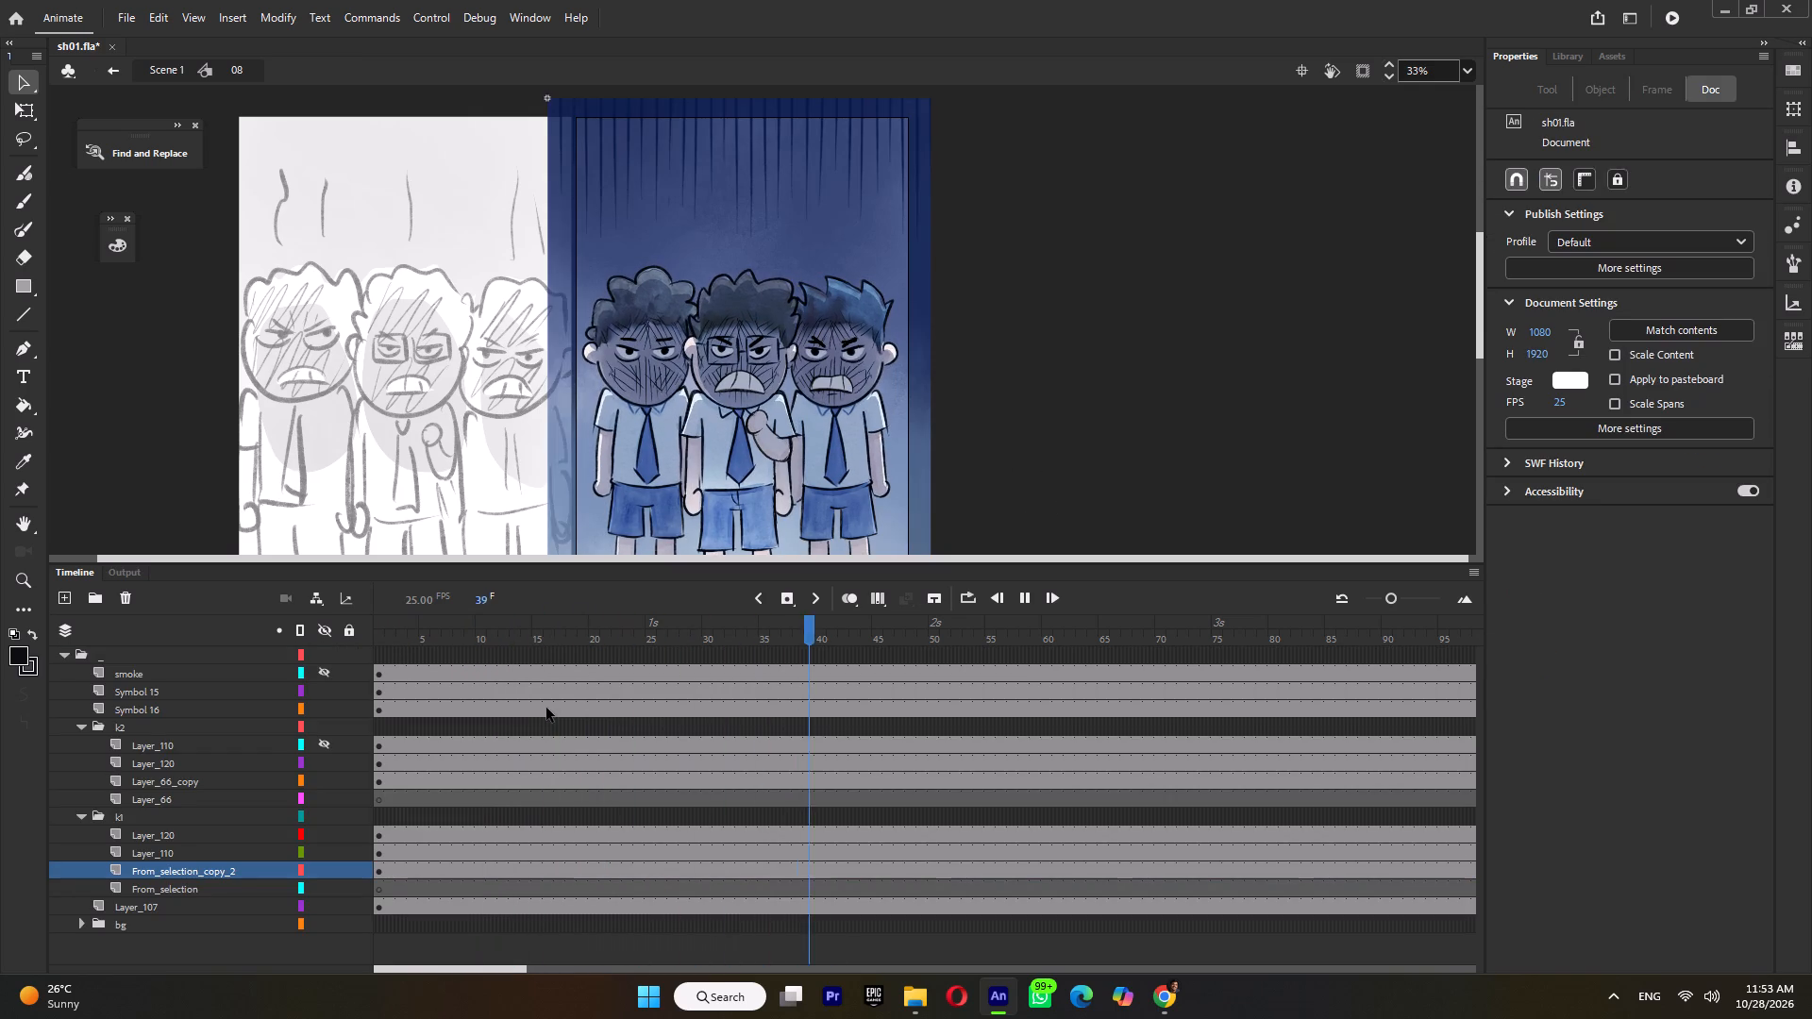
key("Return")
left_click_drag(404, 640, 307, 661)
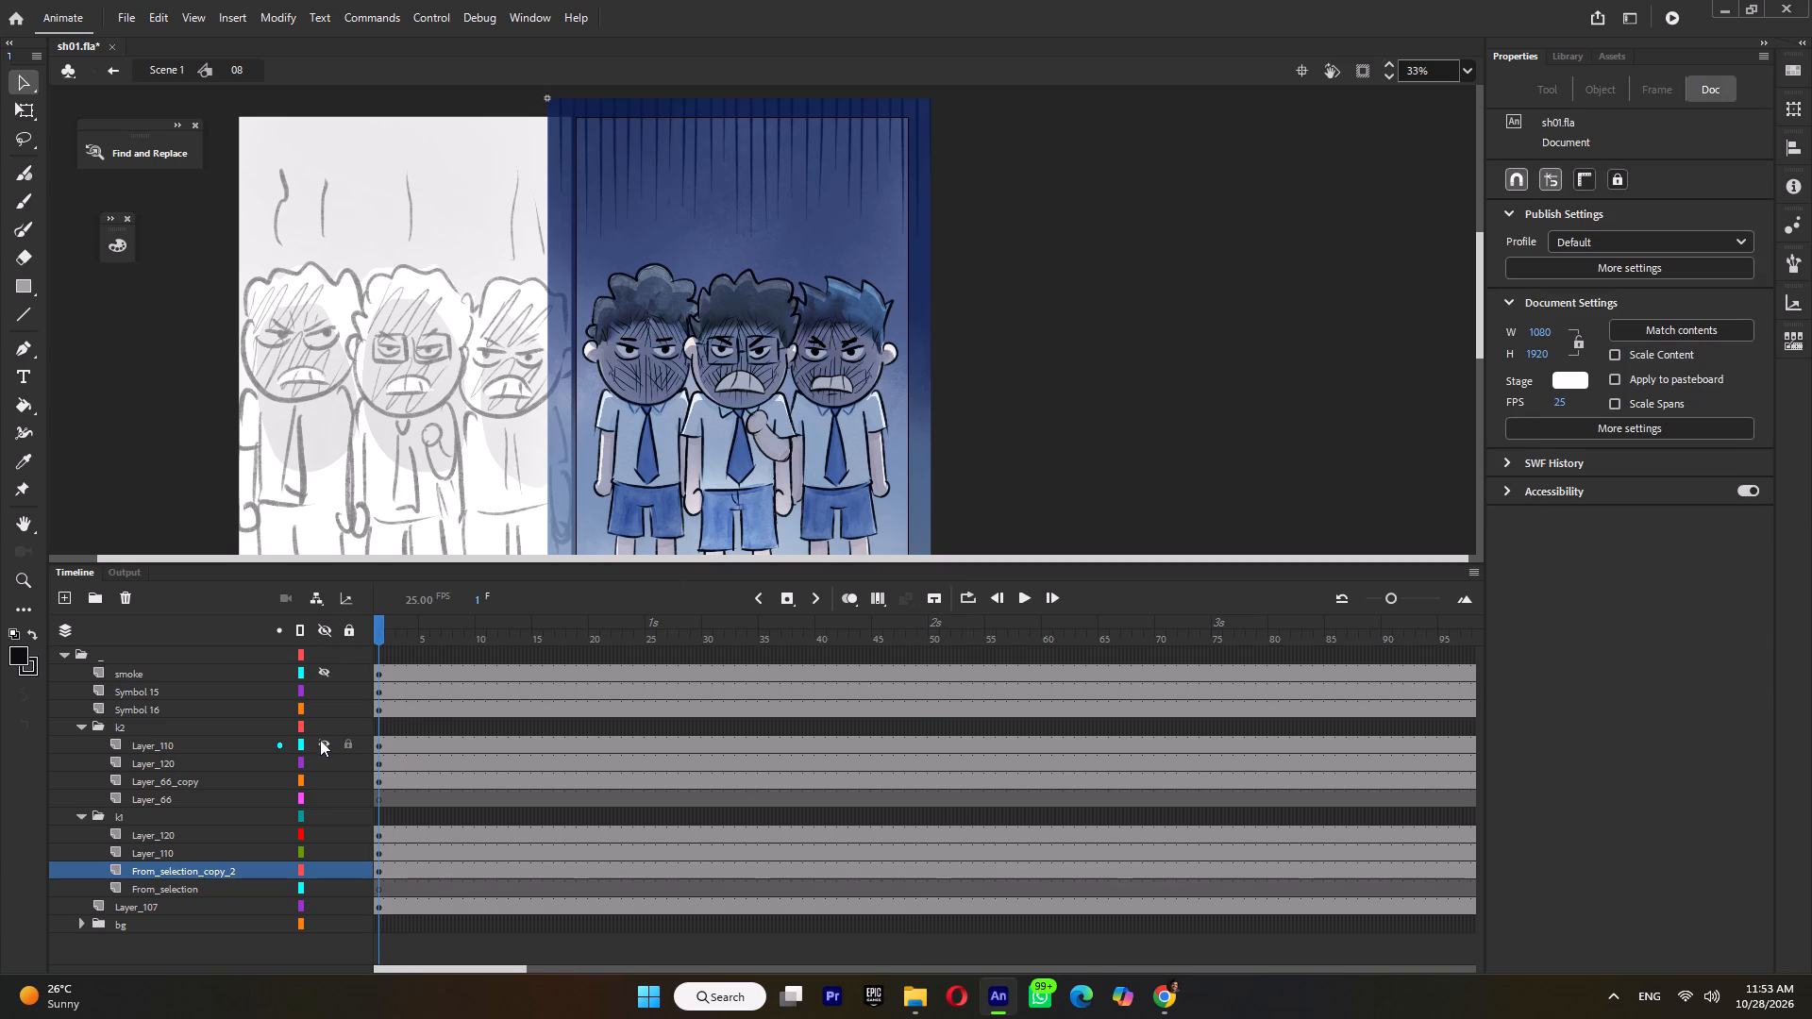
Insert keyframes on all layers of symbol 08 at frame 72, the moment matching frame 417 in Scene 1.
double_click(1131, 405)
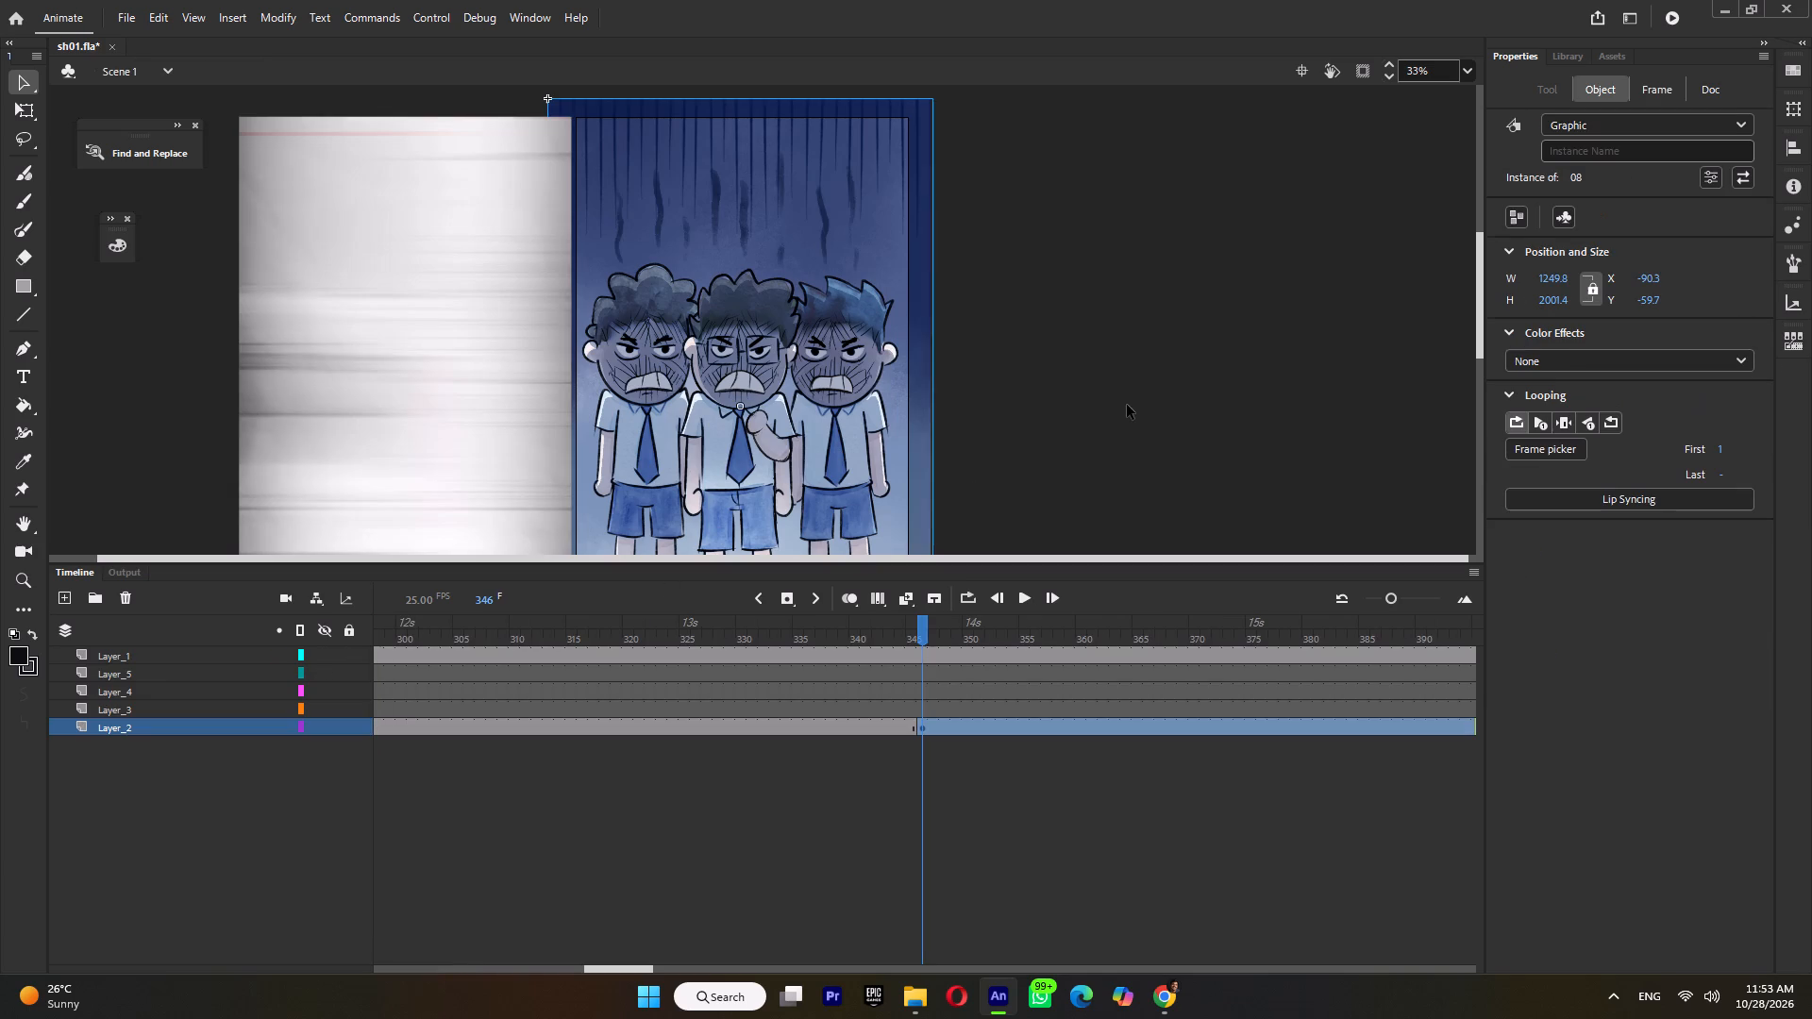
left_click_drag(926, 633, 1537, 681)
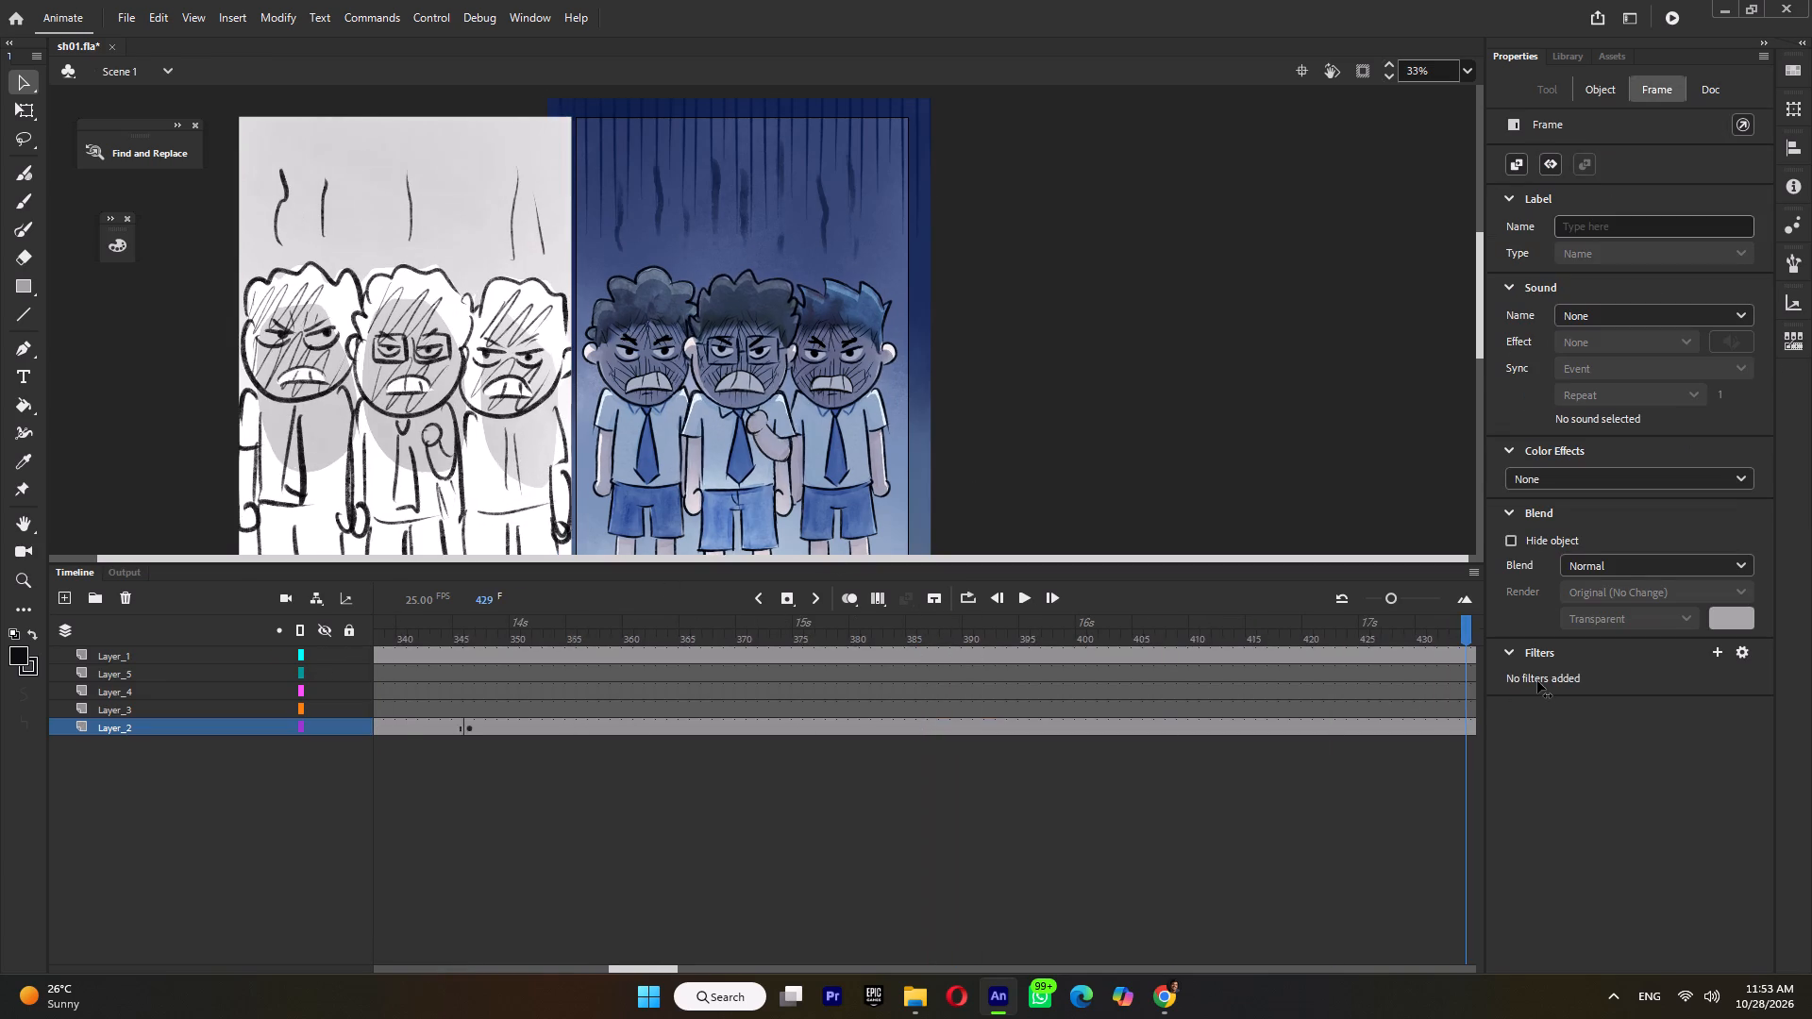
left_click_drag(1537, 681, 1221, 718)
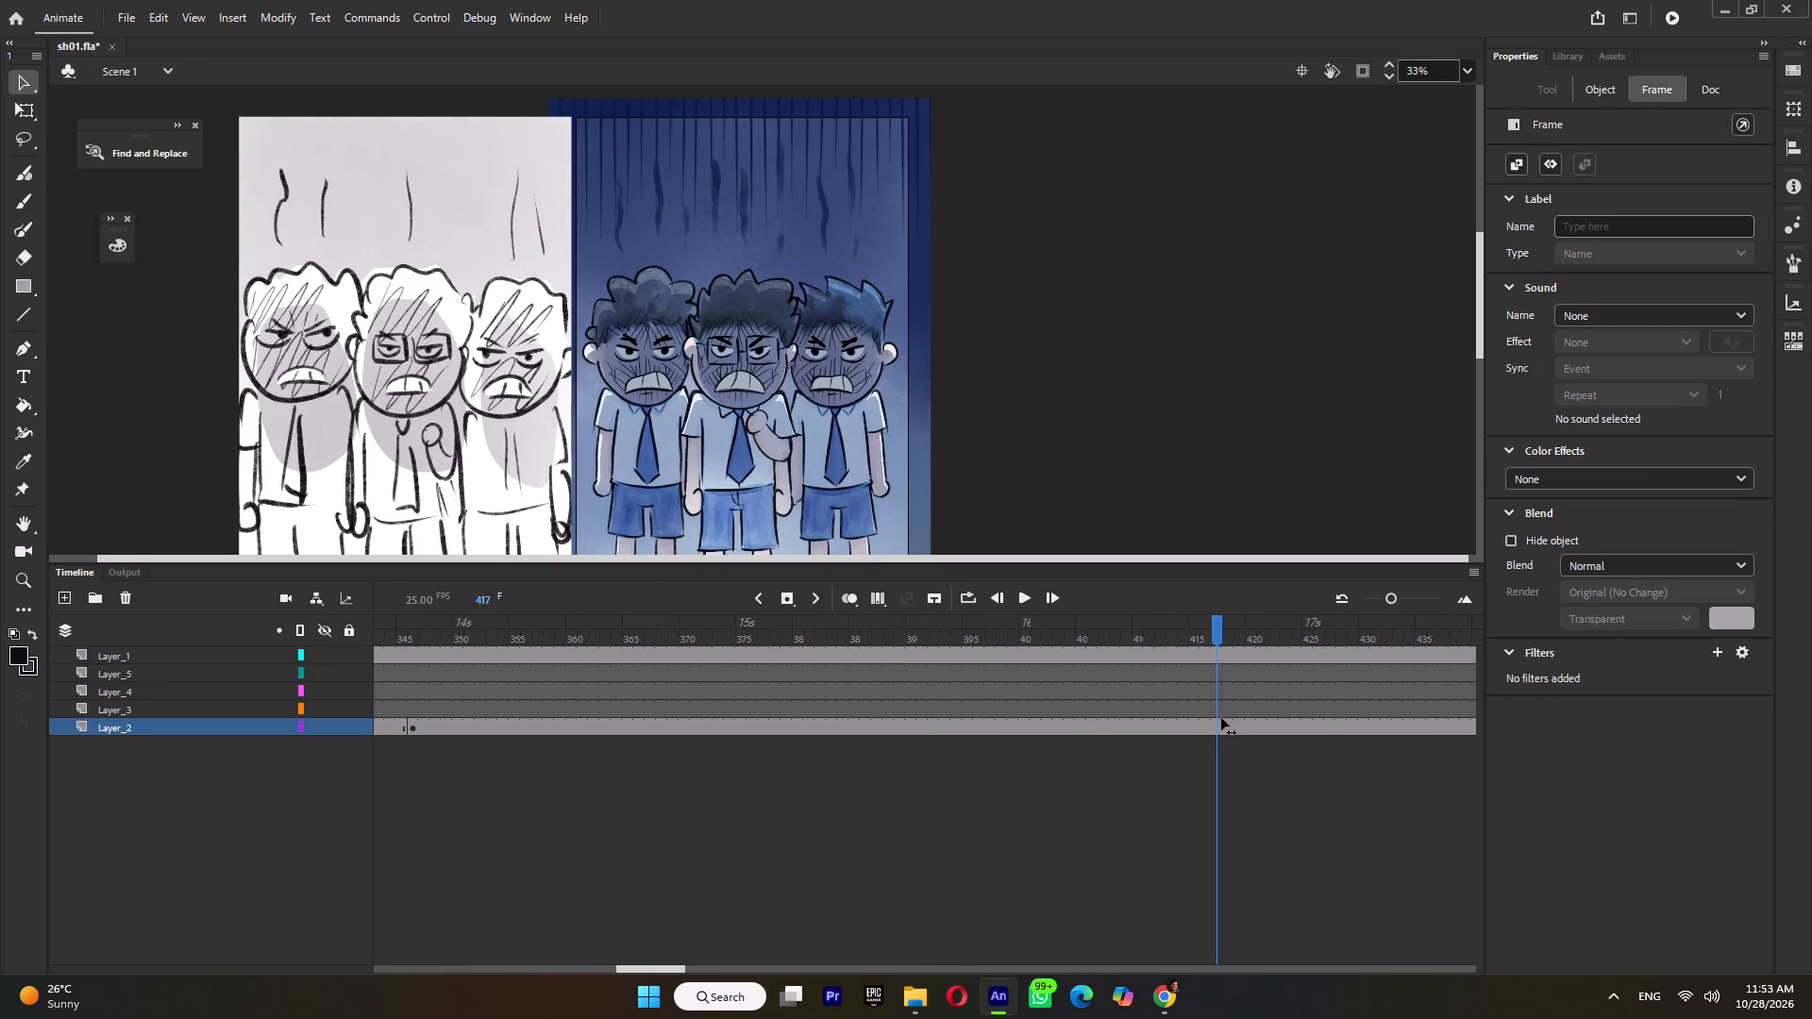
left_click_drag(1221, 718, 1214, 727)
double_click(719, 439)
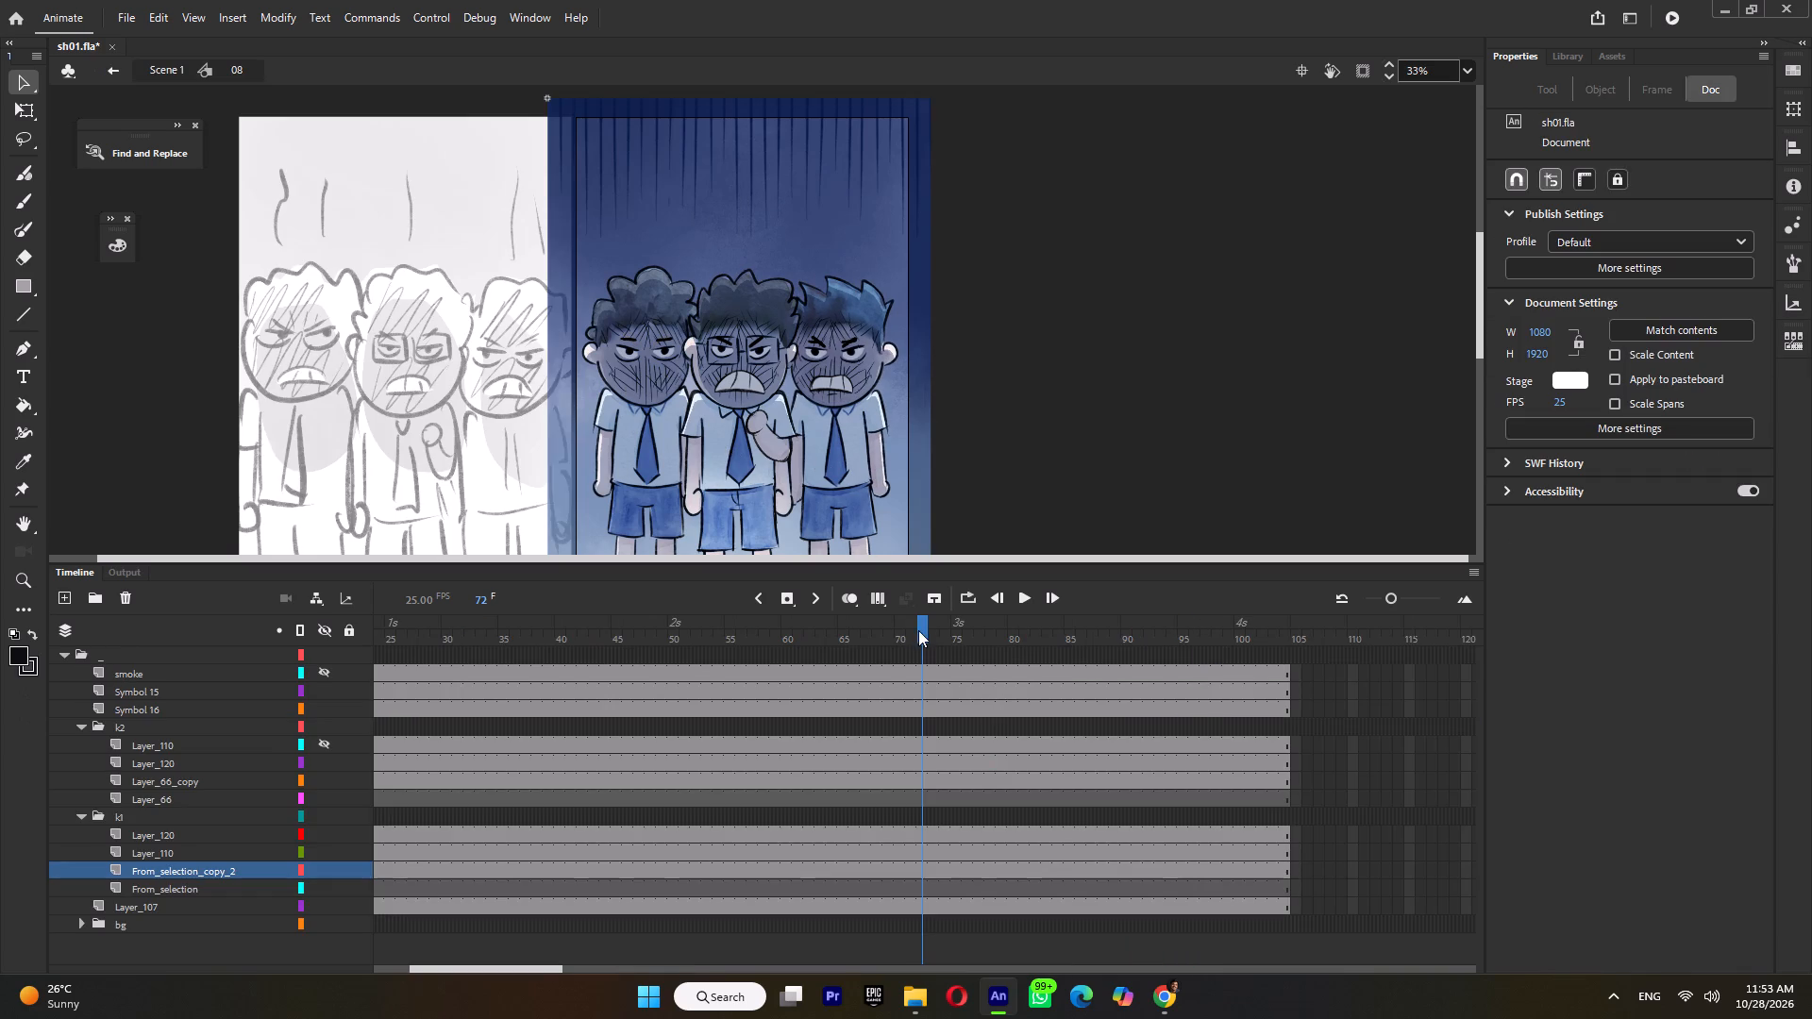
double_click(923, 630)
key("F6")
Extend the spans starting at frame 72 by 20 frames on all layers of symbol 08.
key("F5")
key("F5")
key("F5")
key("F5")
key("F5")
key("F5")
key("F5")
key("F5")
key("F5")
key("F5")
key("F5")
key("F5")
key("F5")
key("F5")
key("F5")
key("F5")
key("F5")
key("F5")
key("F5")
key("F5")
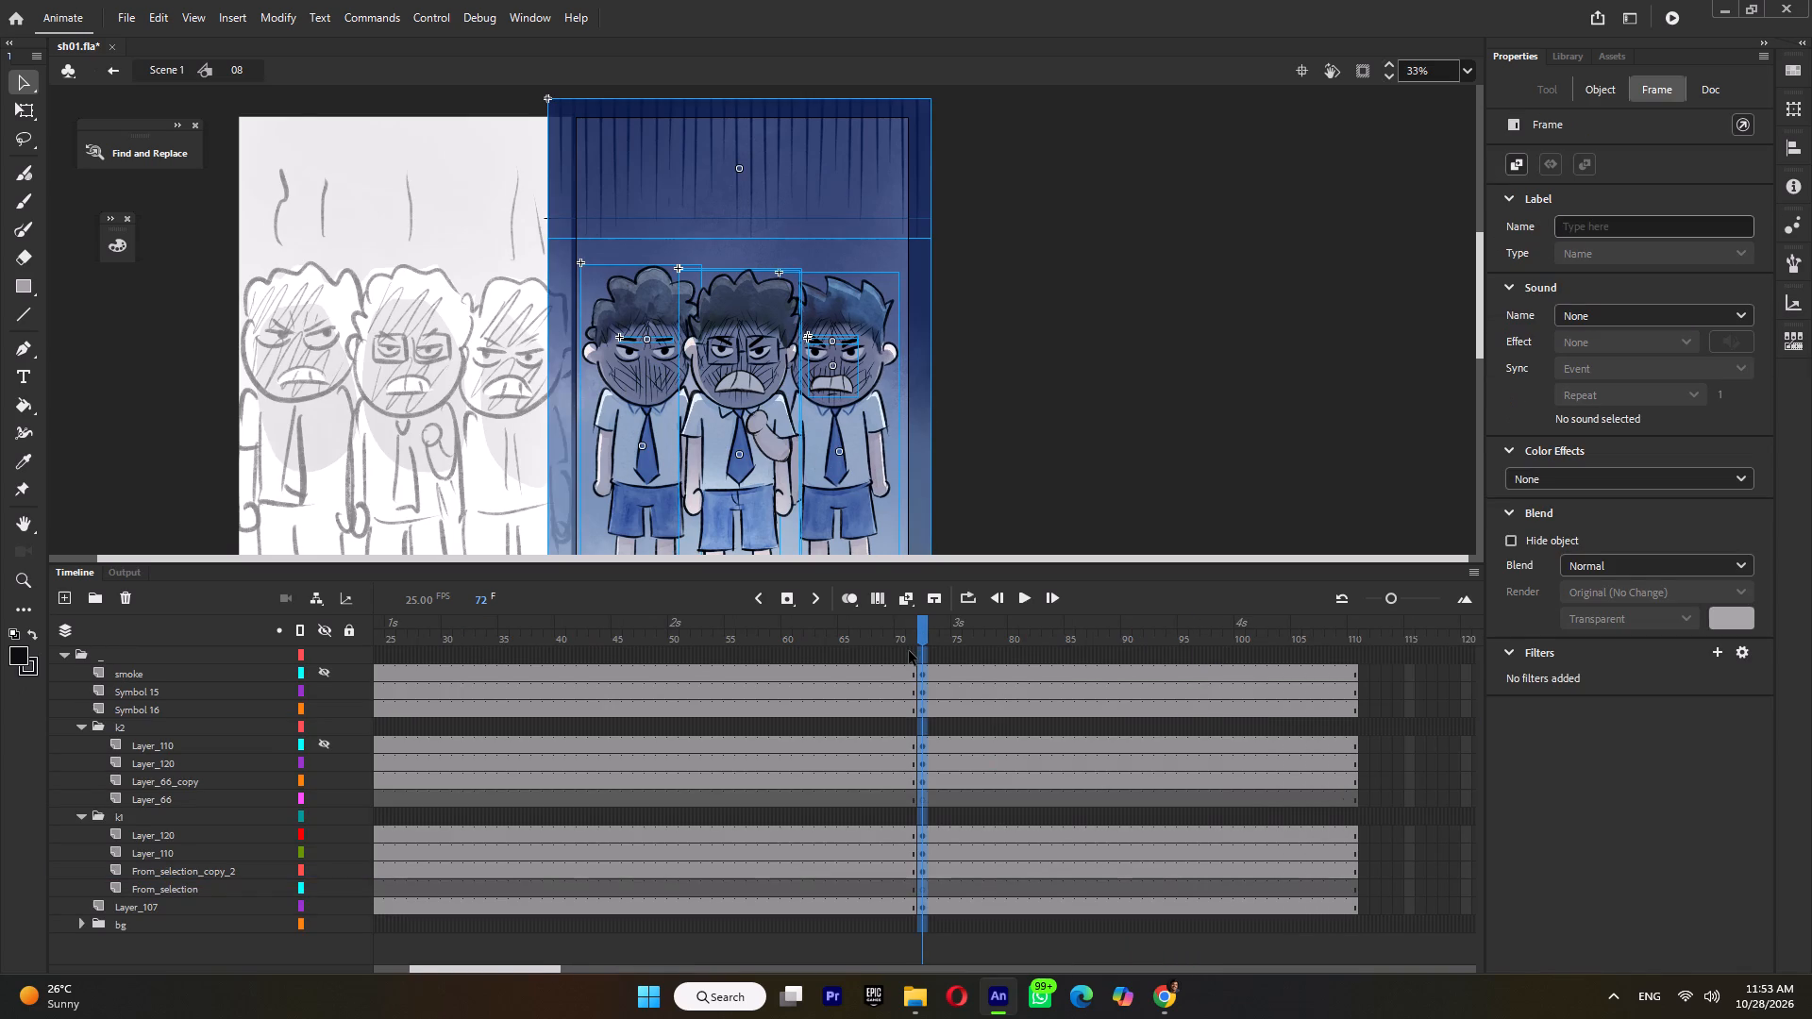
Clear Symbol 15's content before frame 72 and Symbol 16's content from frame 72 onward.
left_click(896, 690)
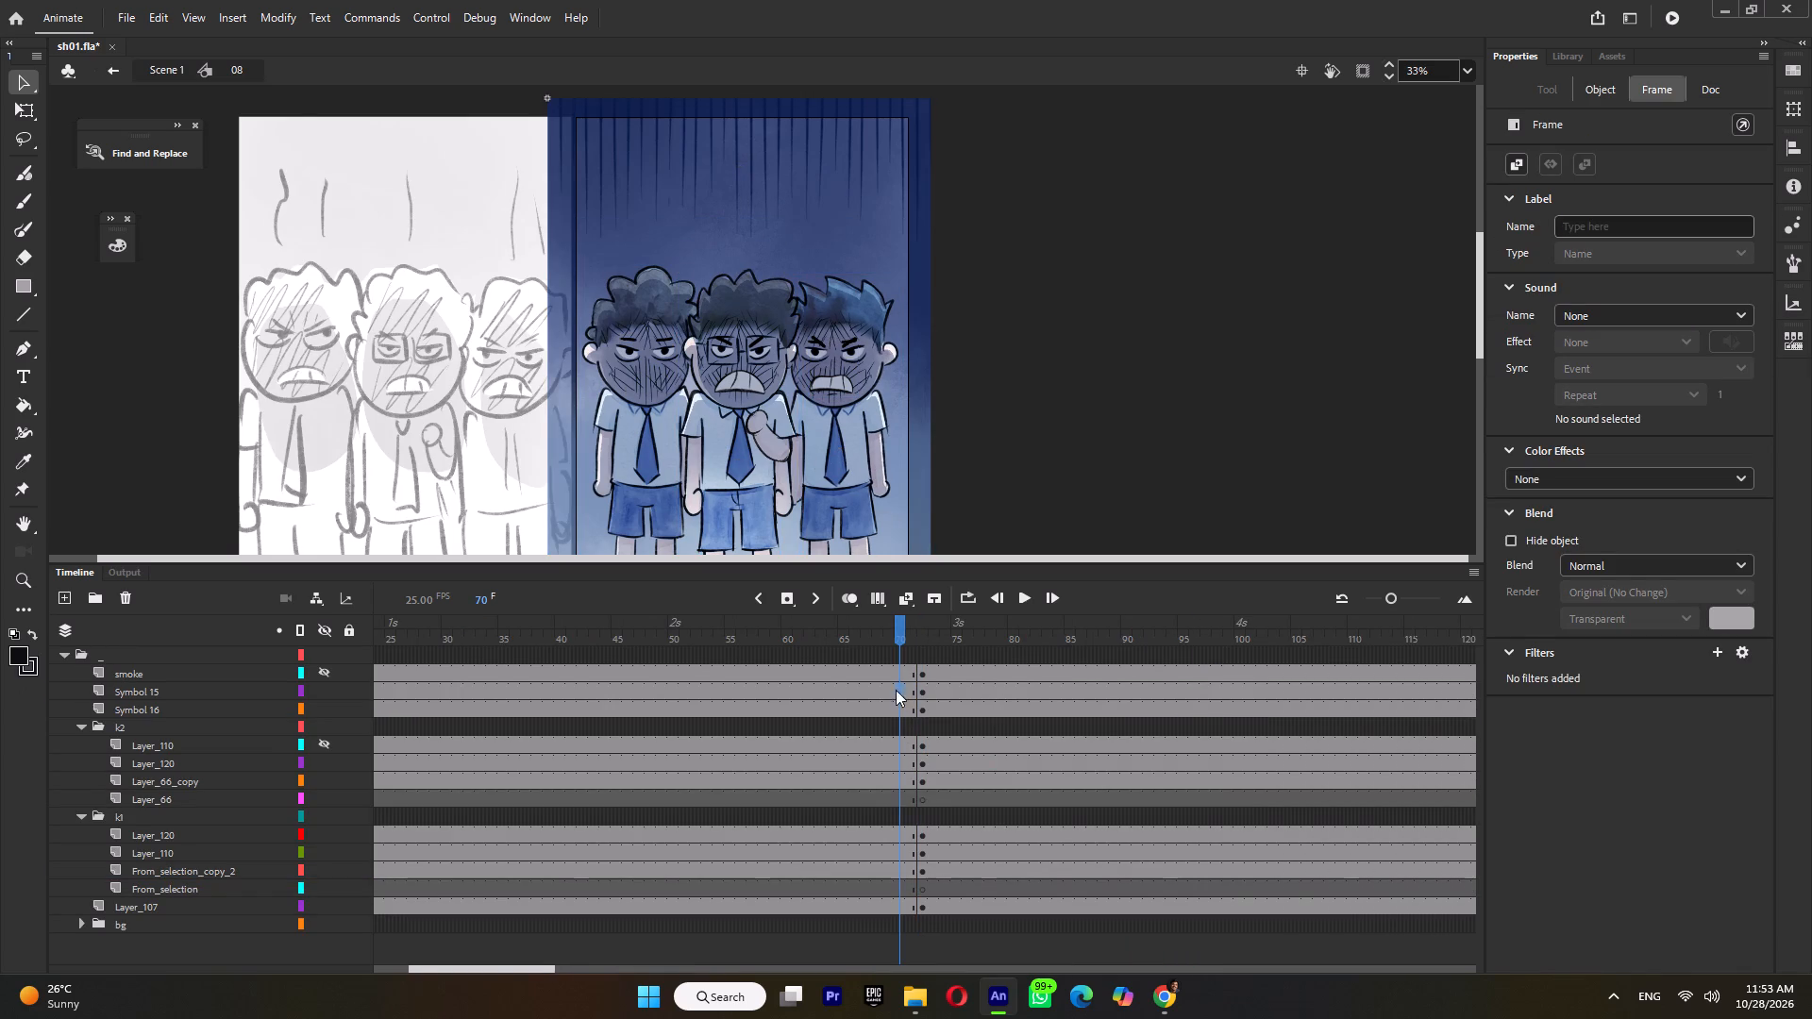
key("Delete")
left_click(943, 710)
key("Delete")
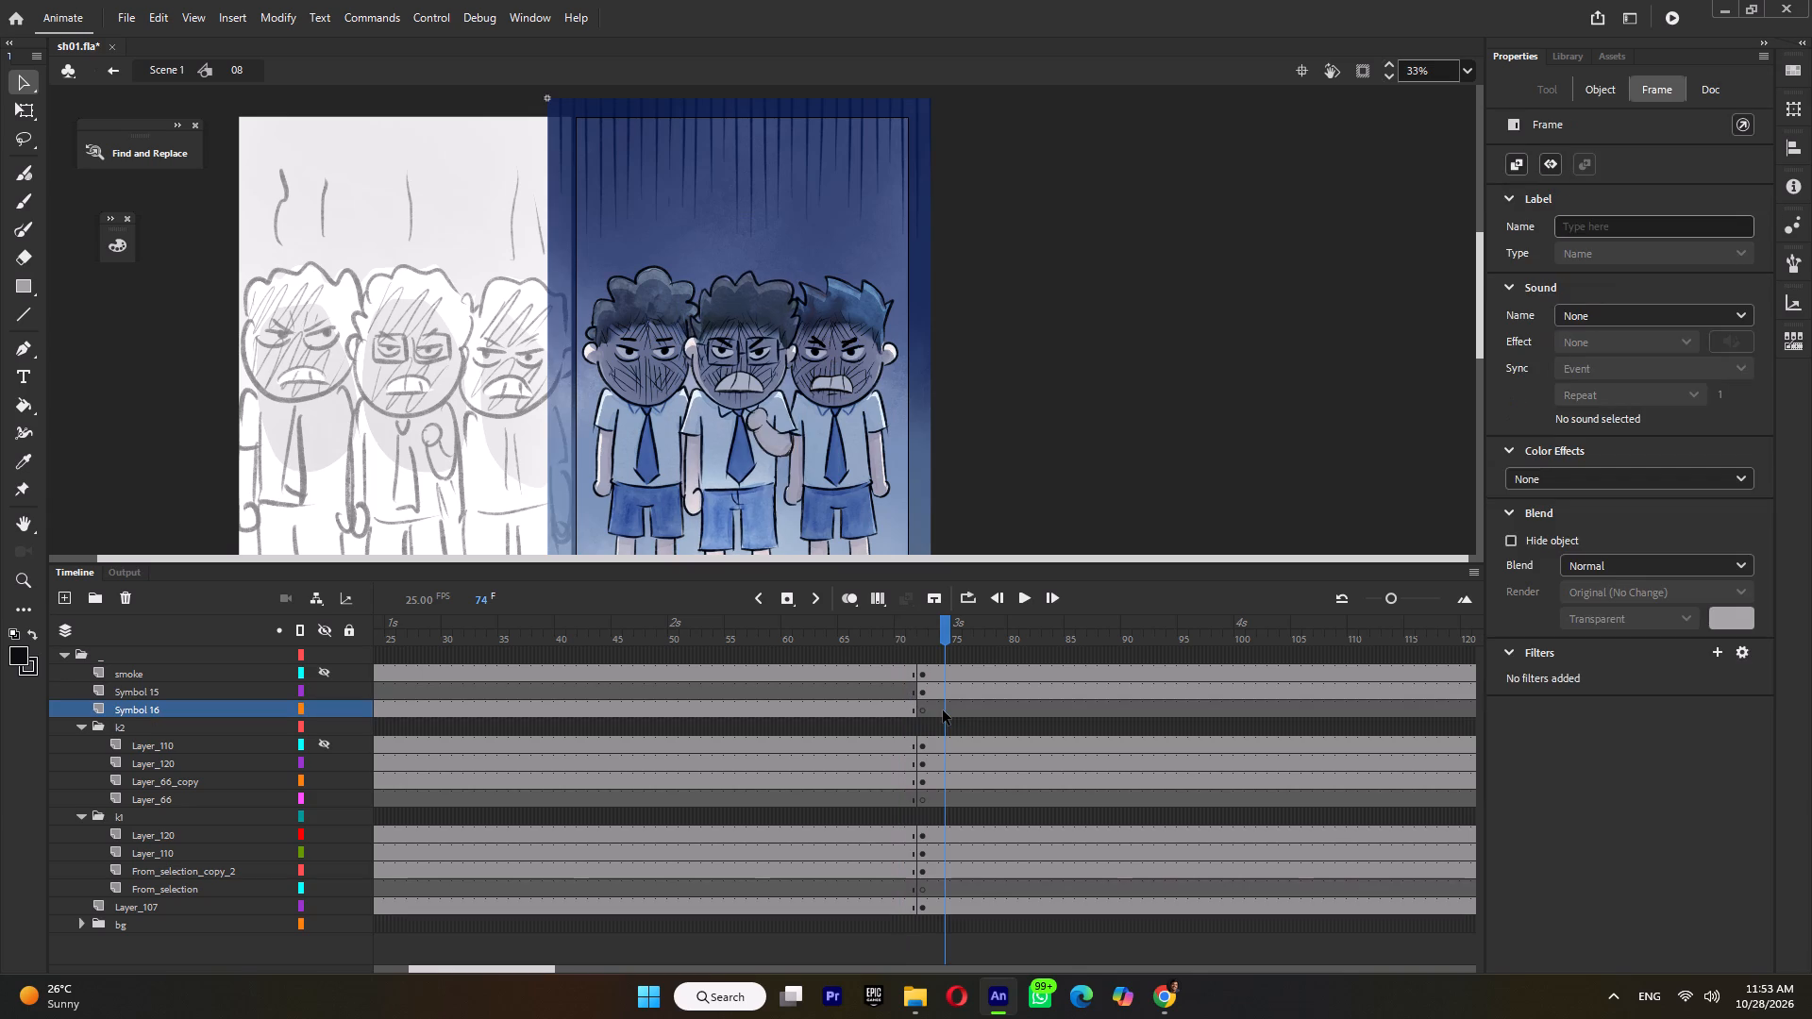
Unhide k2's Layer_110 and clear its content before frame 72, and clear k2's Layer_120 from frame 72 onward.
left_click(893, 739)
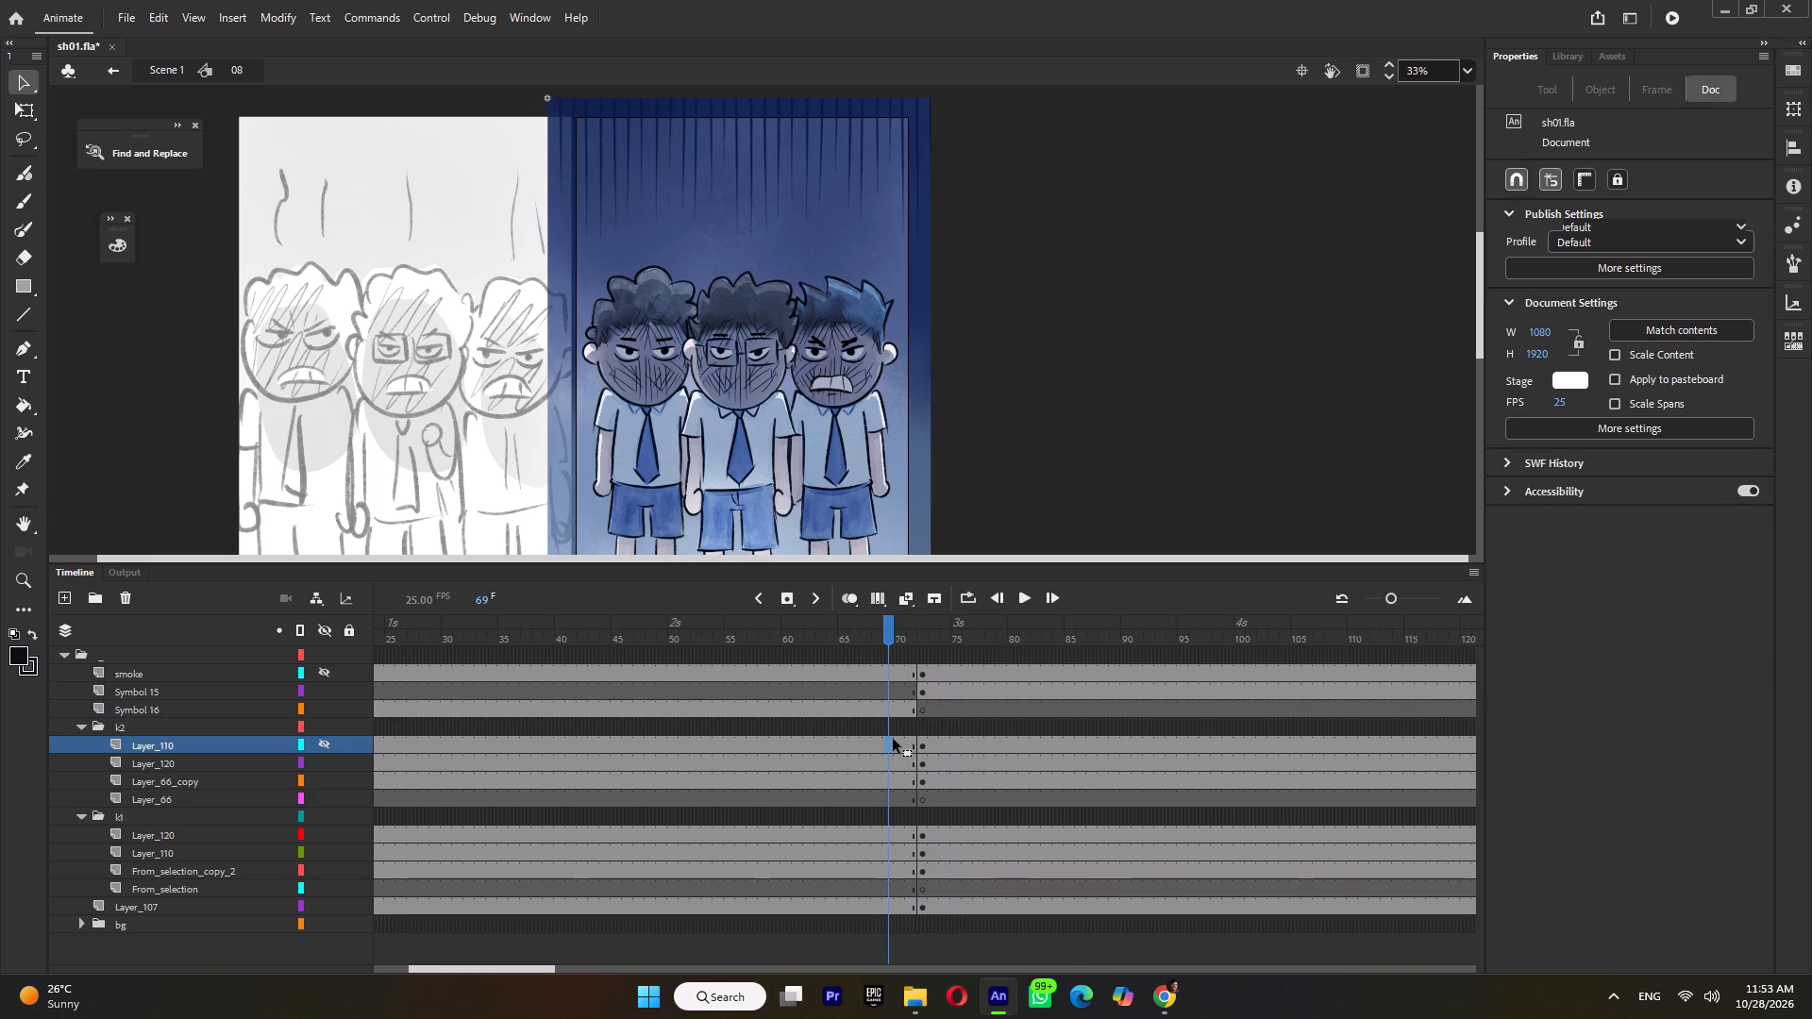
key("Delete")
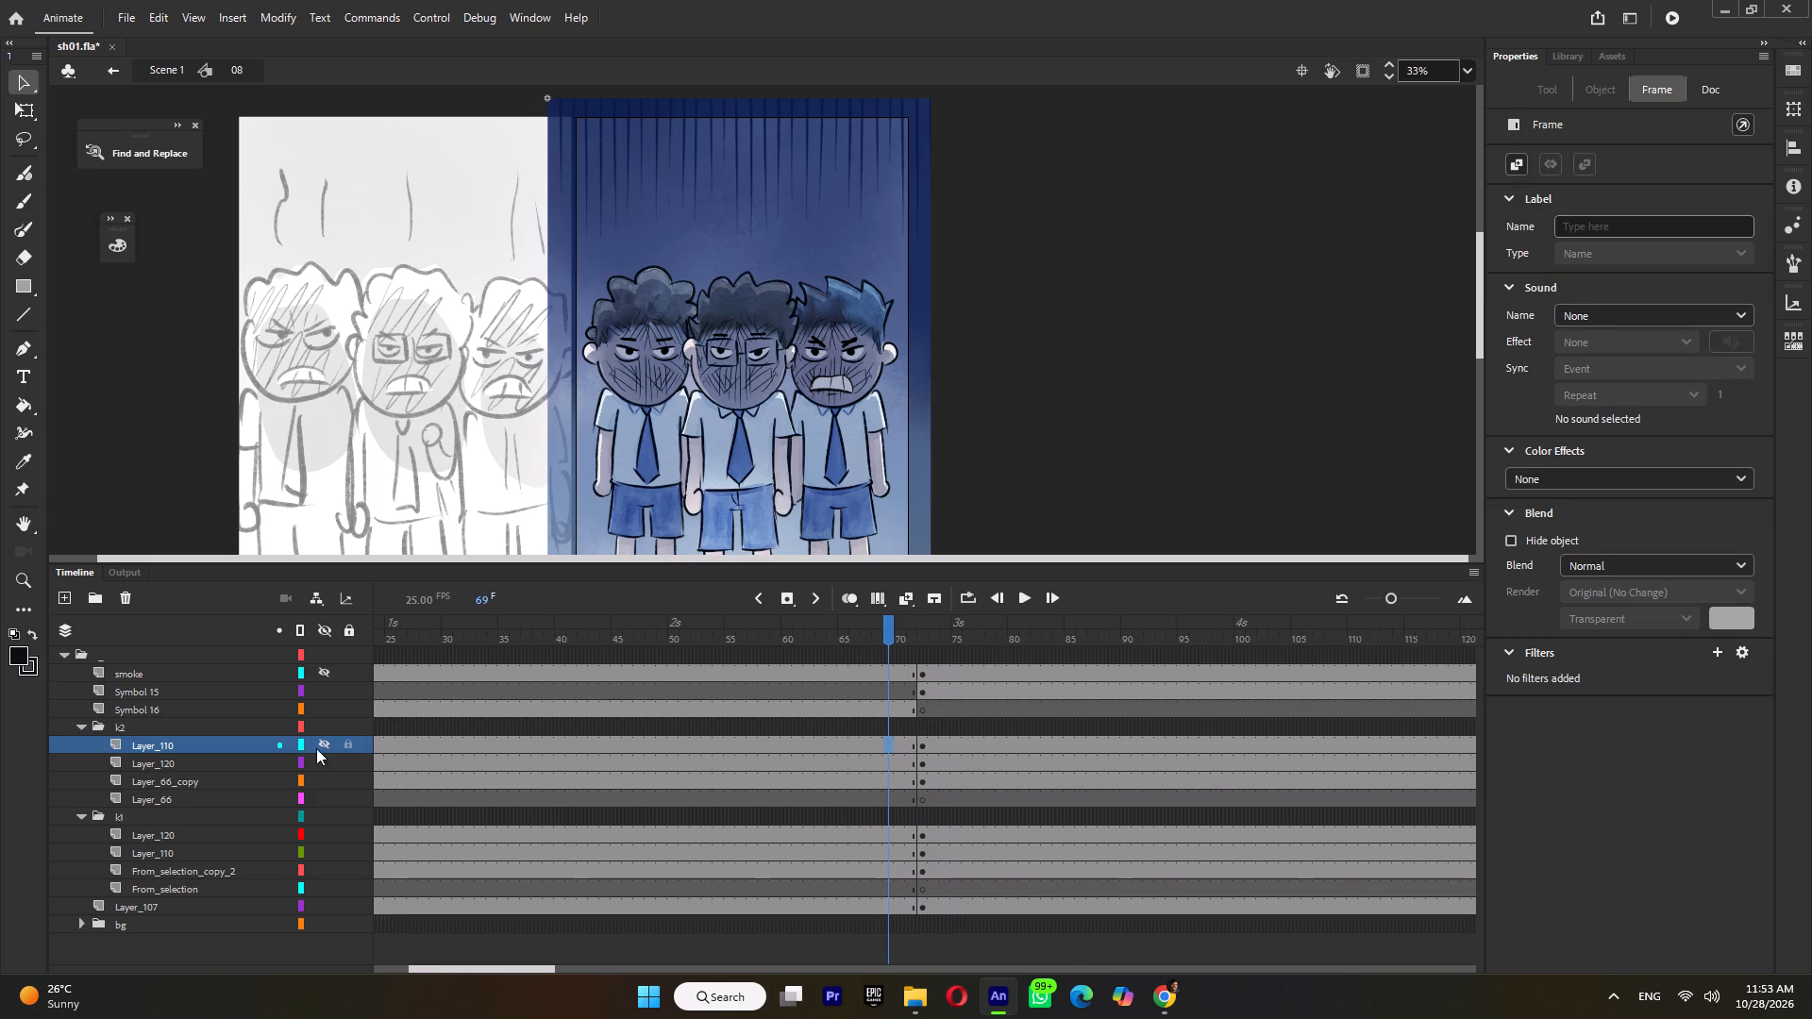
left_click(320, 739)
key("Delete")
left_click(900, 745)
key("Delete")
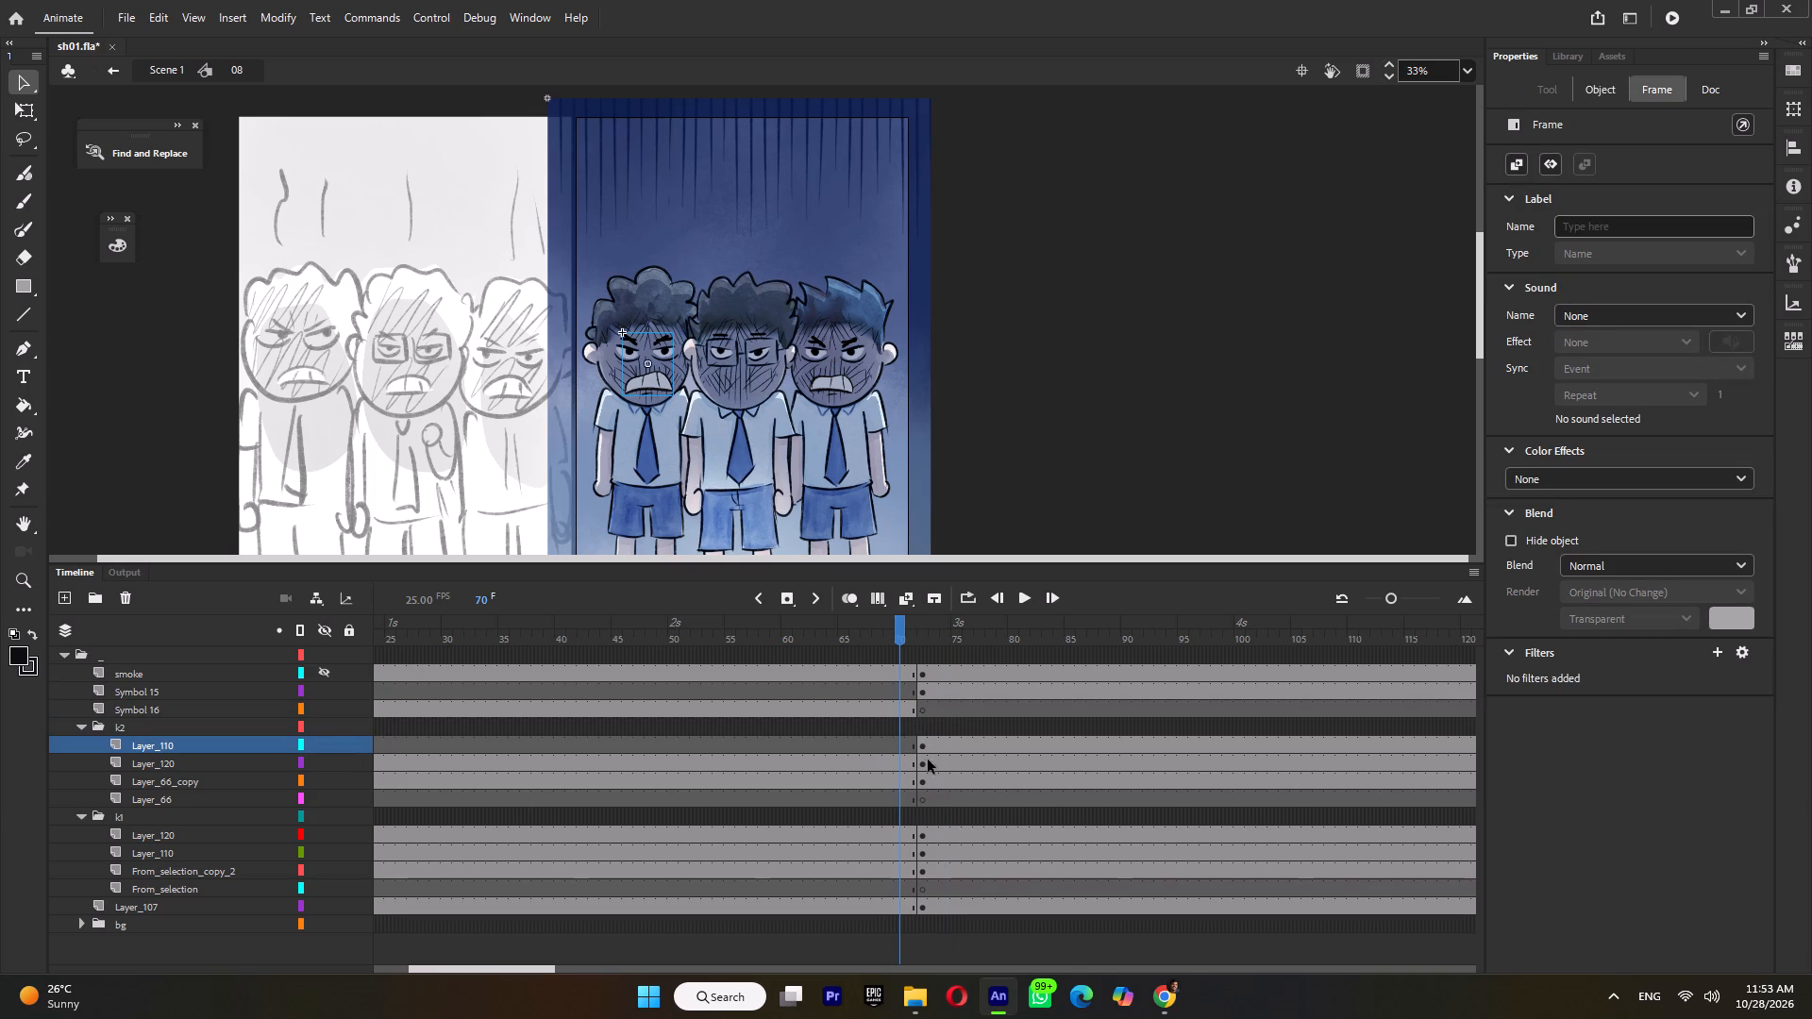
left_click(957, 766)
key("Delete")
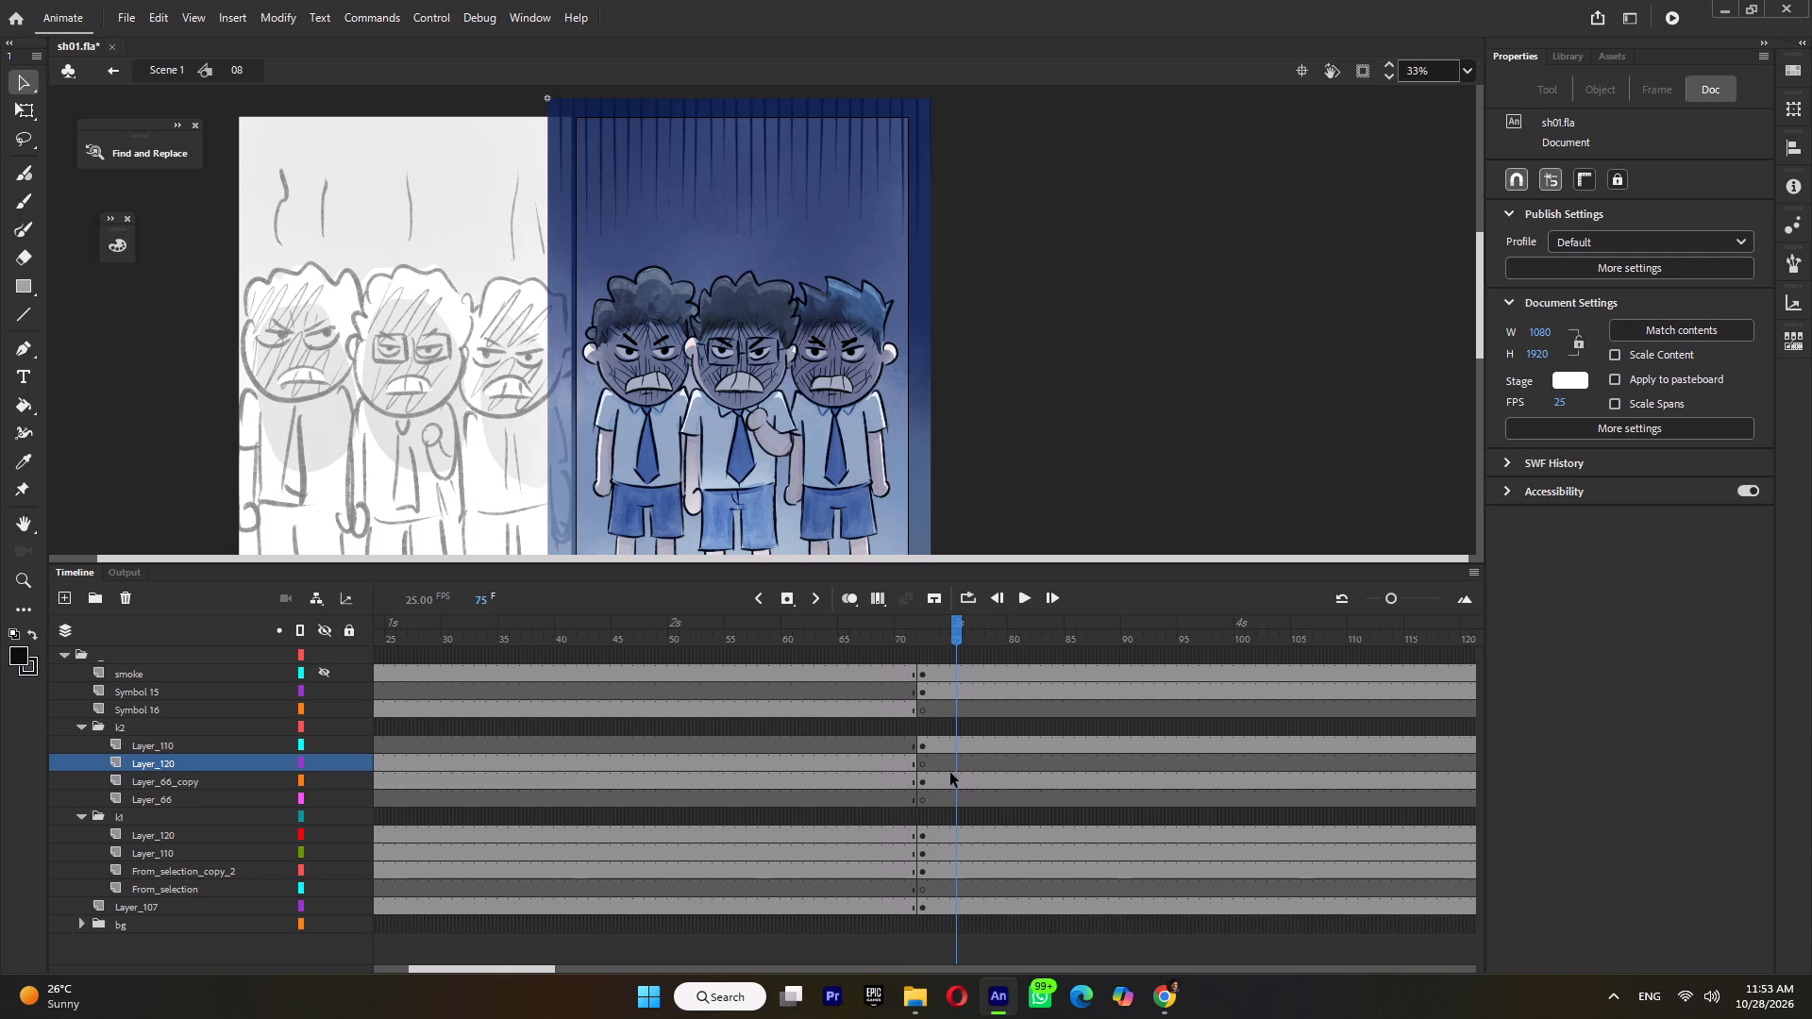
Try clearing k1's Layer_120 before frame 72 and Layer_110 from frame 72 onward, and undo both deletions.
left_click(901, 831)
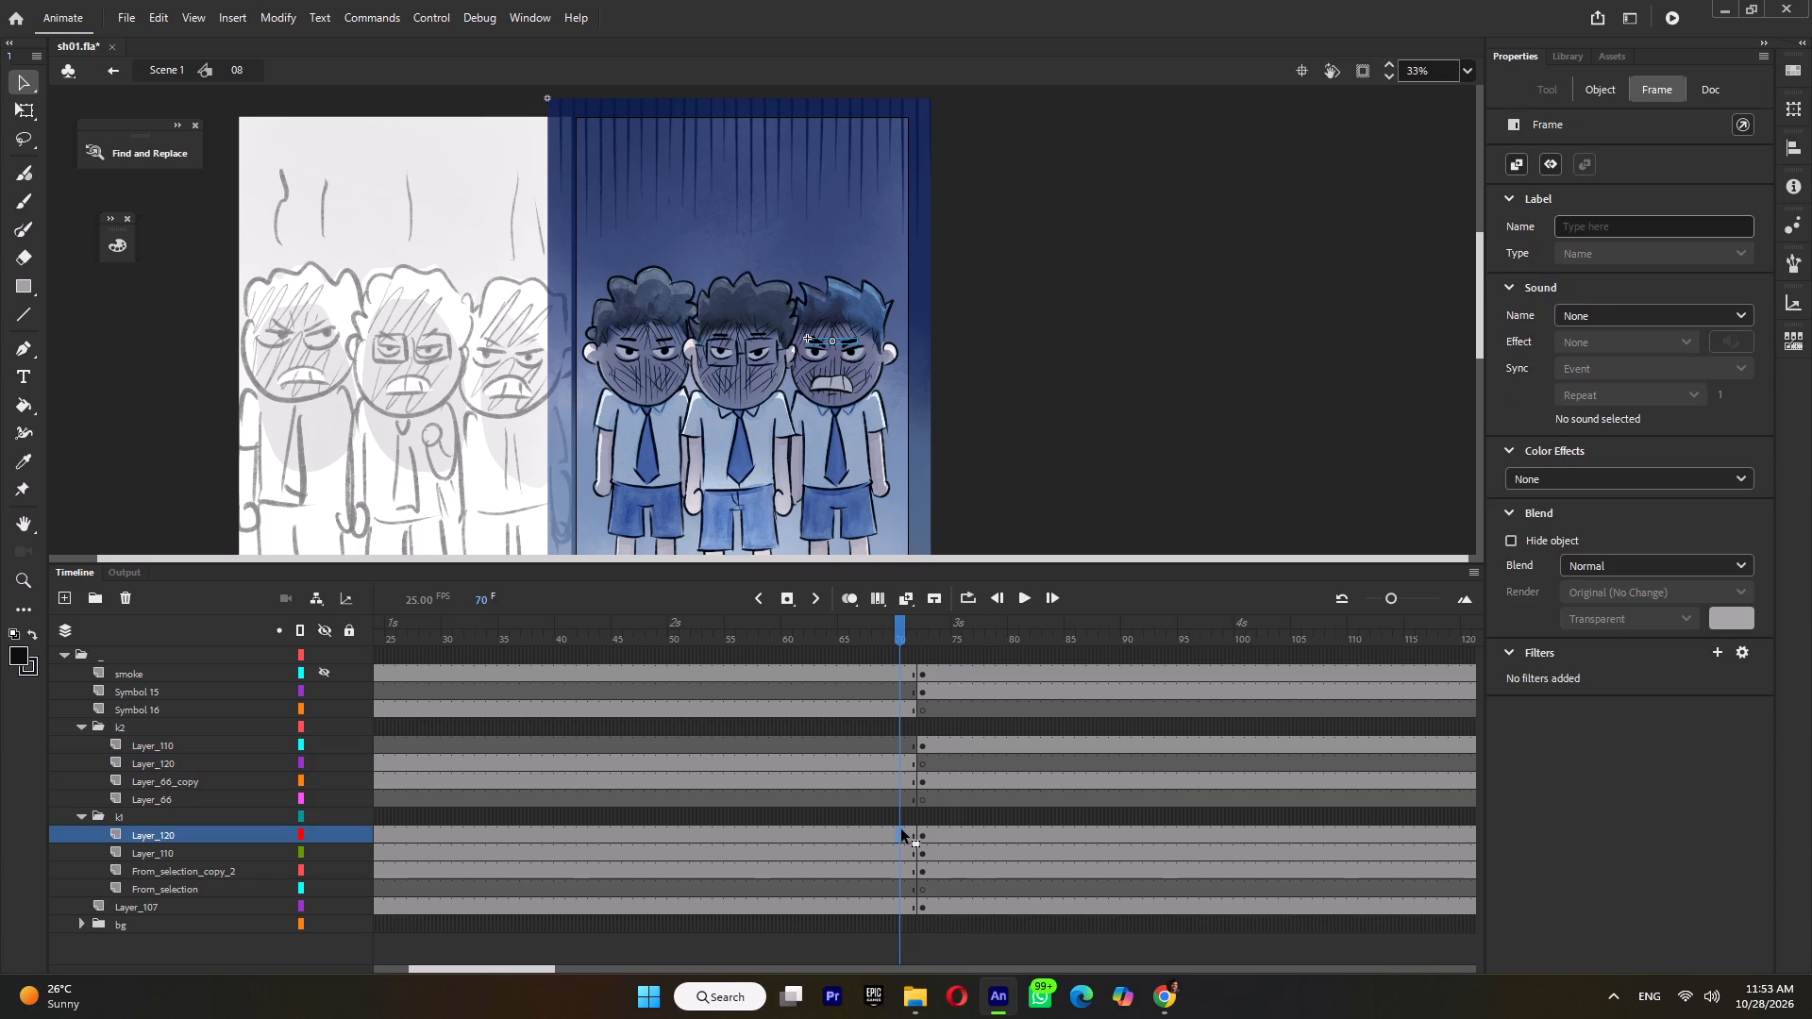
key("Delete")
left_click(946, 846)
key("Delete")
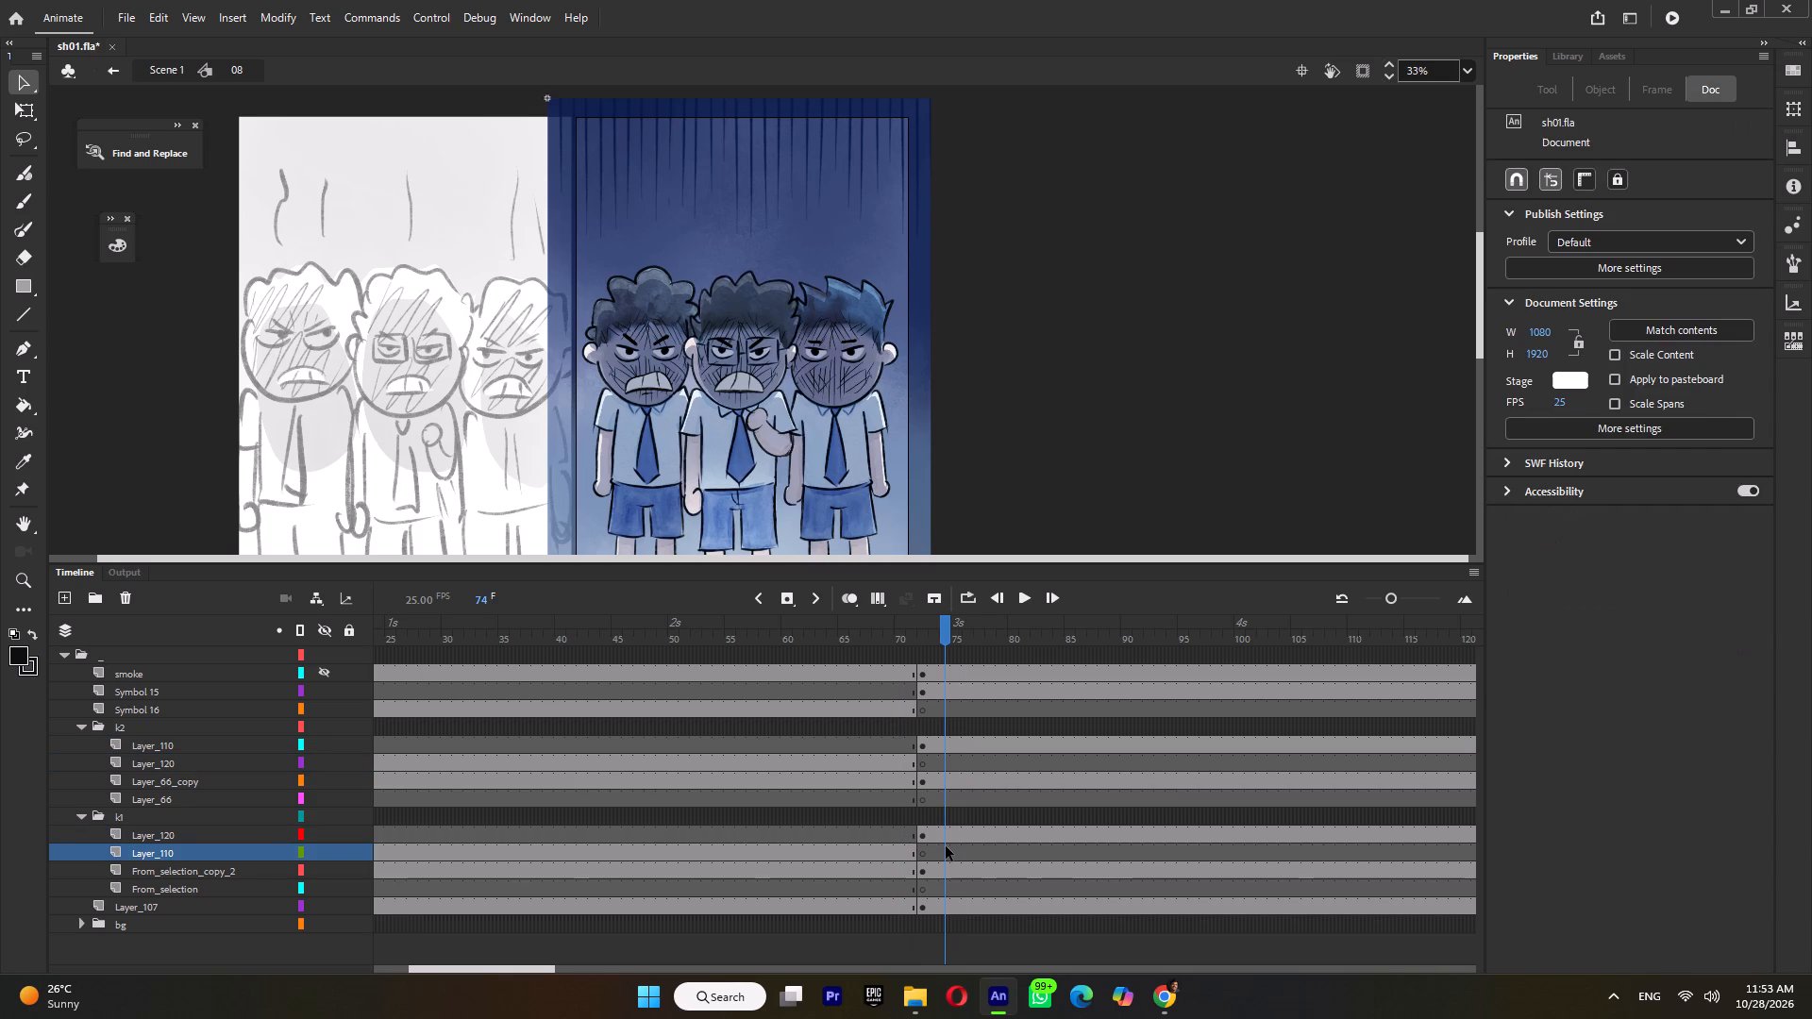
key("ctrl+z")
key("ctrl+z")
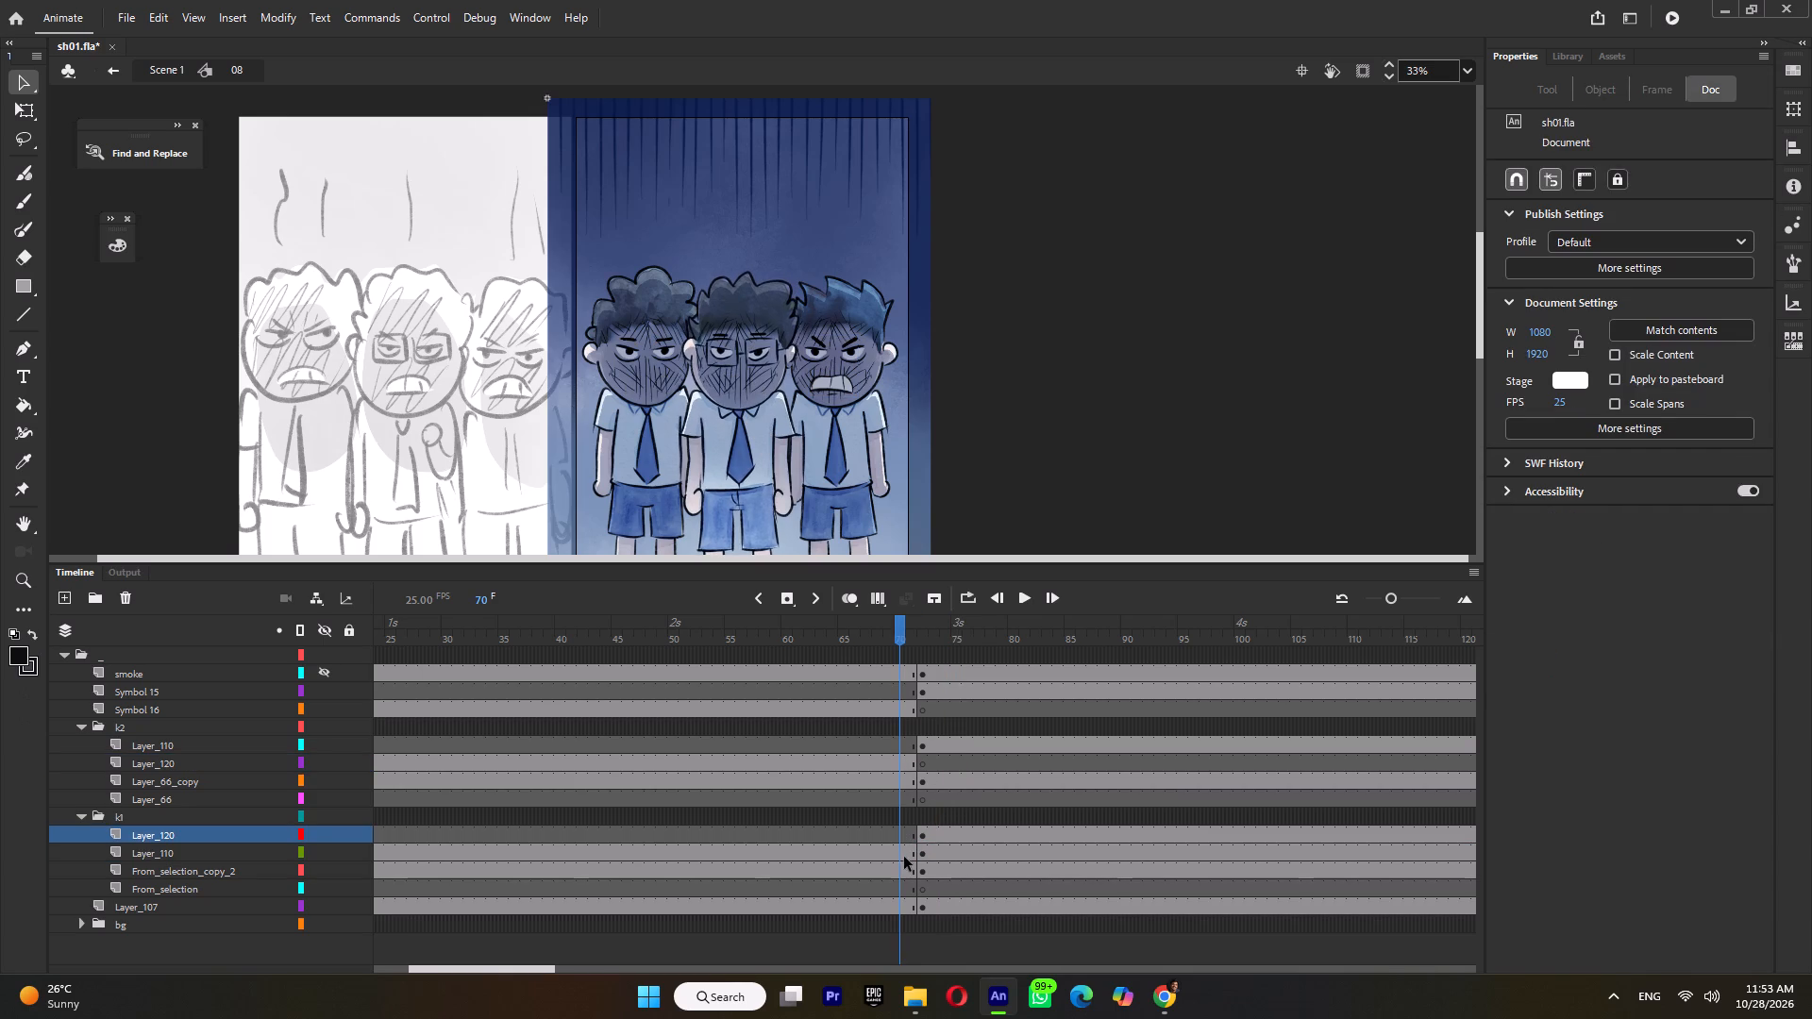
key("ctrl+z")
Clear k1's Layer_110 before frame 72 and Layer_120 from frame 72 onward, and scrub through the expression change.
left_click(898, 854)
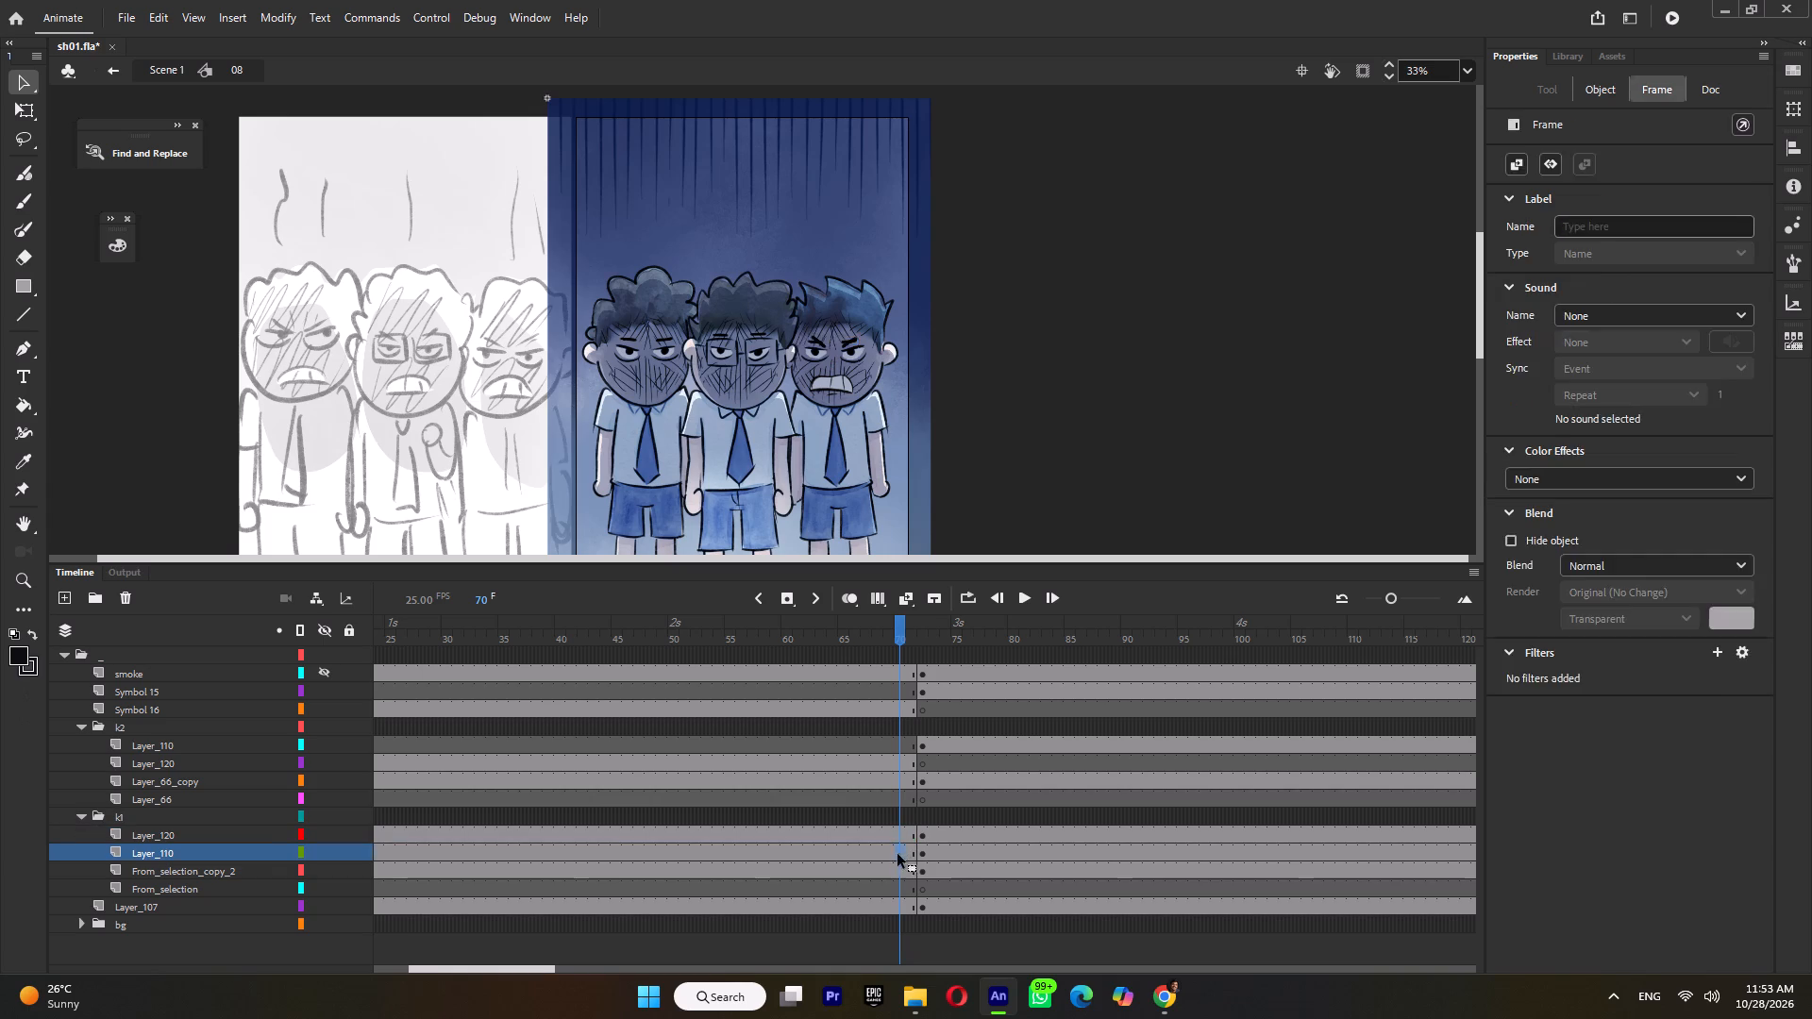
key("Delete")
left_click(947, 833)
key("Delete")
left_click(905, 639)
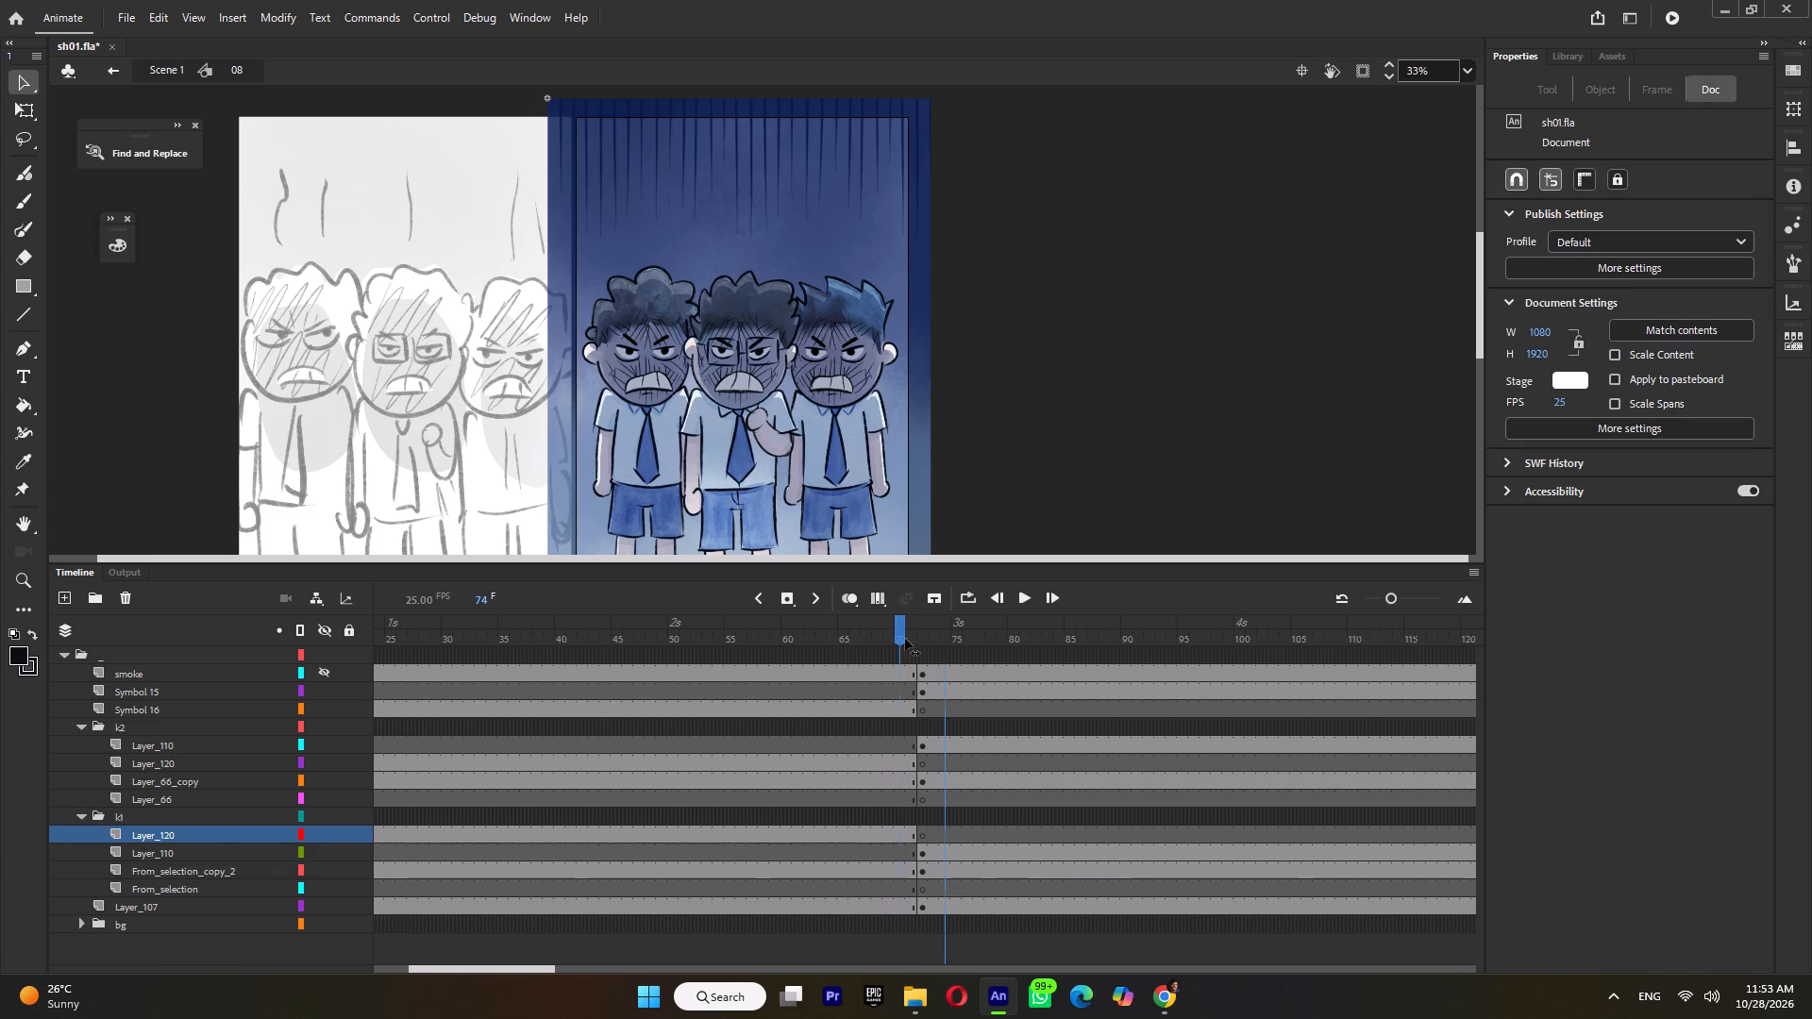
left_click(930, 641)
left_click_drag(908, 640, 0, 746)
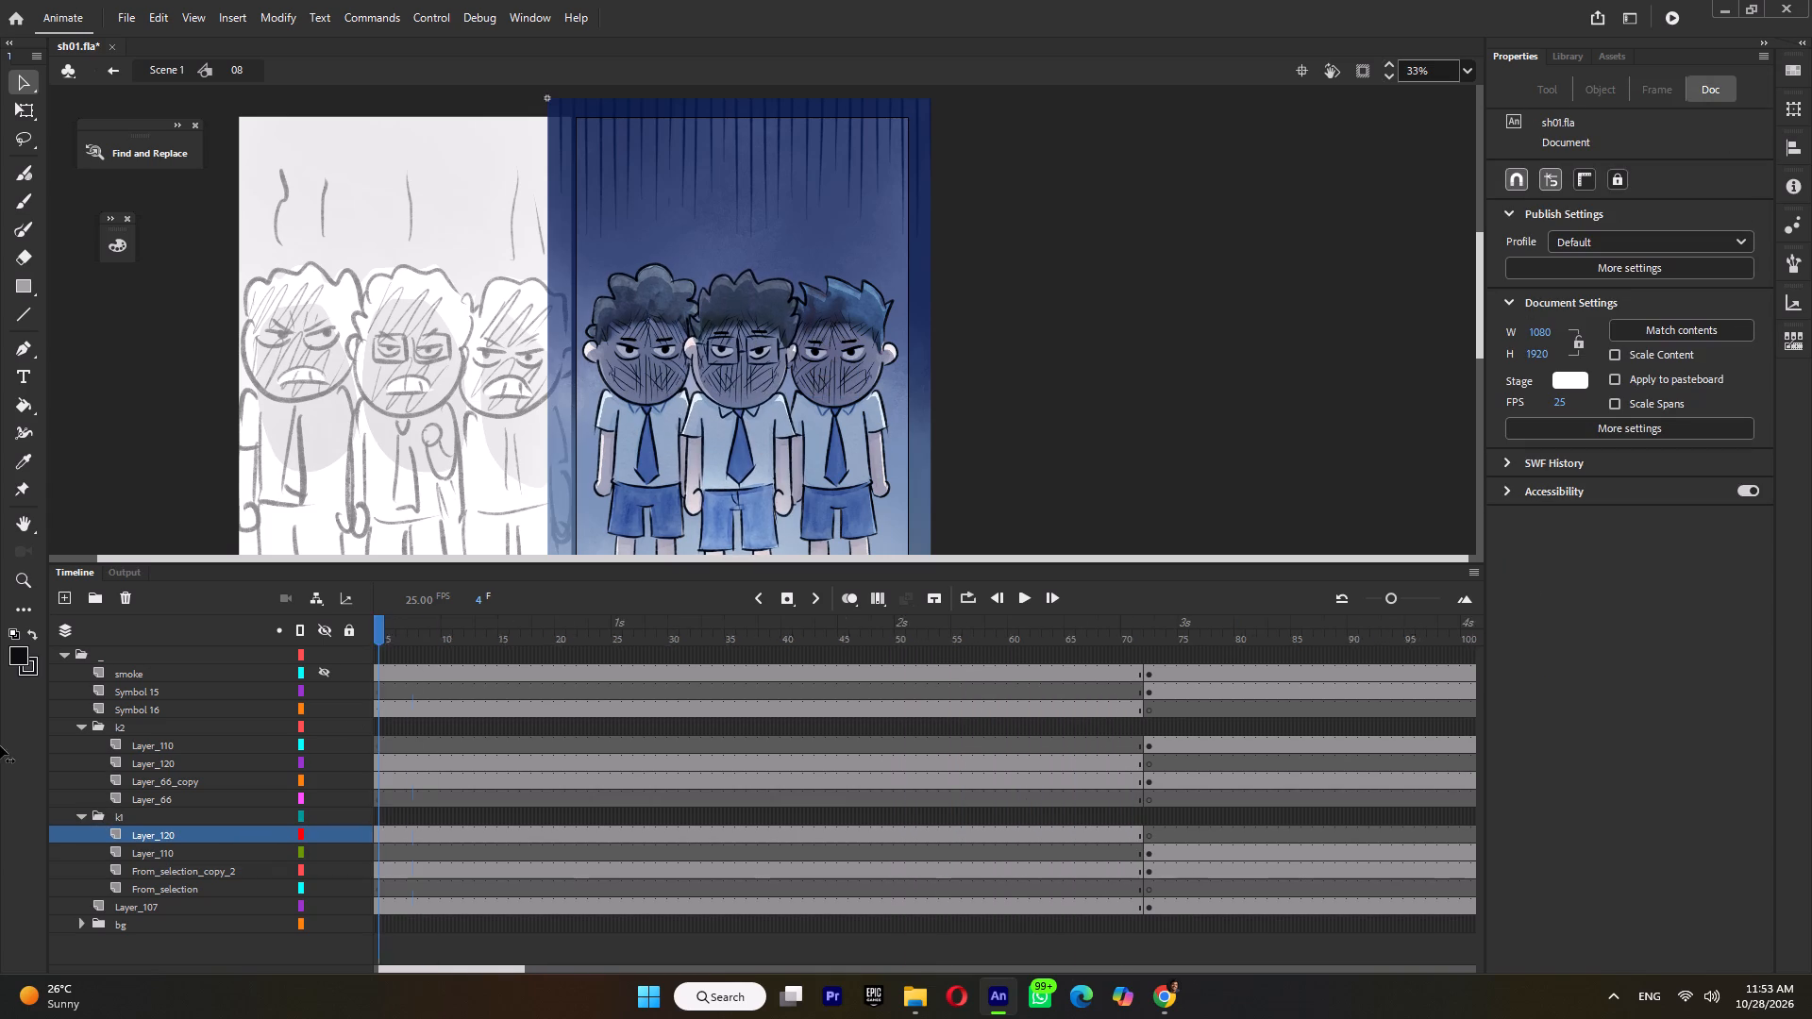
left_click_drag(0, 746, 1155, 843)
Clear the frame 72 keyframe on k1's From_selection_copy_2 layer.
left_click_drag(1149, 834, 1151, 861)
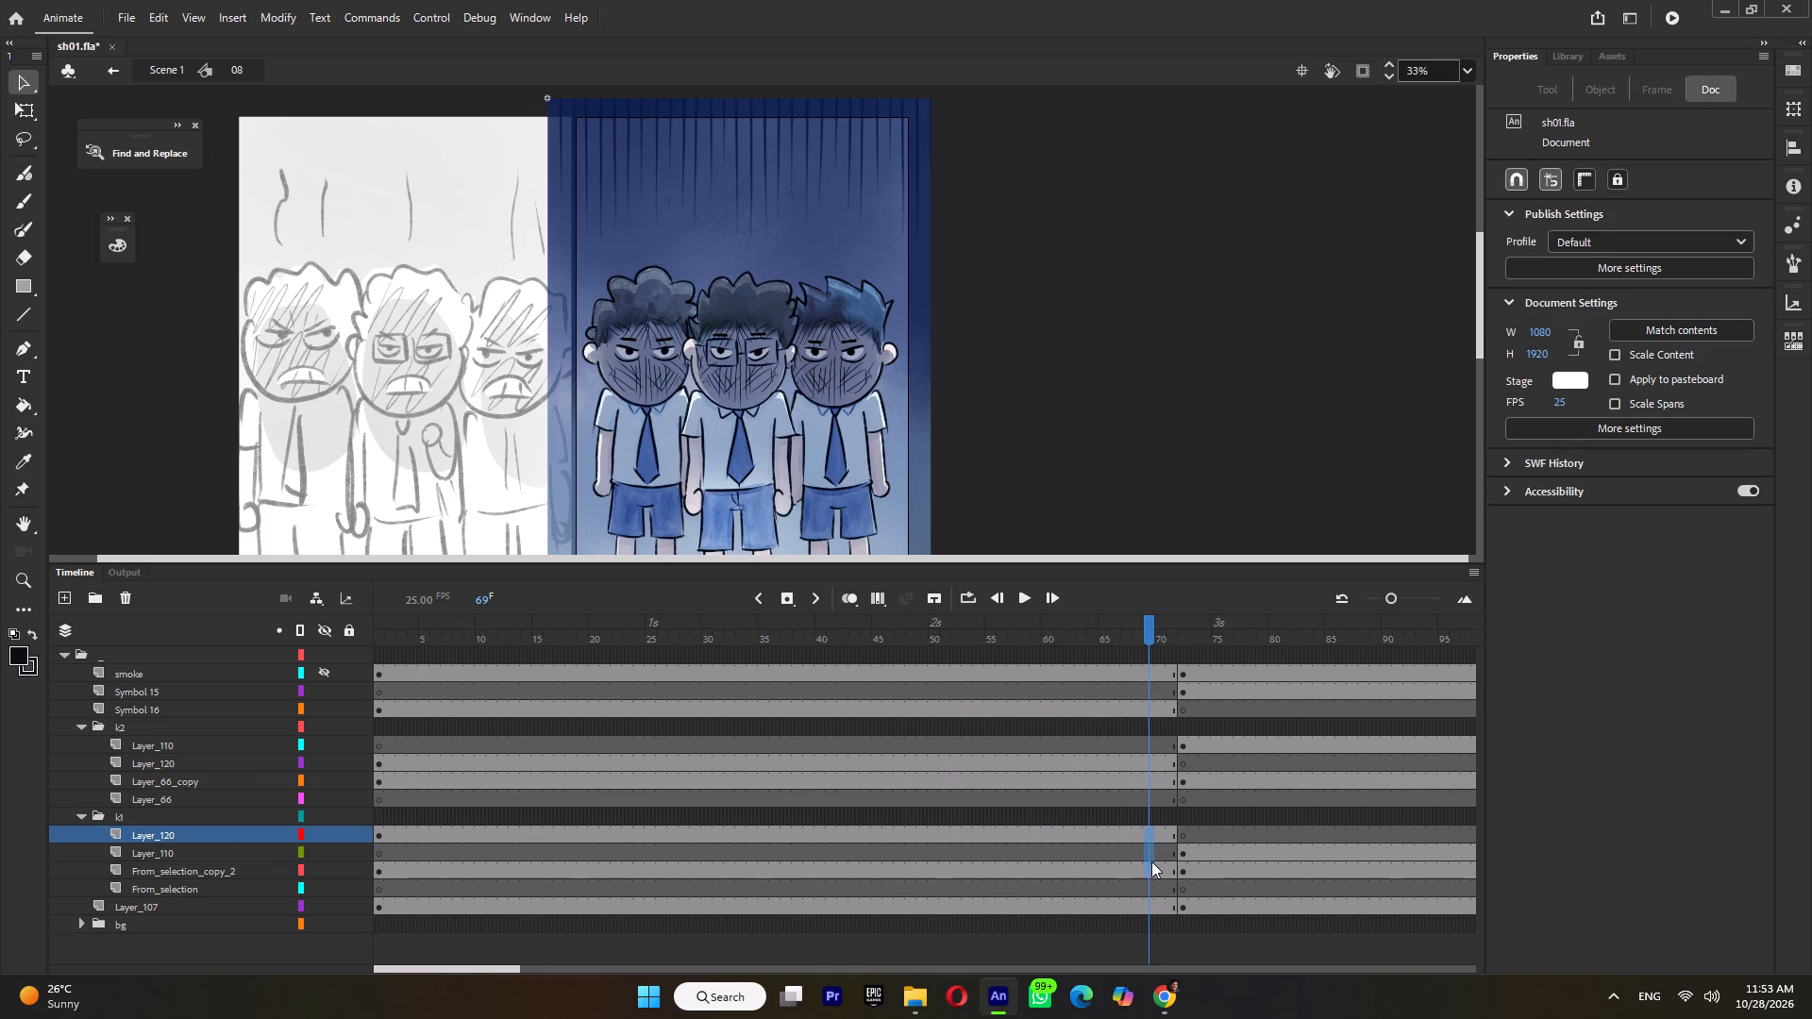
left_click_drag(1151, 861, 1151, 863)
left_click(1184, 871)
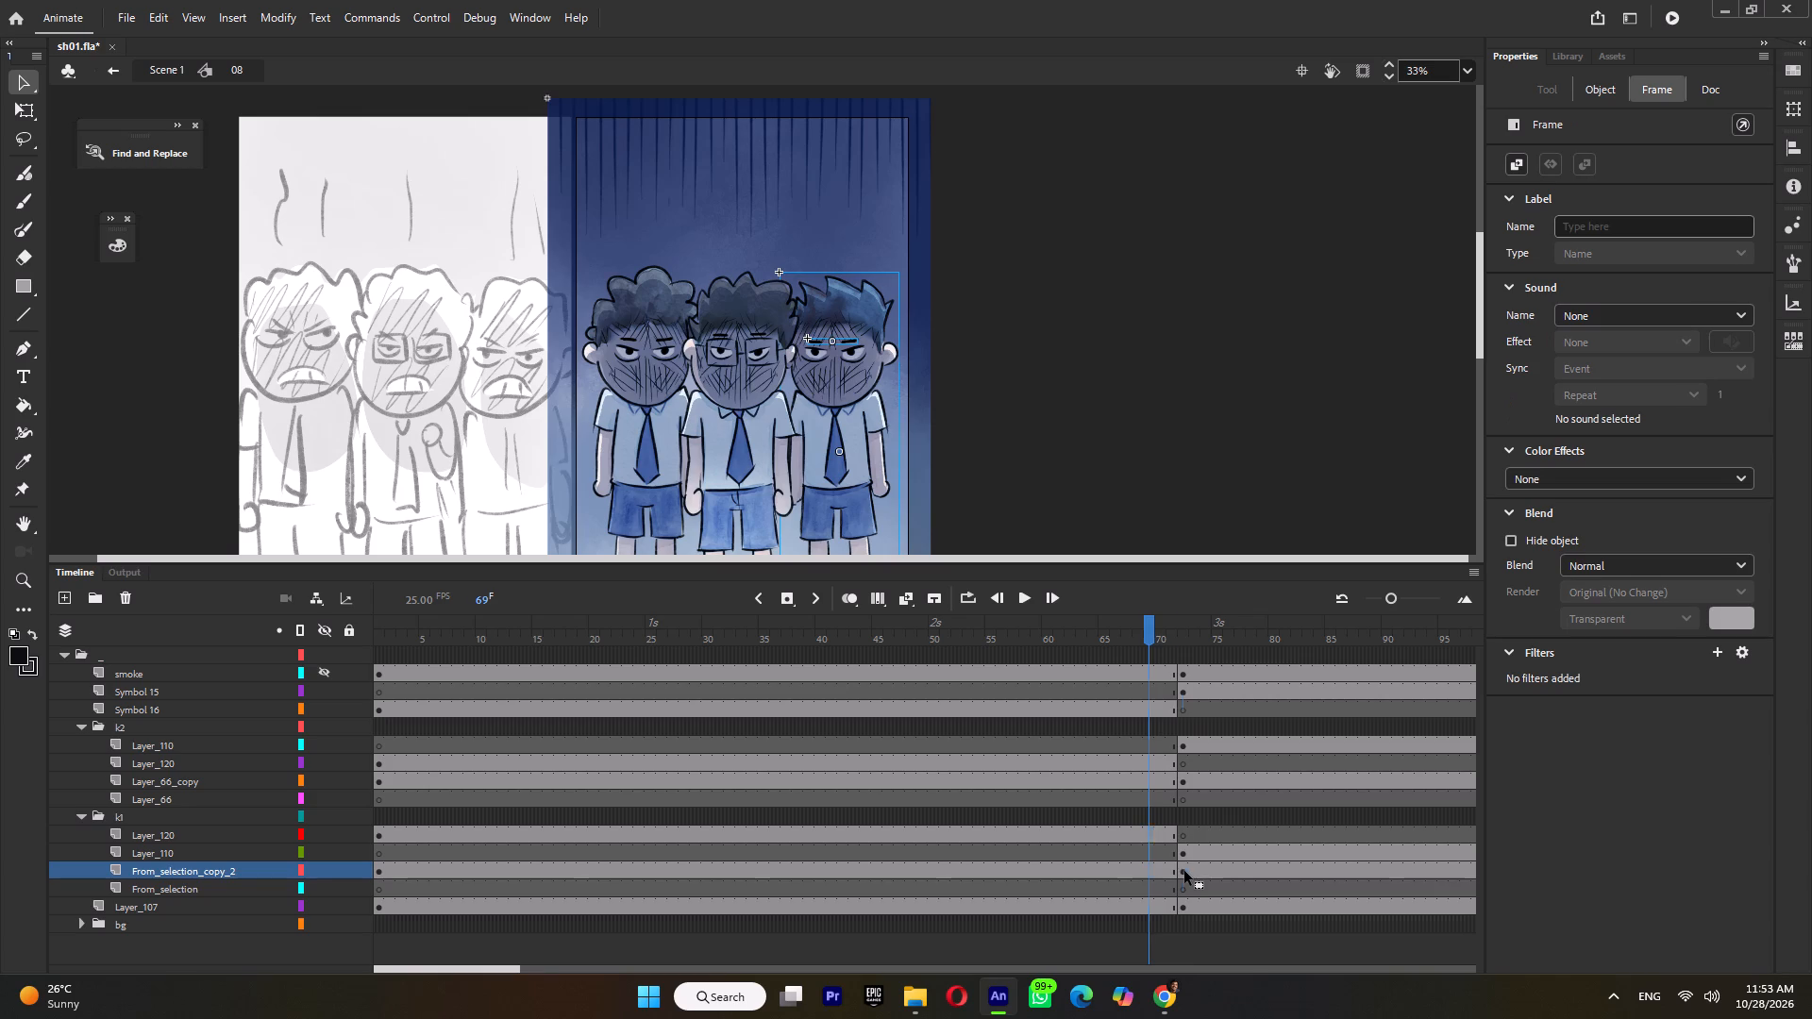
key("shift+F6")
Delay the expression change on k1's Layer_120 and Layer_110 by 3 frames to frame 75, and play it back.
left_click_drag(1159, 836, 1159, 848)
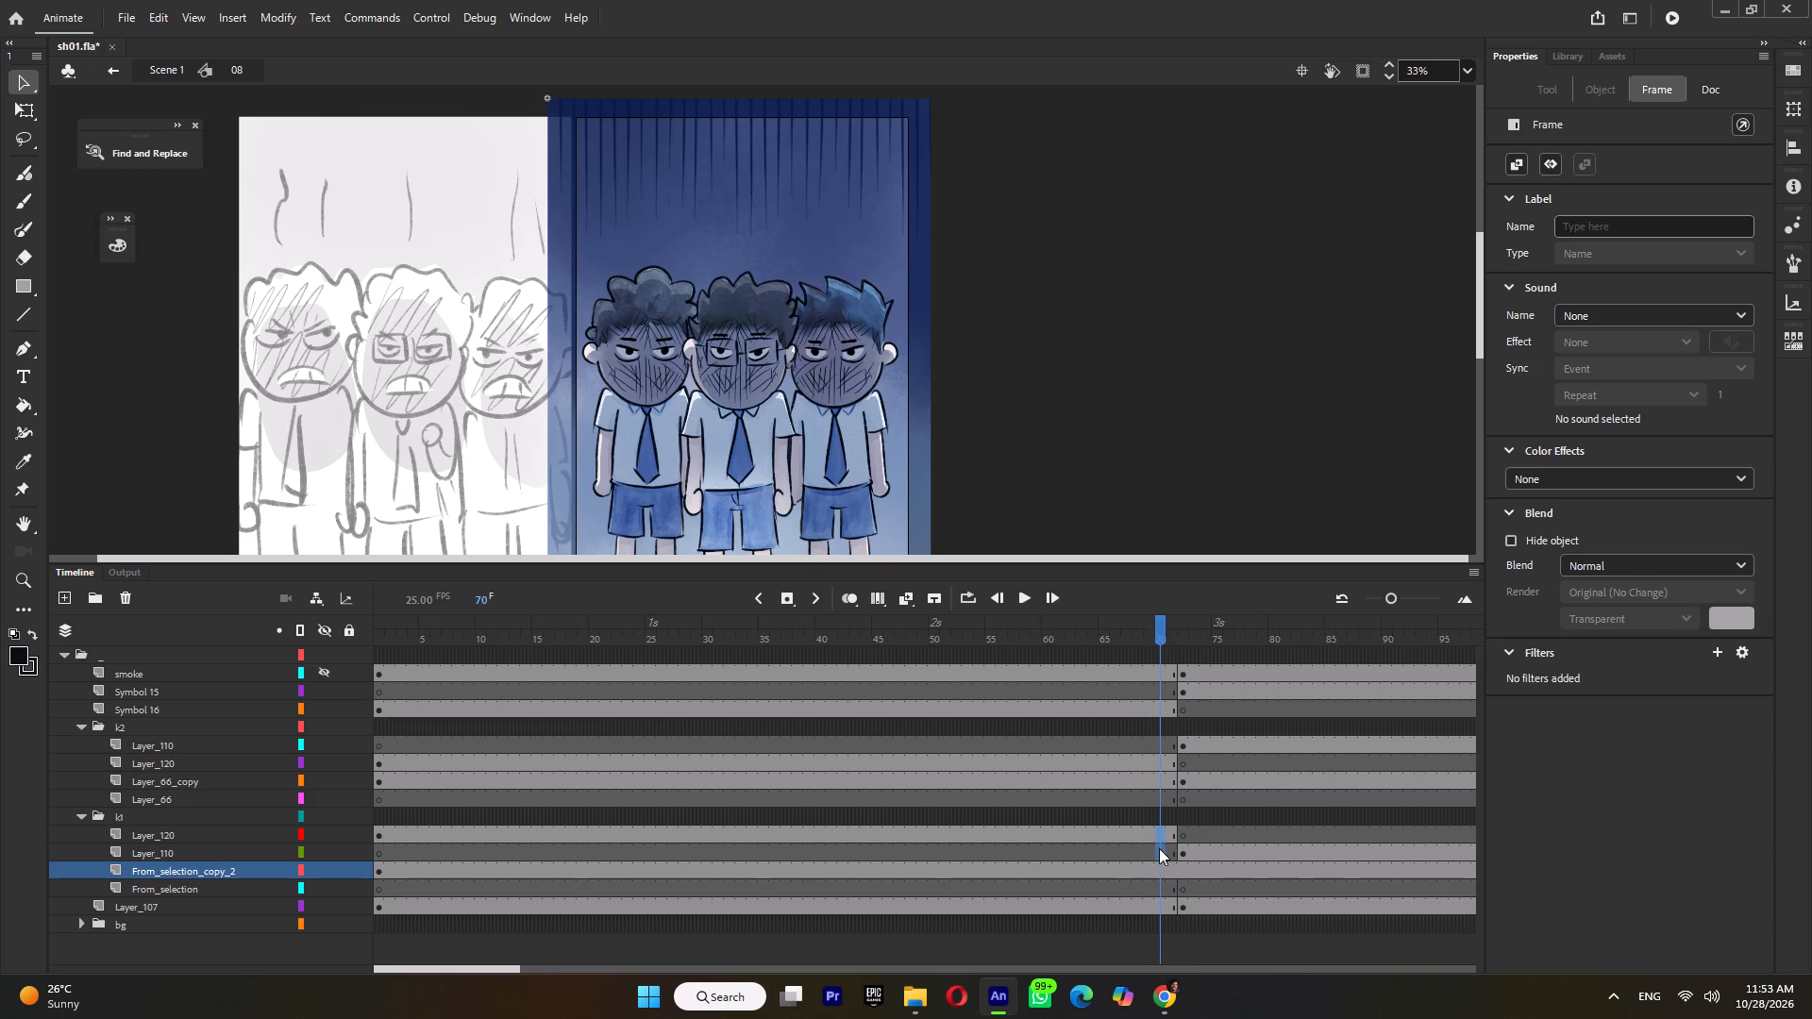
left_click_drag(1159, 848, 1159, 850)
key("F5")
key("F5")
key("F5")
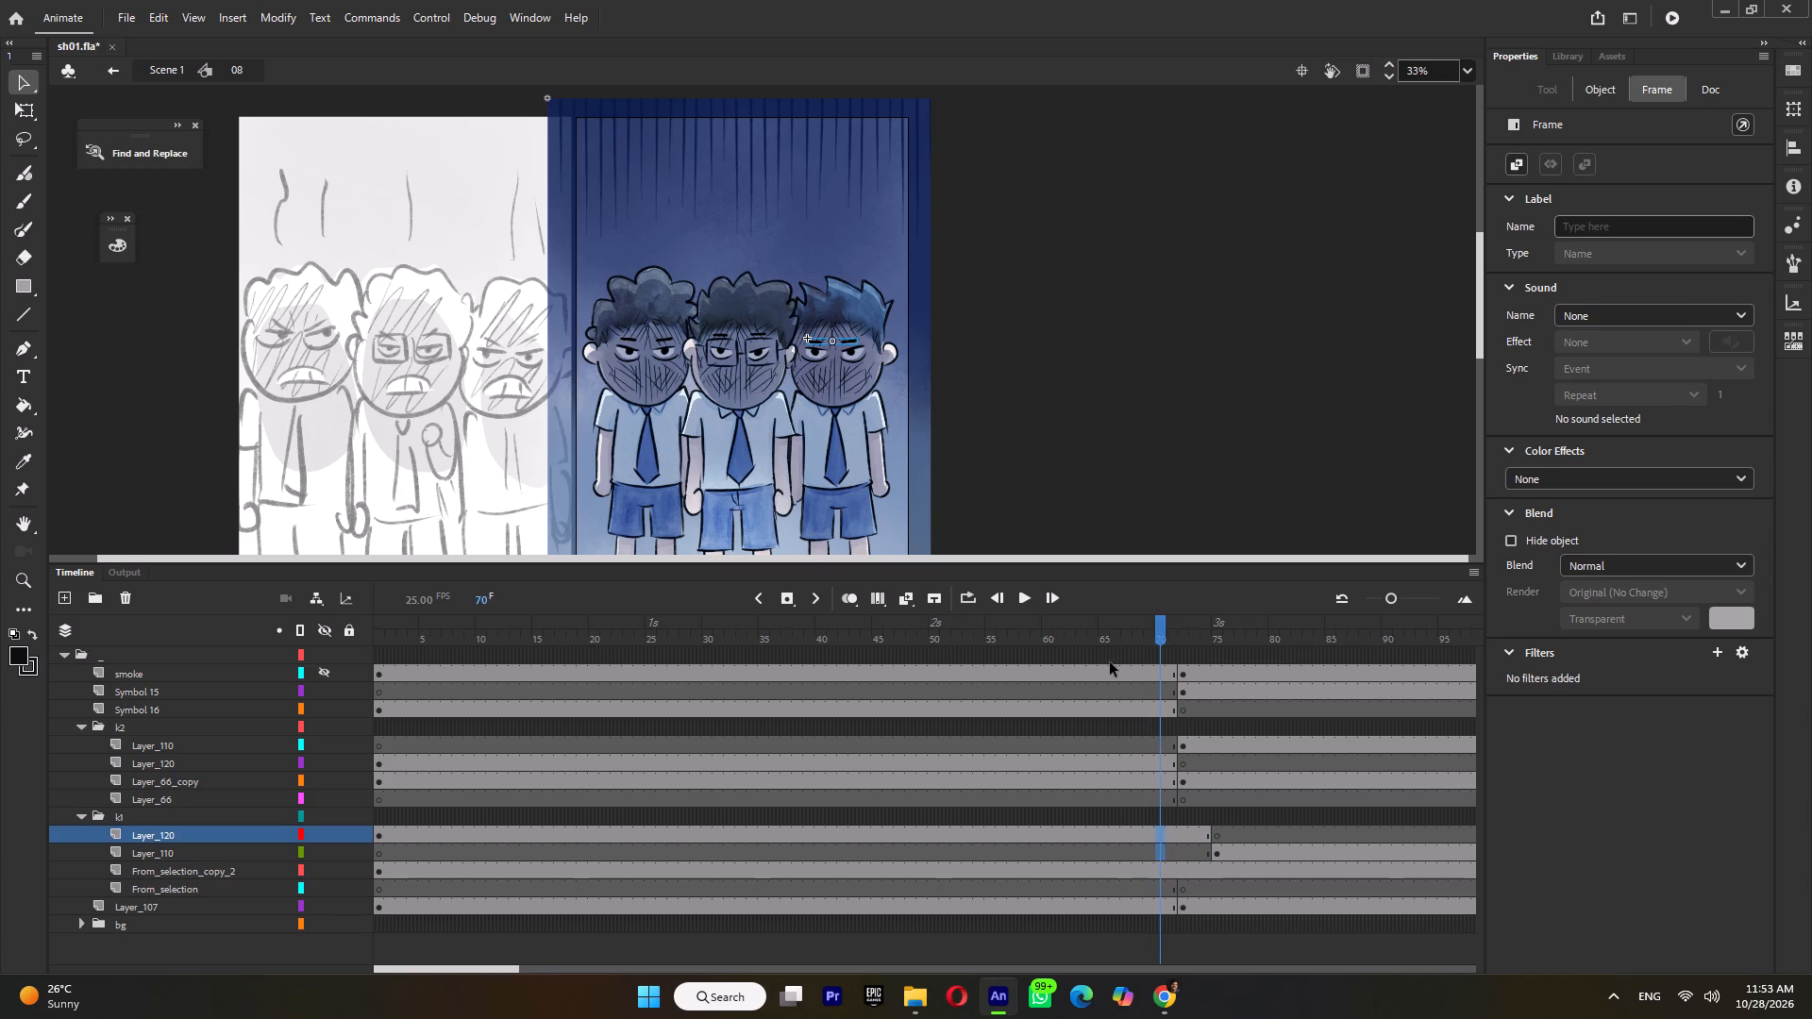
left_click(1062, 632)
key("Return")
key("Return")
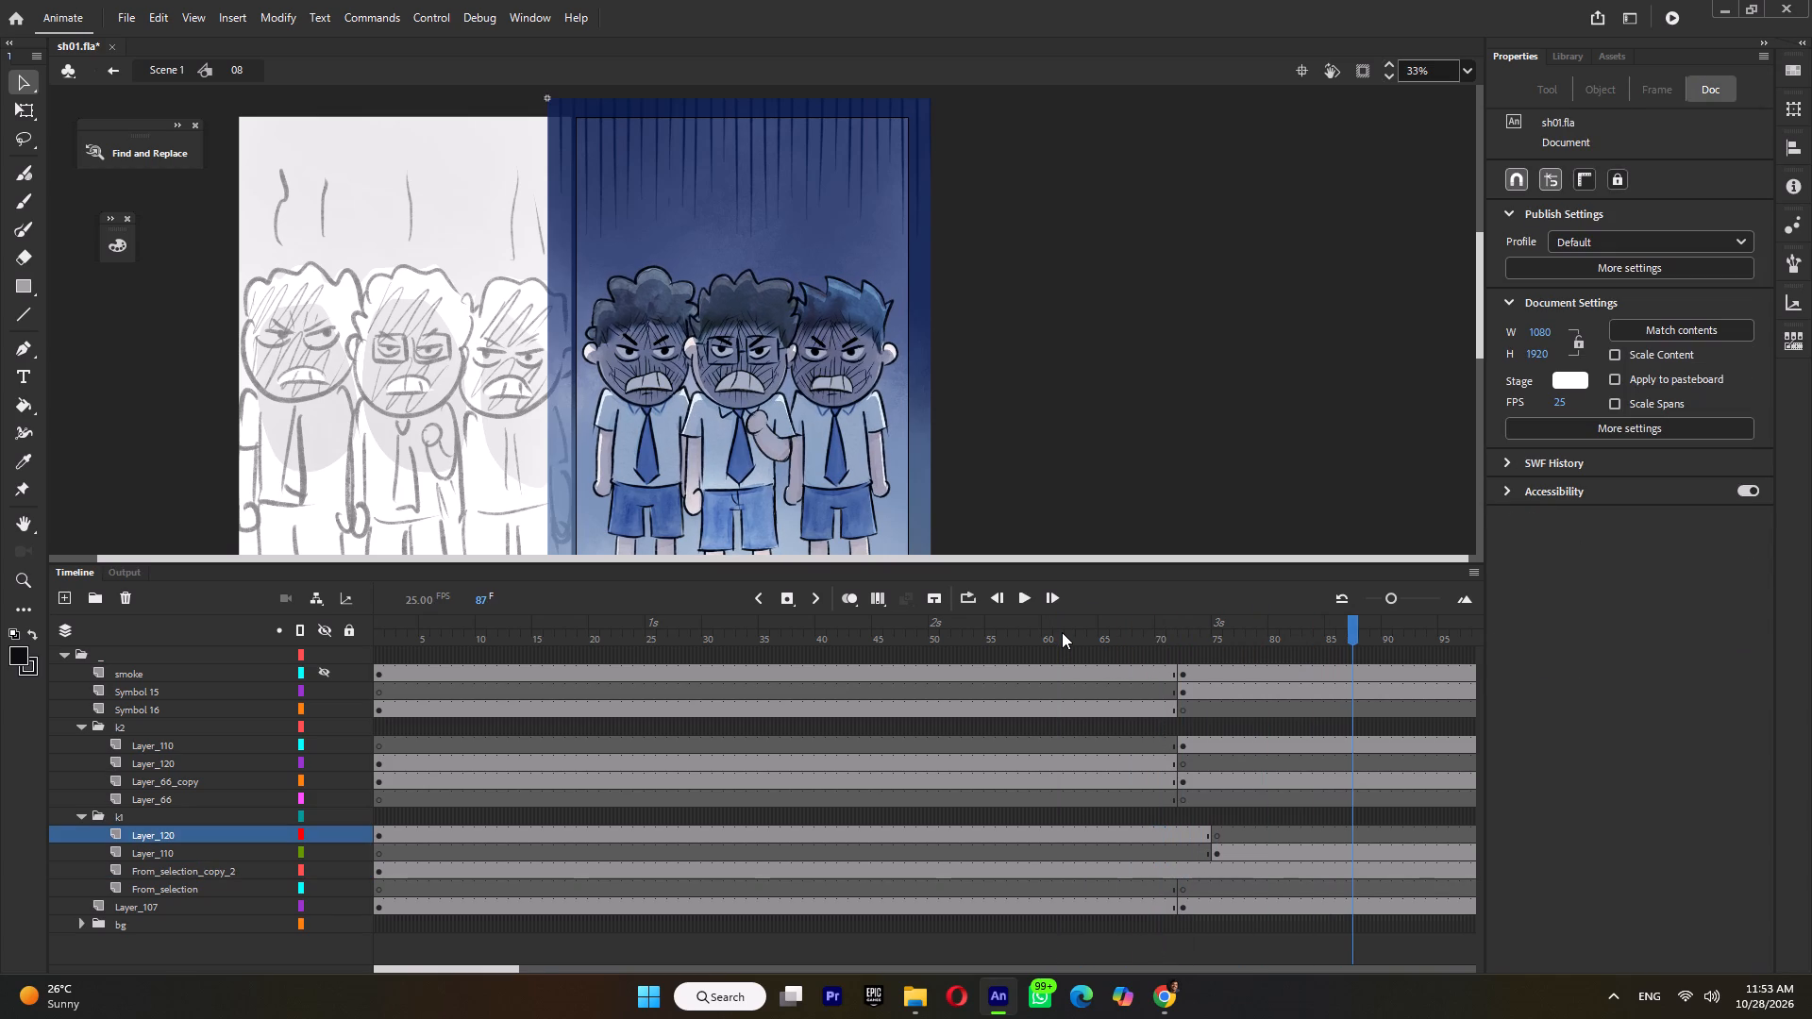
Select frame 69 on k2's Layer_110 and Layer_120.
left_click_drag(1146, 746, 1147, 761)
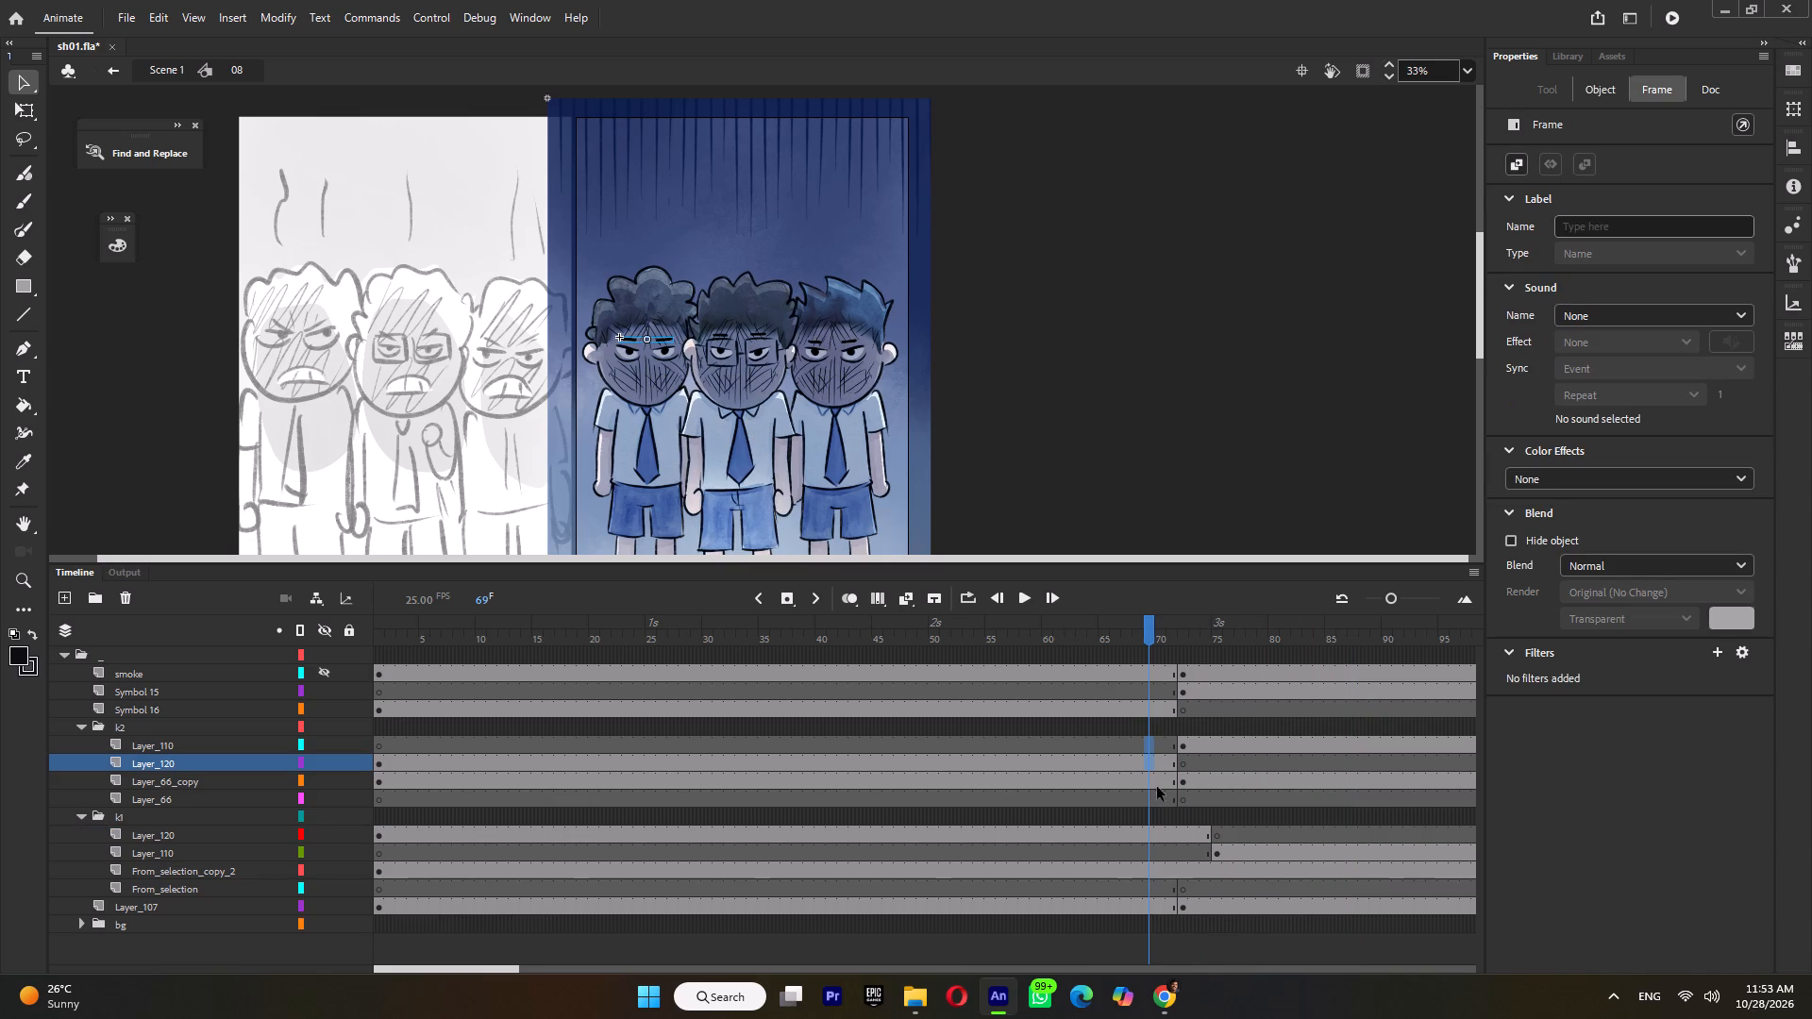
Delay the expression change on k2's Layer_110 and Layer_120 by 2 frames to frame 74.
key("F5")
key("F5")
Delay the expression change on k1's Layer_120 and Layer_110 by 2 frames to frame 77, play it back and return to Scene 1.
left_click_drag(1156, 839, 1156, 850)
key("F5")
key("F5")
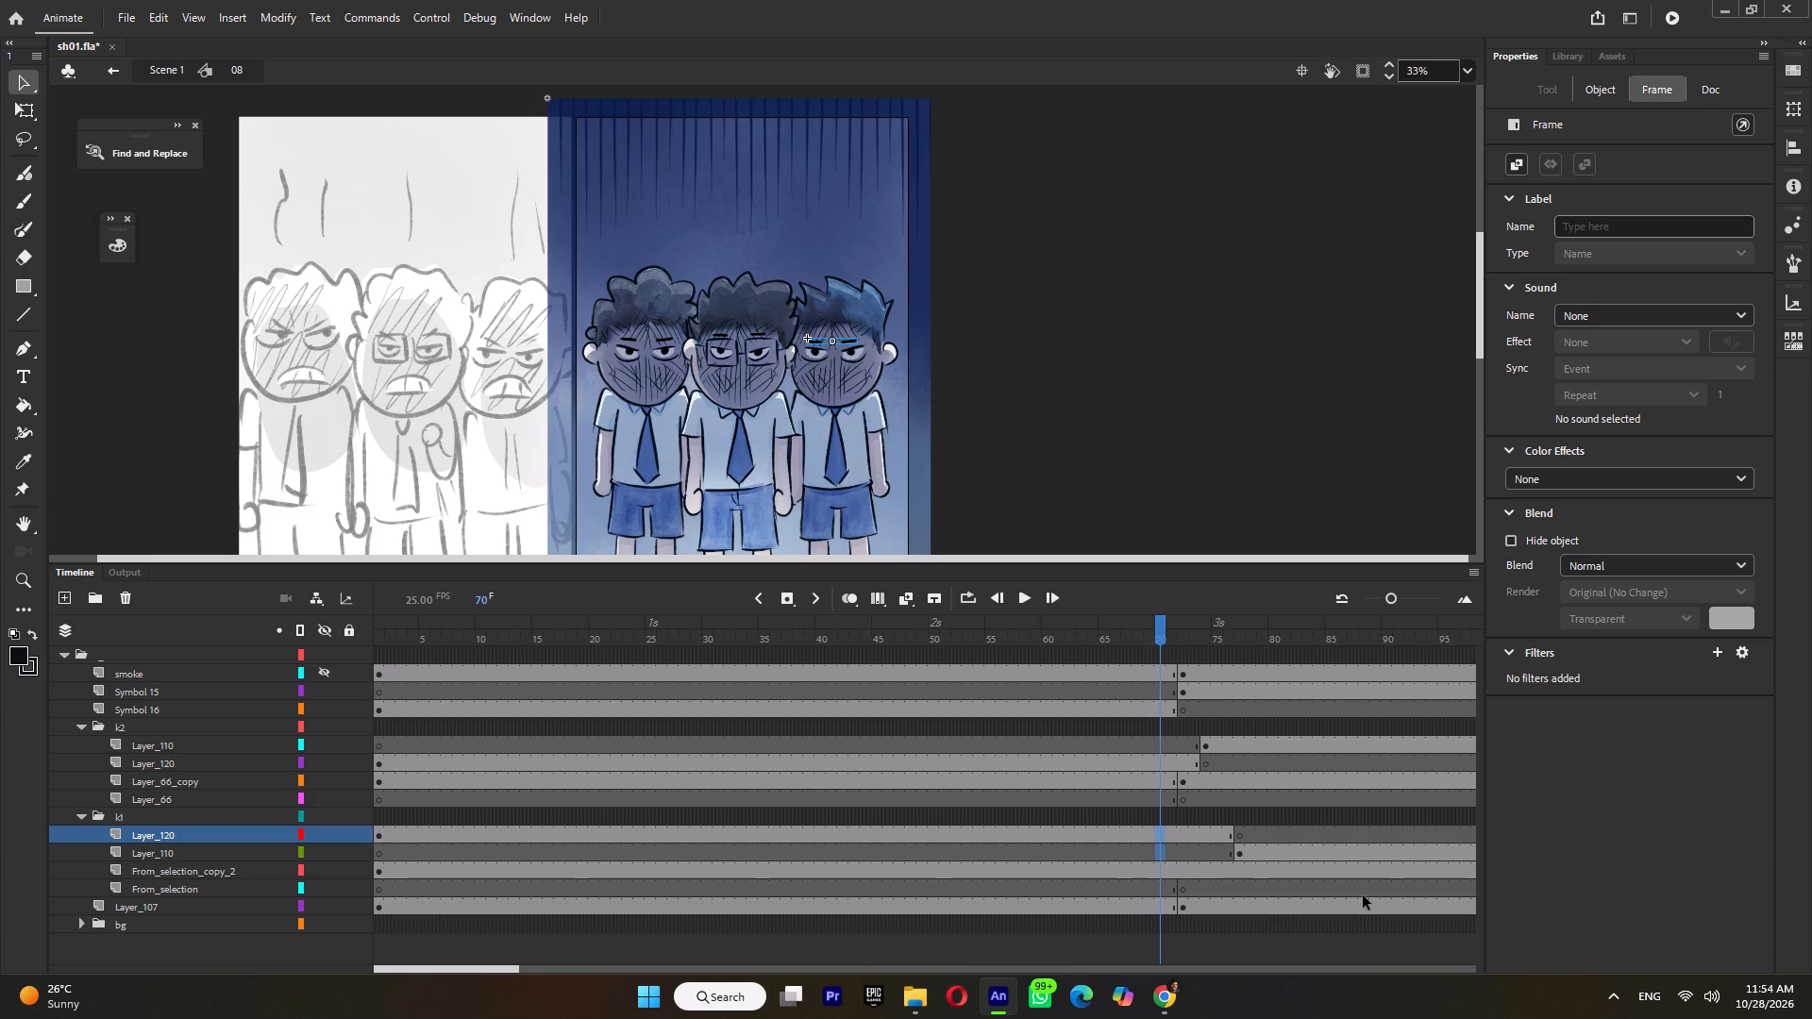
key("Return")
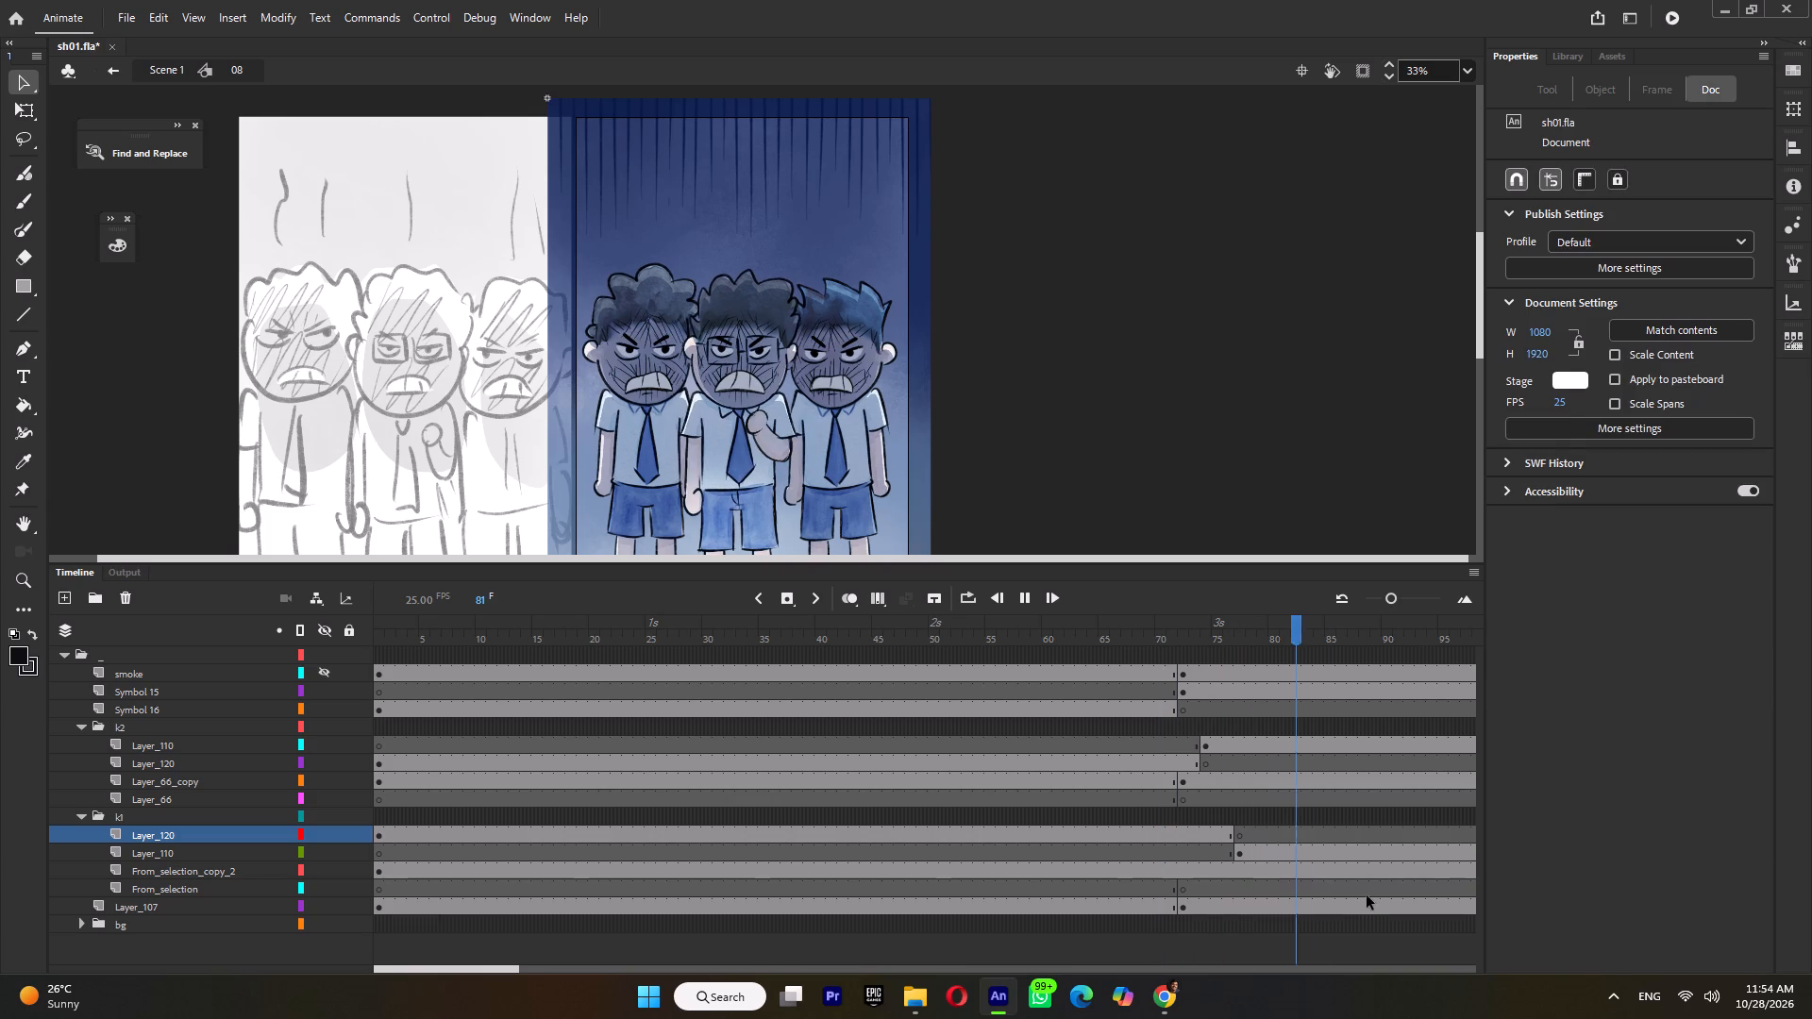
key("Return")
double_click(1098, 395)
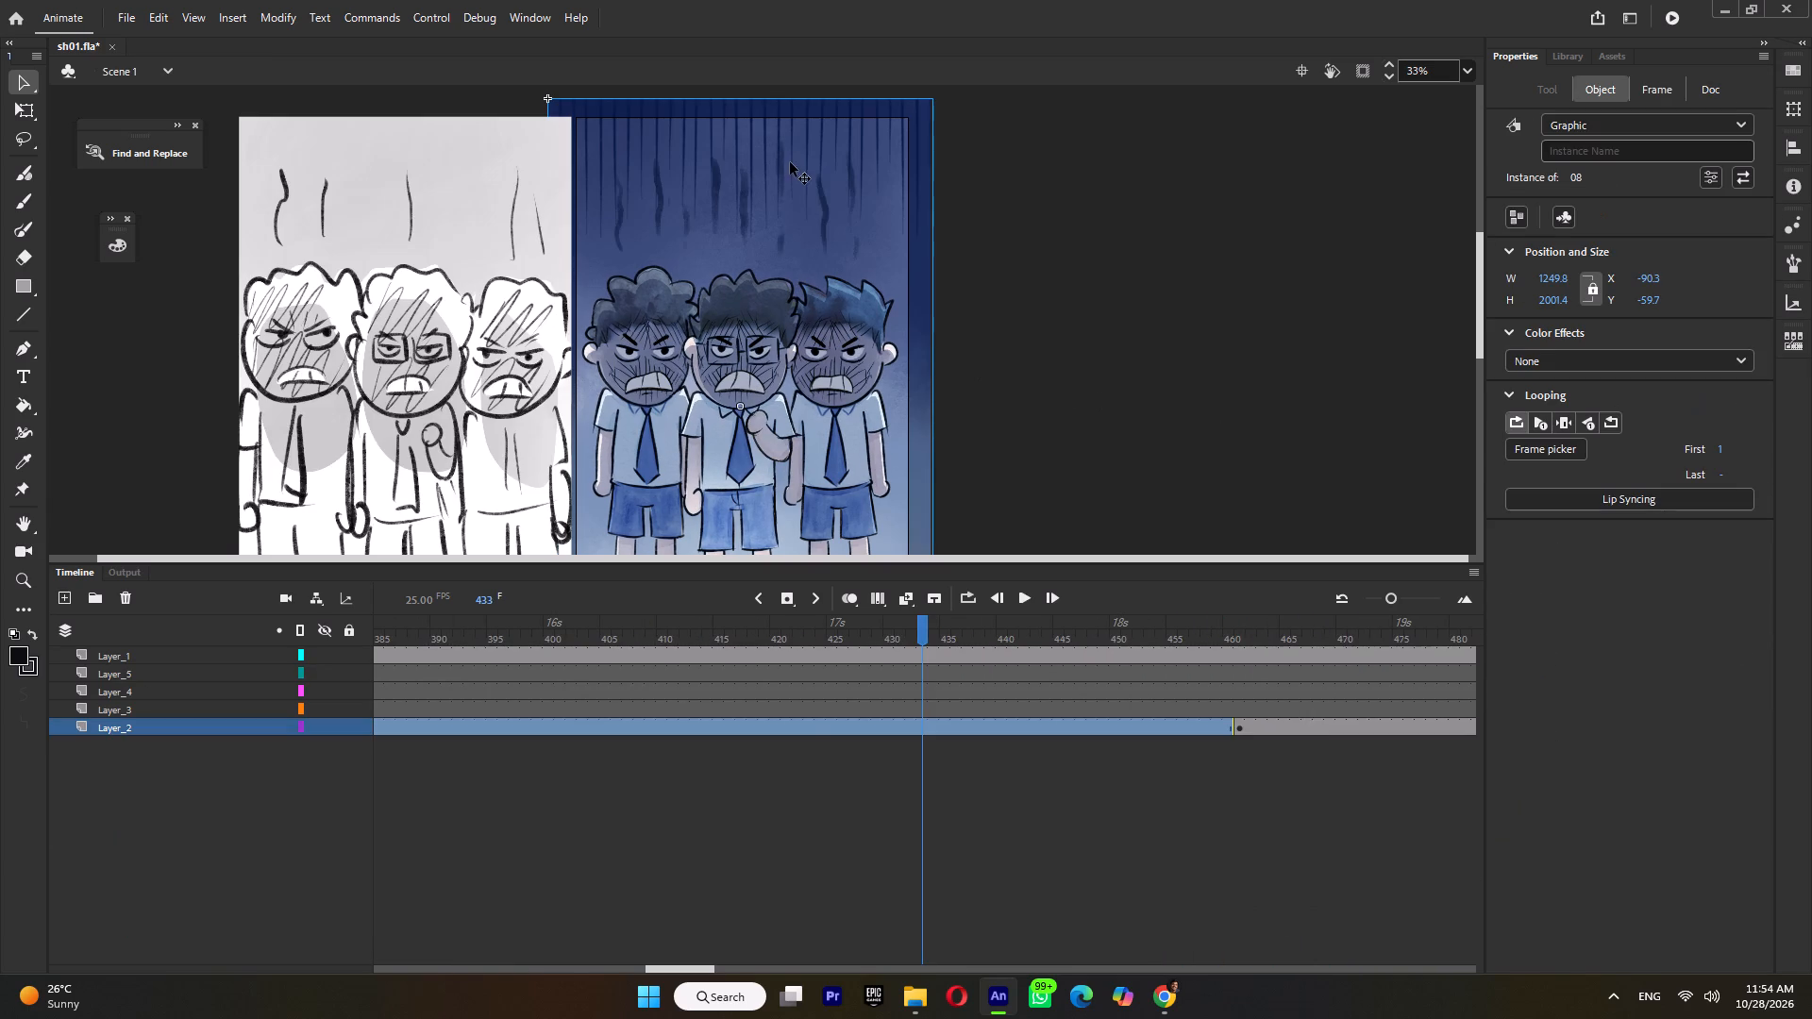
Open the Layer 107 symbol holding the vertical dark lines inside symbol 08 and extend its Layer_1 to frame 13.
triple_click(799, 130)
left_click(799, 130)
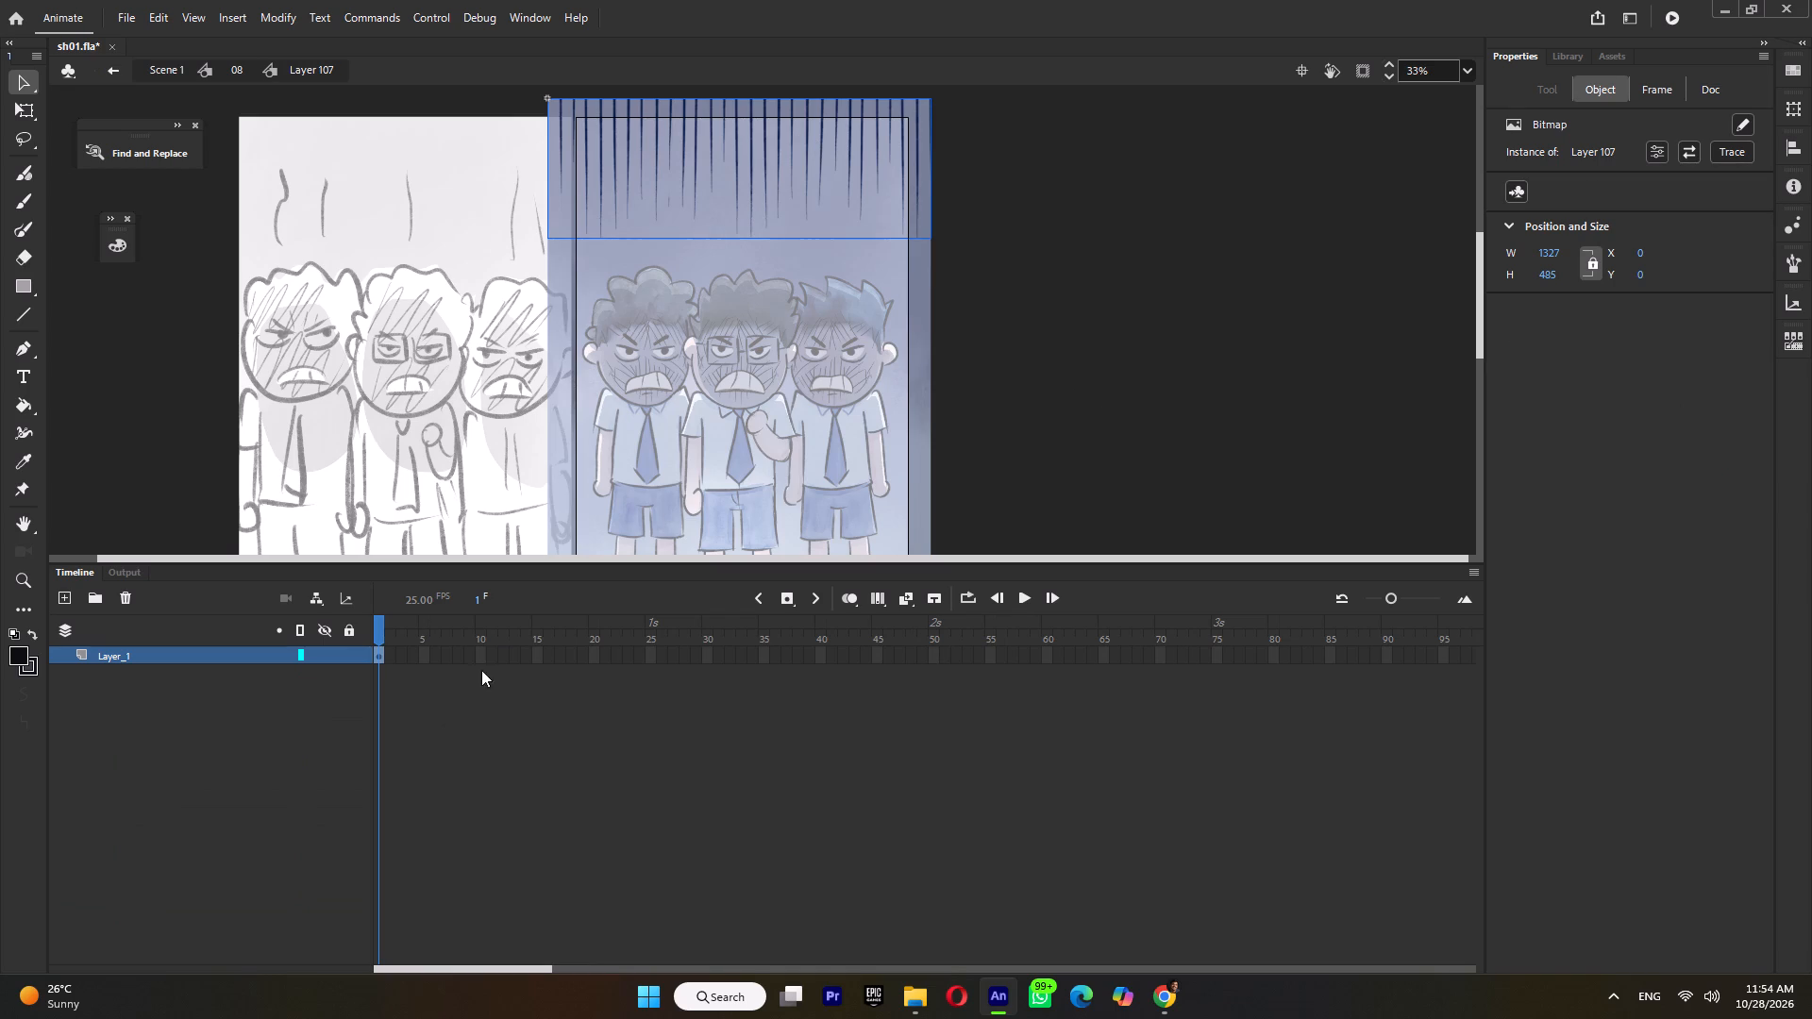
left_click(502, 659)
key("F5")
key("F5")
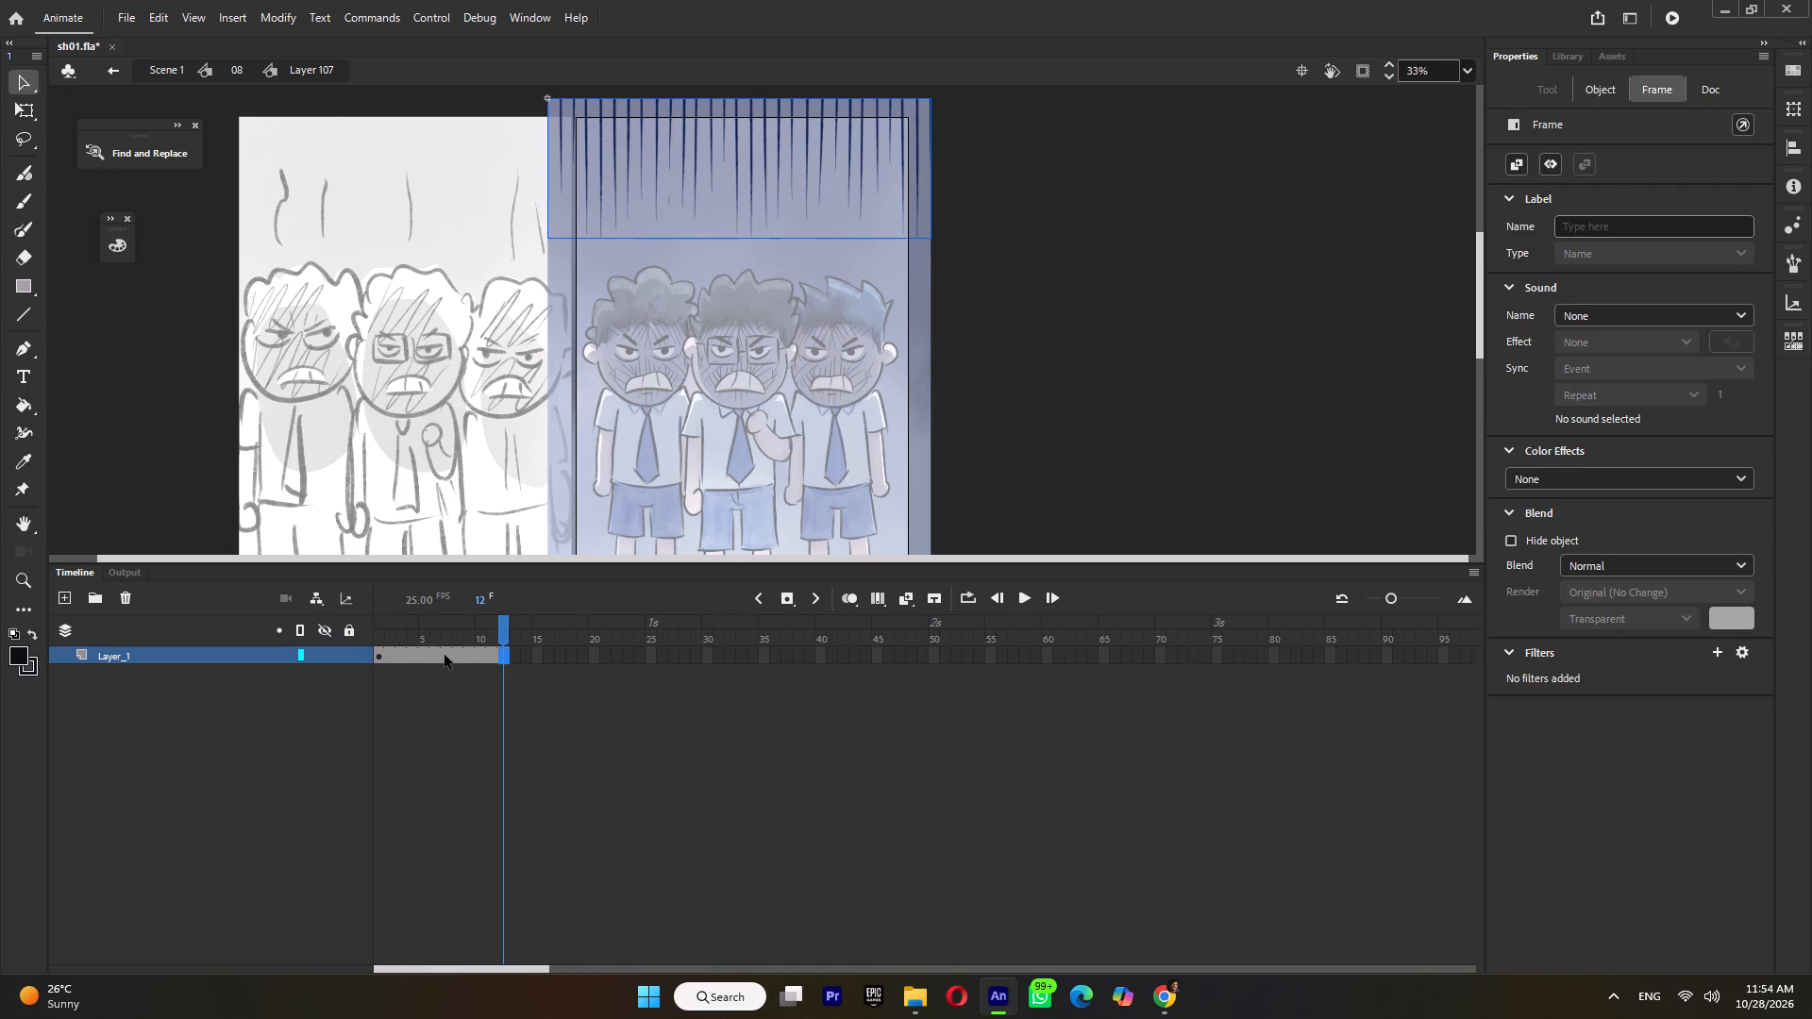
Add a keyframe at frame 7 of Layer 107, shift the vertical lines up about 50 px there, and return to symbol 08.
left_click(449, 654)
key("F6")
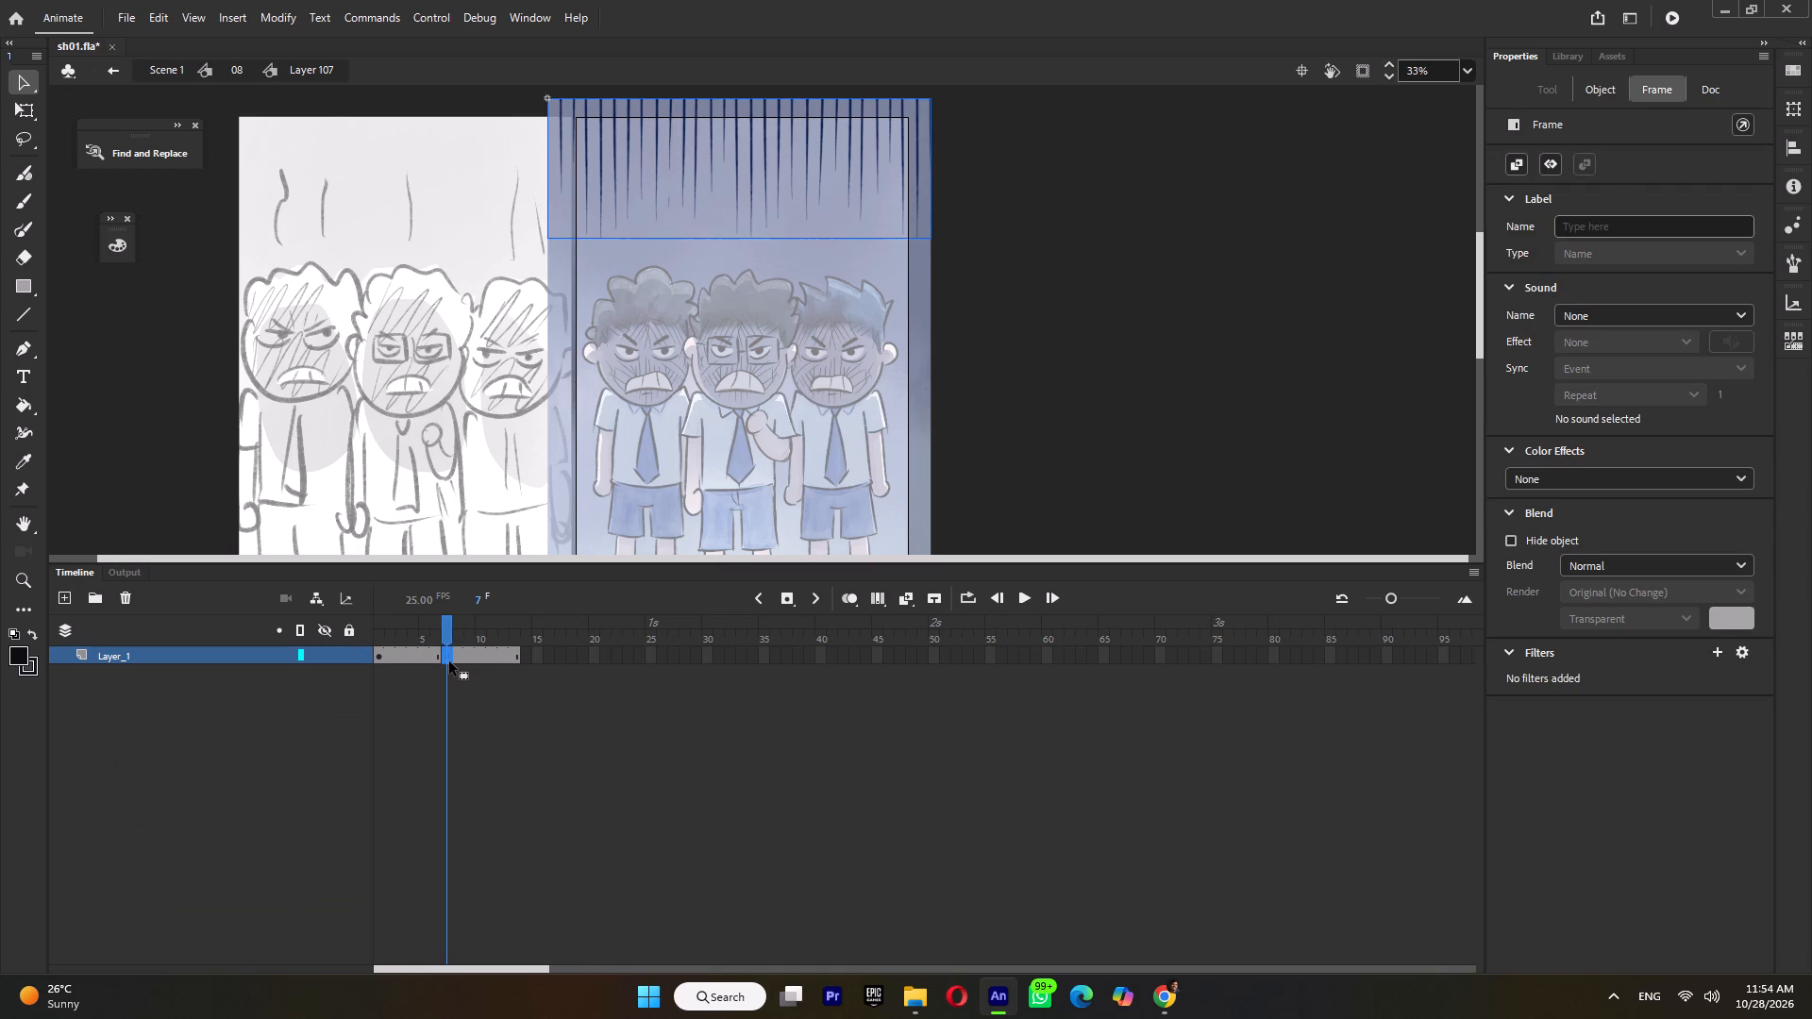
key("shift+Down")
key("shift+Down")
key("shift+Up")
key("shift+Up")
key("shift+Up")
key("shift+Up")
key("shift+Up")
key("shift+Up")
key("shift+Up")
double_click(1075, 335)
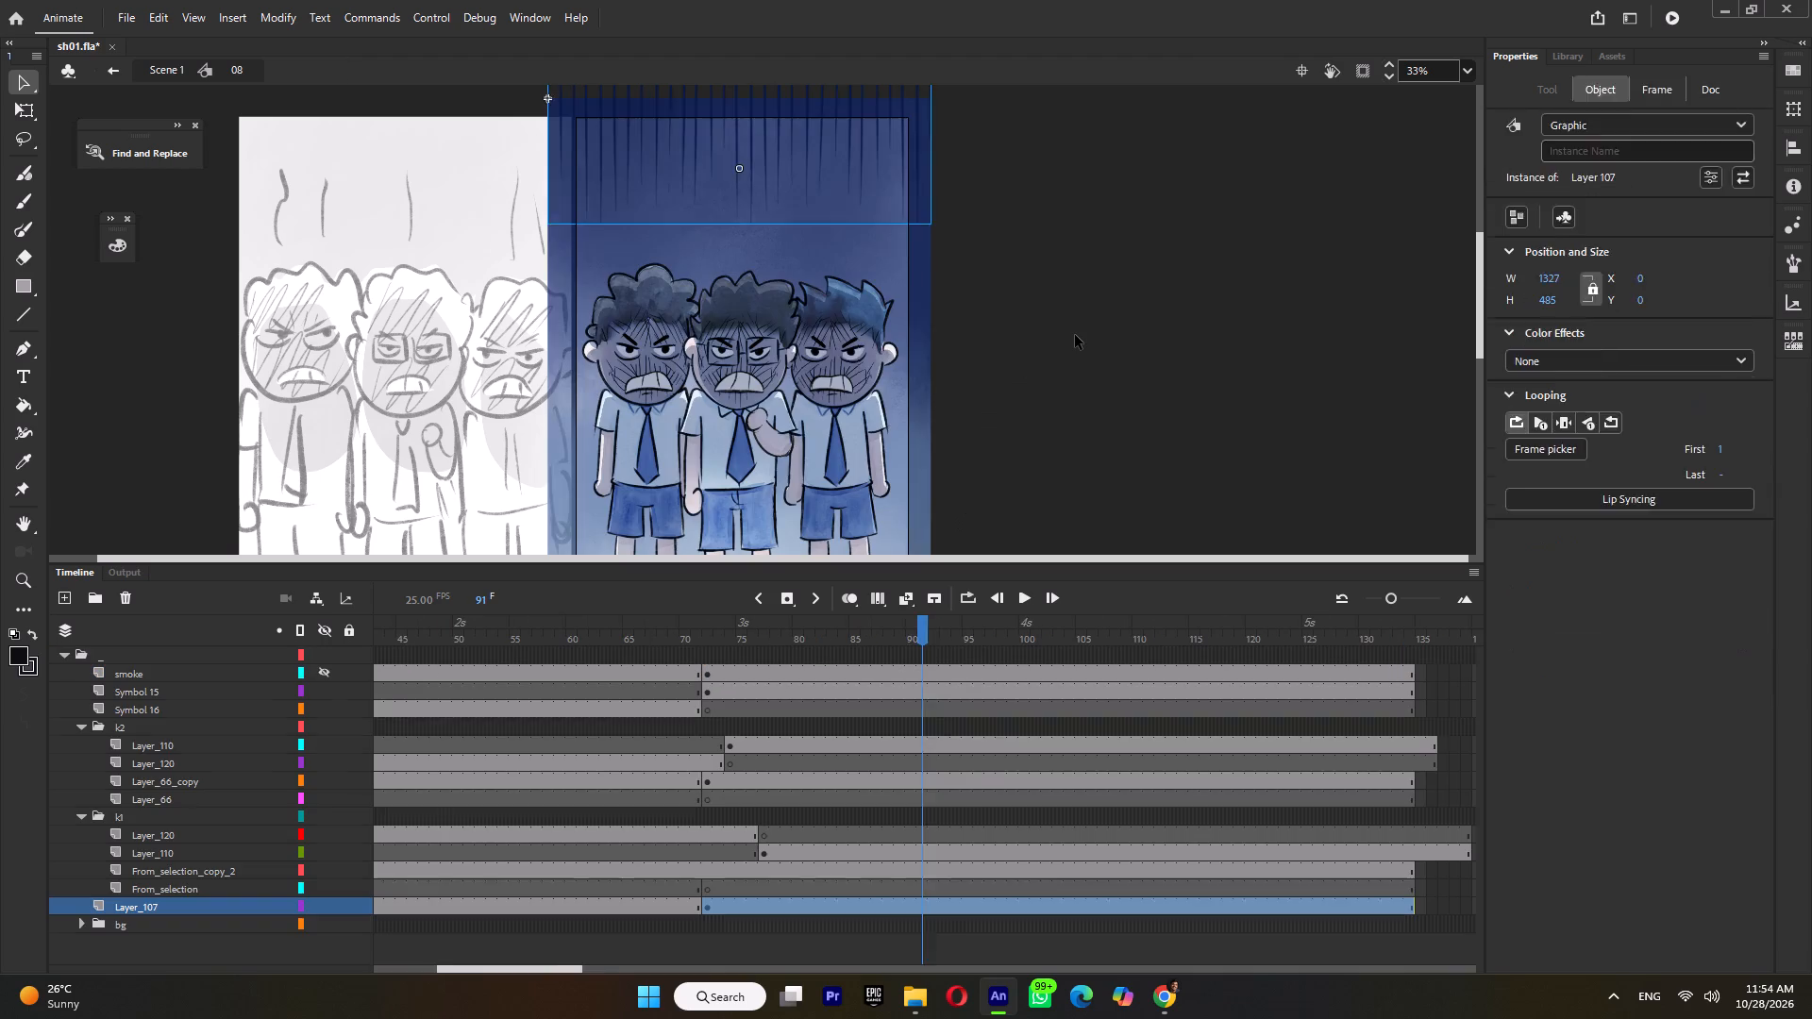
Play back the moving vertical lines in symbol 08 and then in Scene 1.
key("Return")
key("Return")
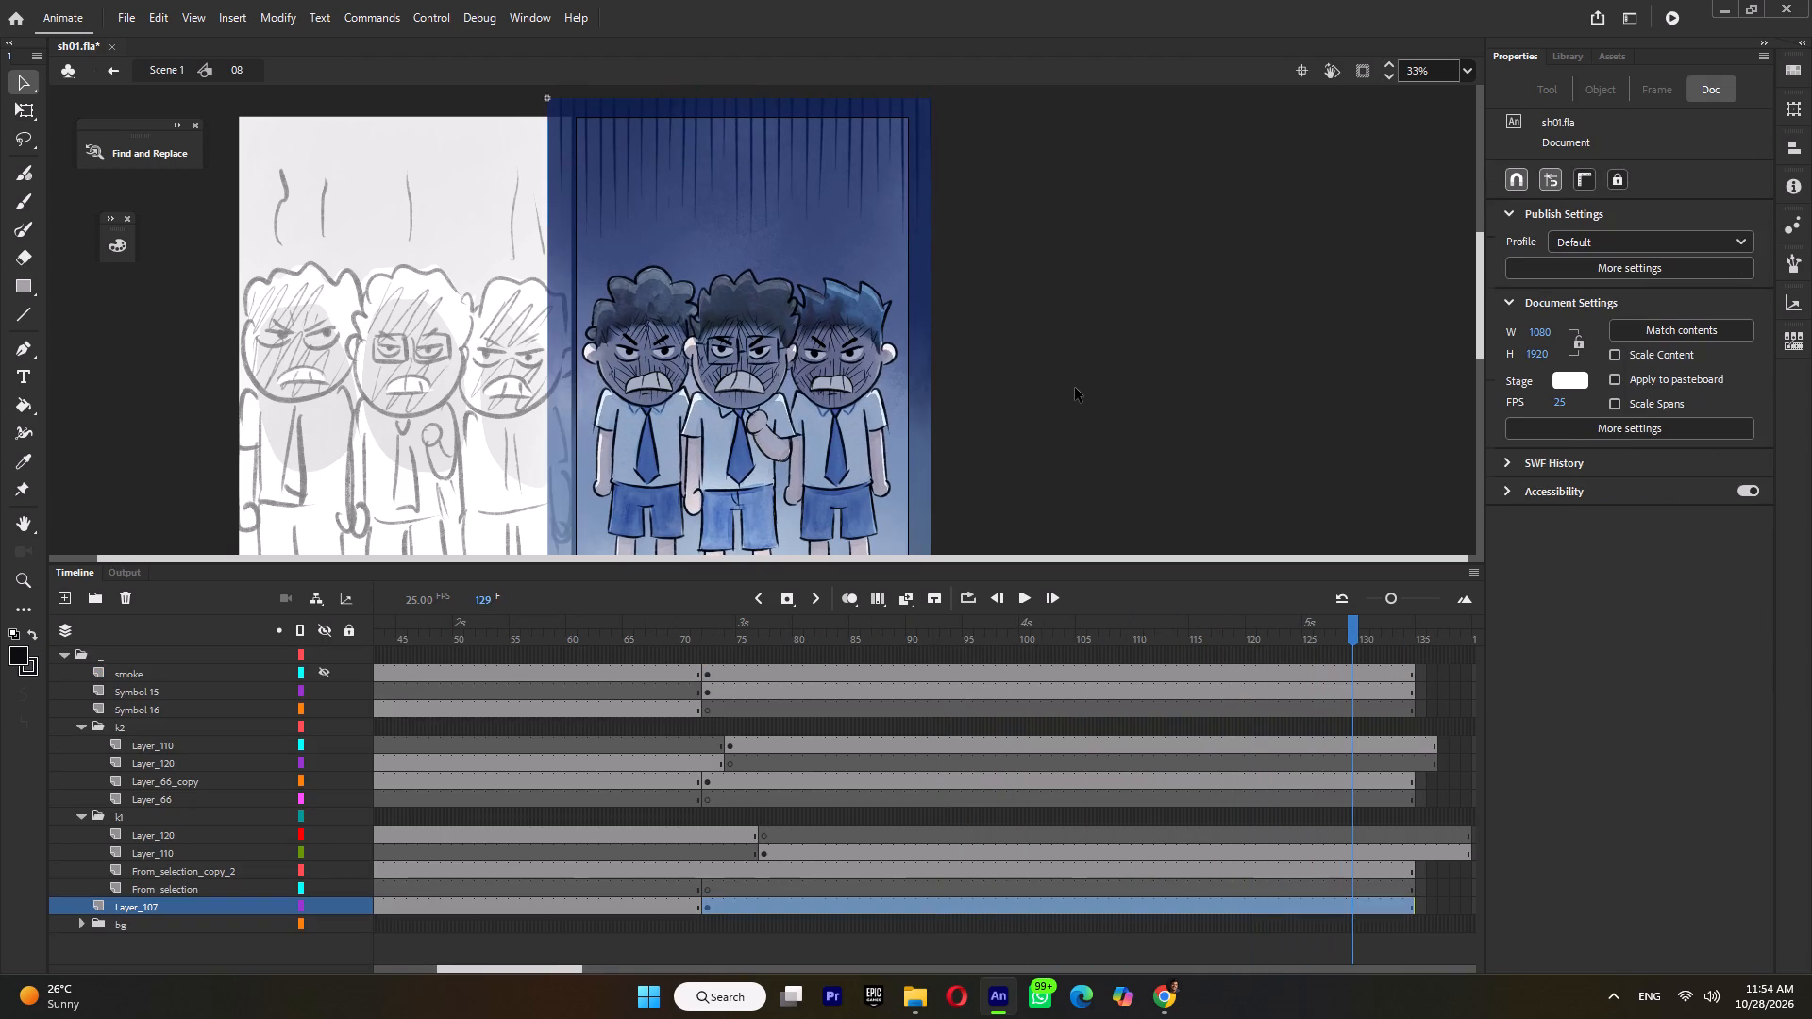
double_click(1079, 396)
key("Return")
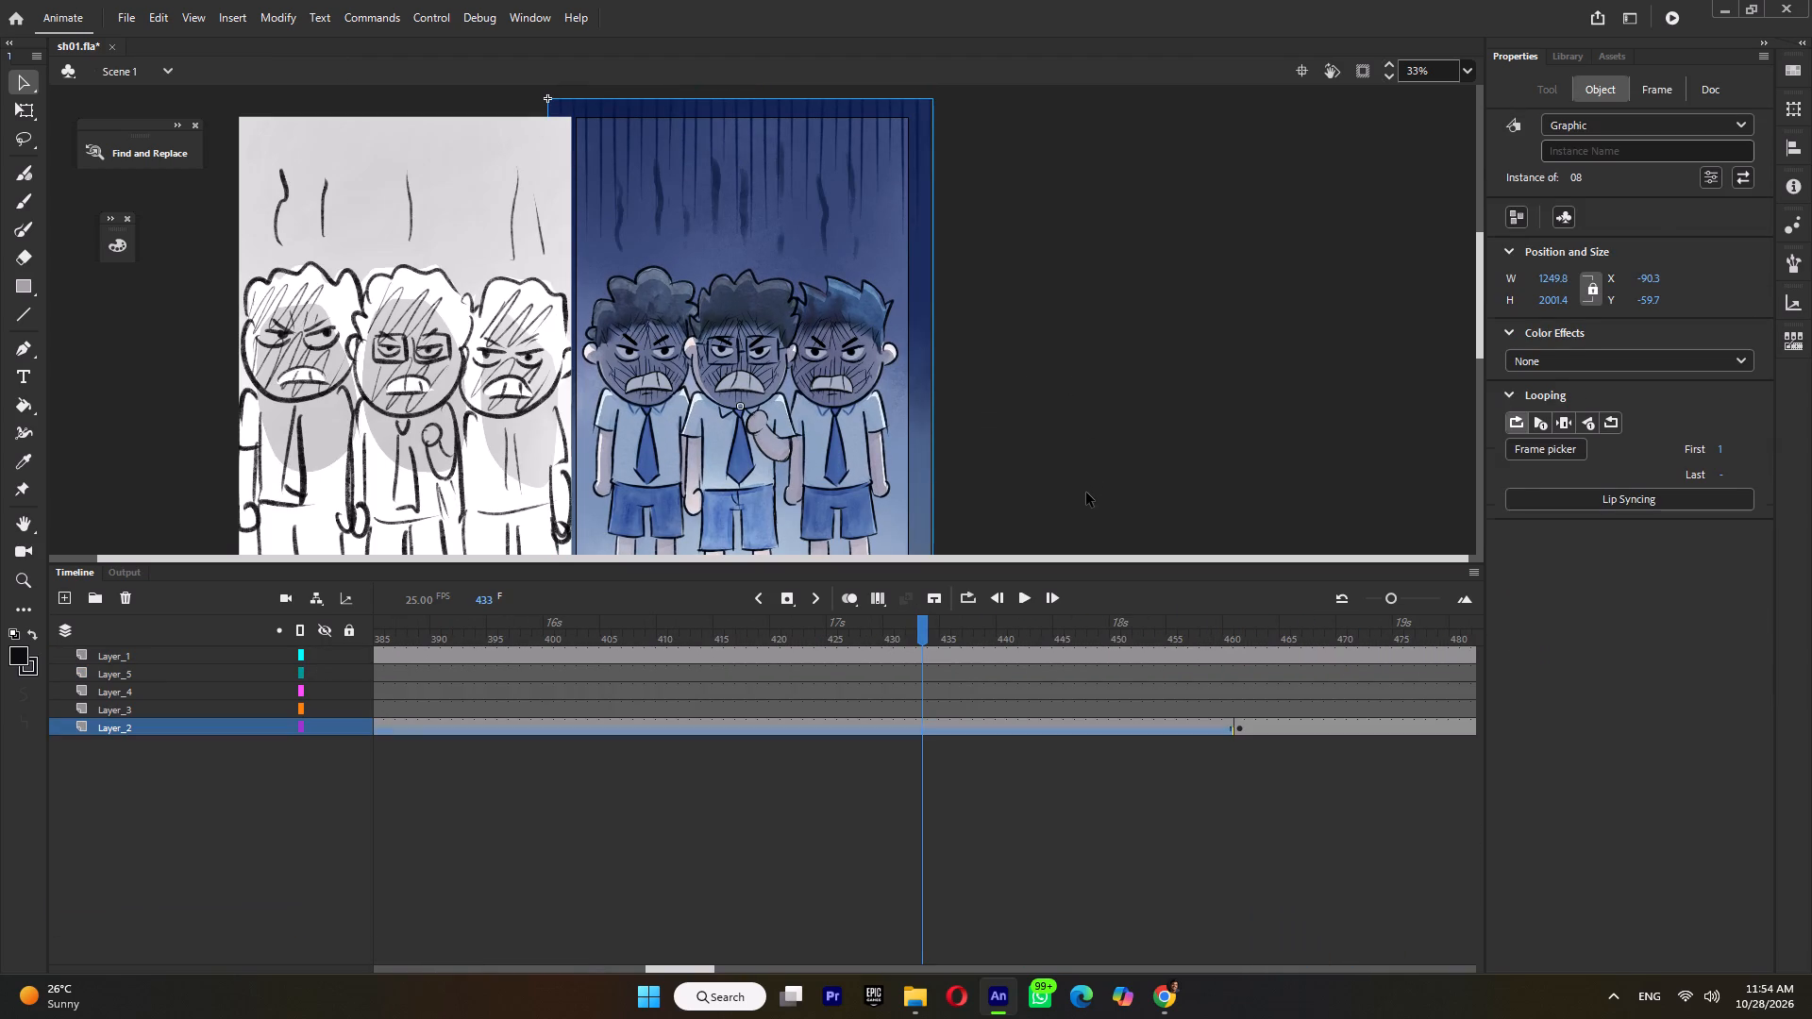
key("Return")
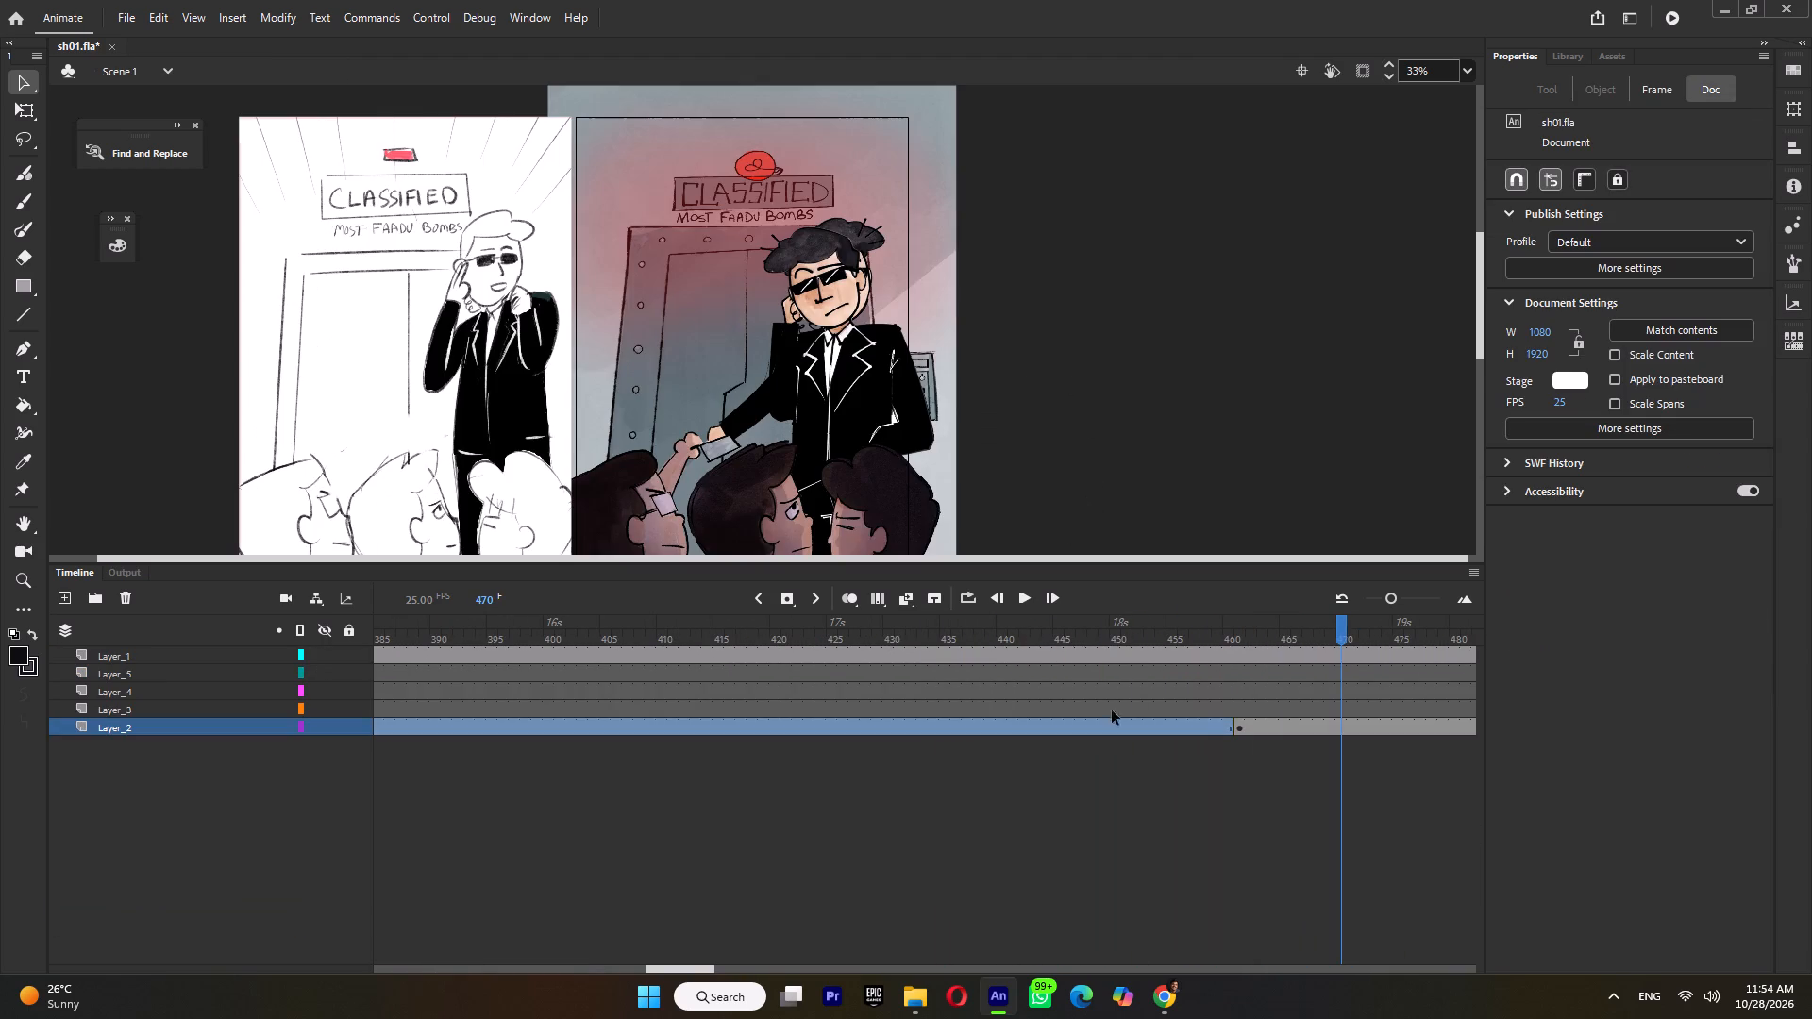
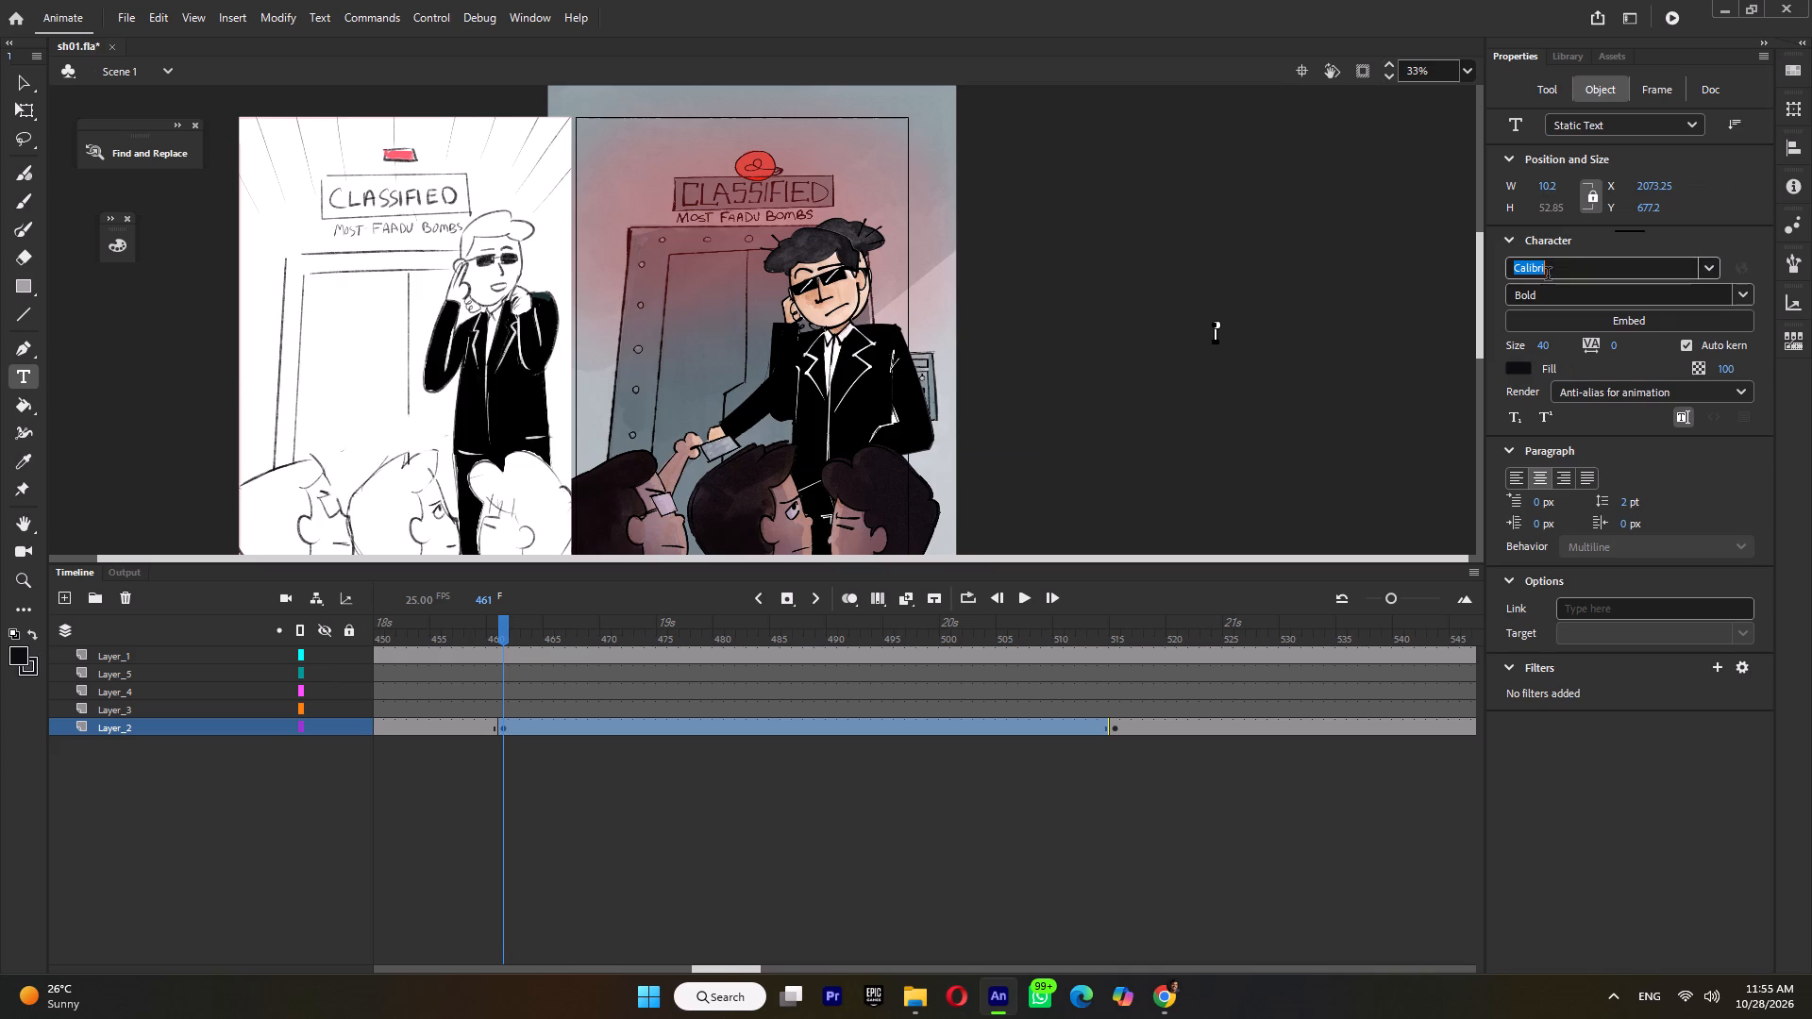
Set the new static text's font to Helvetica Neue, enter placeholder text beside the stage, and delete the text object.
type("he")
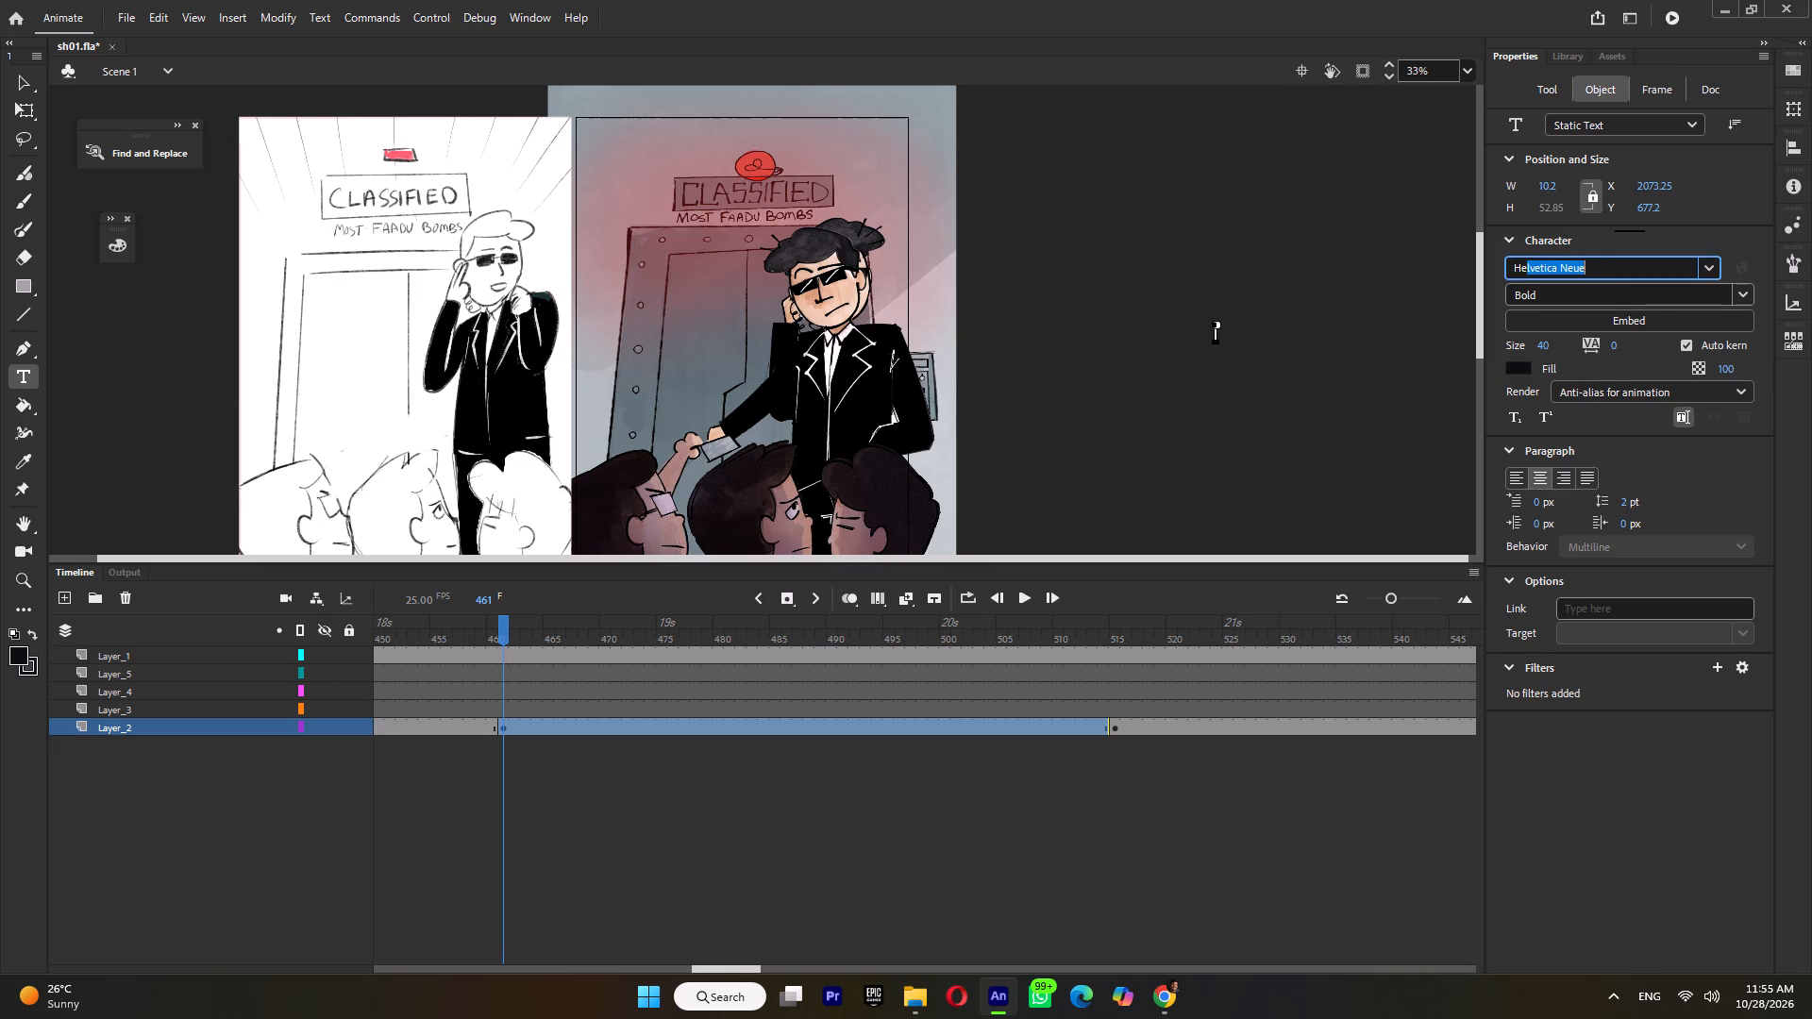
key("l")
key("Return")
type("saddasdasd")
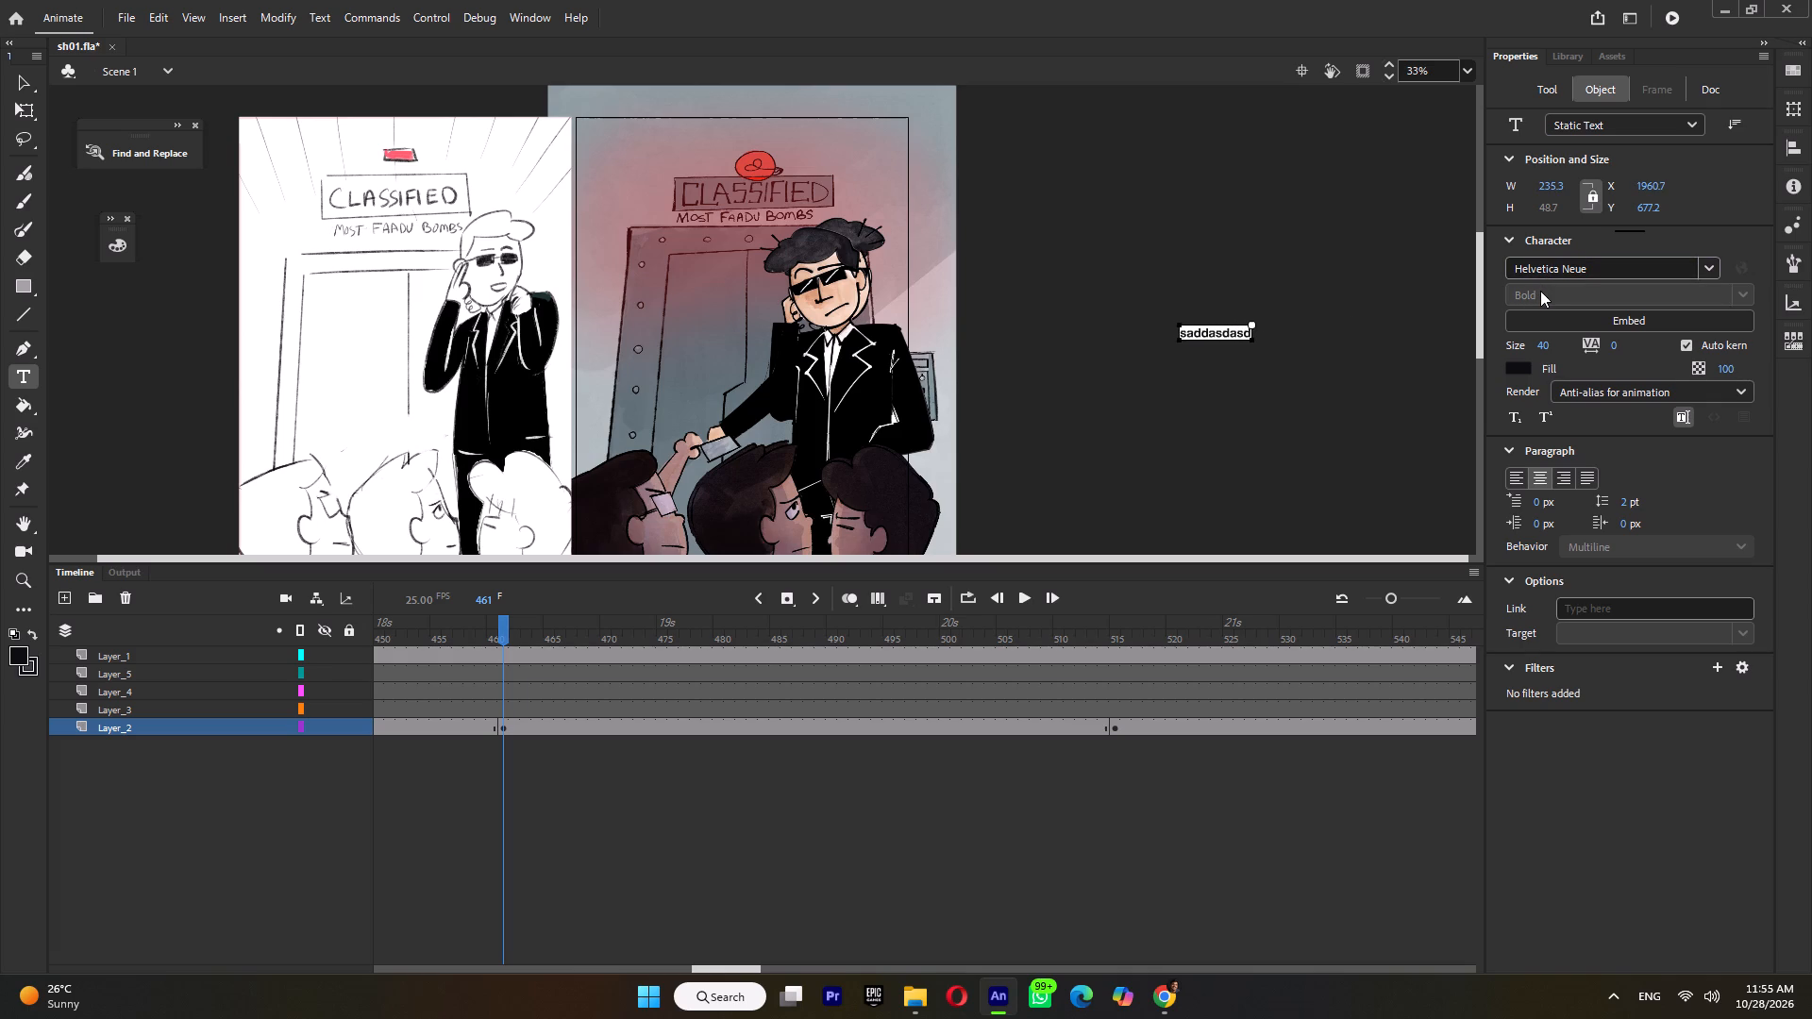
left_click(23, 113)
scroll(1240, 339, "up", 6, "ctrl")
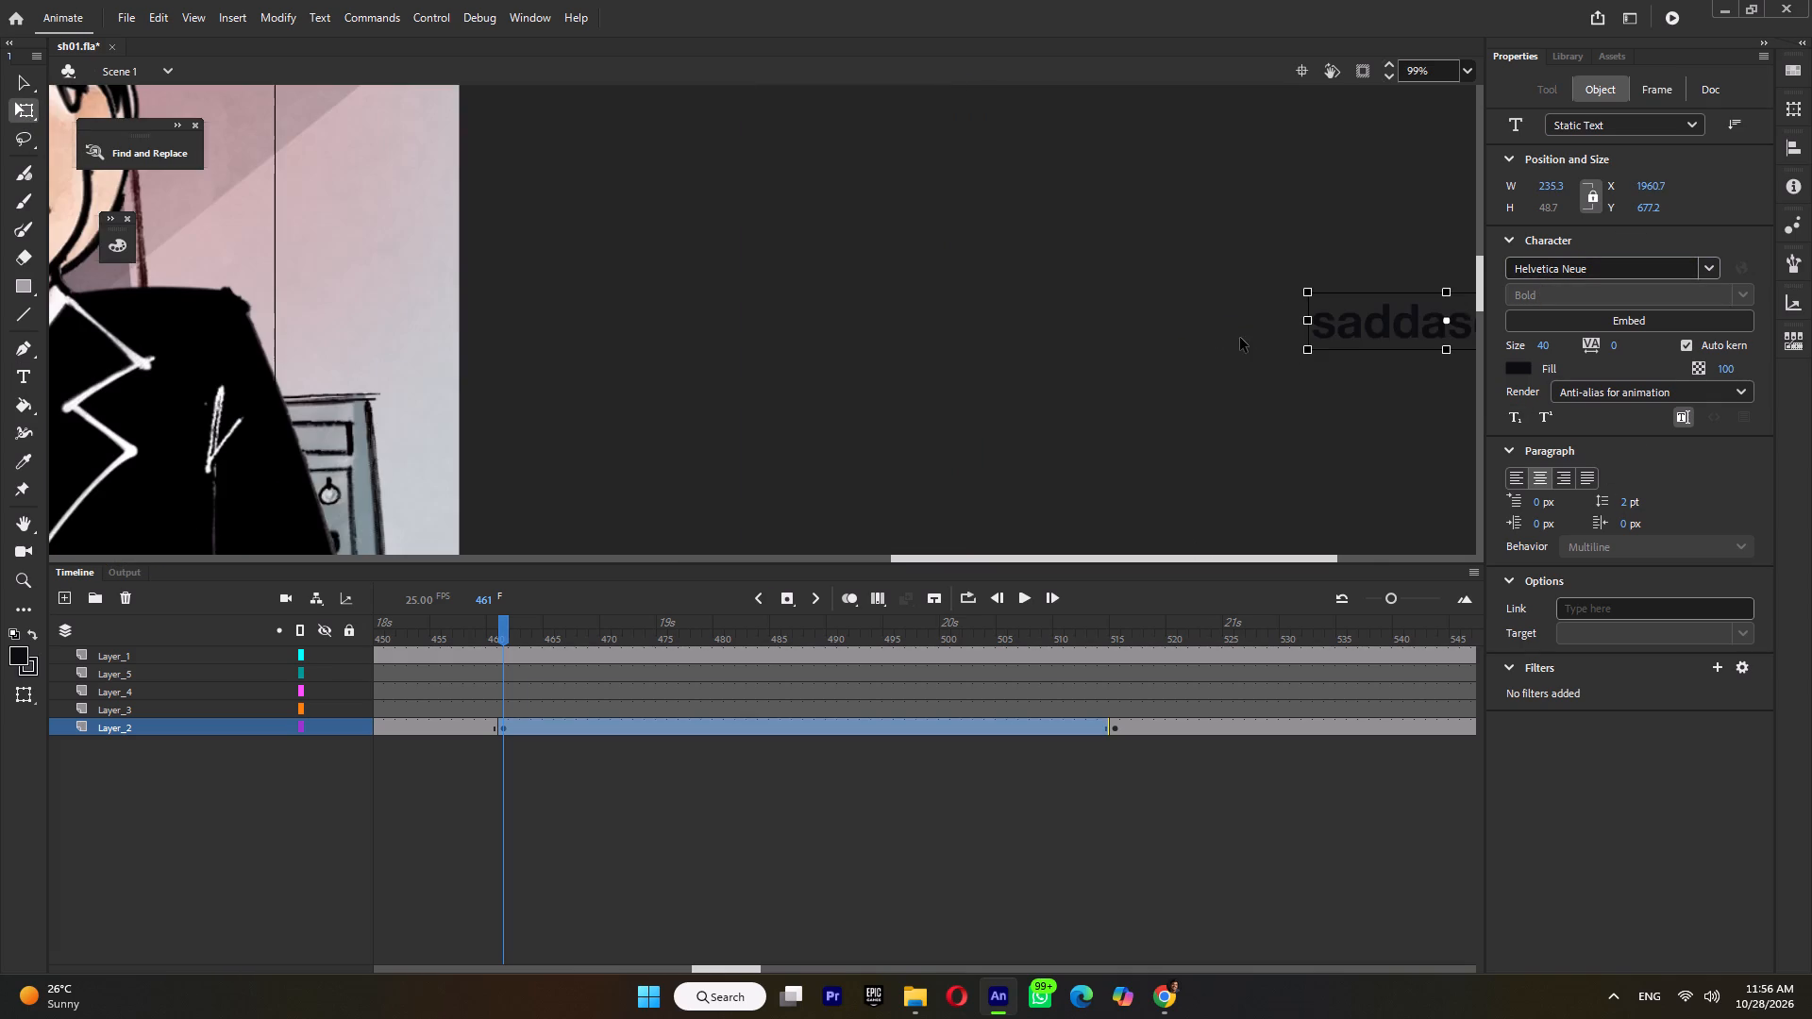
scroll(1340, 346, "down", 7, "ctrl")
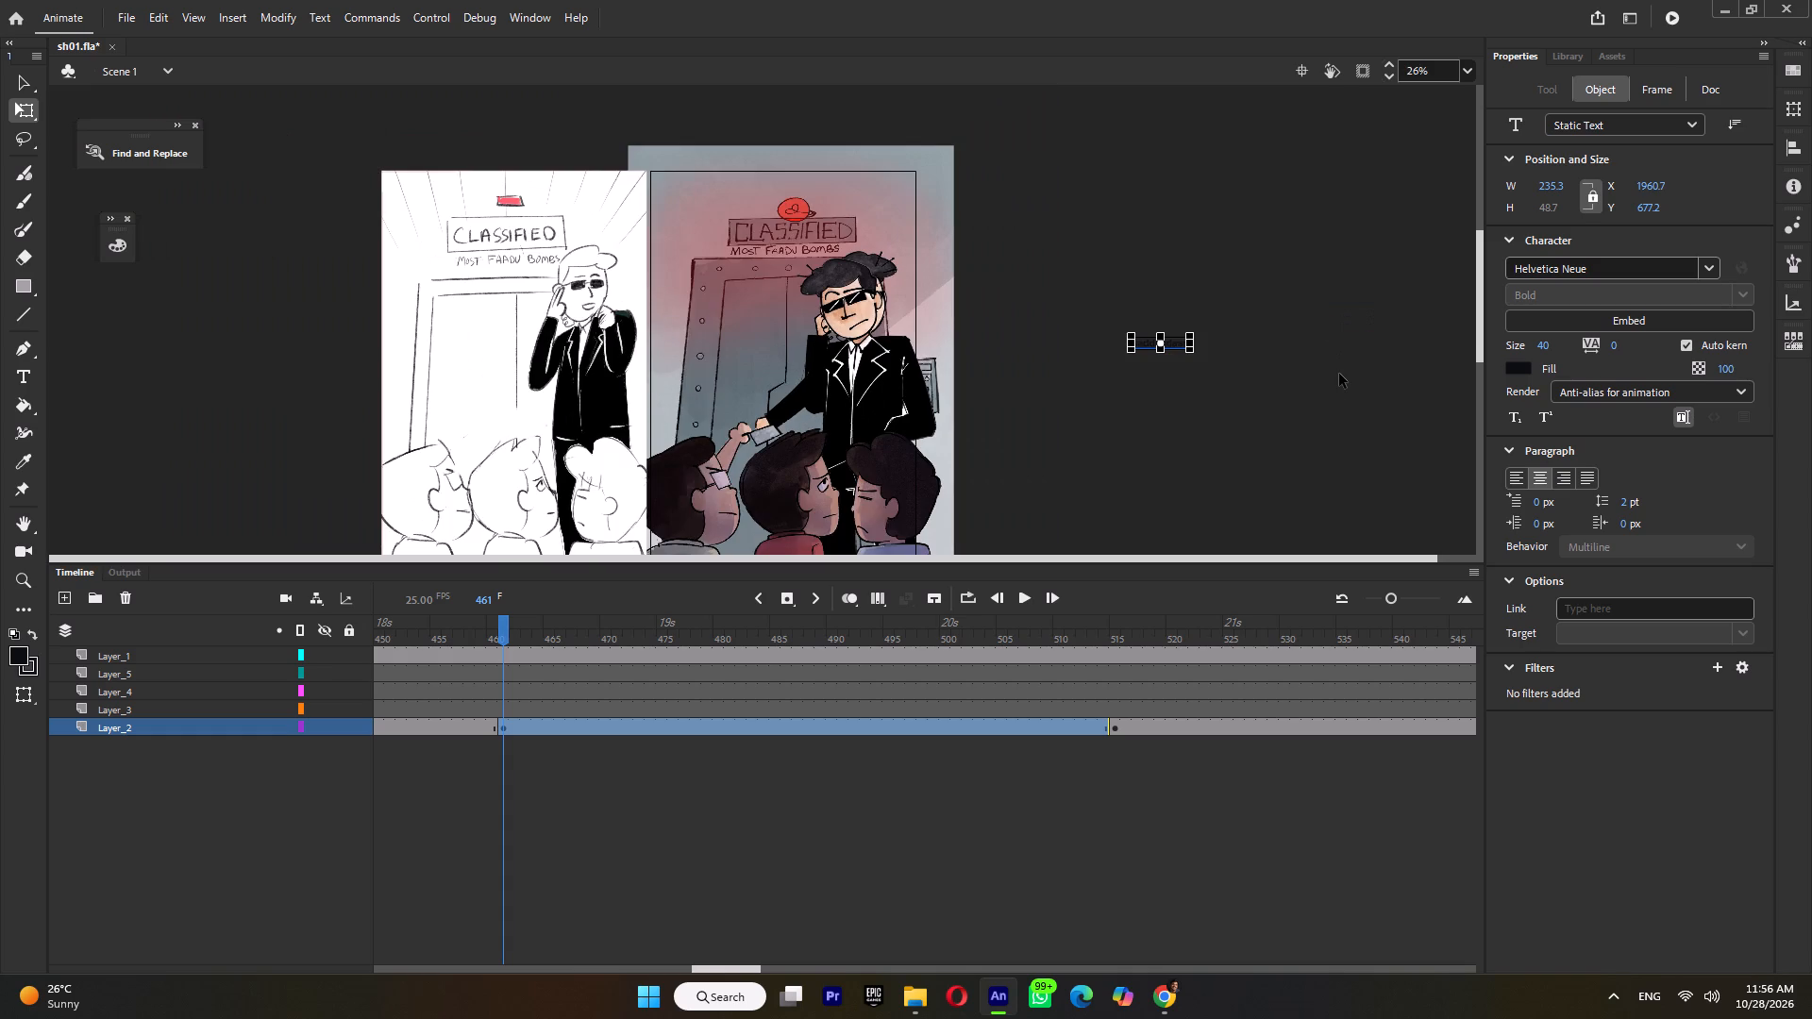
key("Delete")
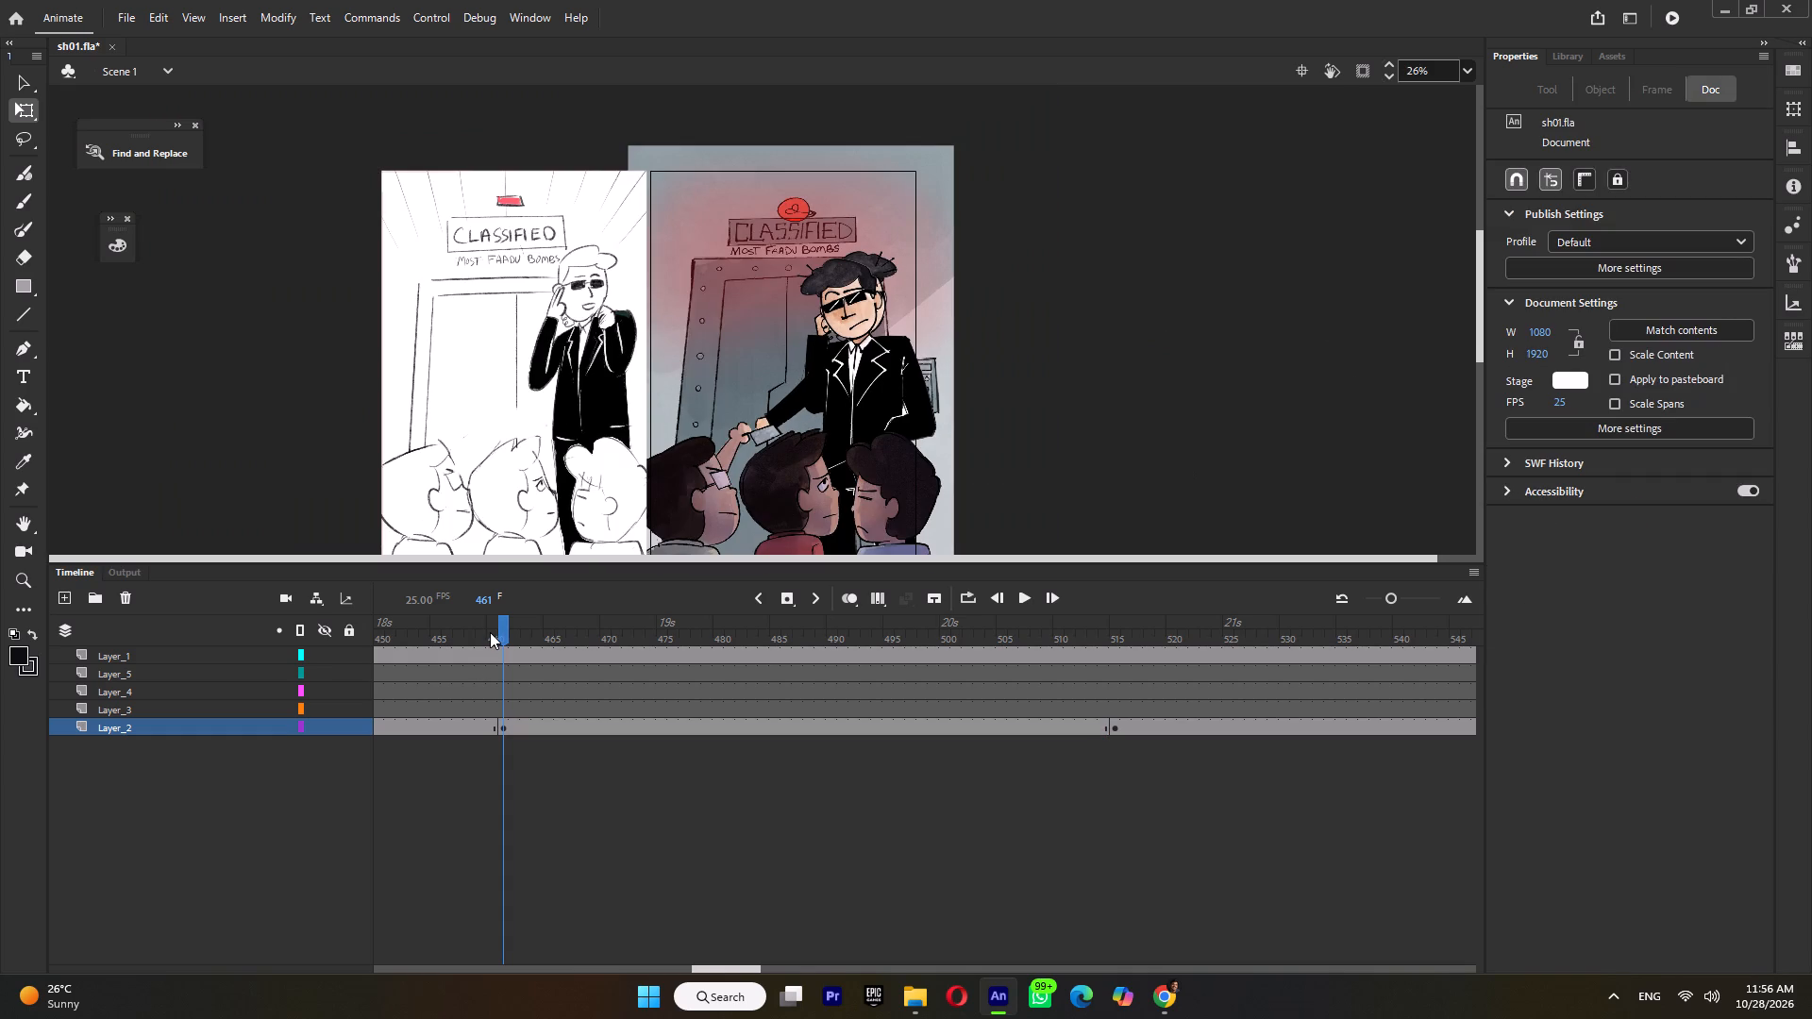
Scrub the classified-door shot from frame 460 to frame 485, open its symbol 09 for editing, and expand its layer folder.
left_click(490, 632)
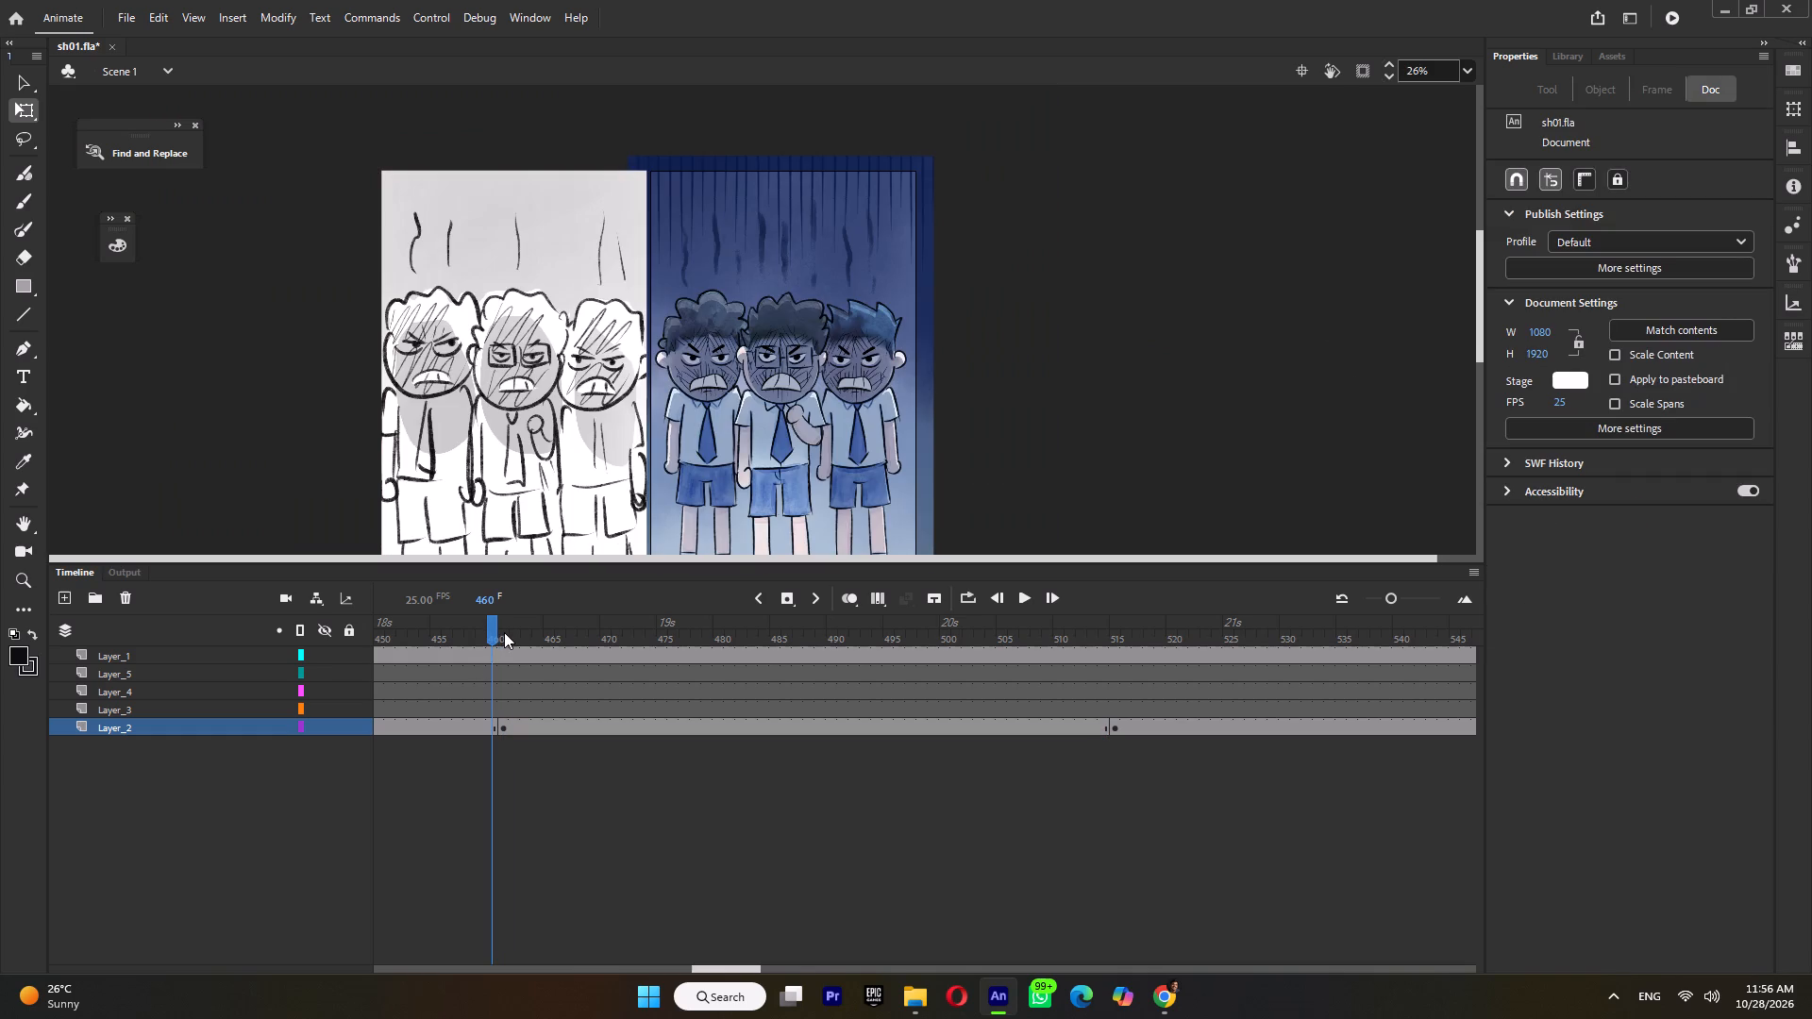
left_click(505, 632)
key("Return")
left_click_drag(505, 632, 764, 671)
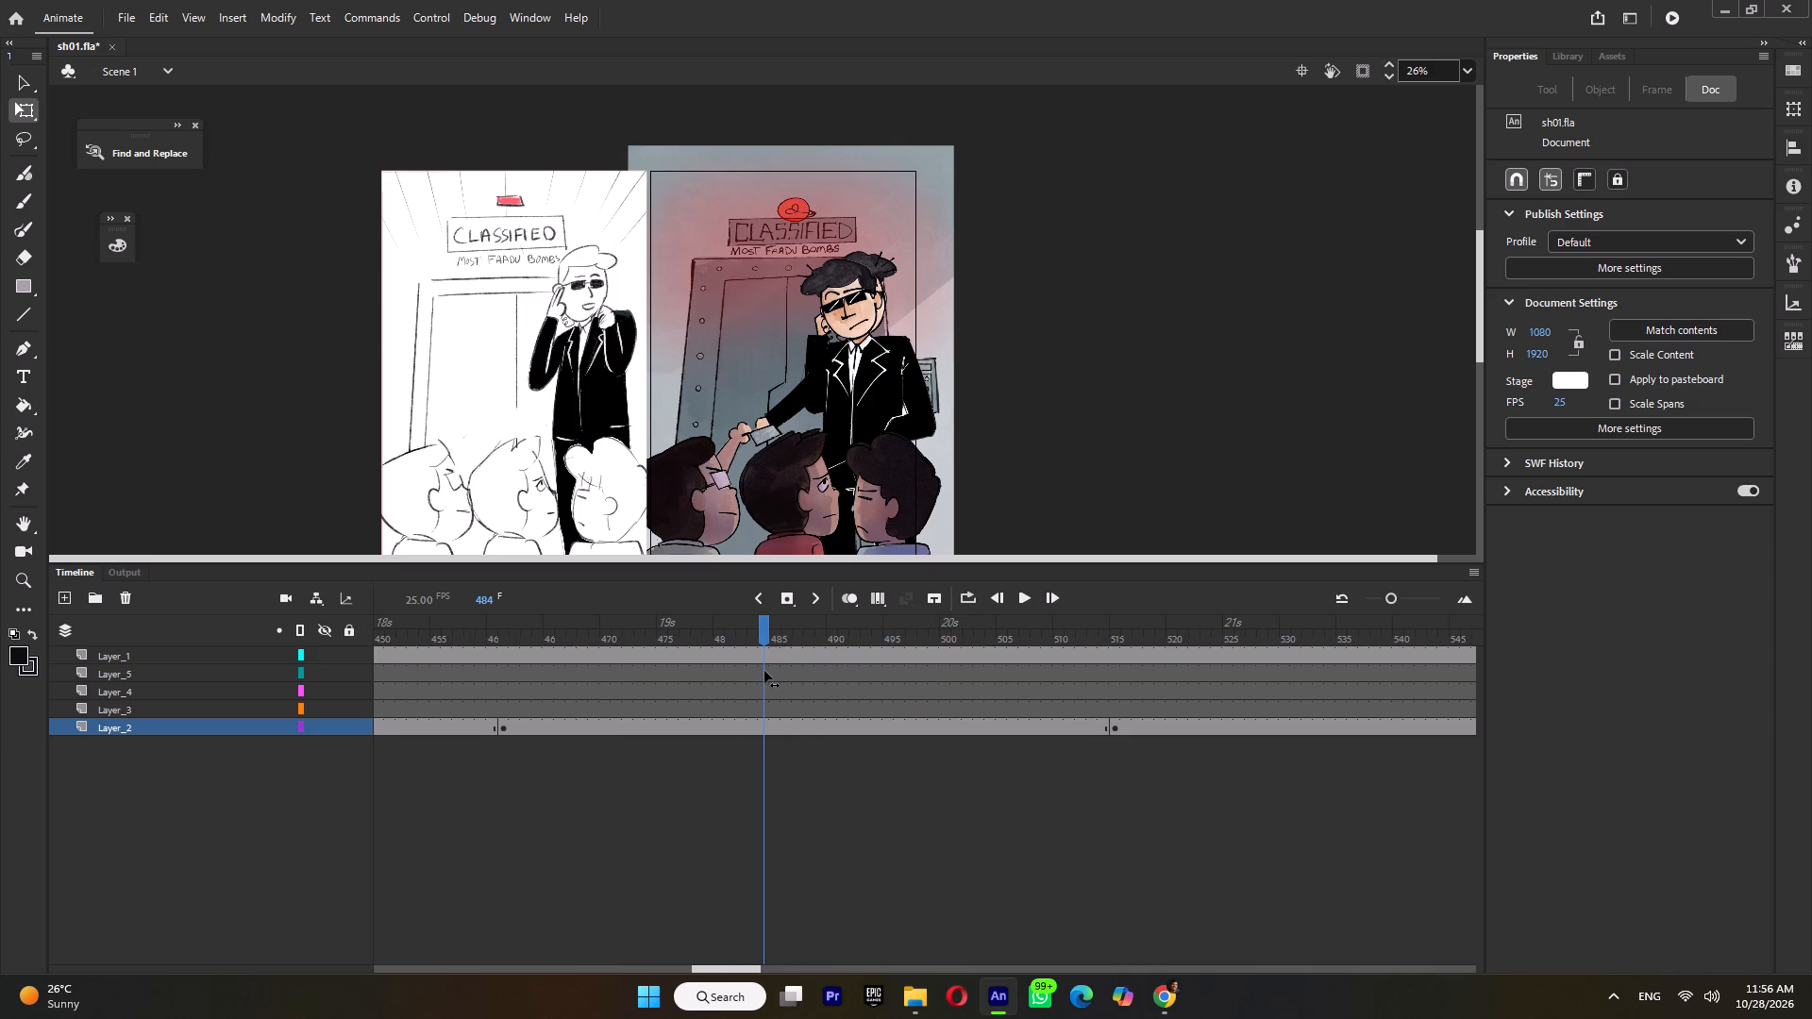
left_click_drag(764, 671, 782, 672)
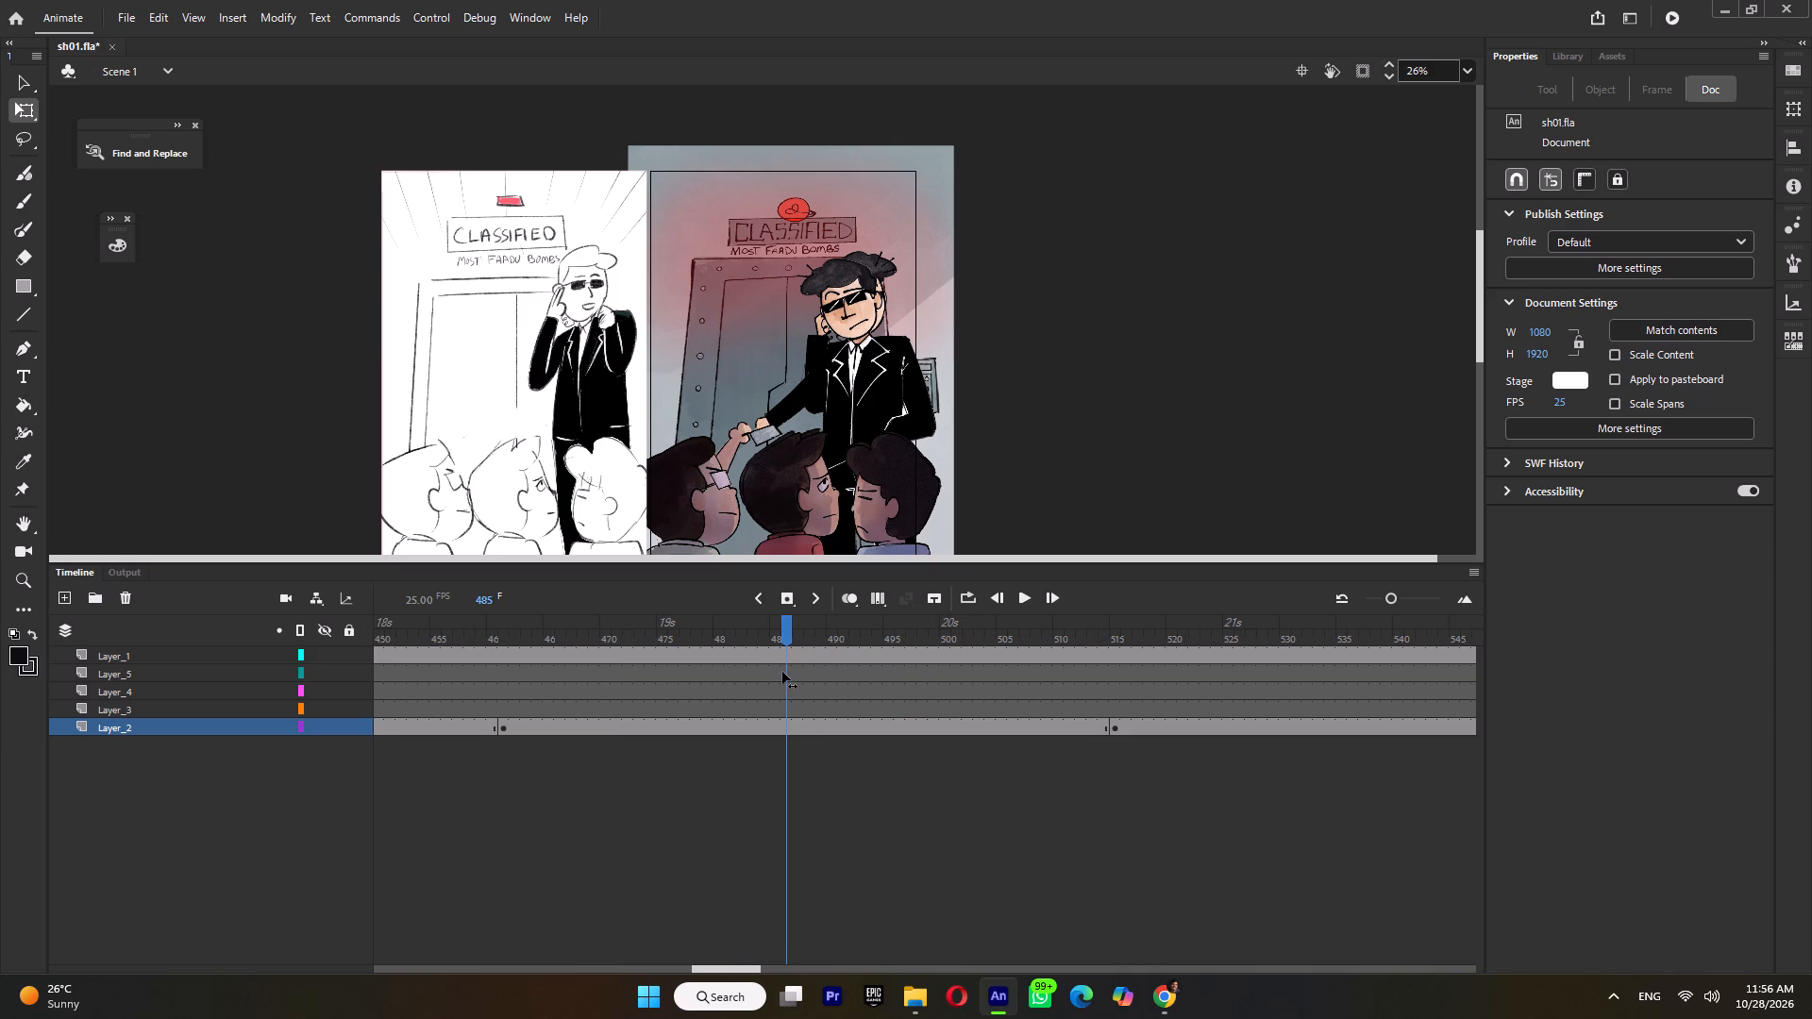
left_click_drag(782, 672, 783, 672)
double_click(860, 460)
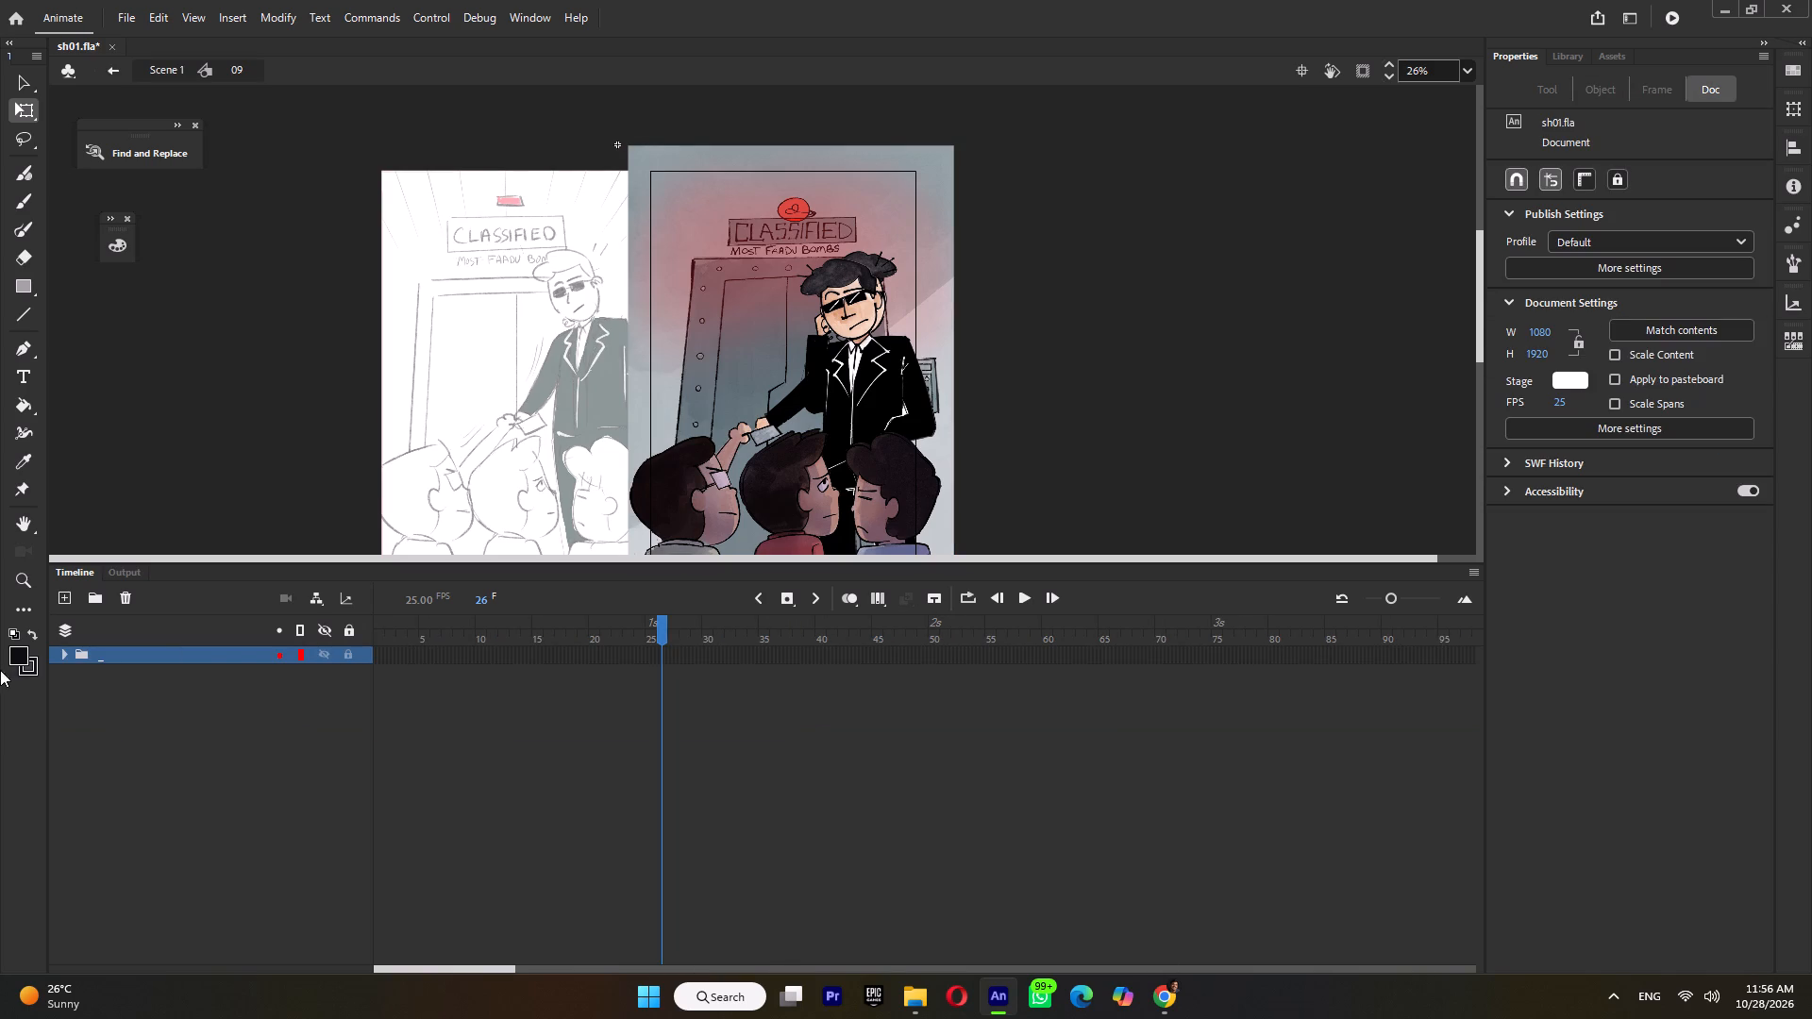
left_click(62, 656)
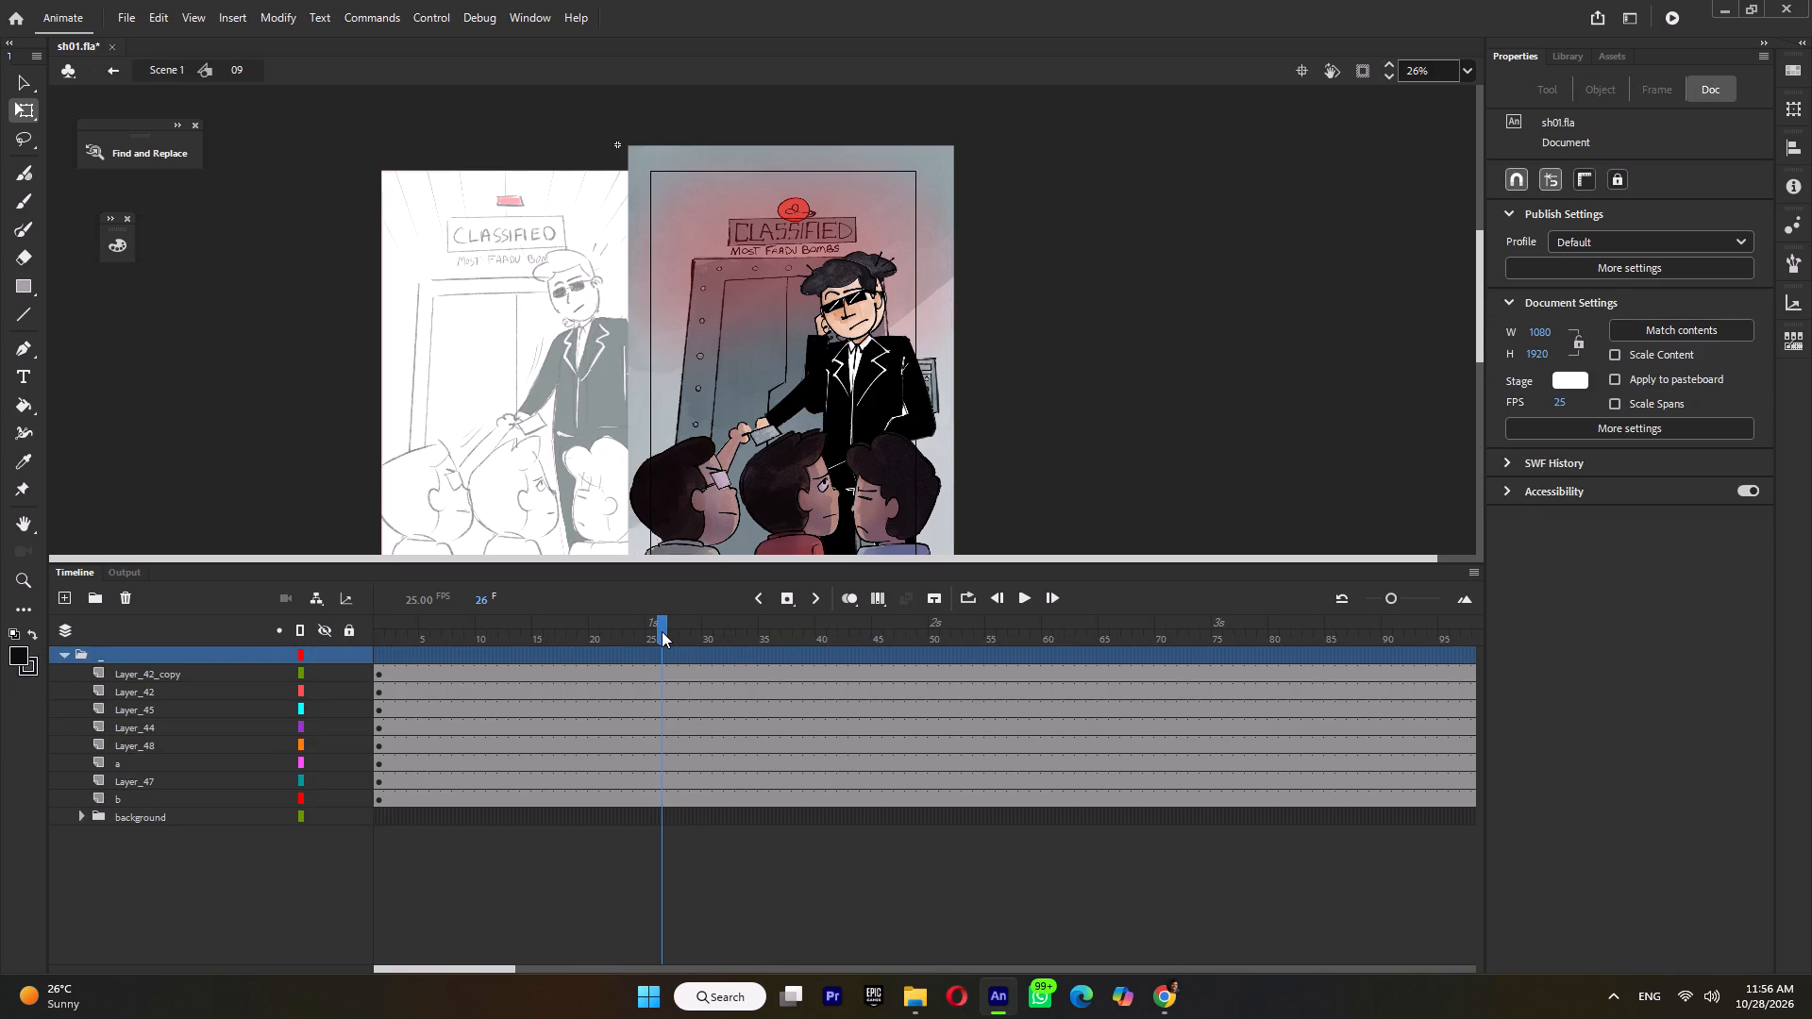
Identify the pose on layer a, add a keyframe at frame 26 on it, and clear its artwork before that frame.
left_click(846, 346)
left_click(321, 757)
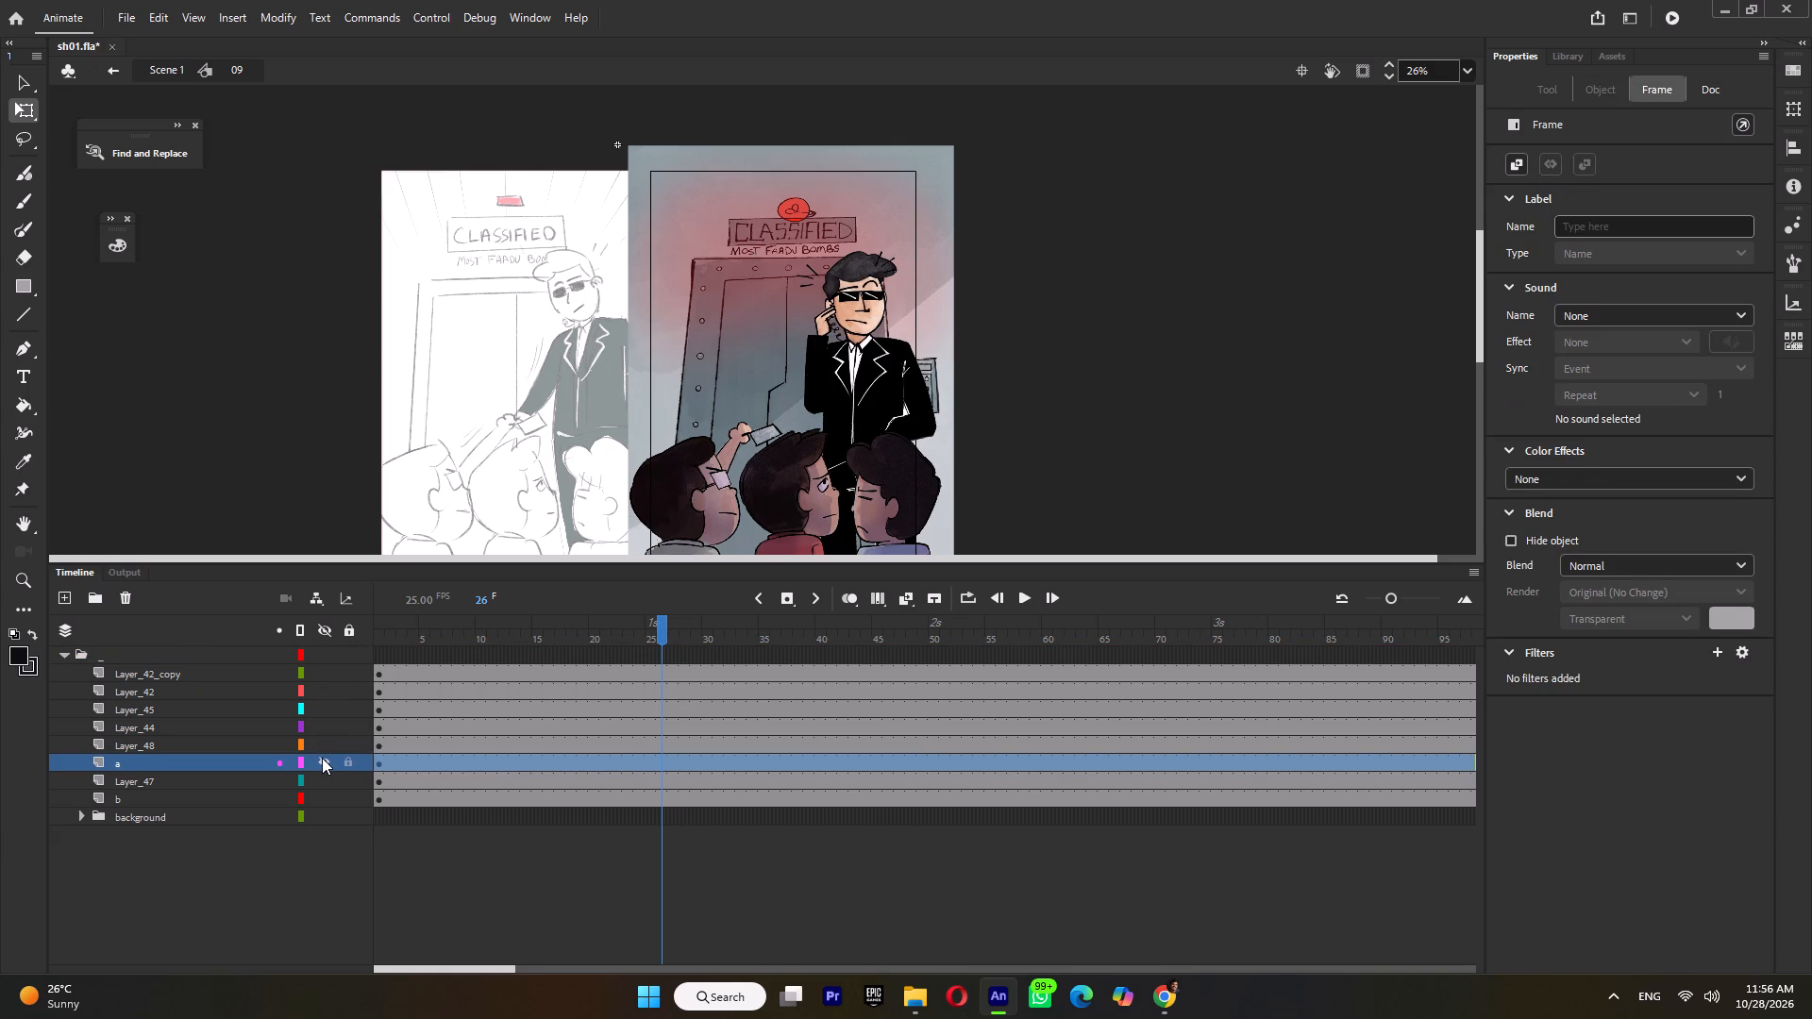
left_click(322, 758)
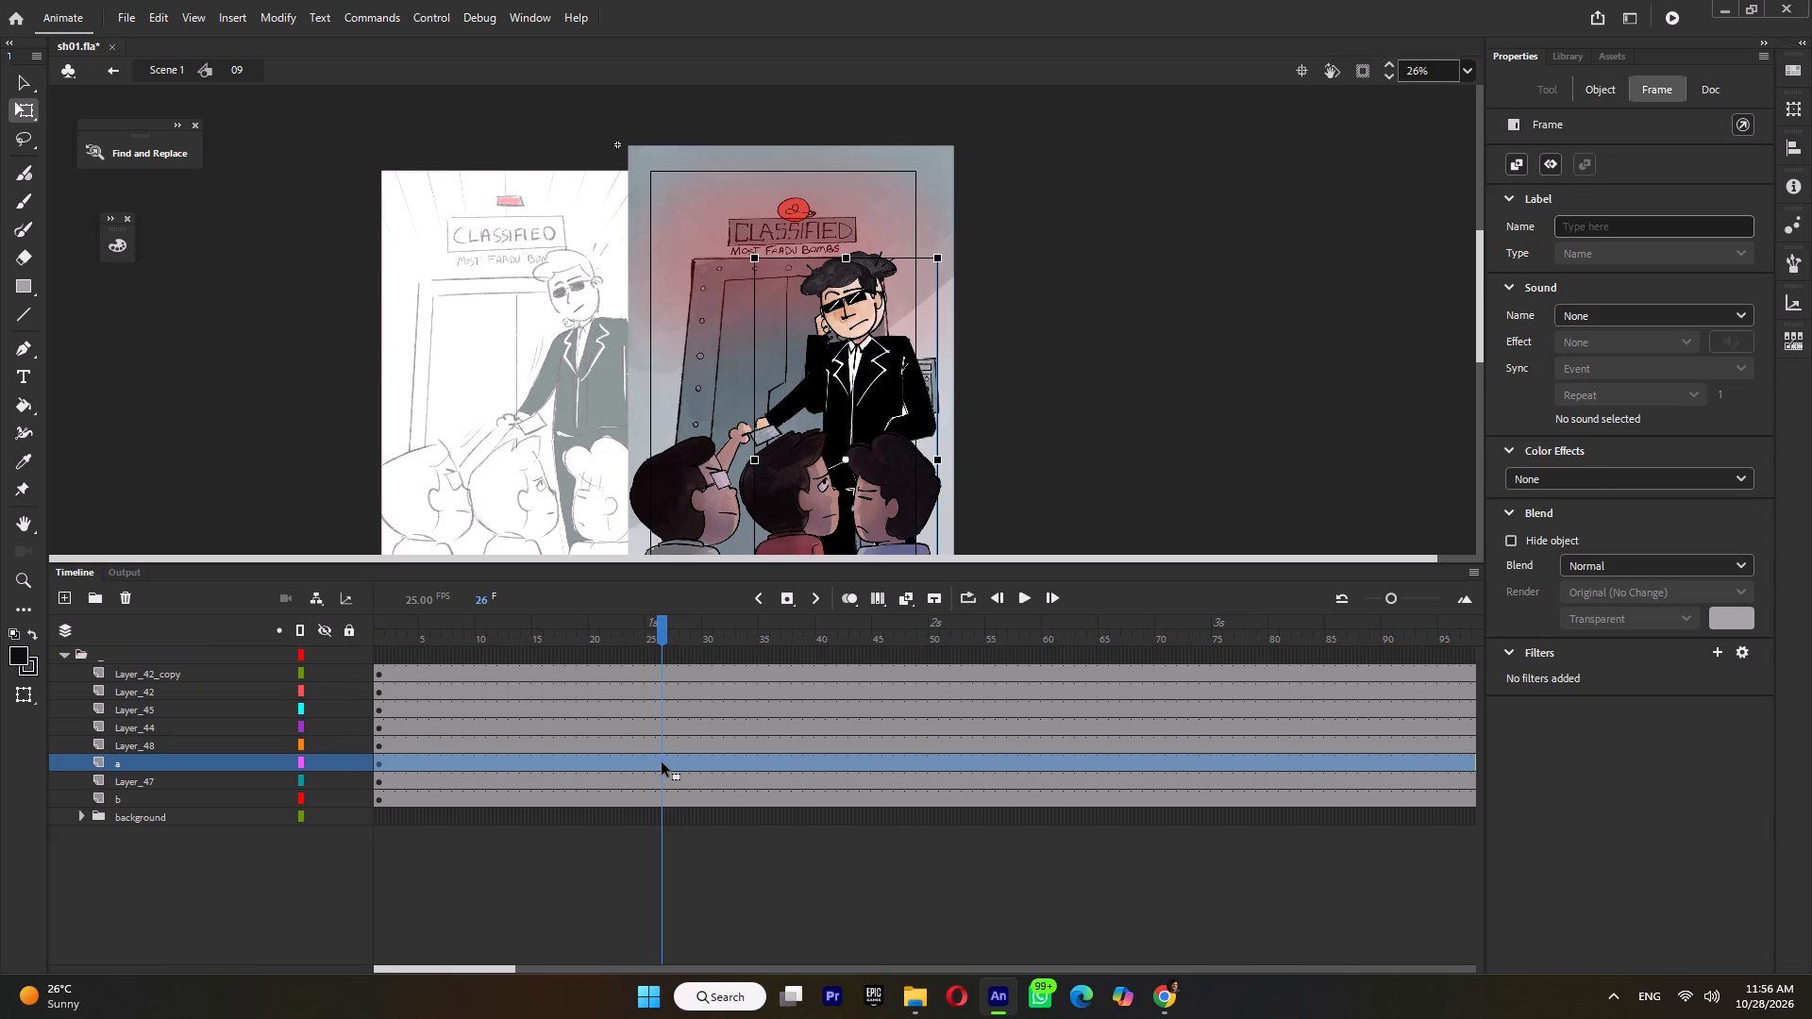
left_click(660, 764)
key("F6")
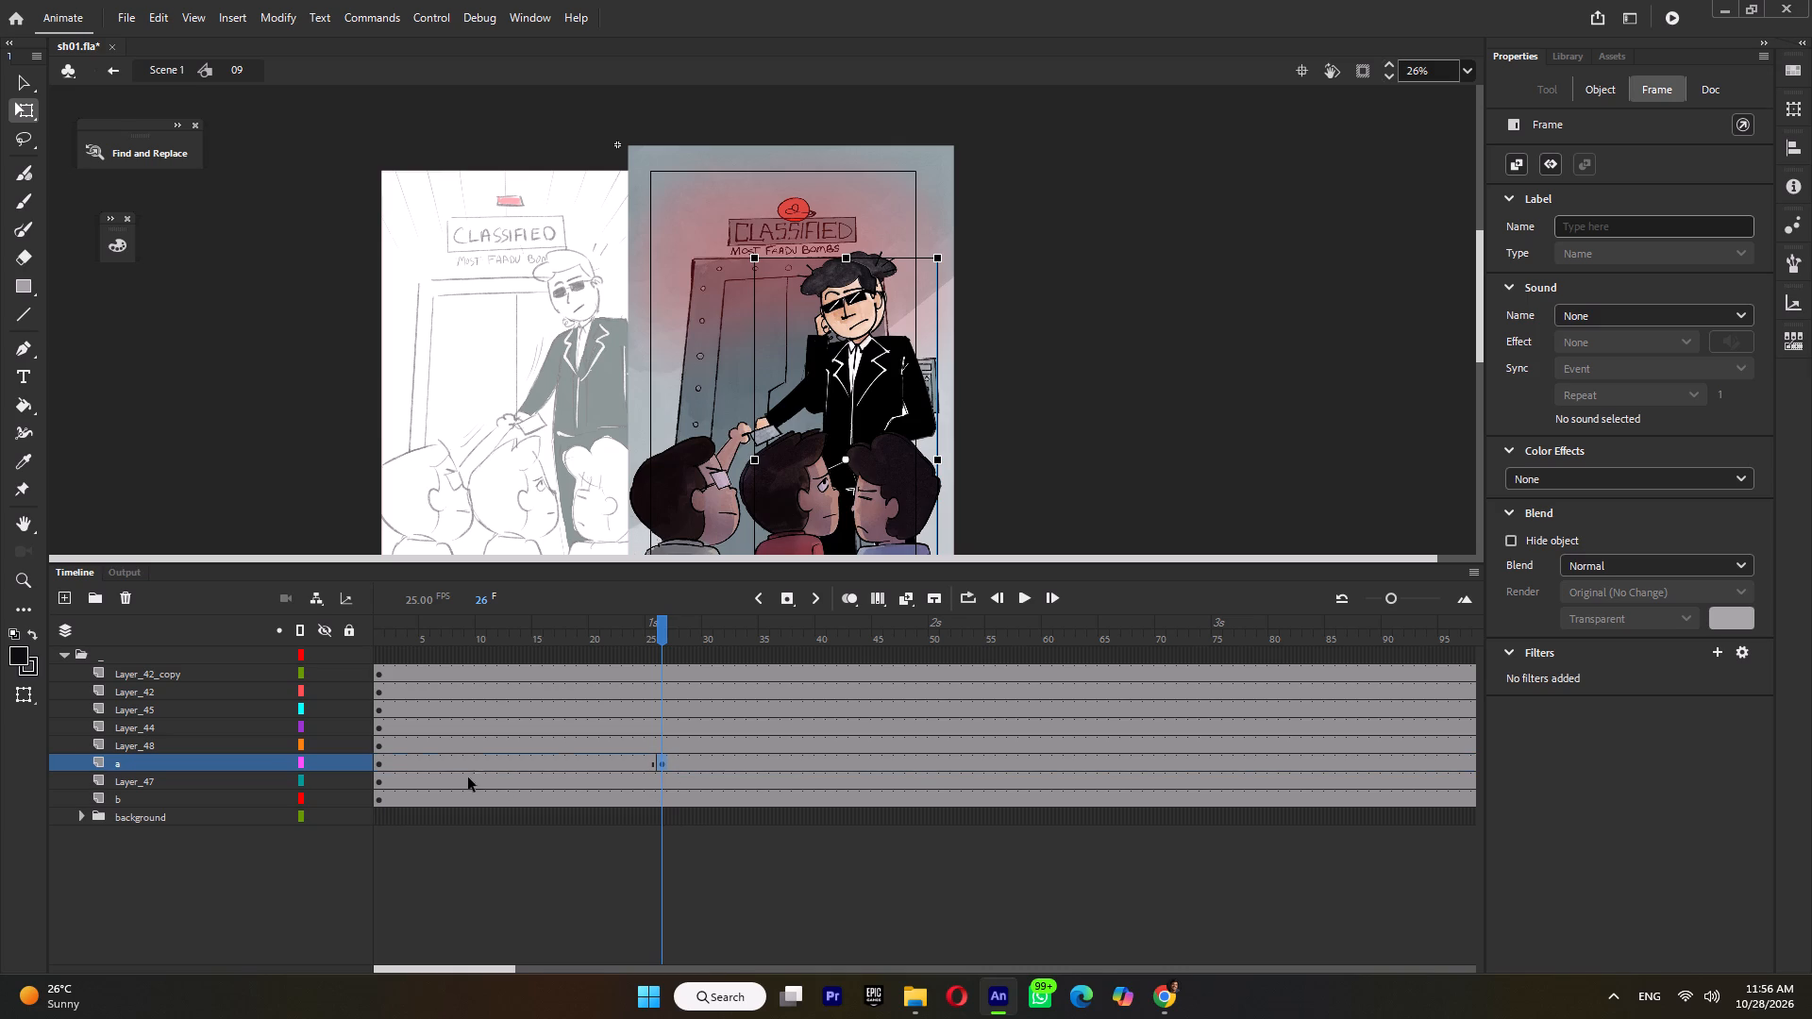
left_click(433, 760)
key("Delete")
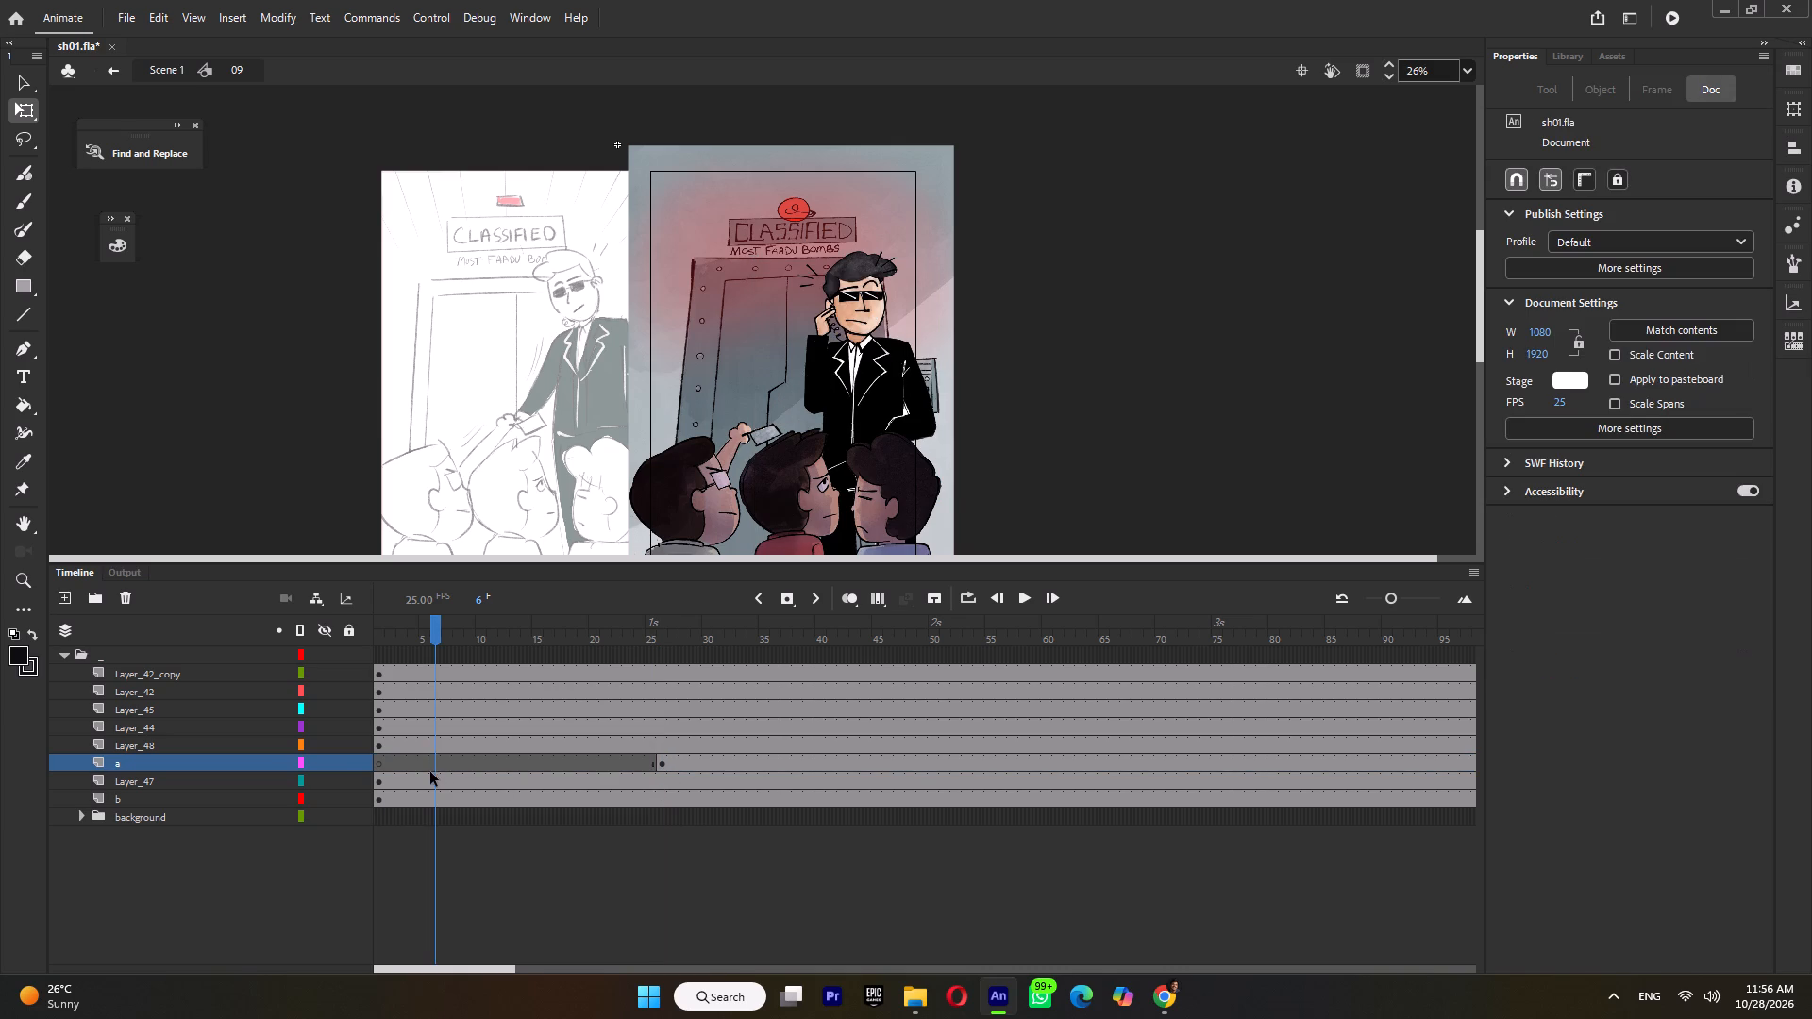
Insert blank keyframes at frame 26 on layers b and Layer_47, and scrub back through the guard's pose switch.
left_click(435, 781)
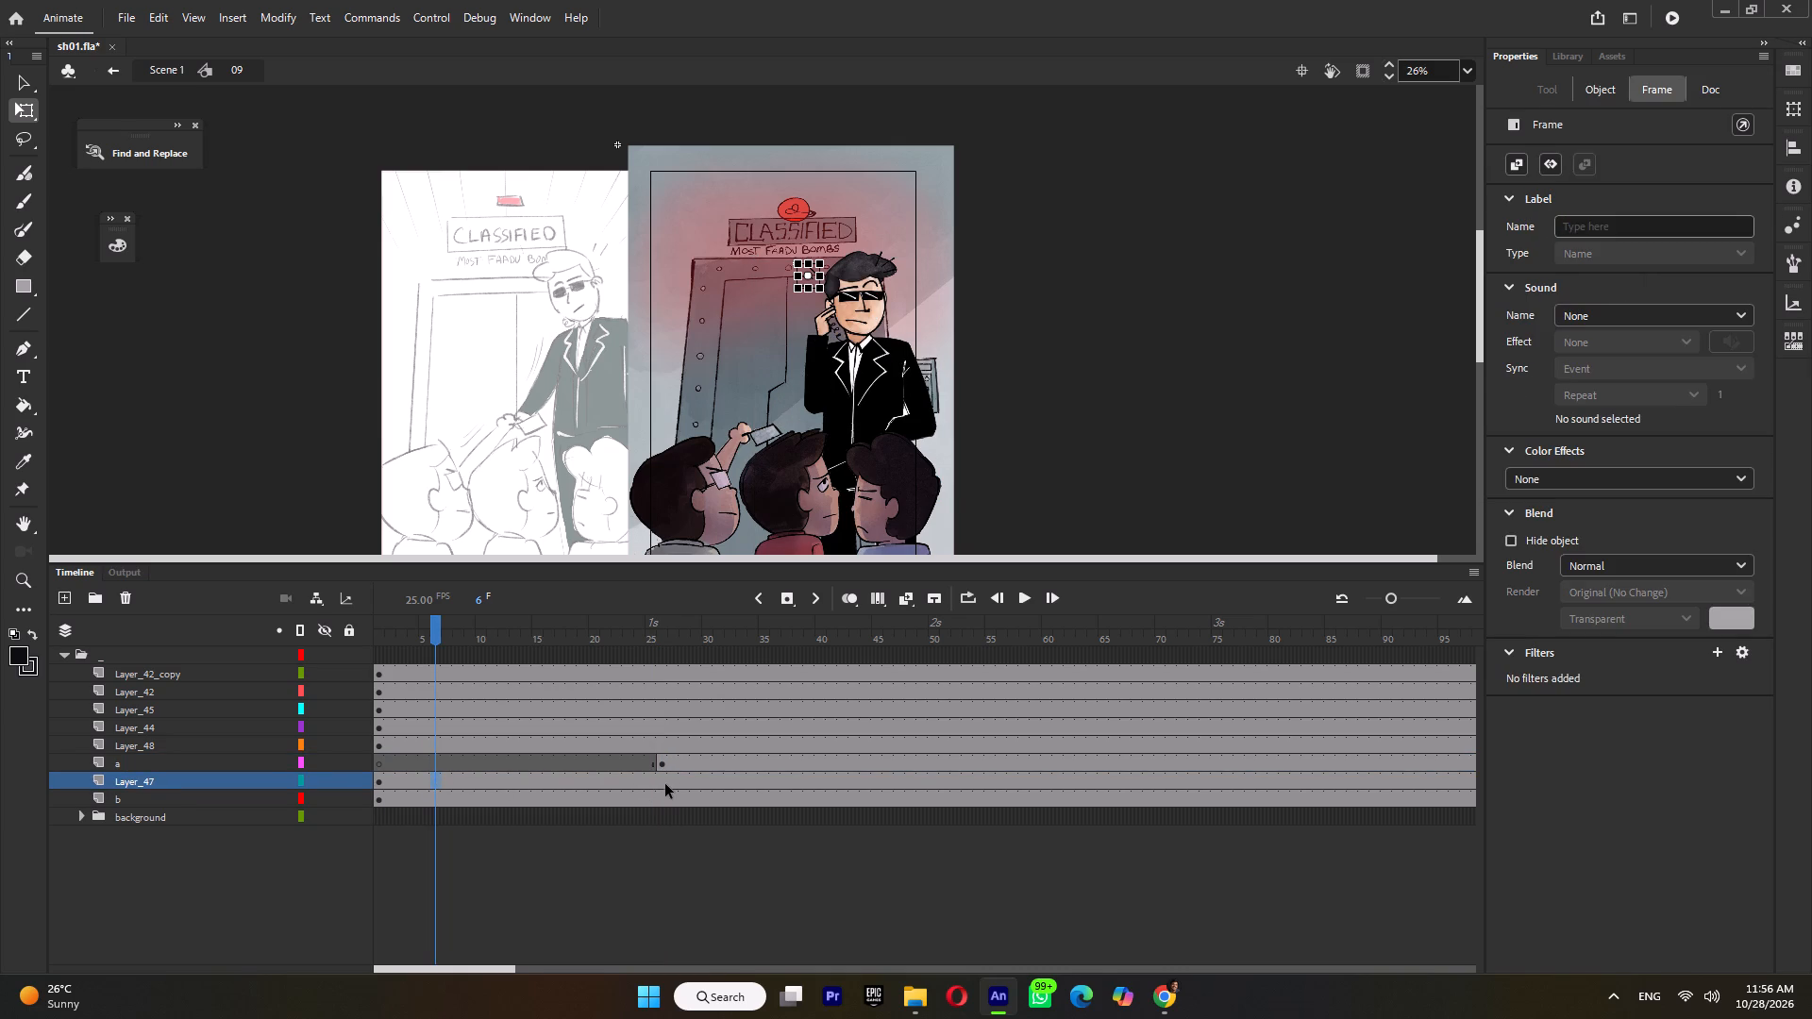
left_click(658, 804)
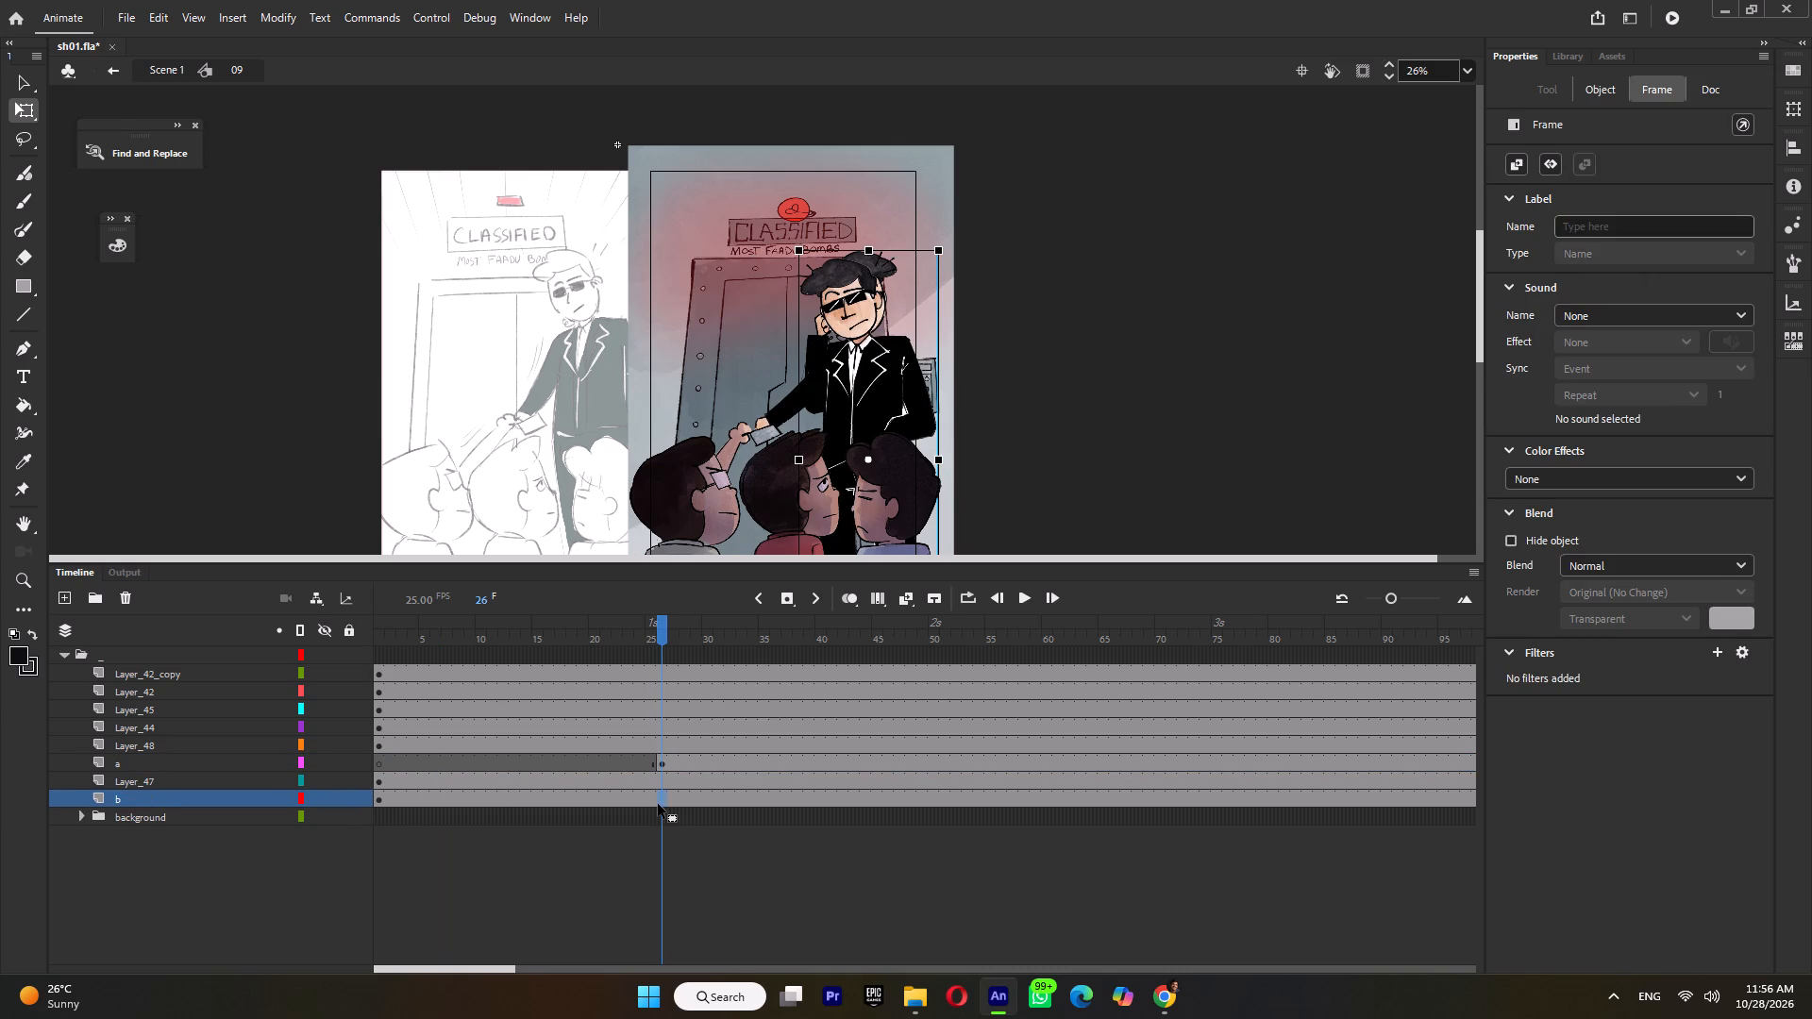
key("F7")
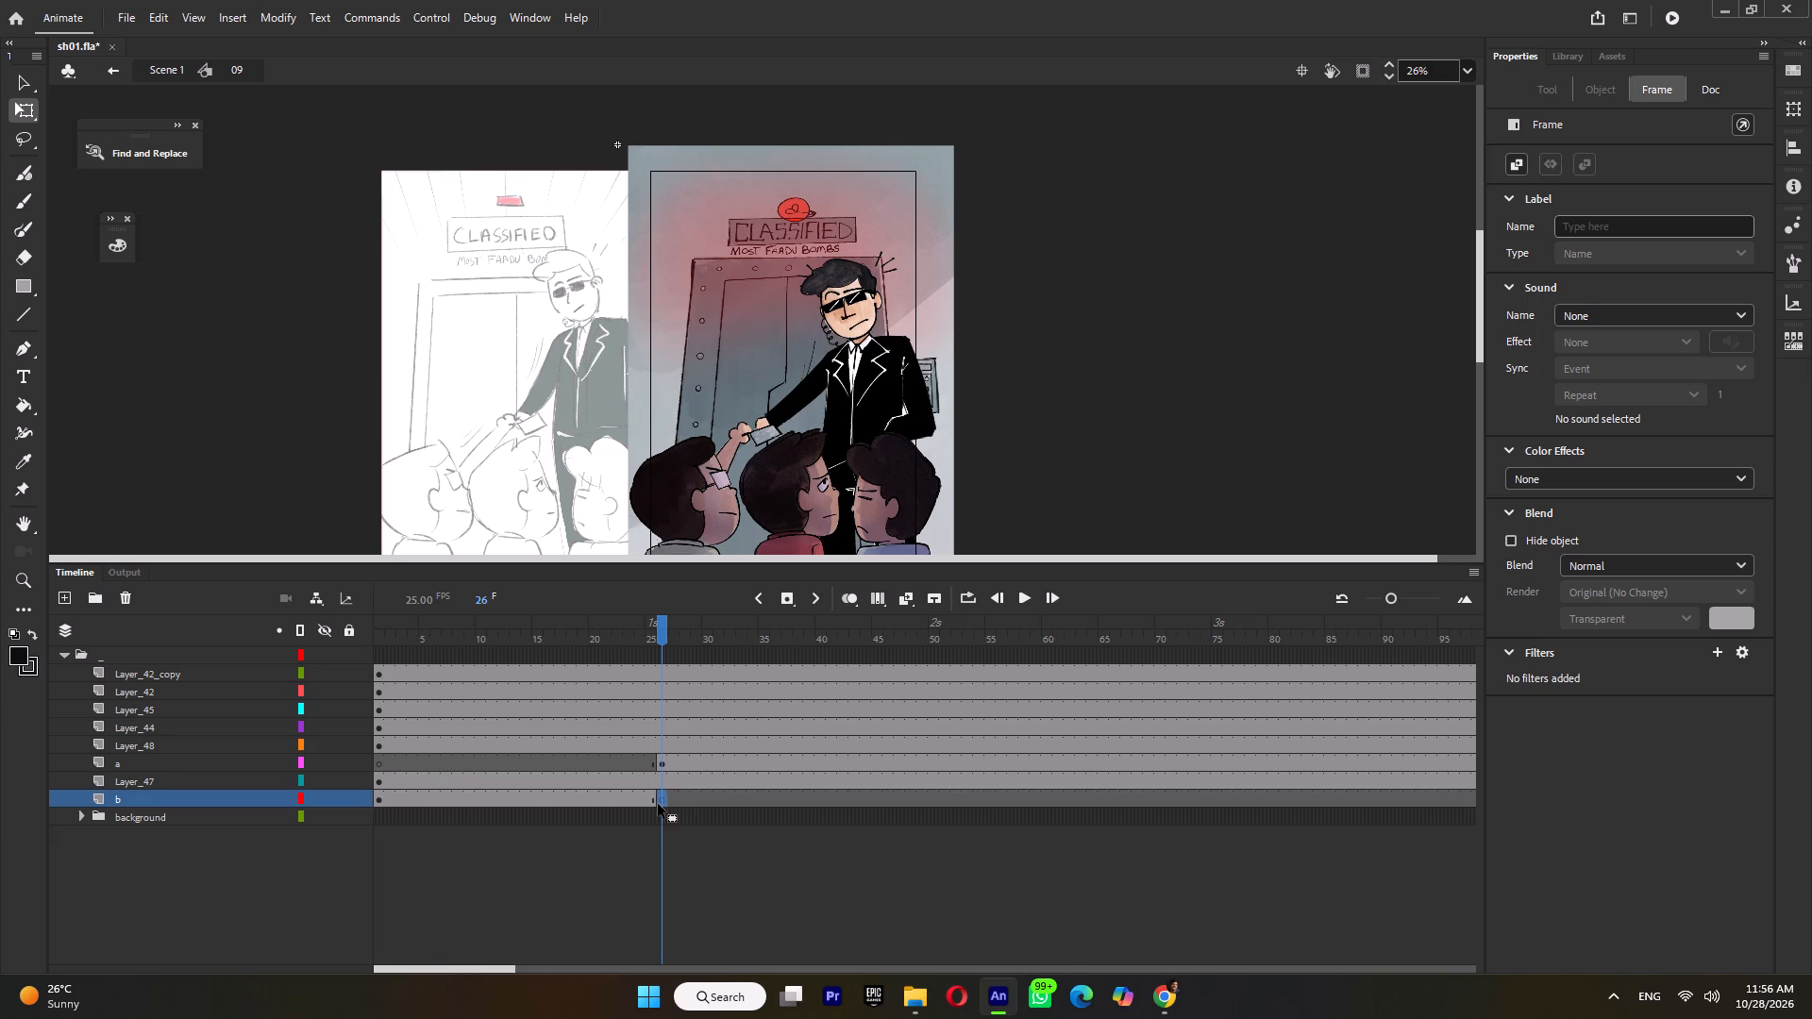
left_click(122, 781)
left_click(126, 763)
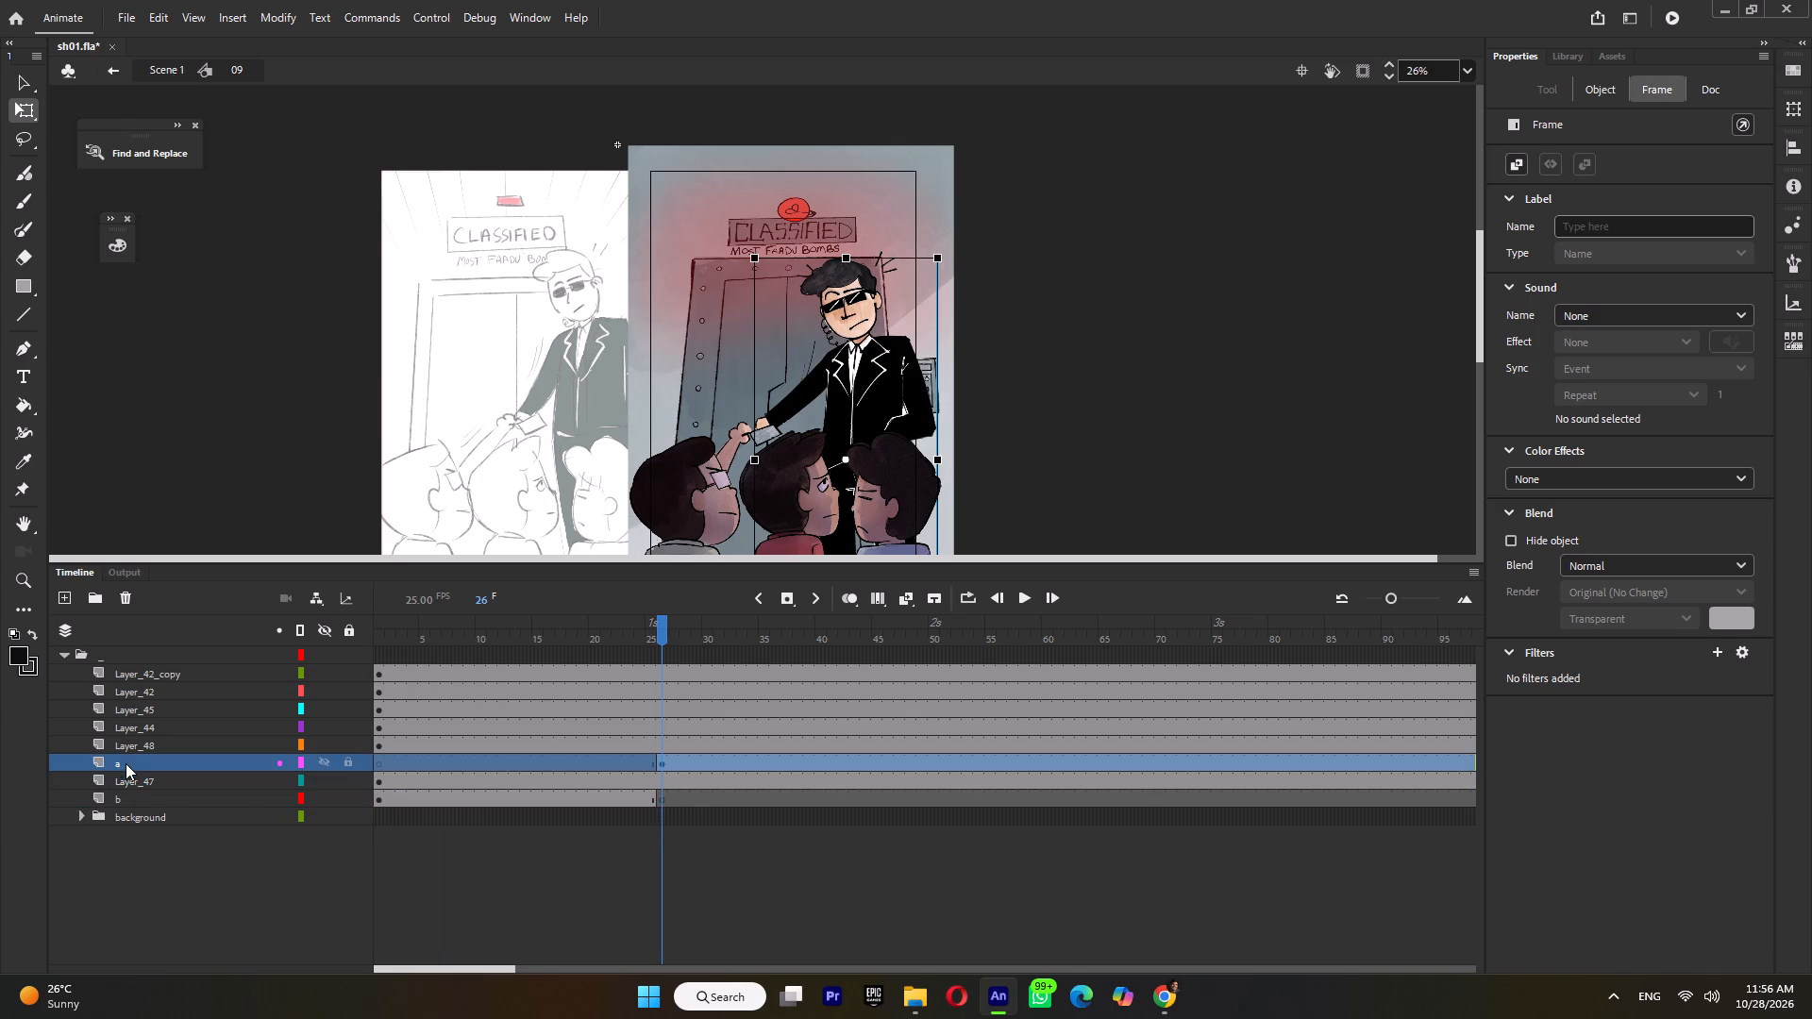
left_click(131, 746)
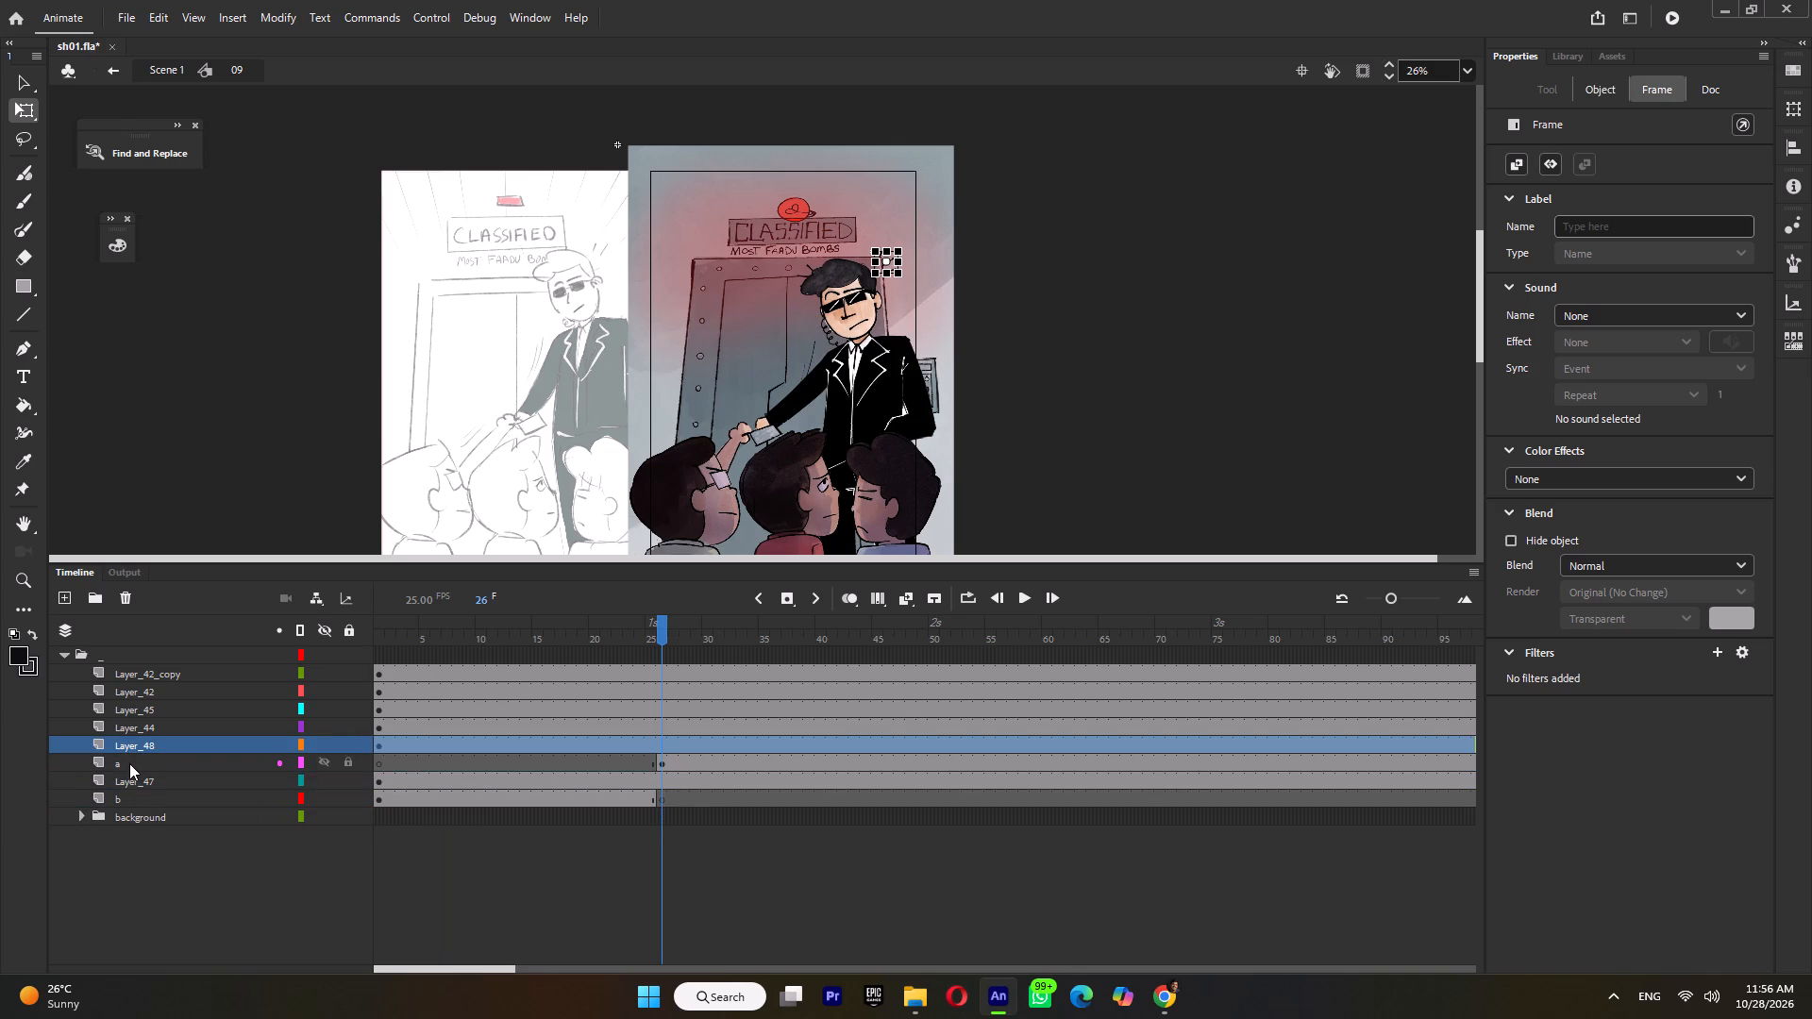
left_click(663, 781)
key("F7")
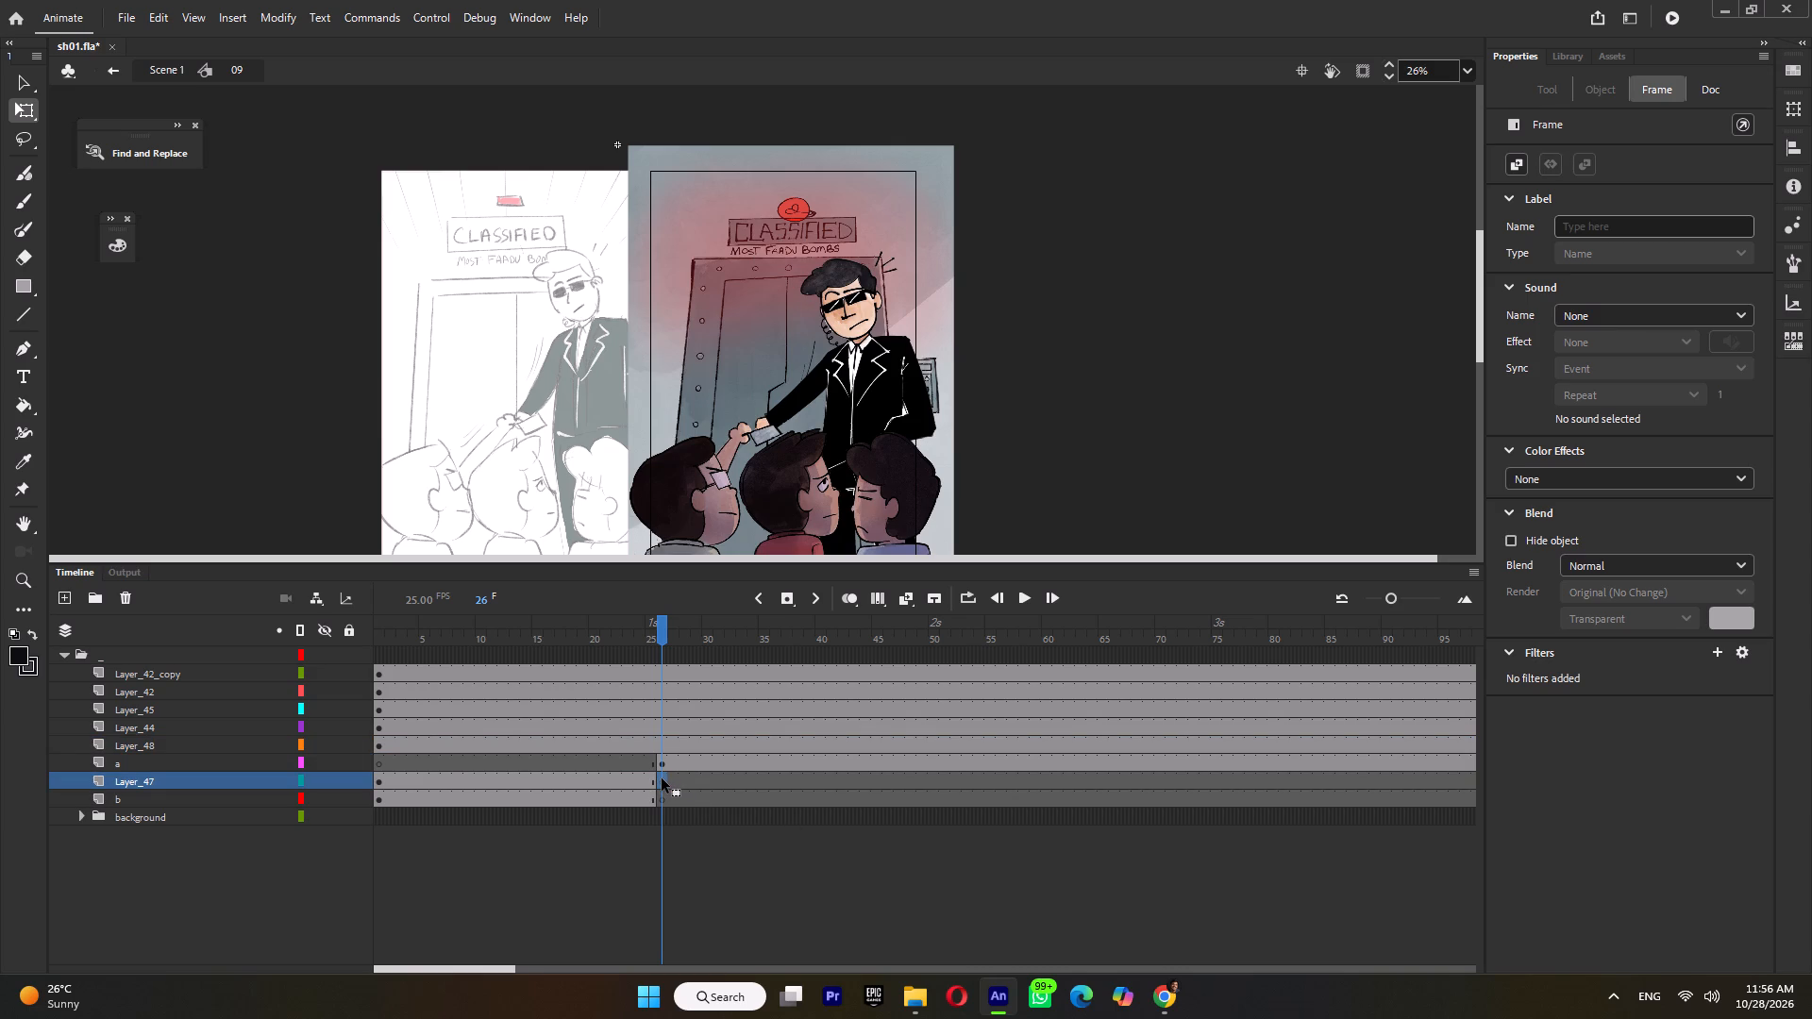
left_click_drag(653, 629, 176, 674)
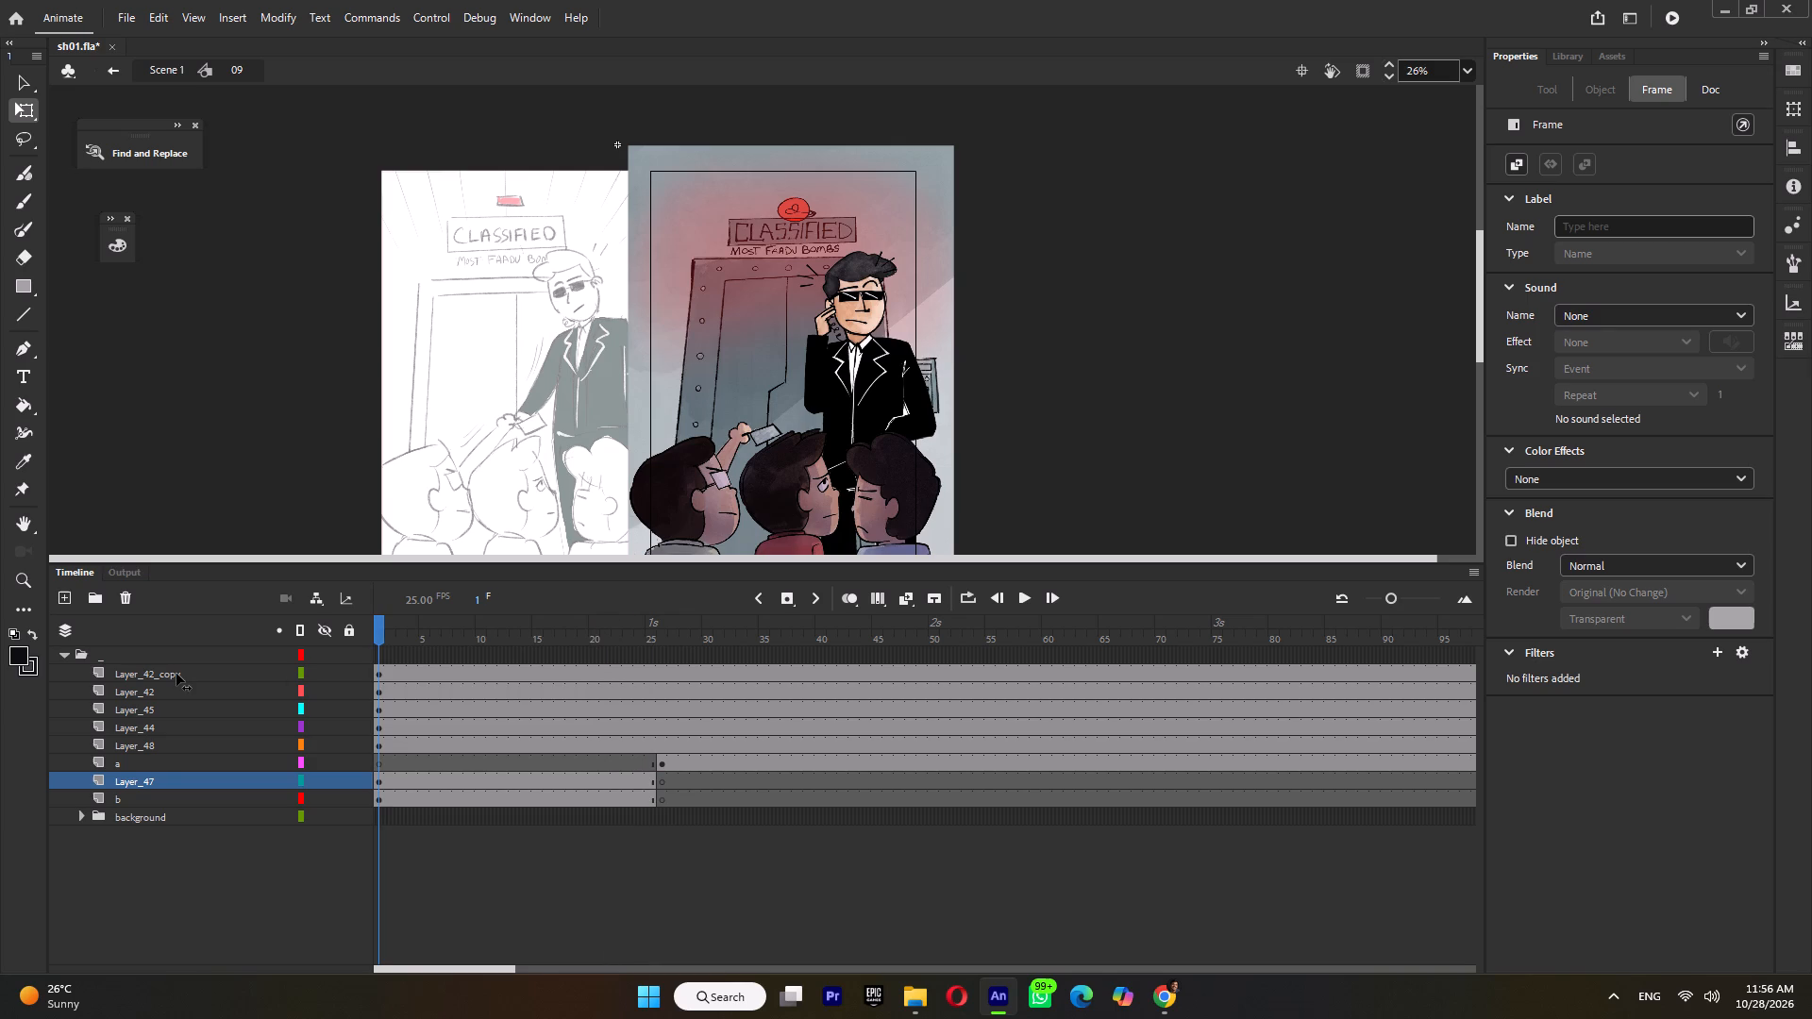
left_click_drag(176, 674, 208, 737)
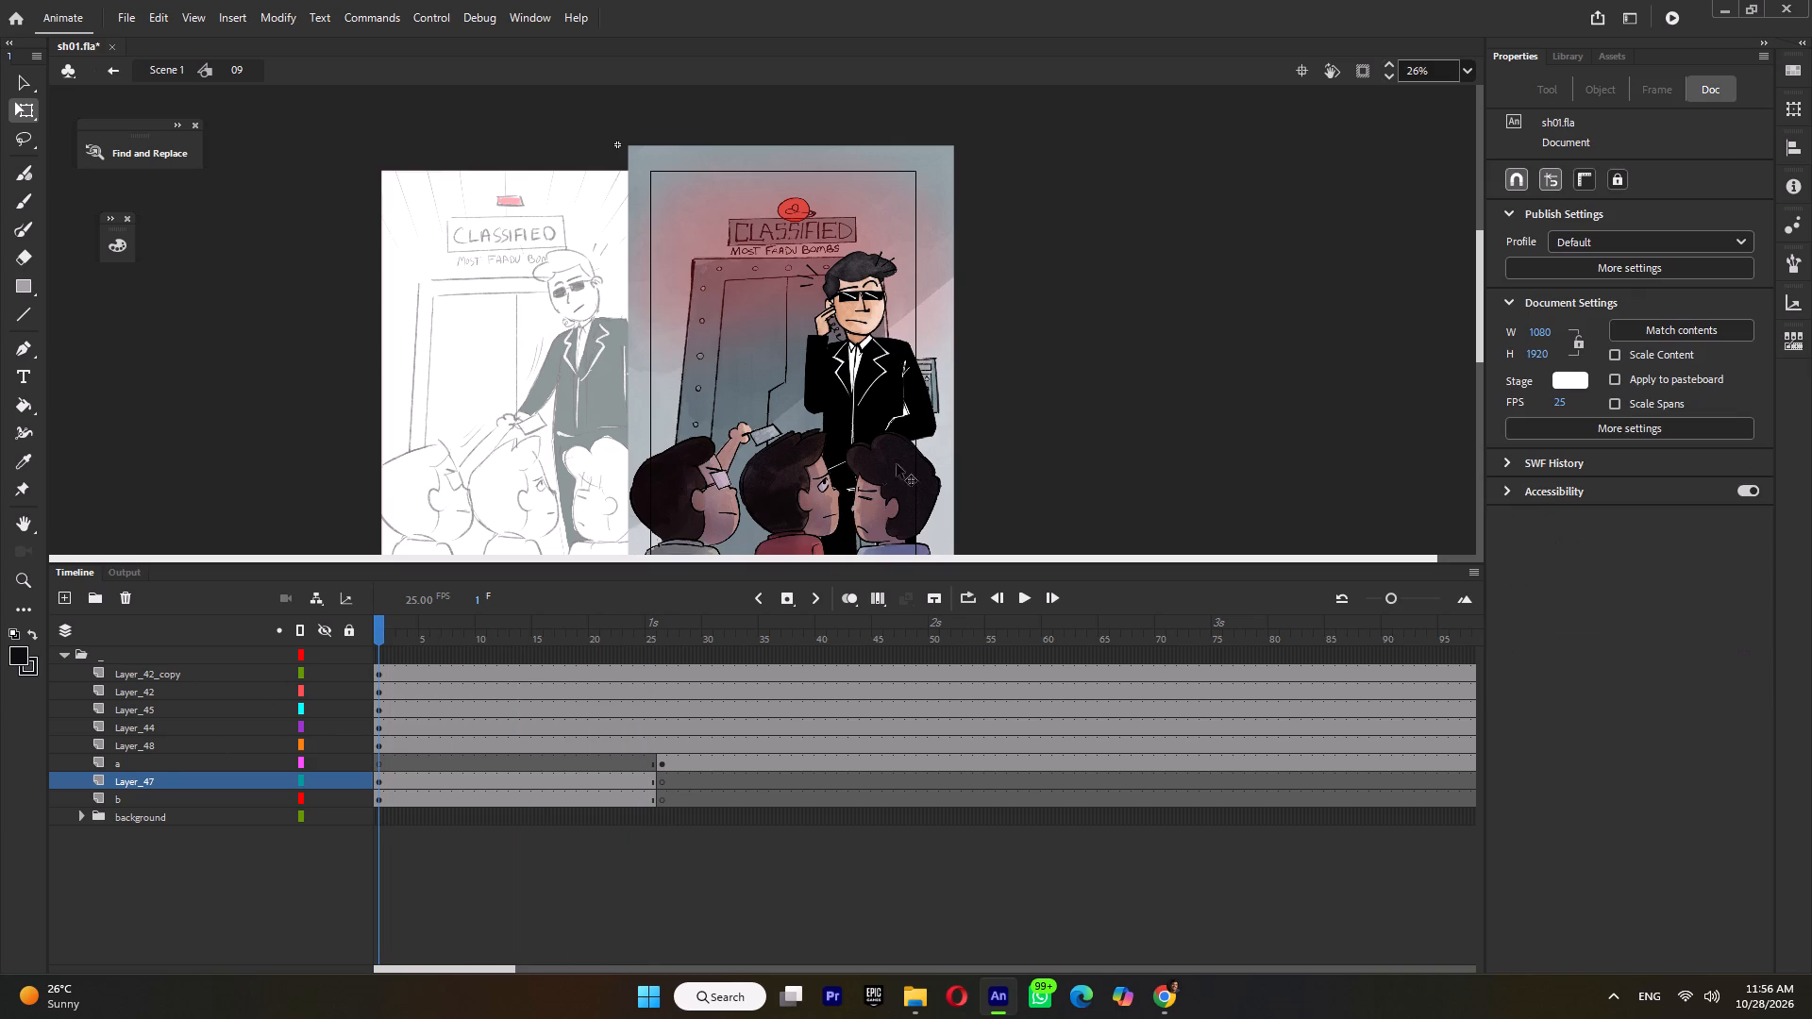
Convert the two boys' artwork on Layer_42_copy and Layer_42 into one graphic symbol, and distribute its two poses to keyframes inside it.
left_click(809, 509)
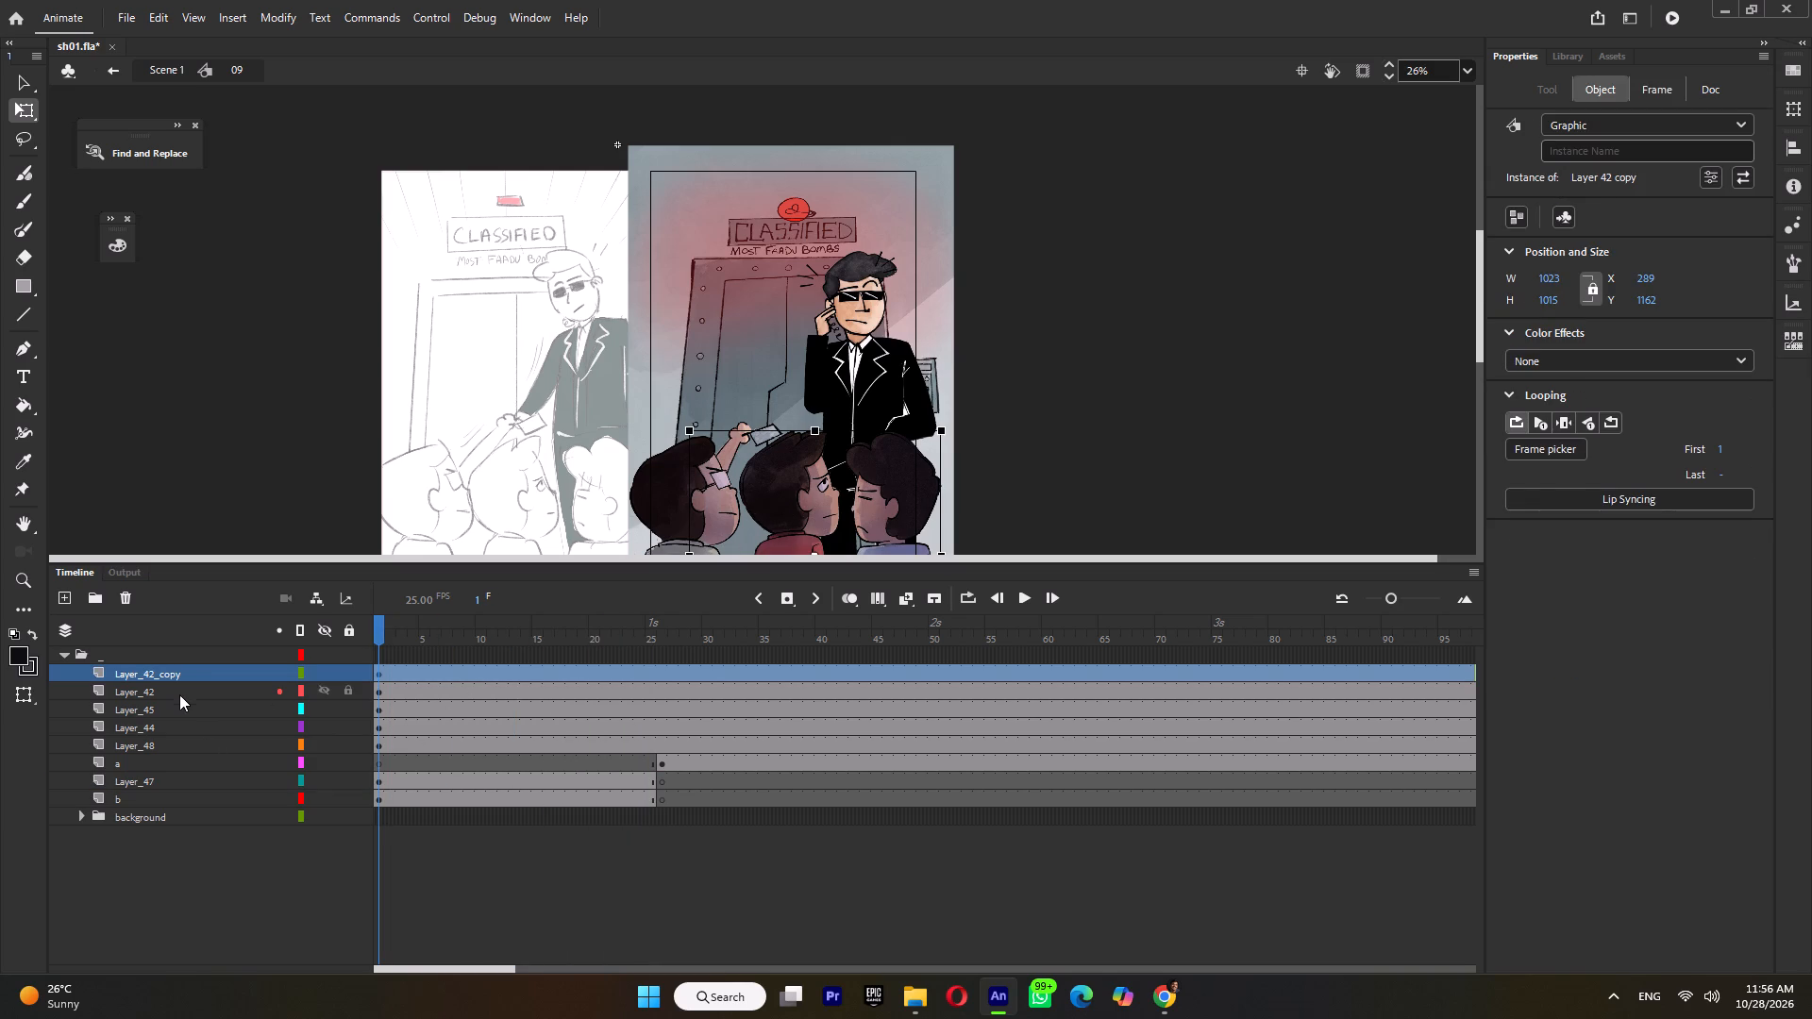
left_click(172, 687, "shift")
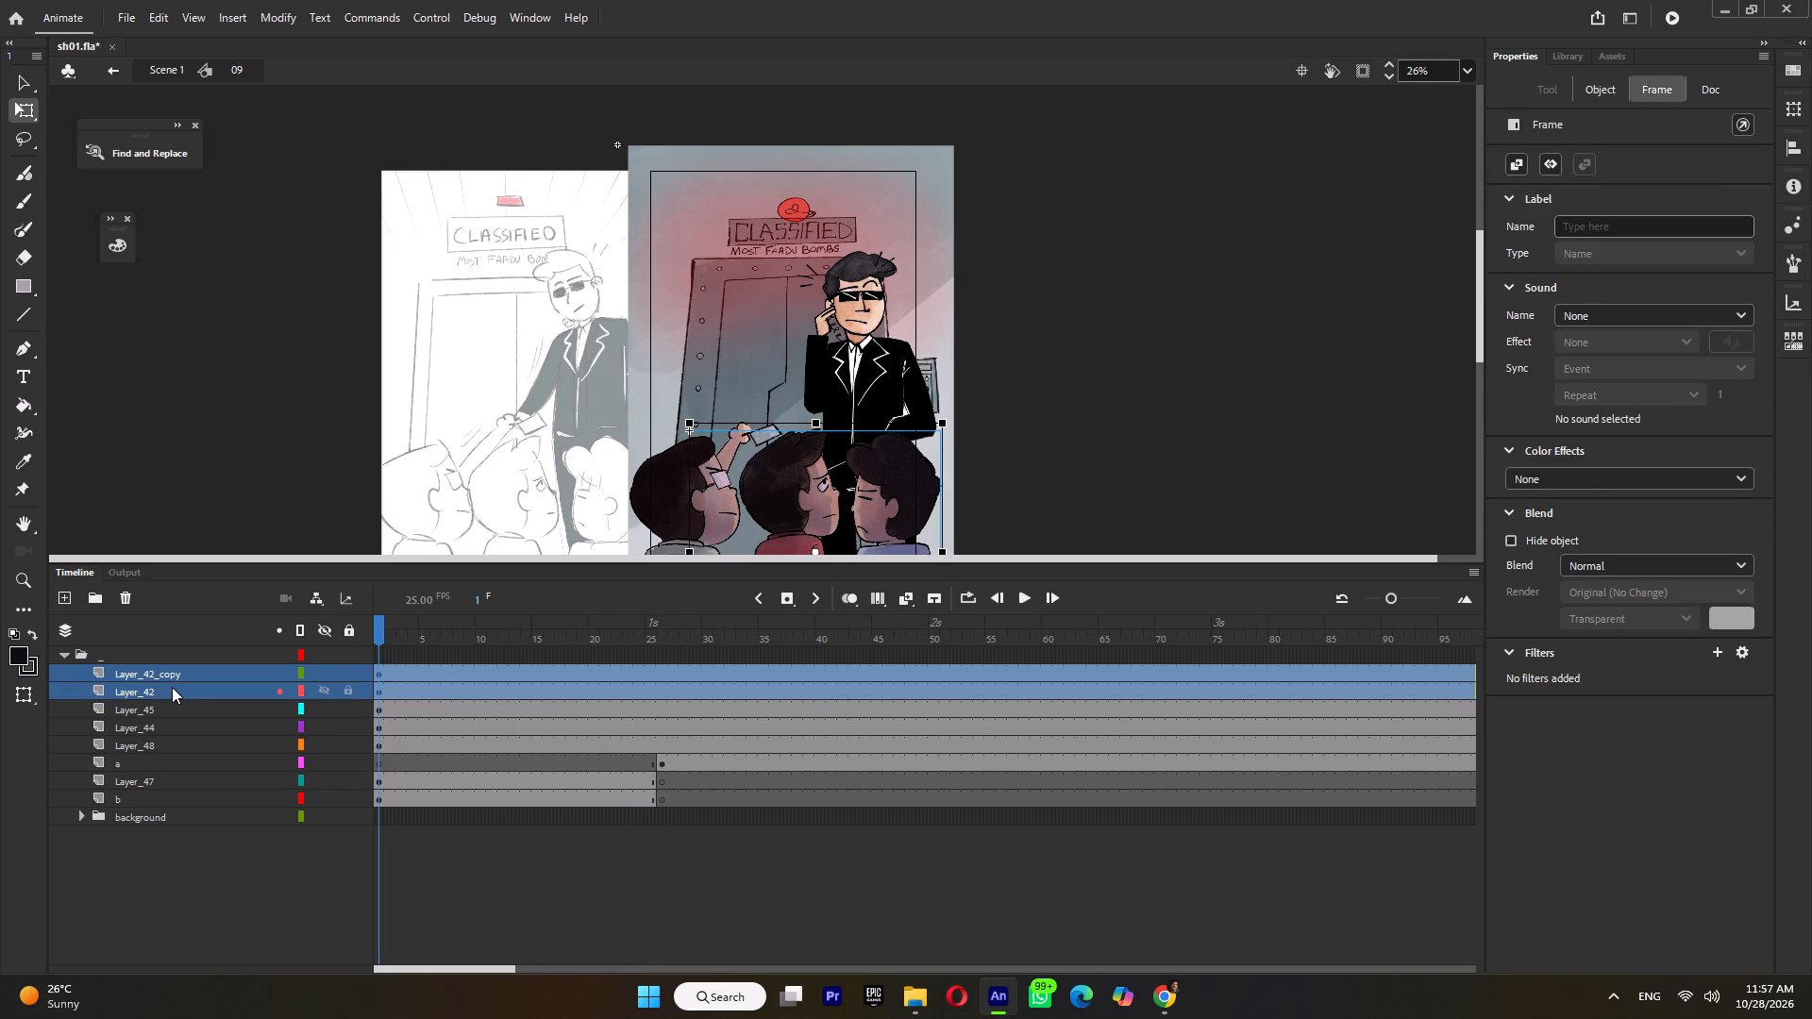
key("F8")
left_click(986, 241)
double_click(797, 512)
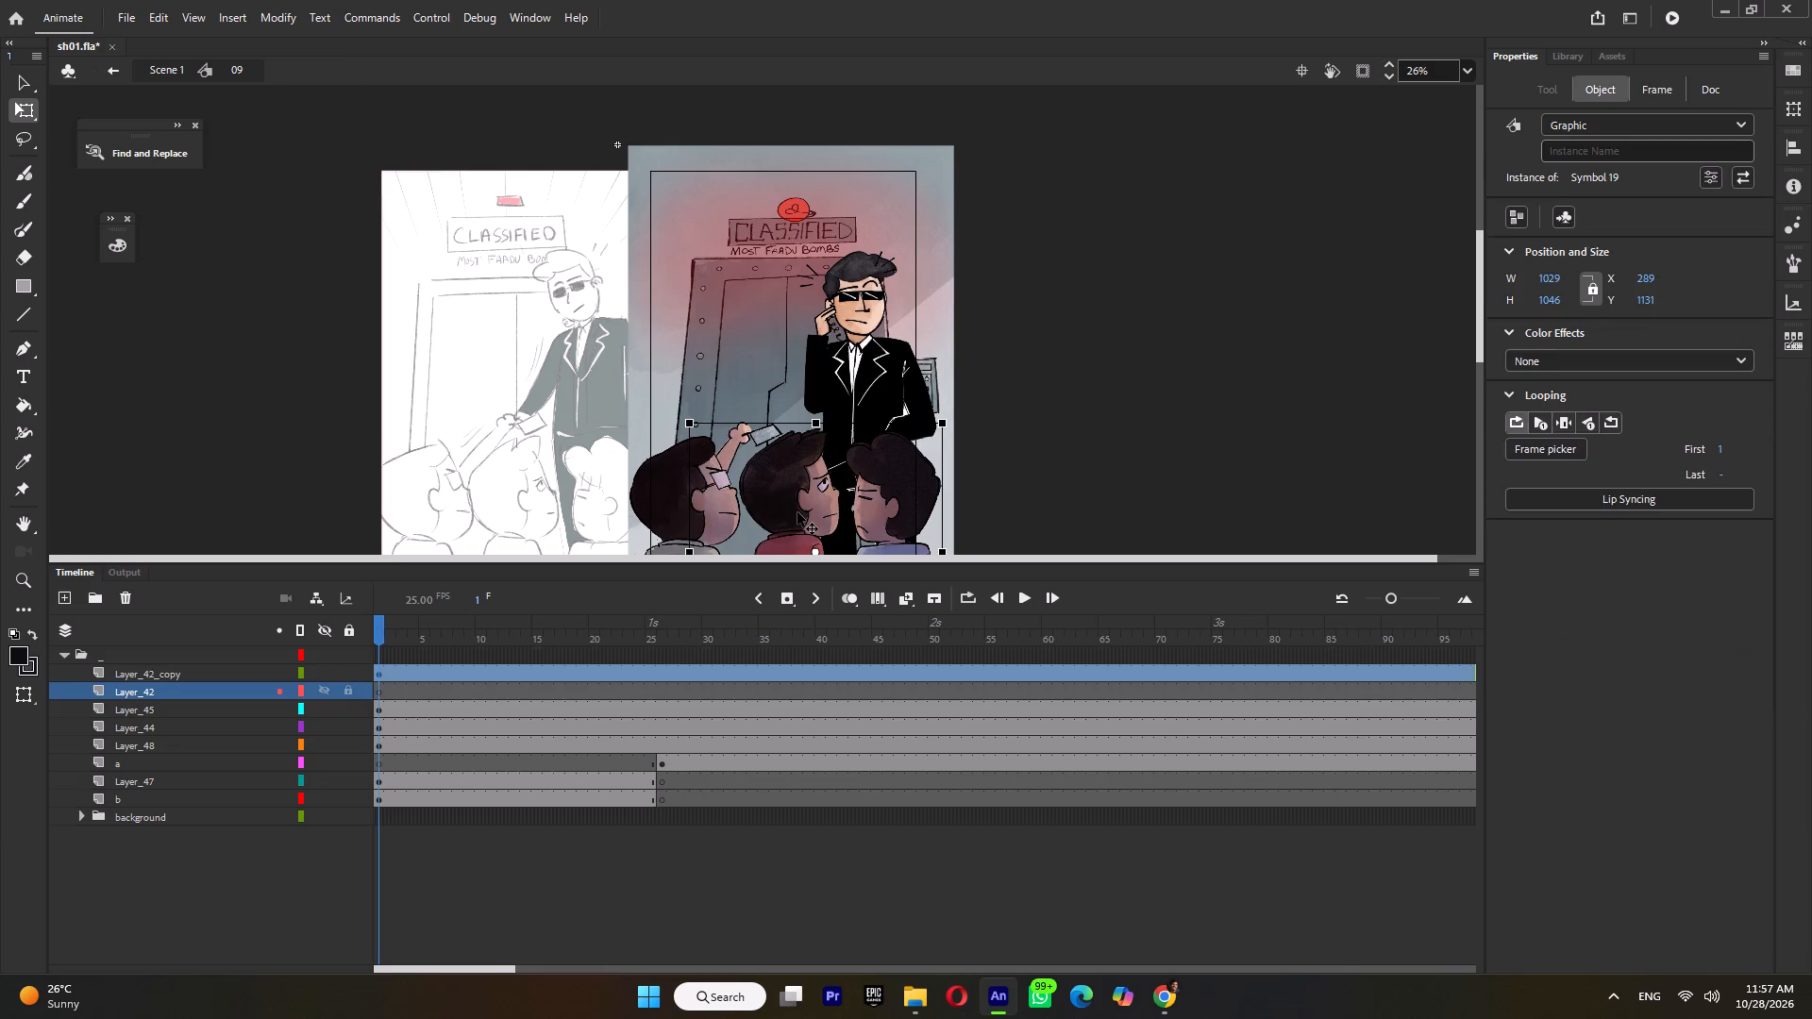
left_click_drag(1065, 368, 691, 762)
key("ctrl+shift+k")
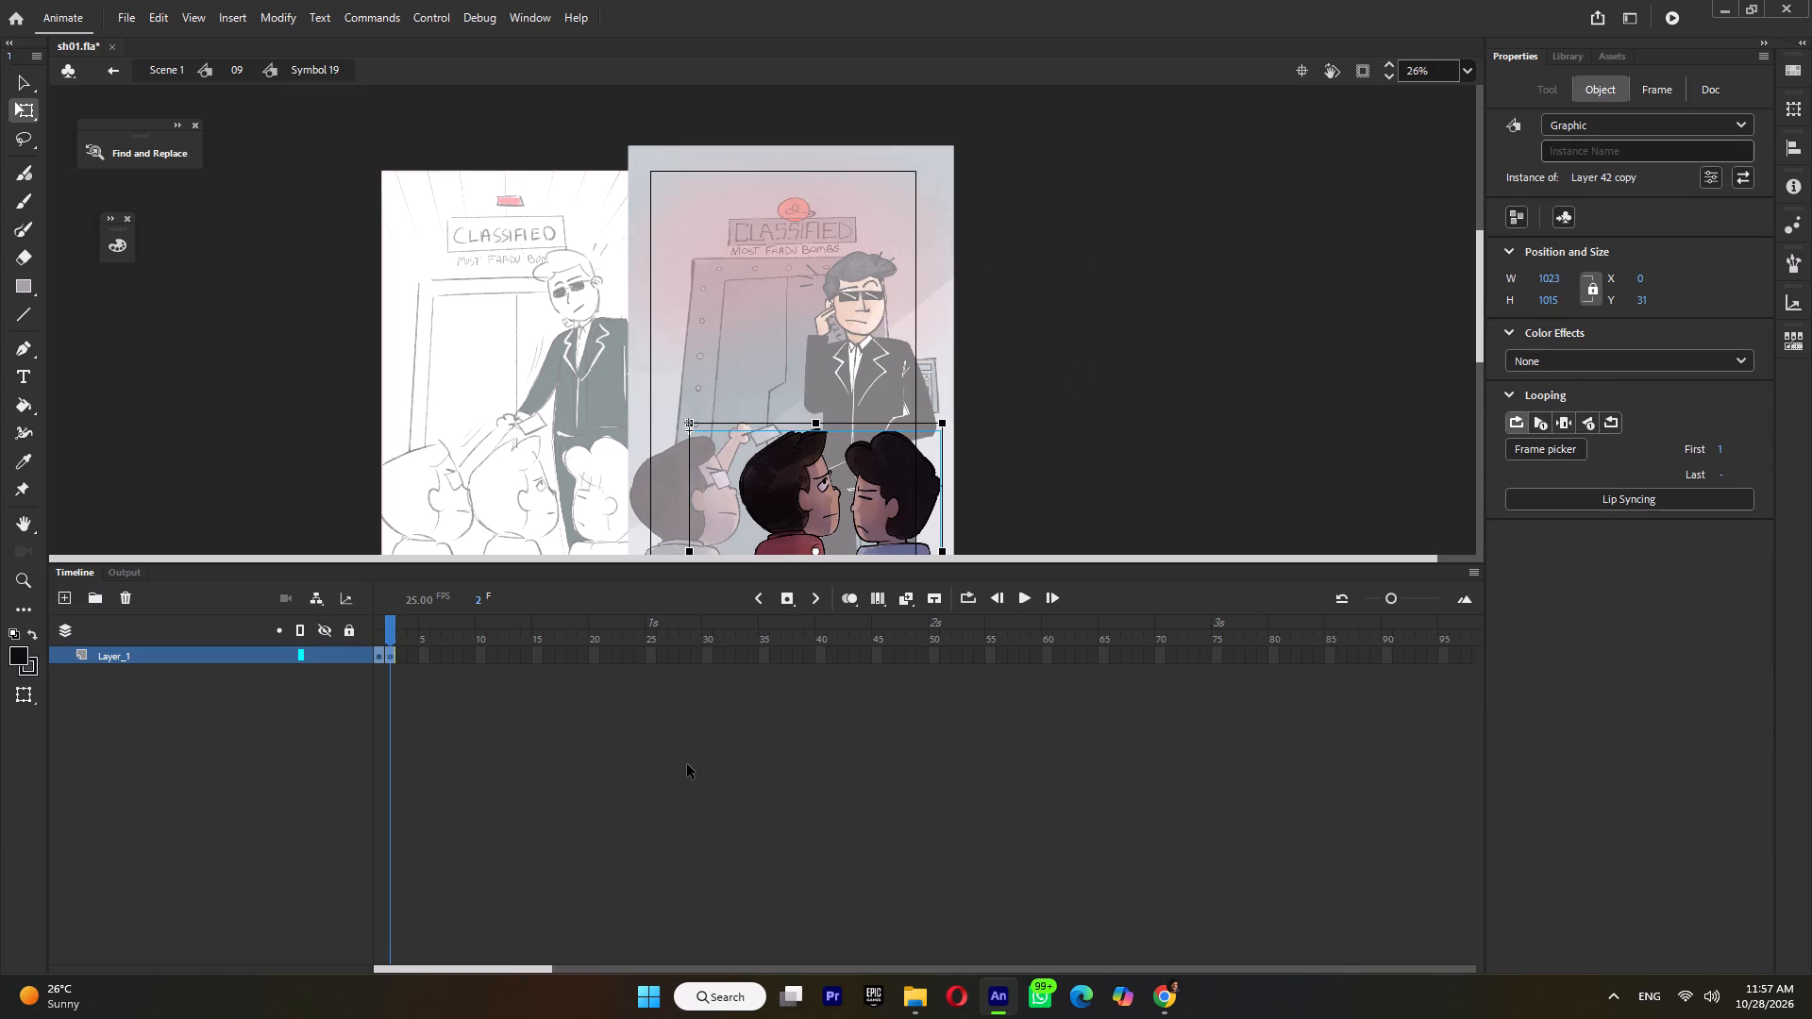
Extend the two boys' first pose inside the symbol to last 8 frames.
left_click(379, 659)
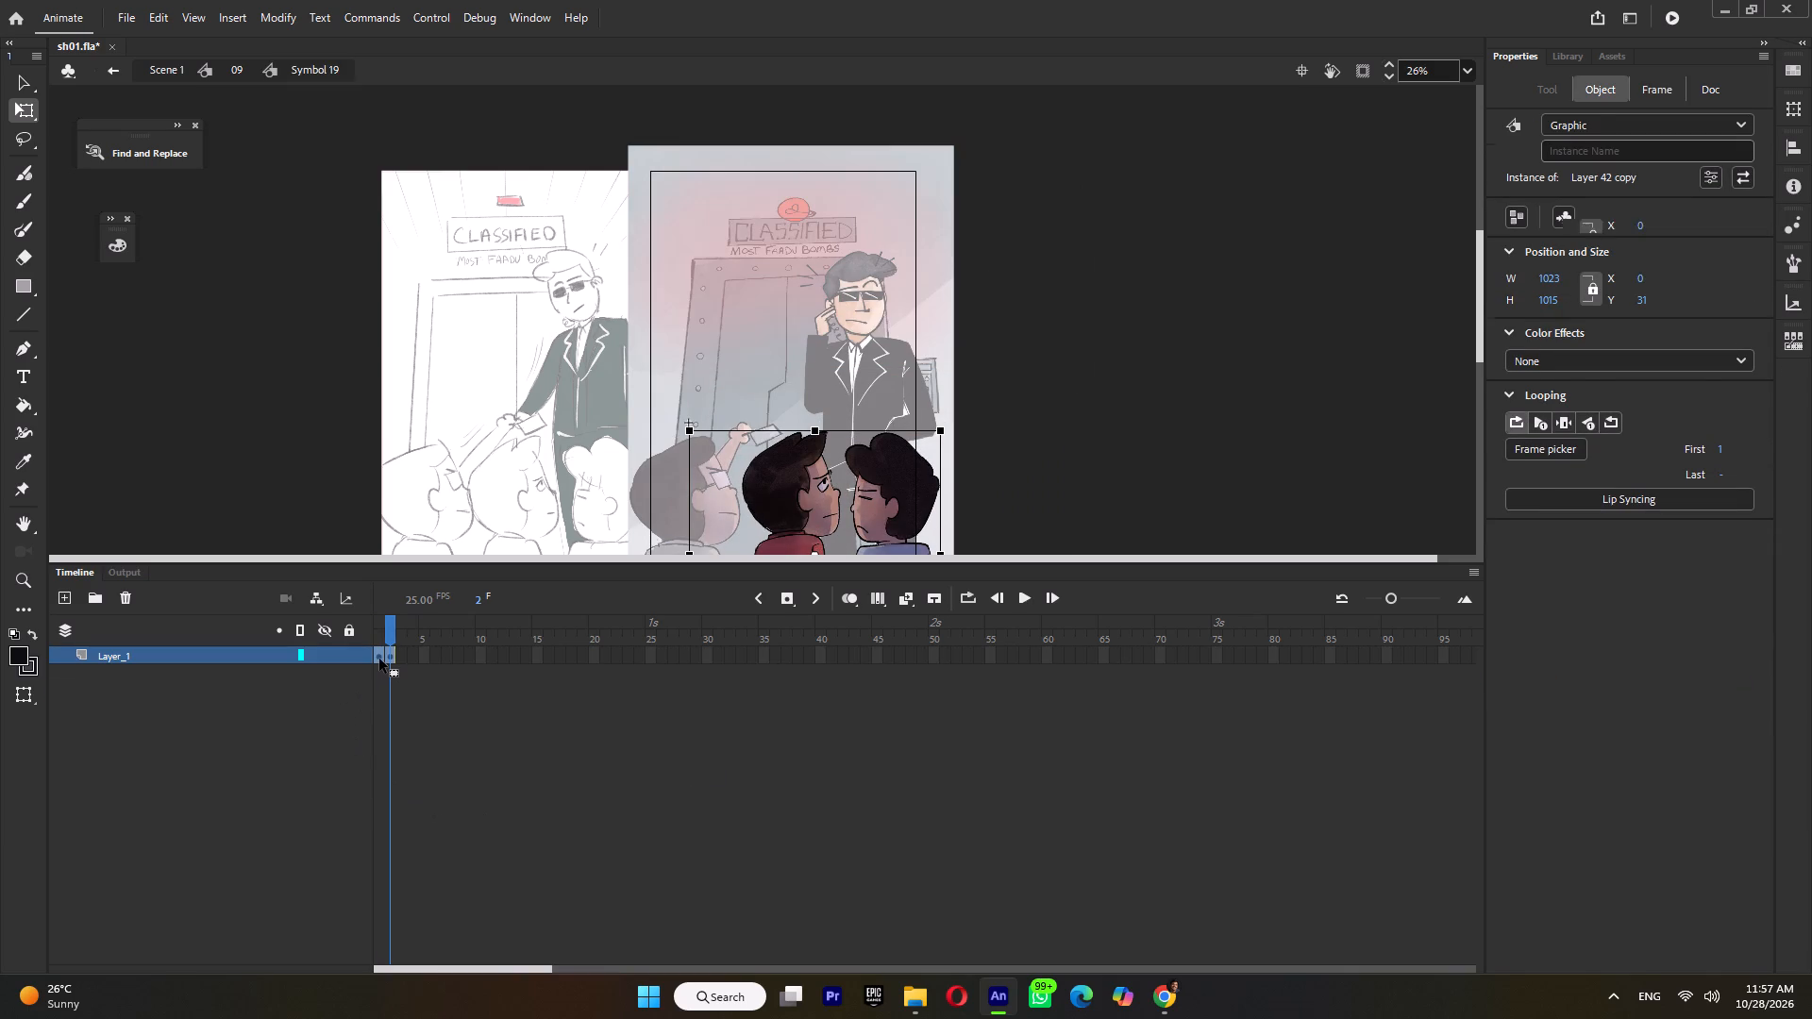
key("F5")
key("F5")
key("F5")
key("F5")
key("F5")
key("F5")
key("F5")
Extend the two boys' second pose from frame 9 through frame 17, return to symbol 09, and play it back.
left_click(468, 656)
key("F5")
key("F5")
key("F5")
key("F5")
key("F5")
key("F5")
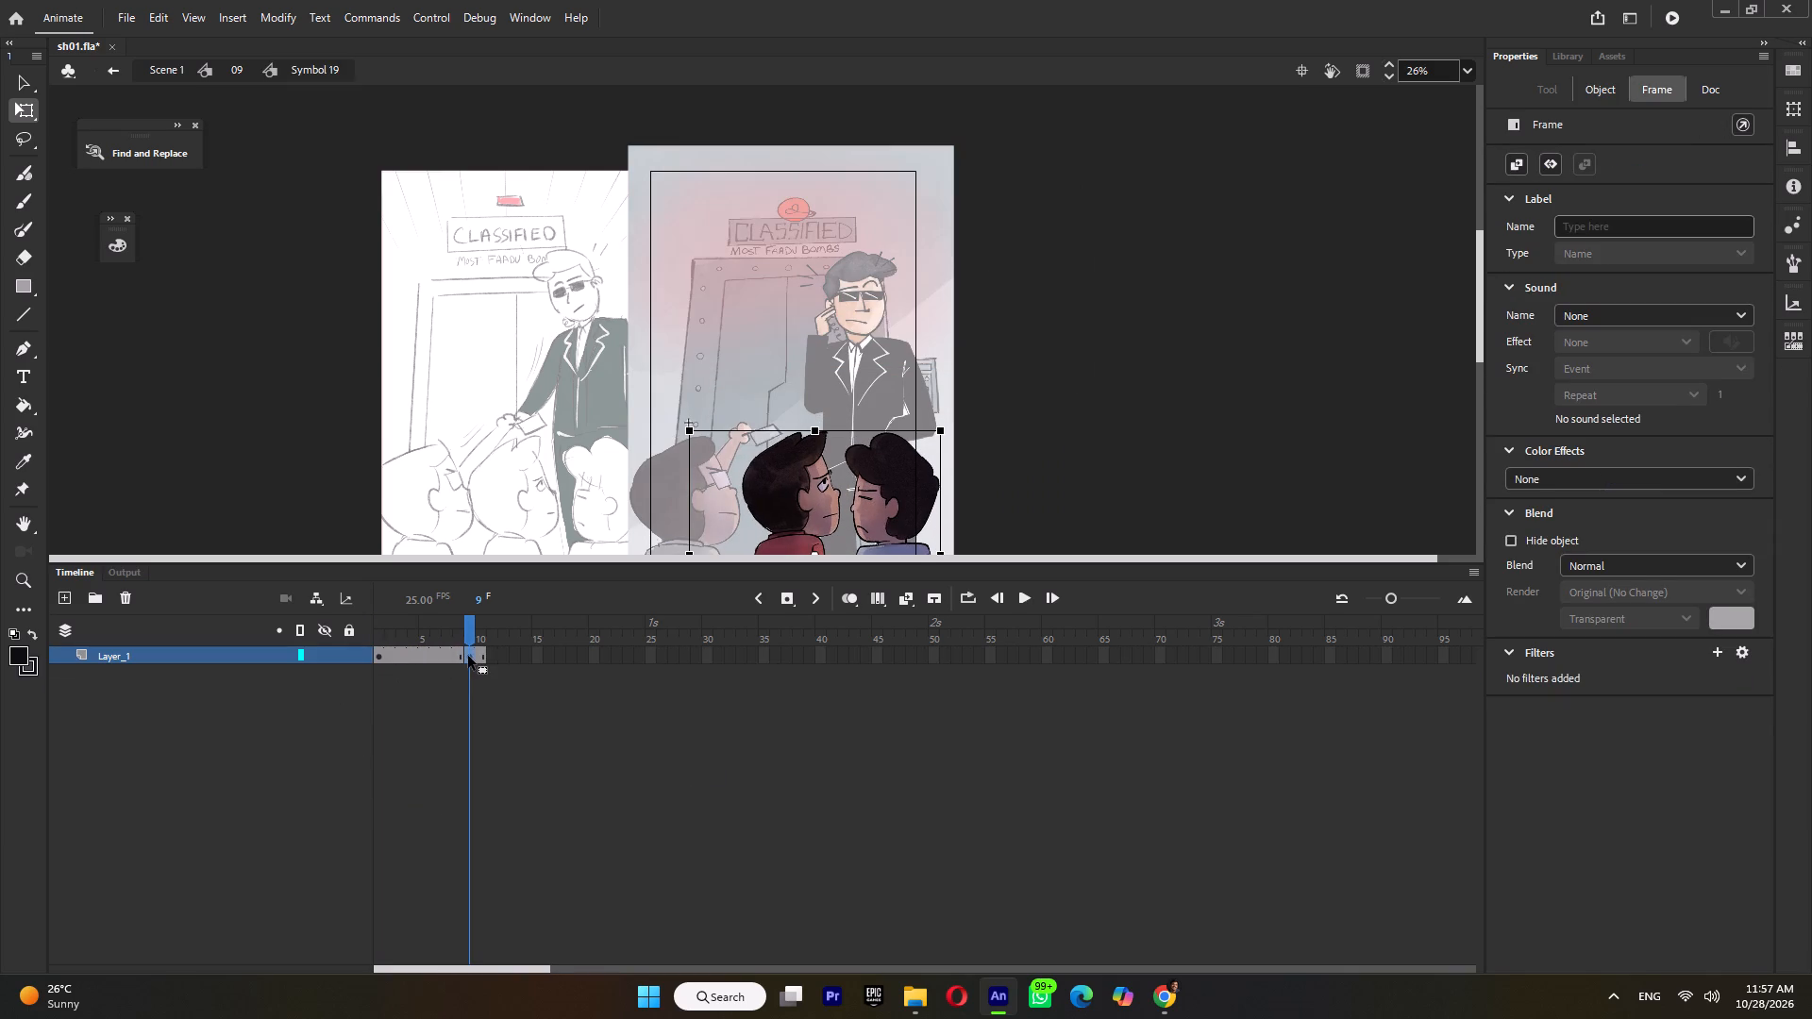
key("F5")
key("F5")
double_click(1082, 469)
key("Return")
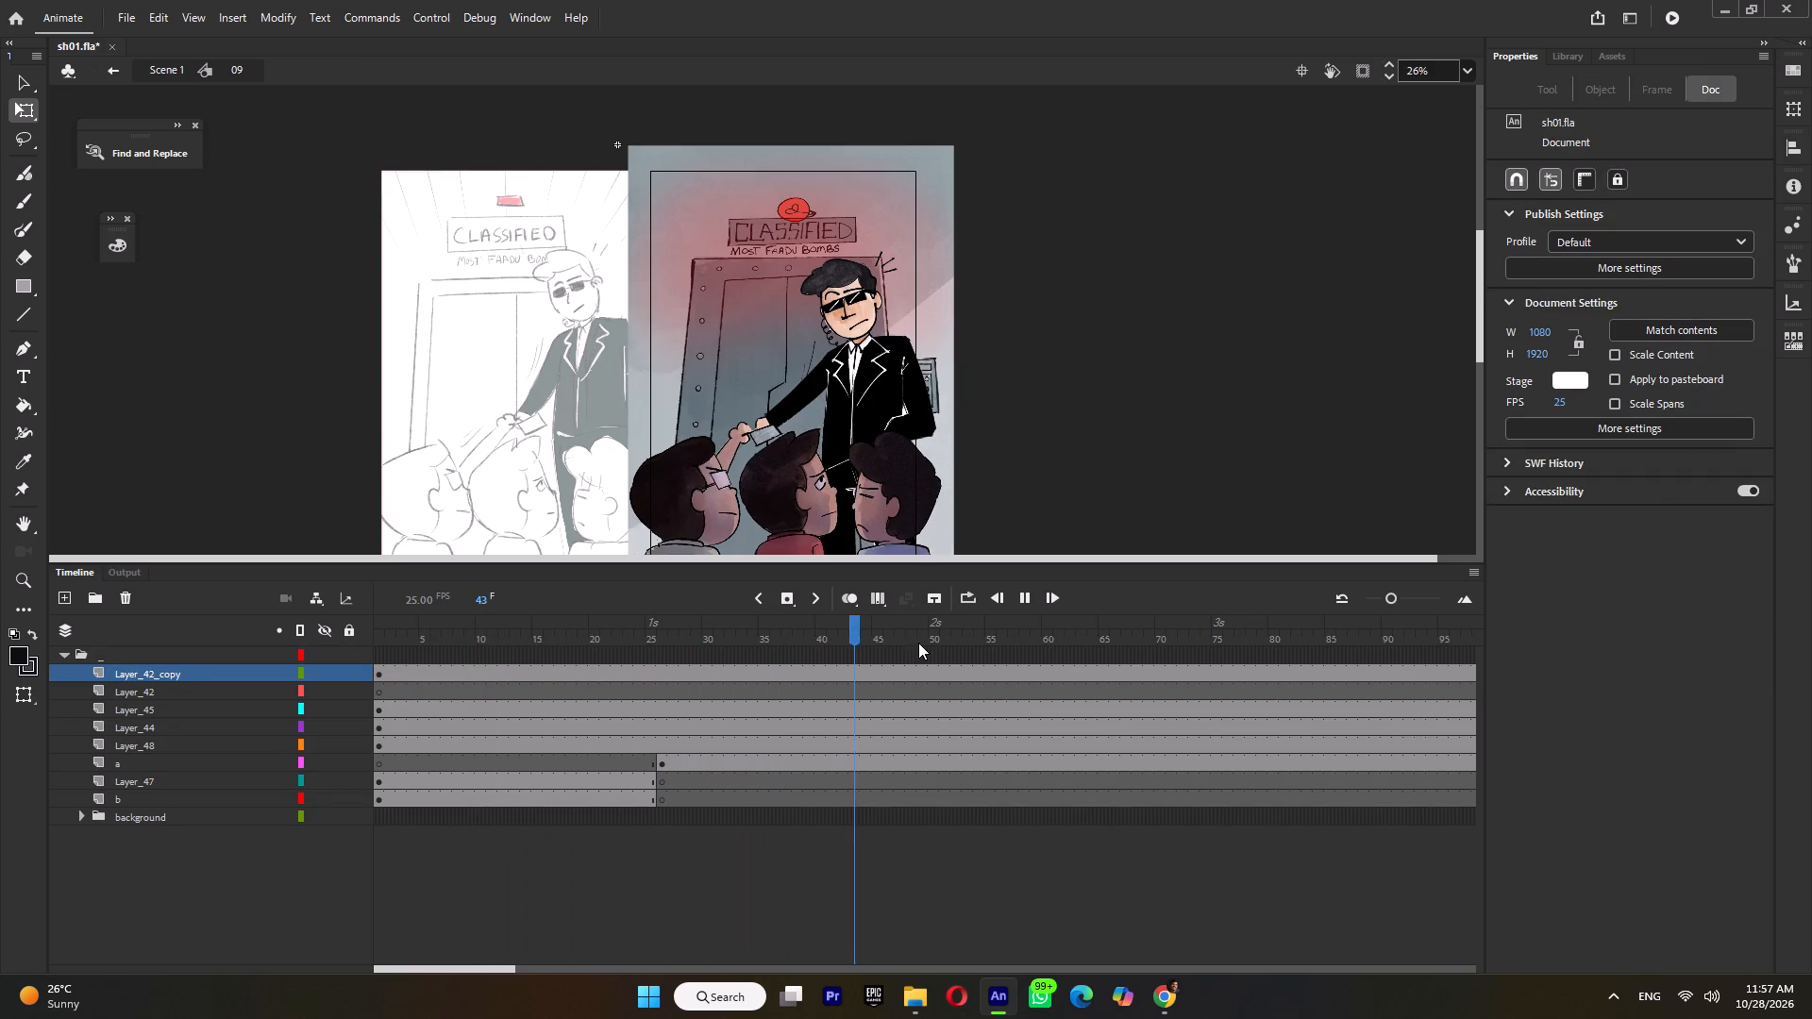
key("Return")
Hide Layer_42_copy at frame 1 and move the transformation point of Layer_45's striped-shirt boy to the bottom of his body.
left_click_drag(404, 648, 314, 670)
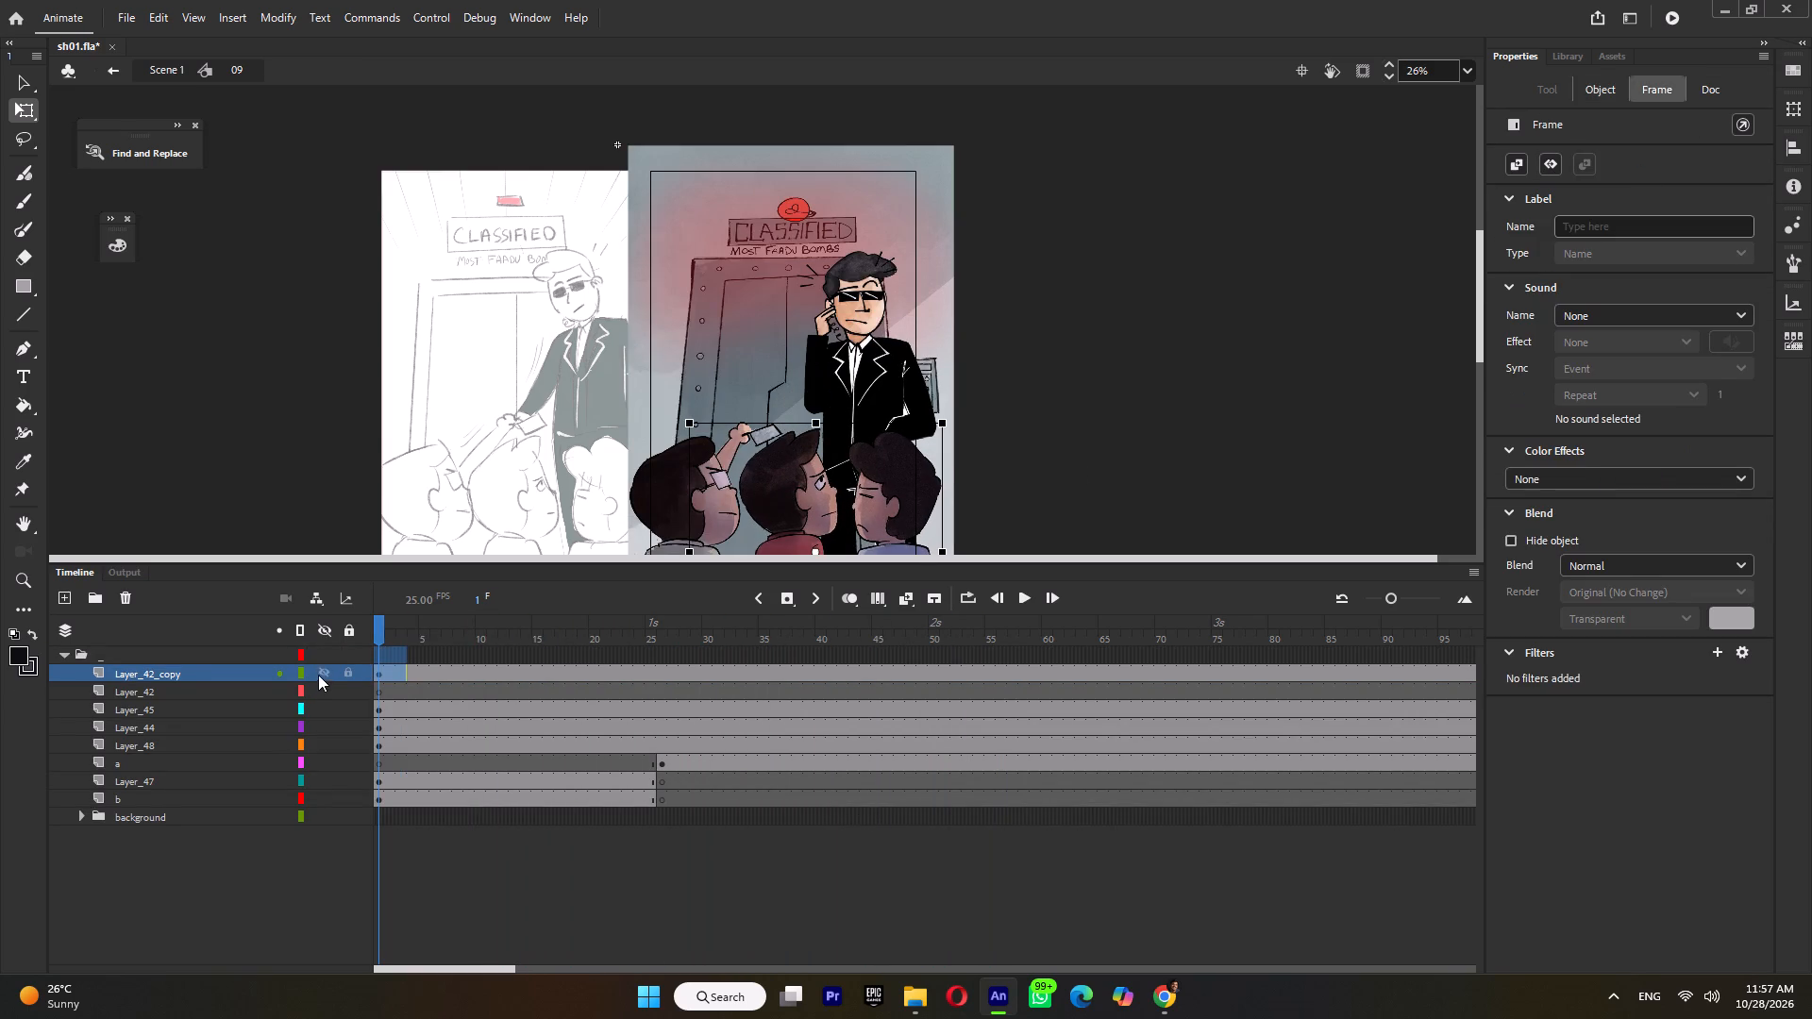
left_click(322, 671)
left_click(192, 689)
scroll(821, 438, "down", 3)
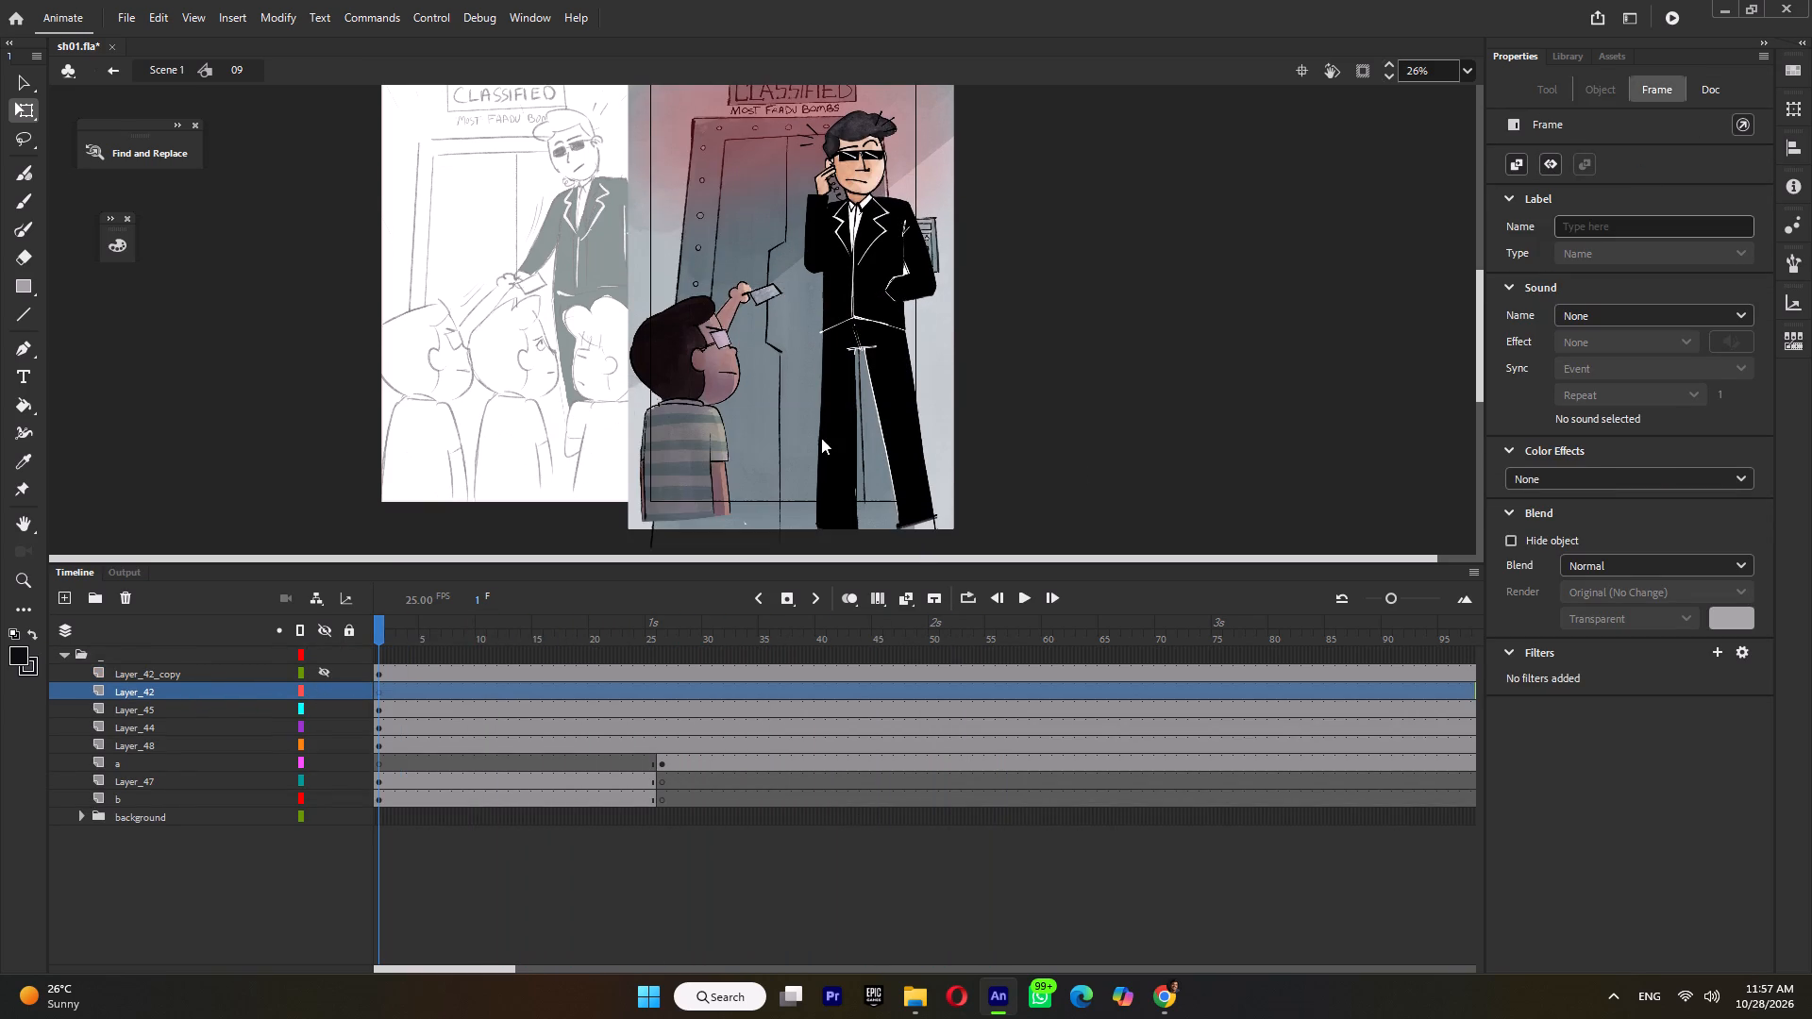
scroll(821, 438, "up", 1)
left_click(696, 326)
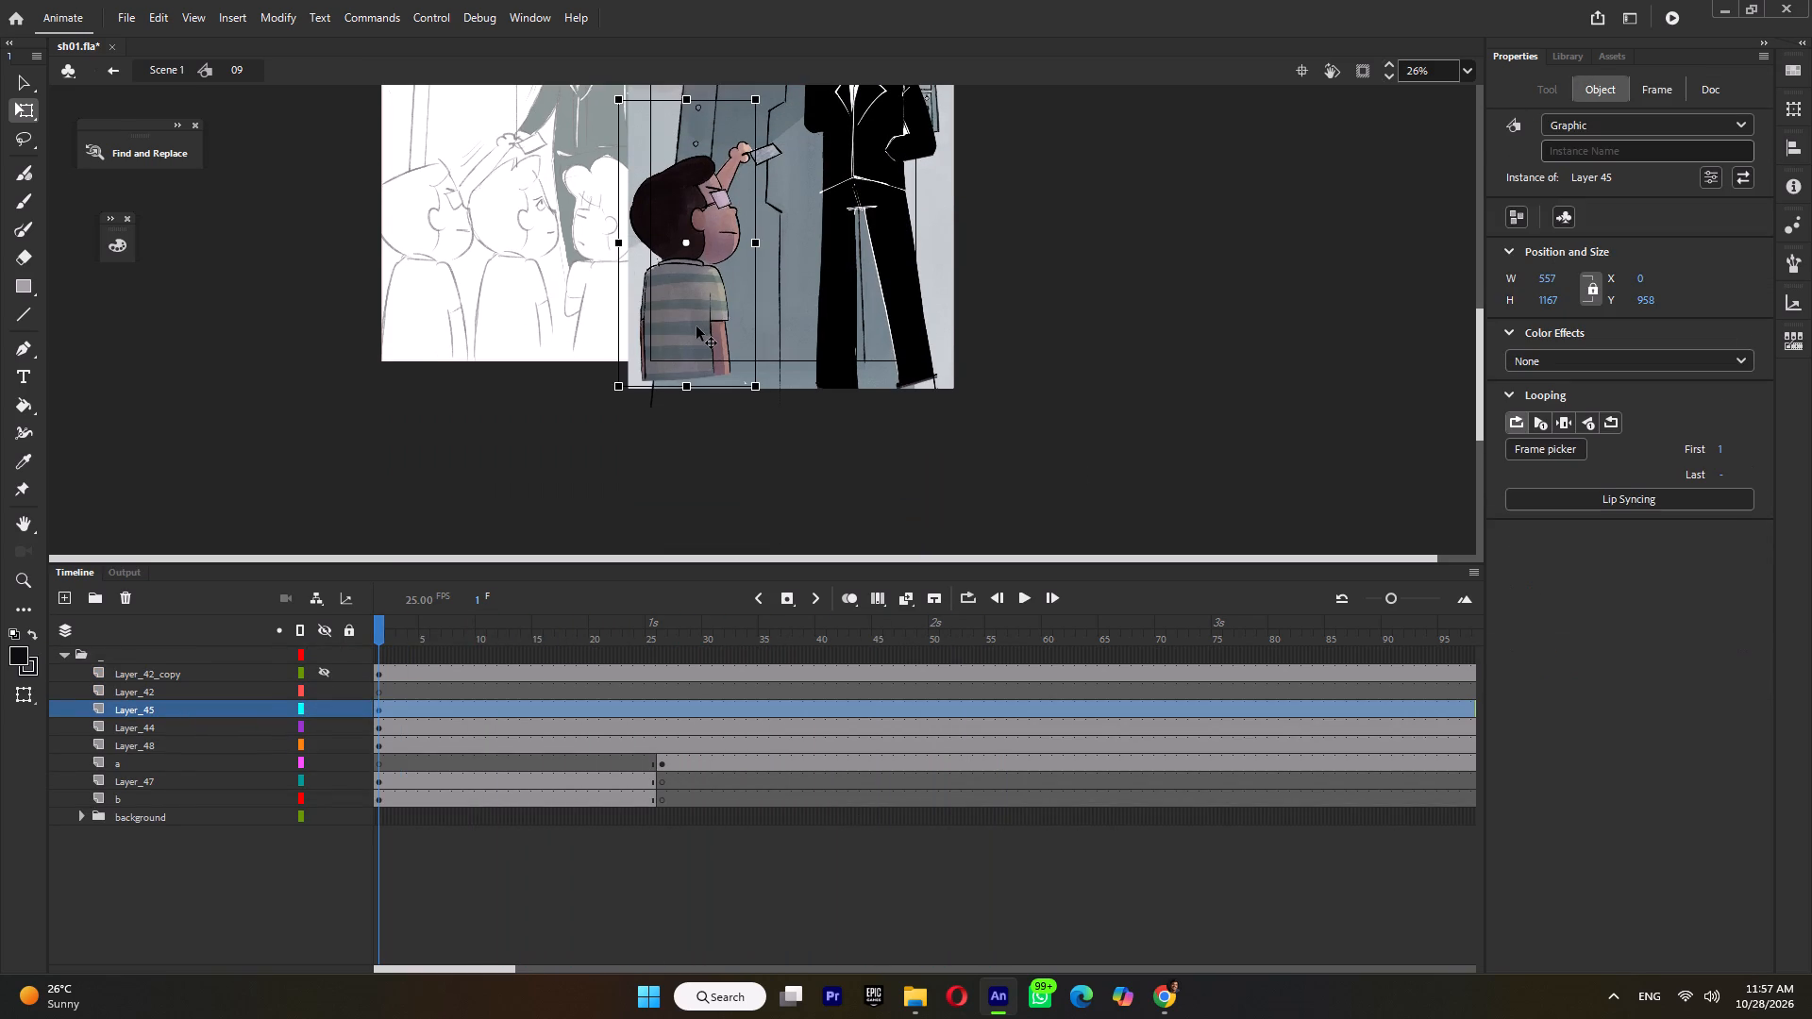
left_click_drag(687, 241, 678, 375)
Add a keyframe at frame 26 on Layer_44, the striped-shirt boy's arm holding the card.
left_click(656, 650)
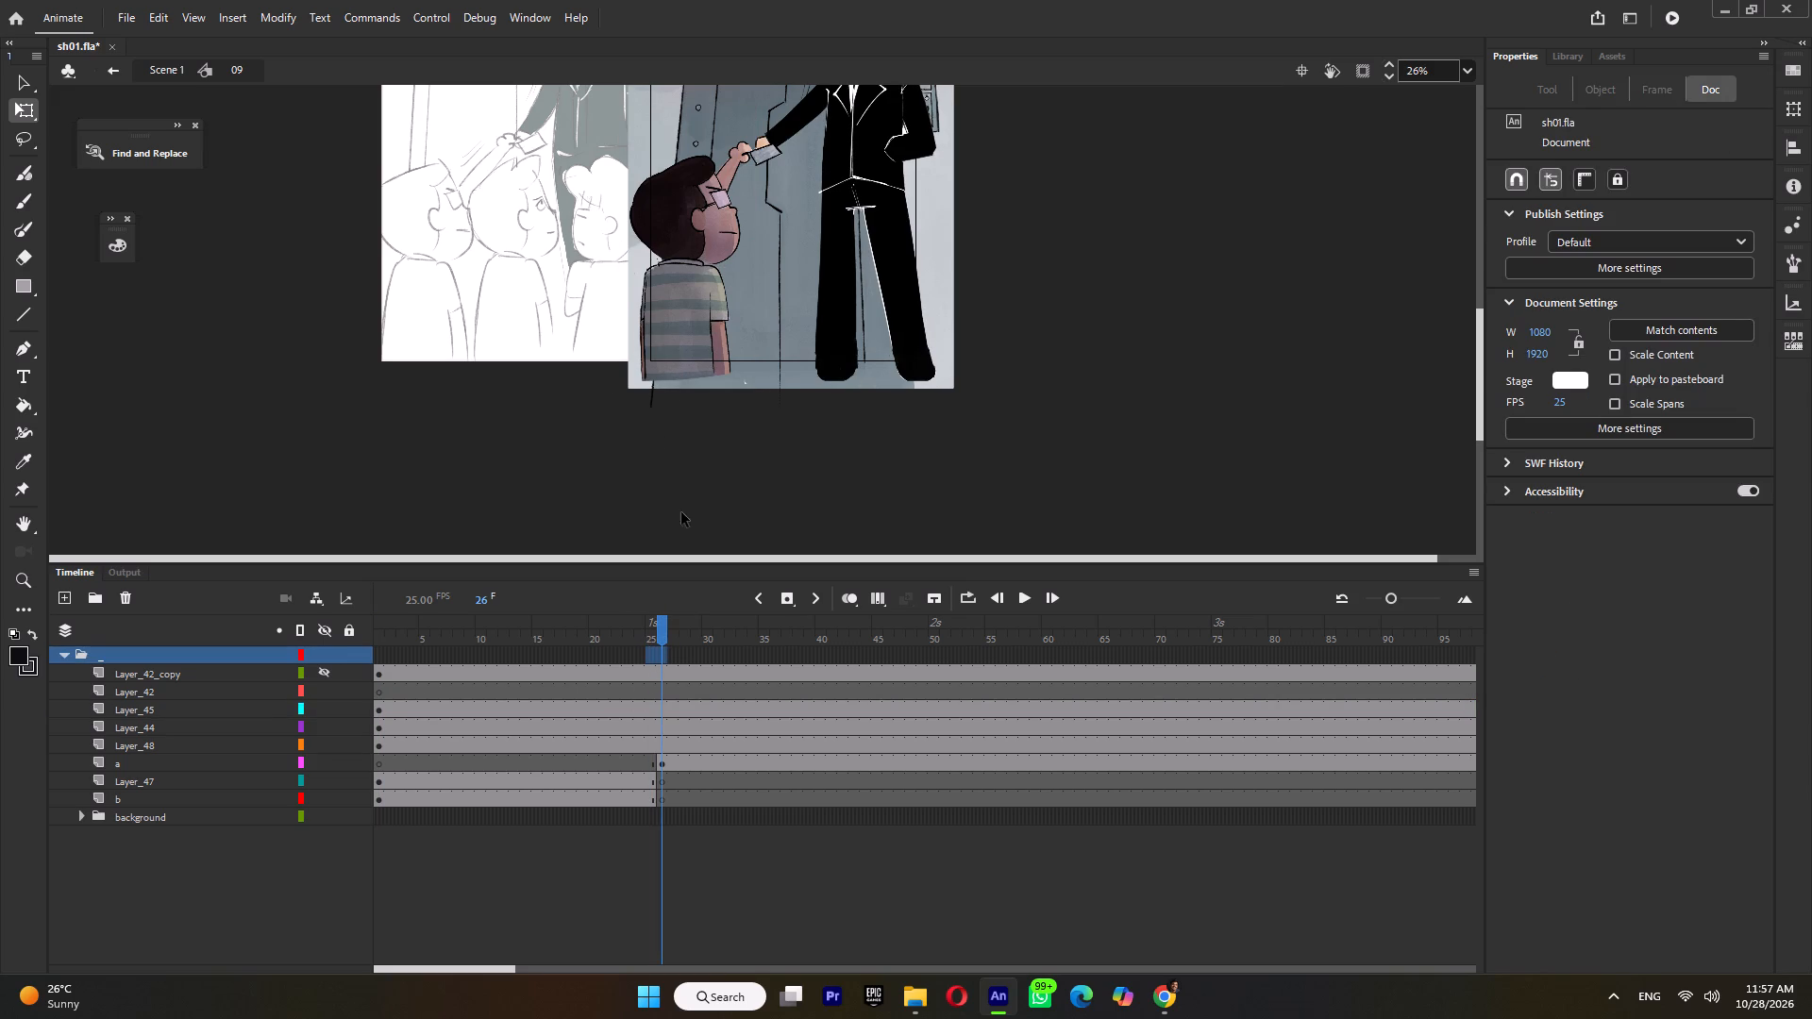
left_click(687, 329)
left_click(748, 150)
left_click(767, 146)
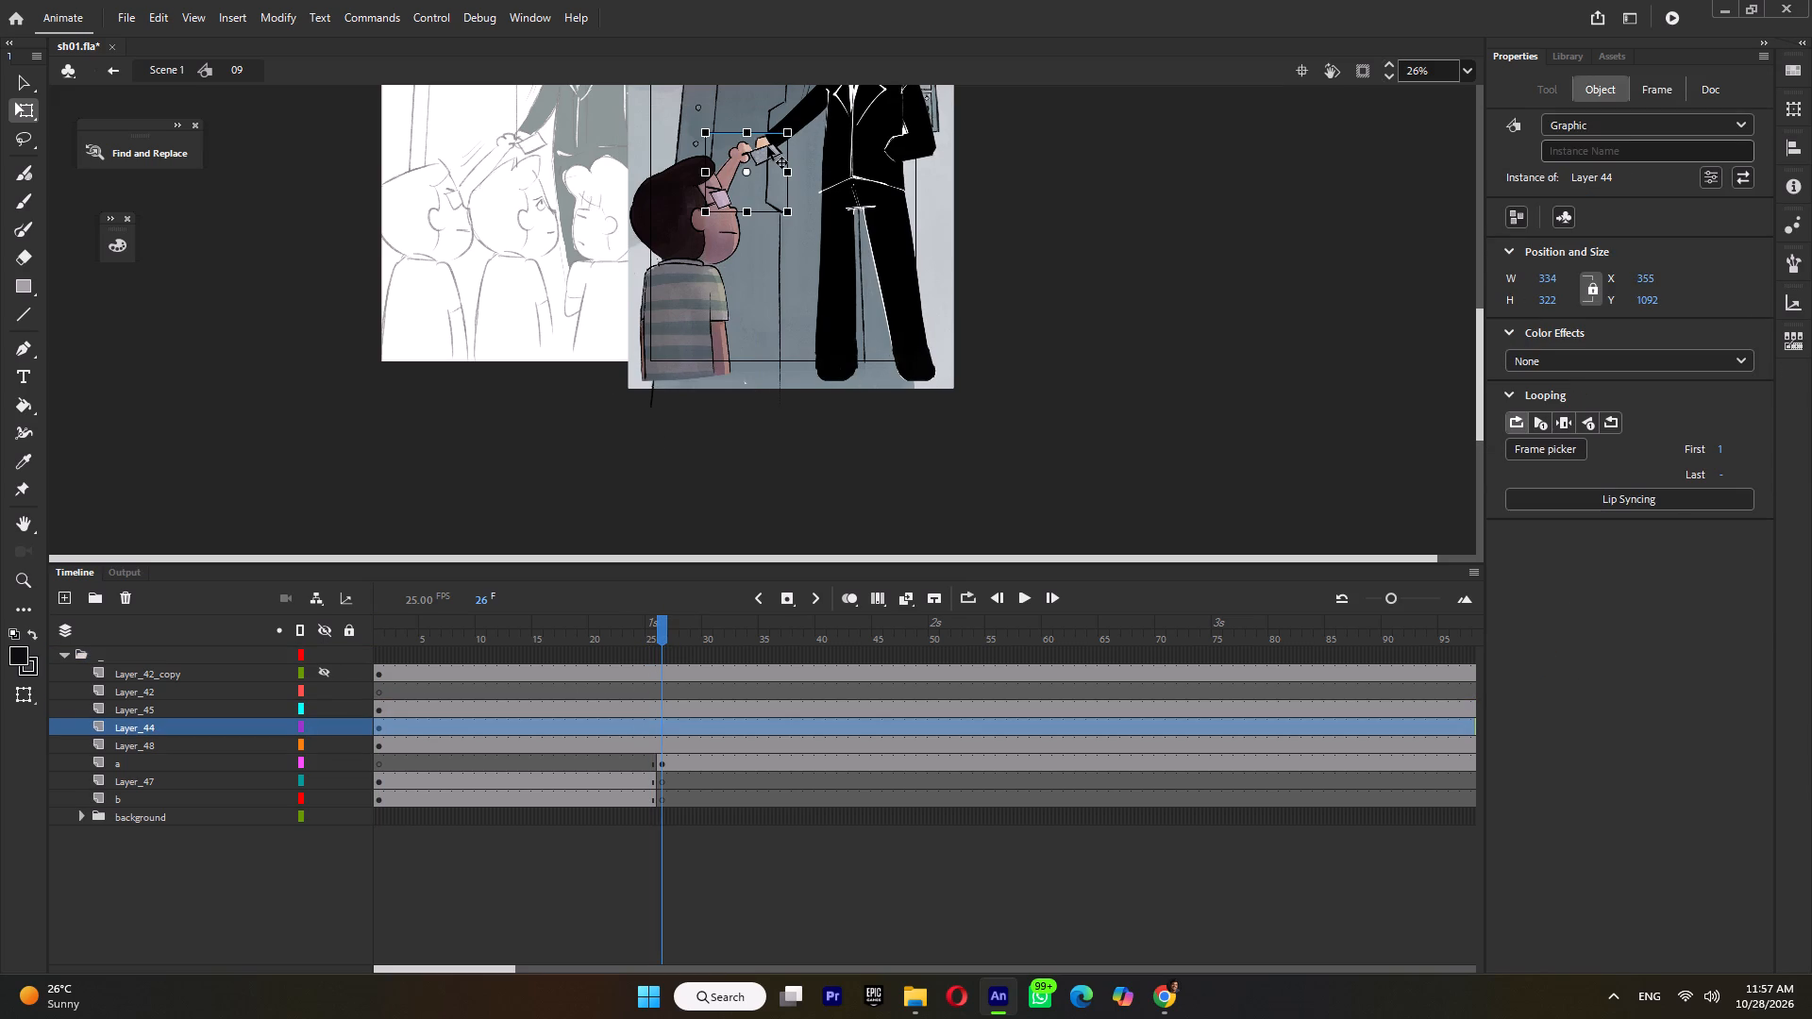
left_click(662, 731)
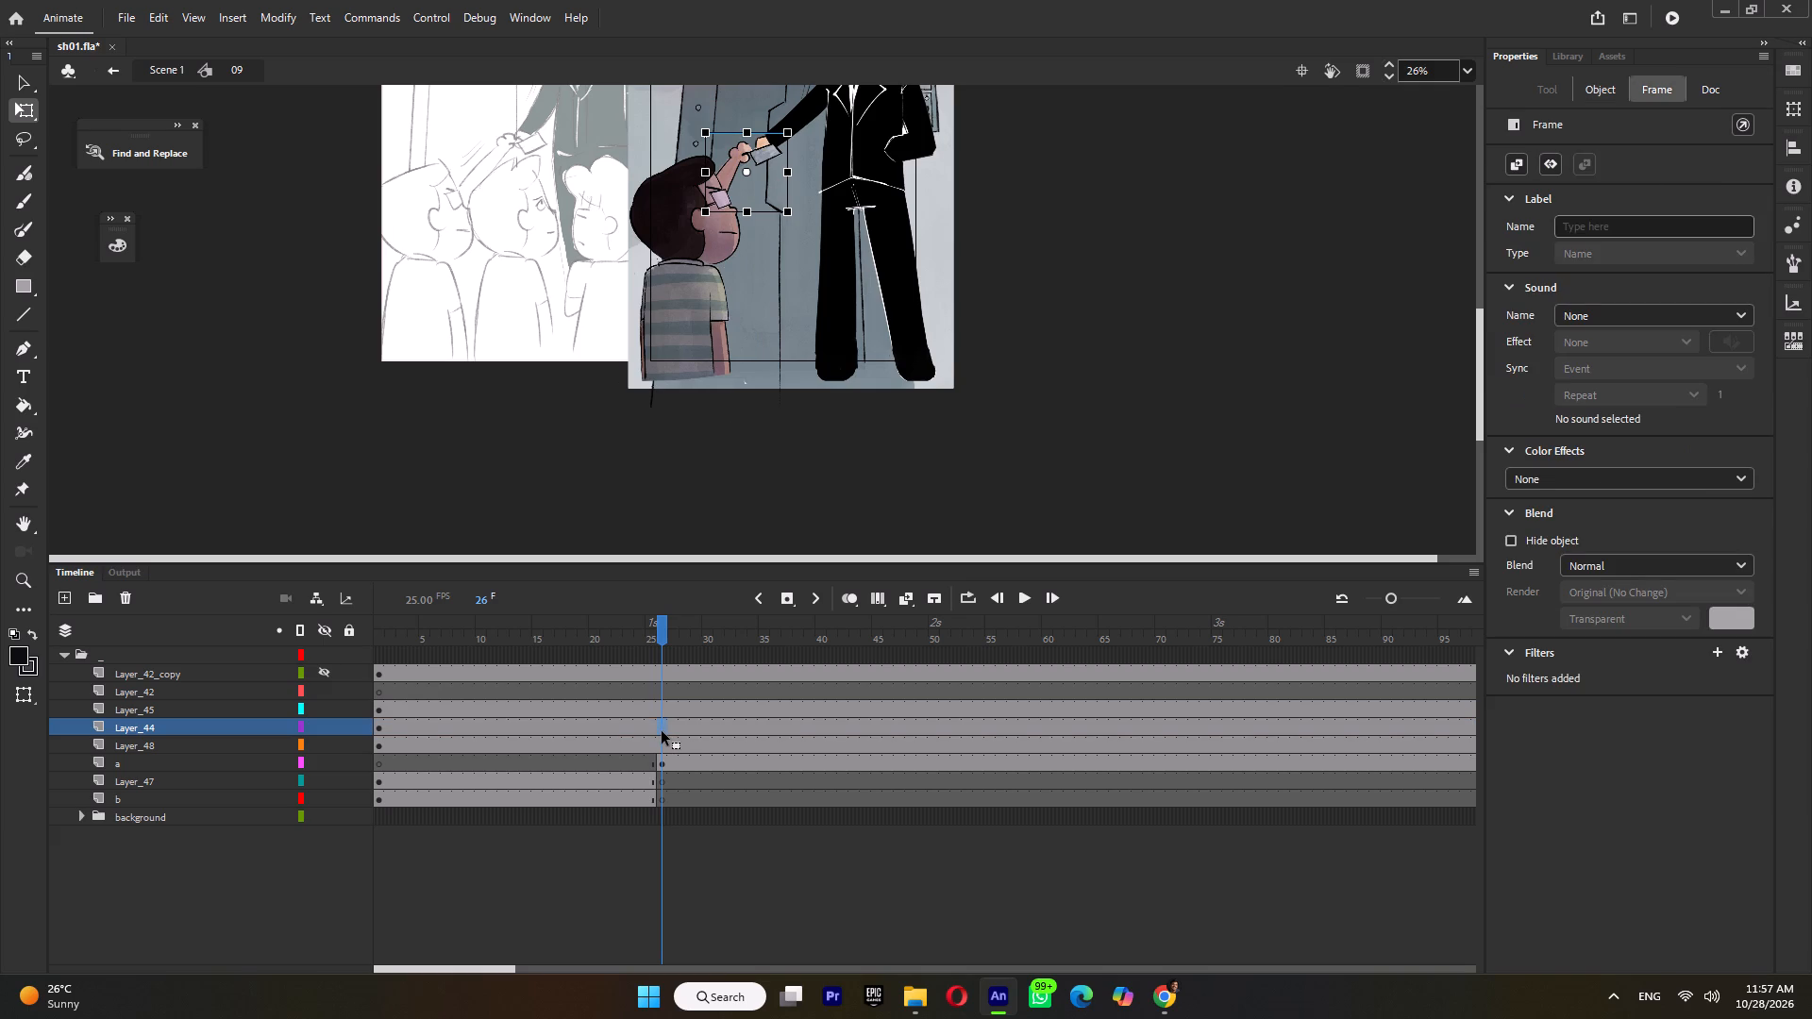
key("F6")
Extend the suited man's first pose on layers a, Layer_47 and b by four frames, so the pose switch falls on frame 30.
left_click_drag(635, 746, 634, 805)
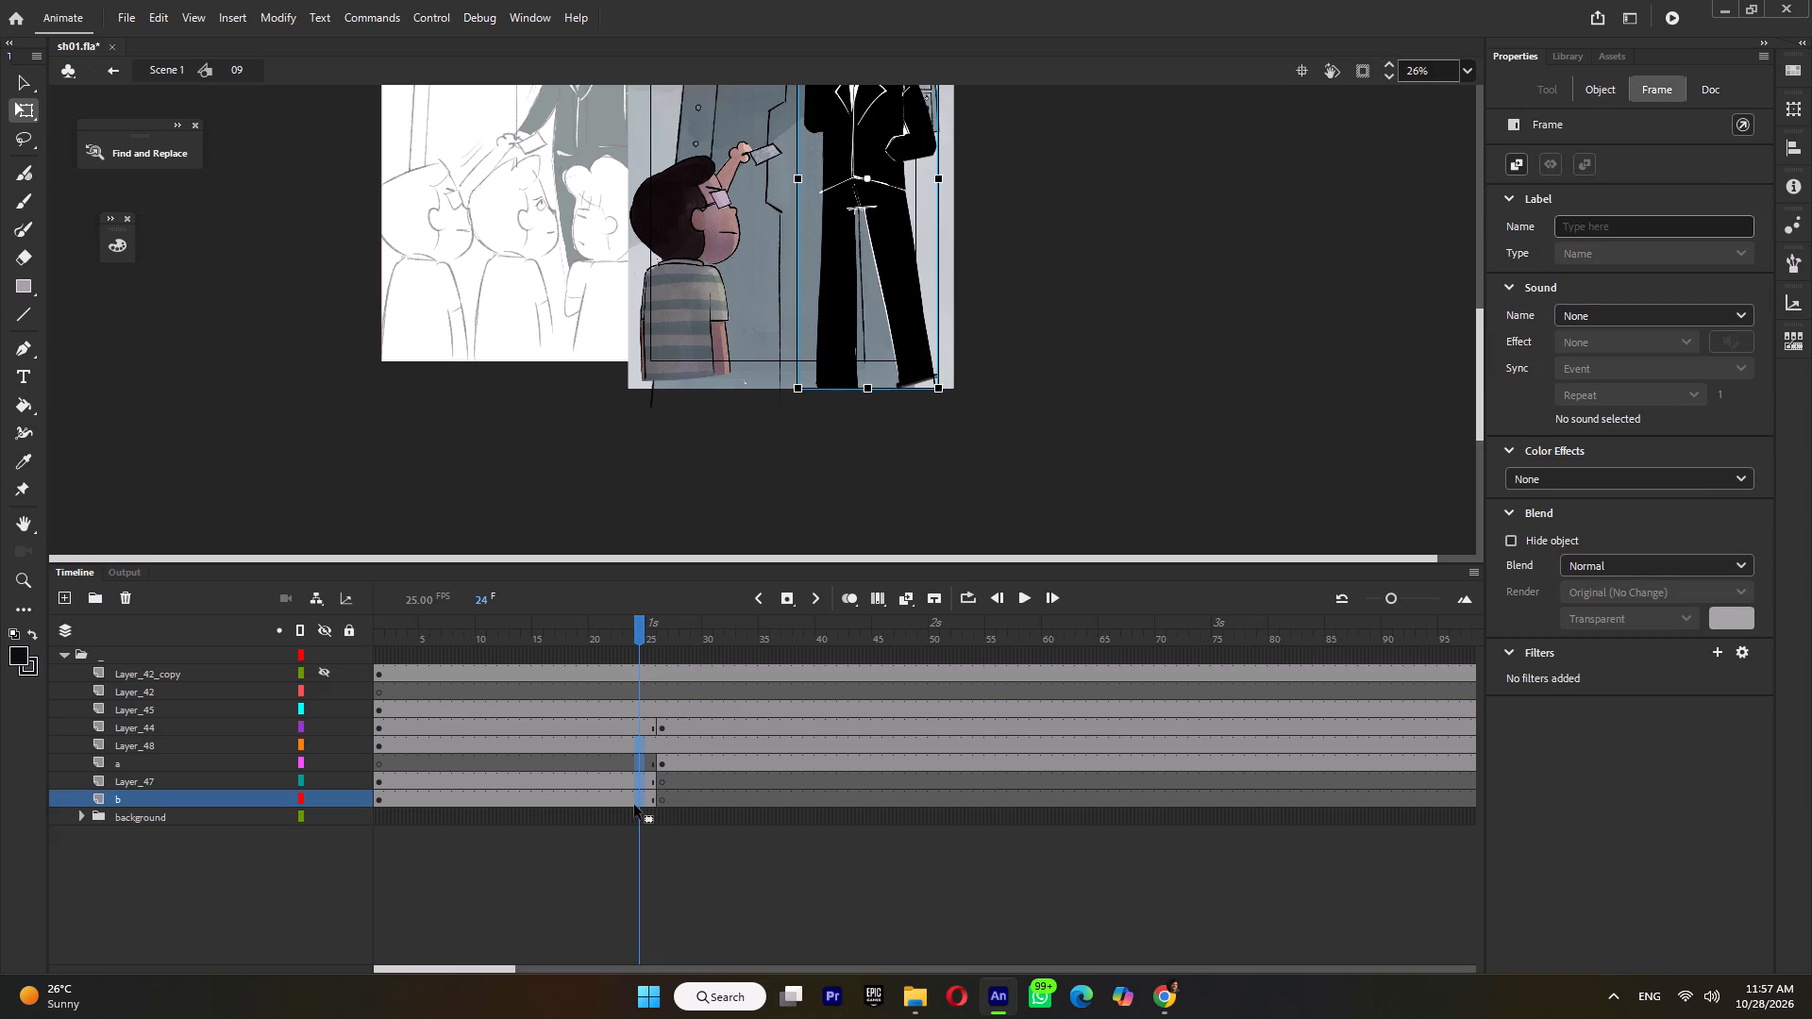
key("F5")
key("F5")
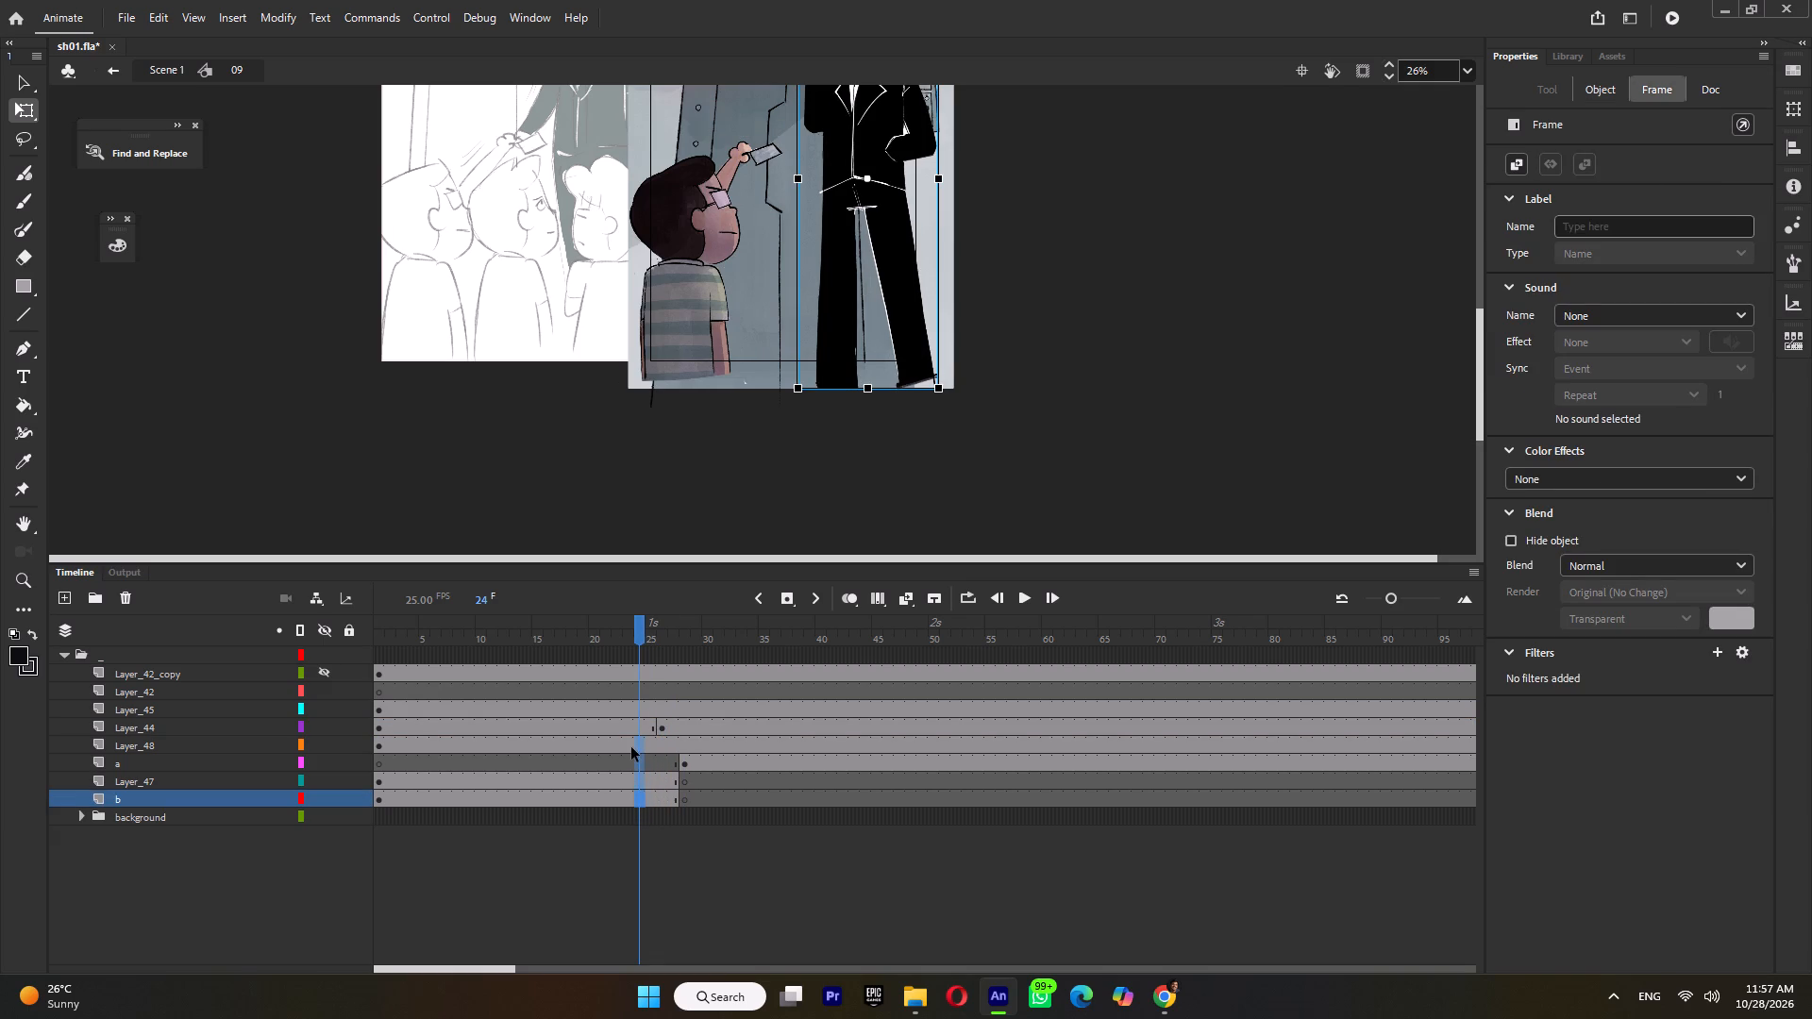
left_click(631, 747)
scroll(906, 252, "up", 3)
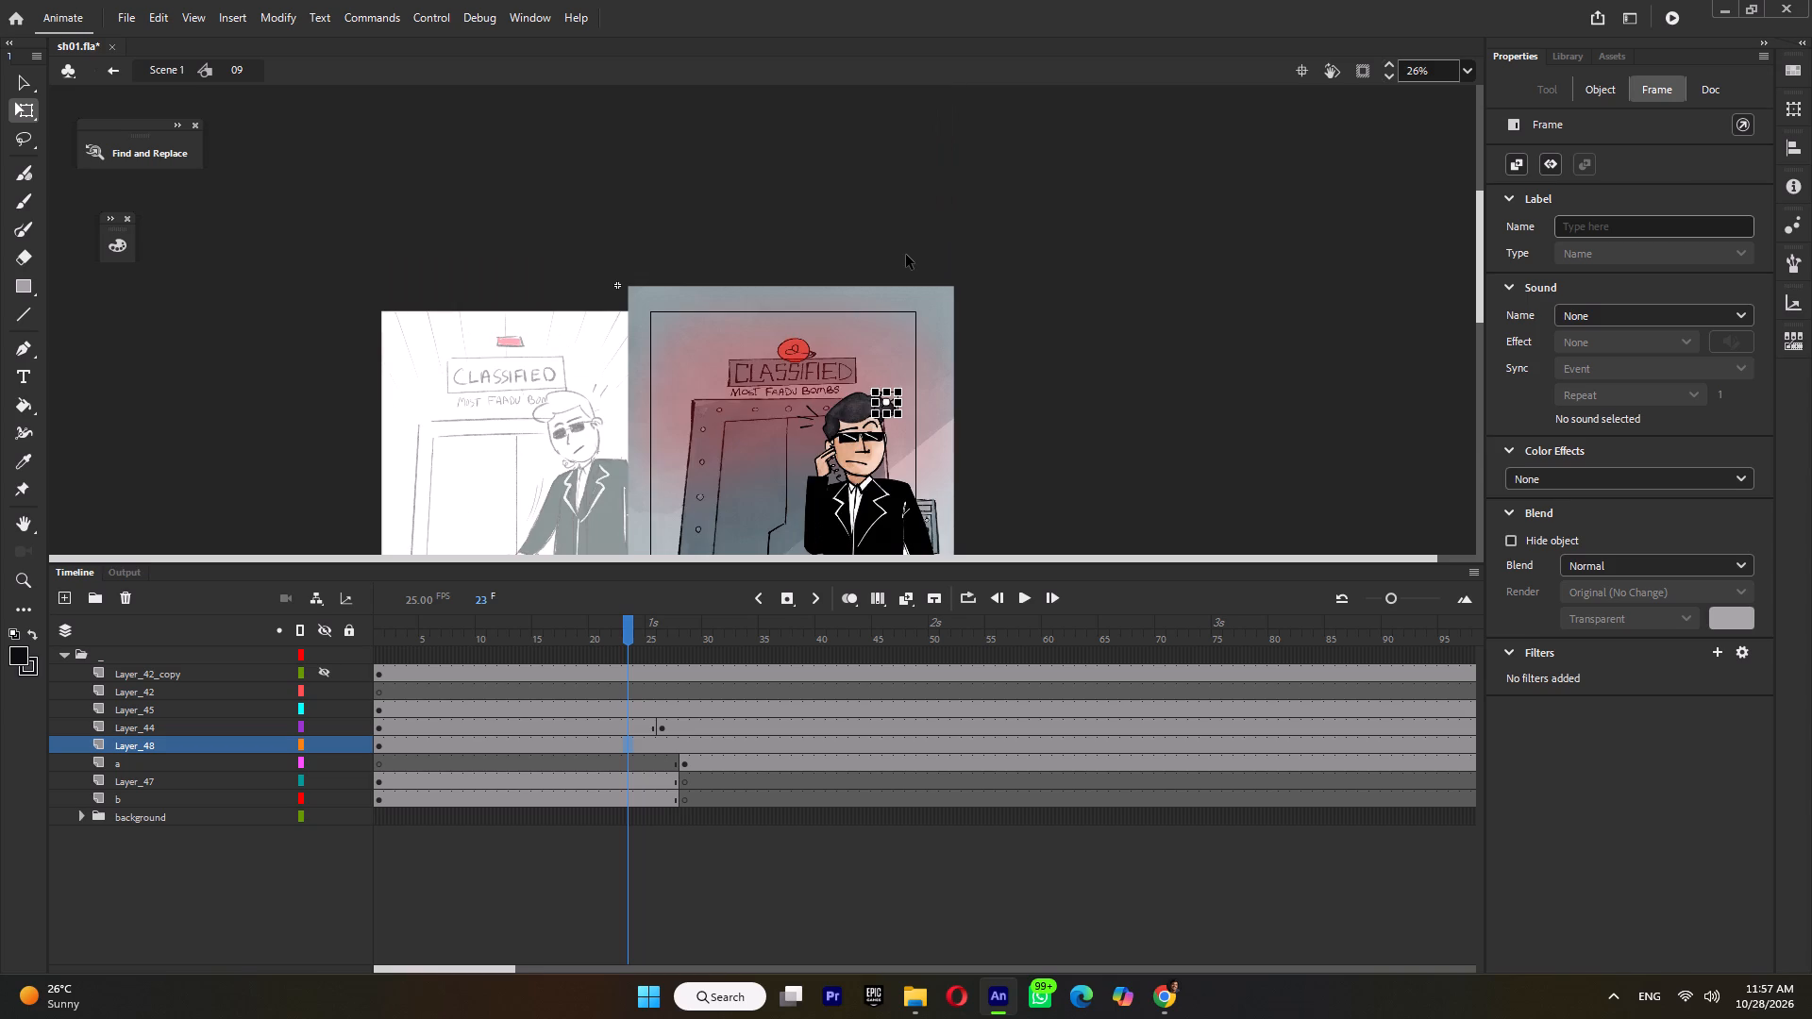
scroll(906, 255, "down", 1)
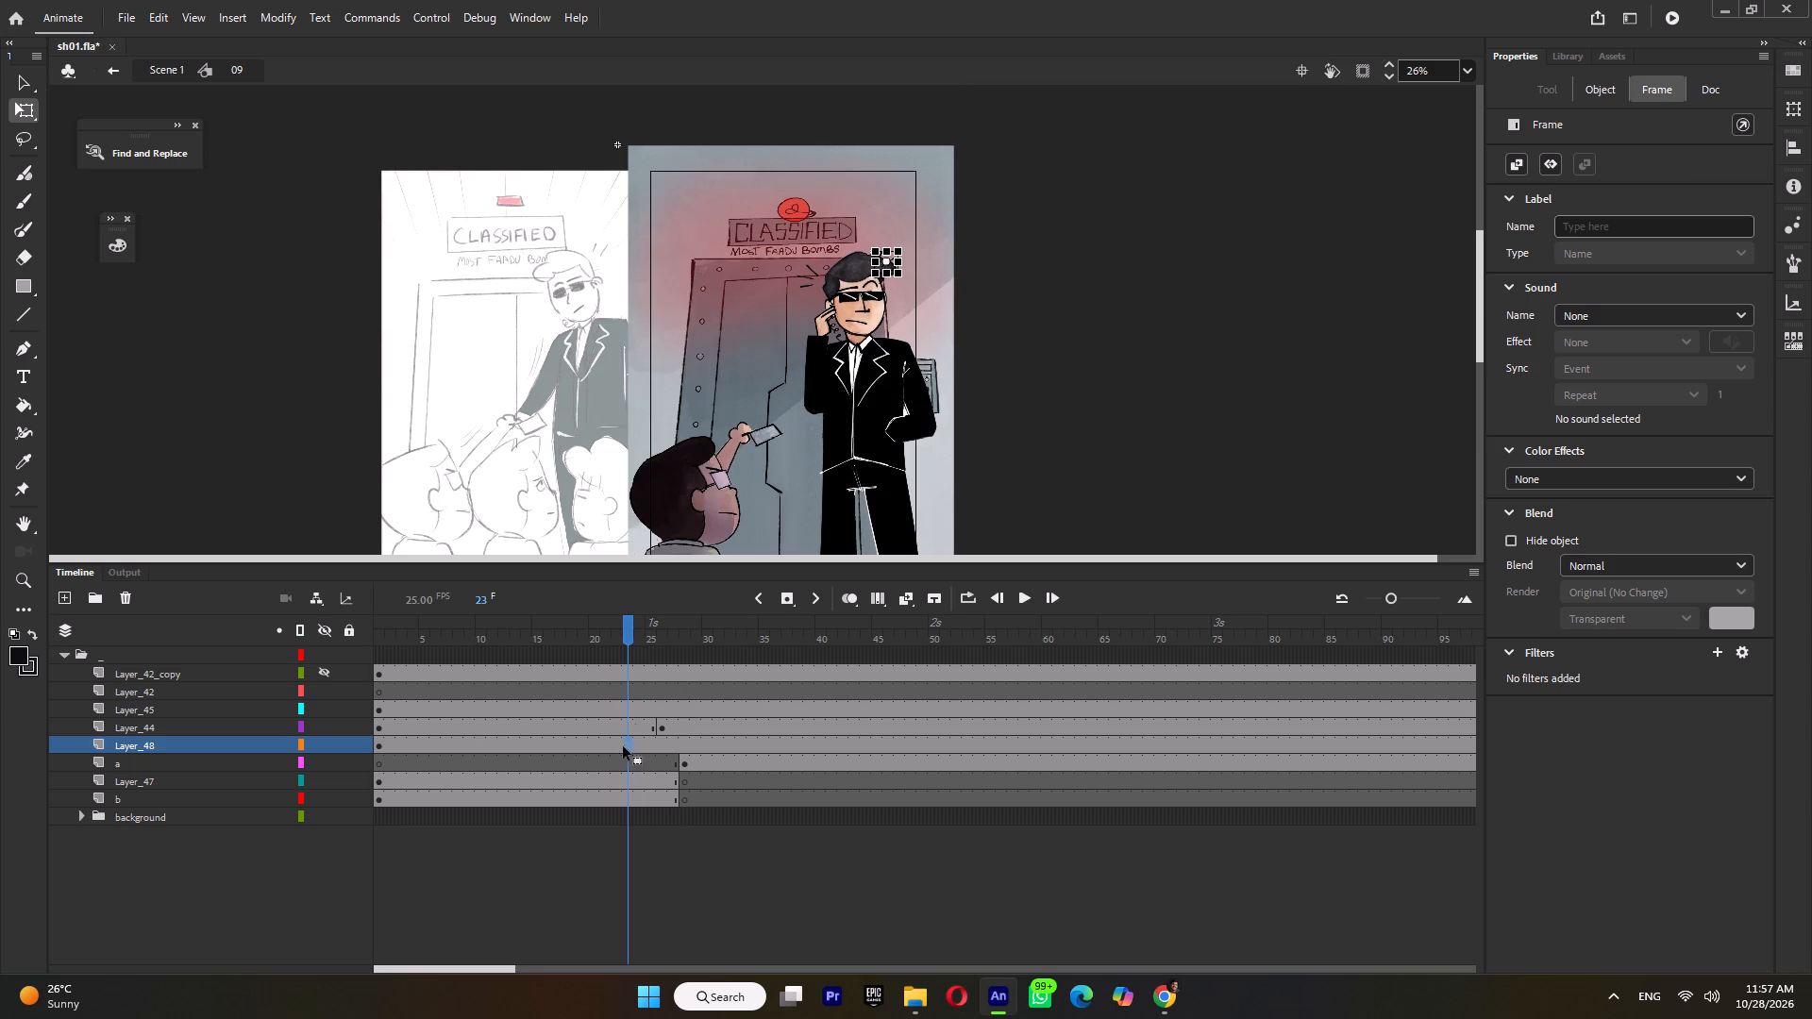
left_click_drag(604, 743, 603, 825)
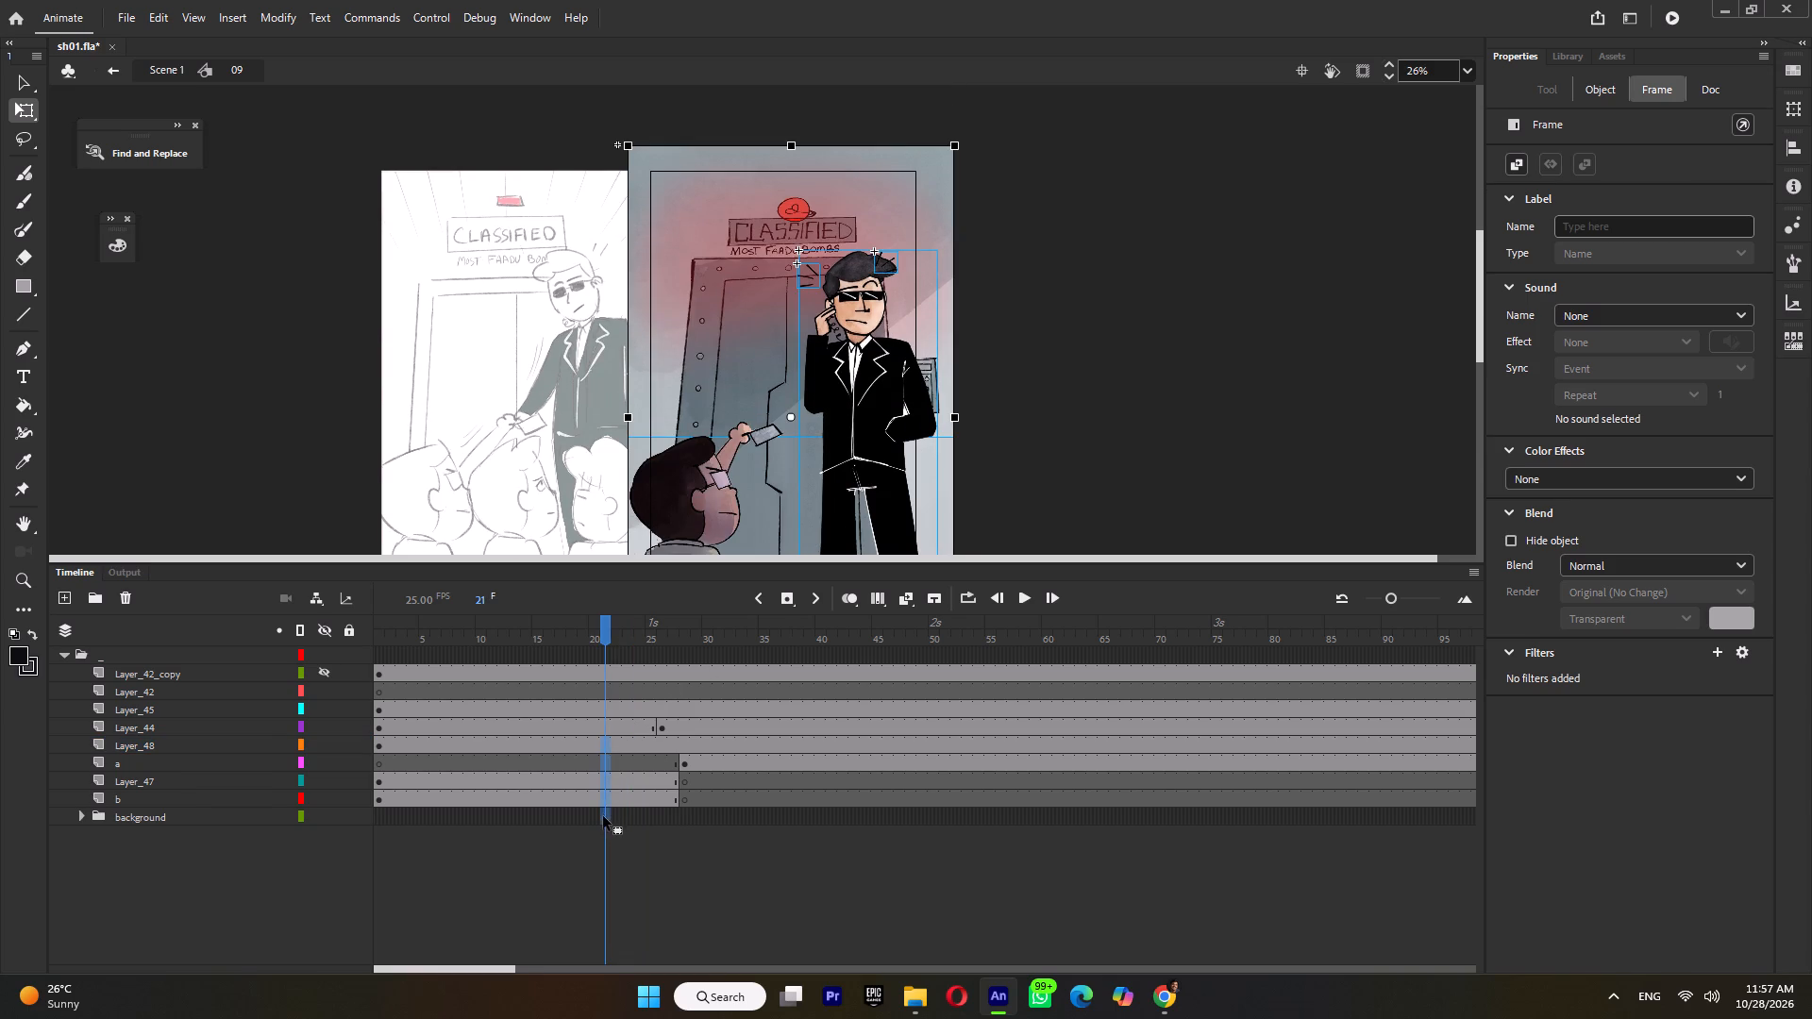
key("F5")
key("F5")
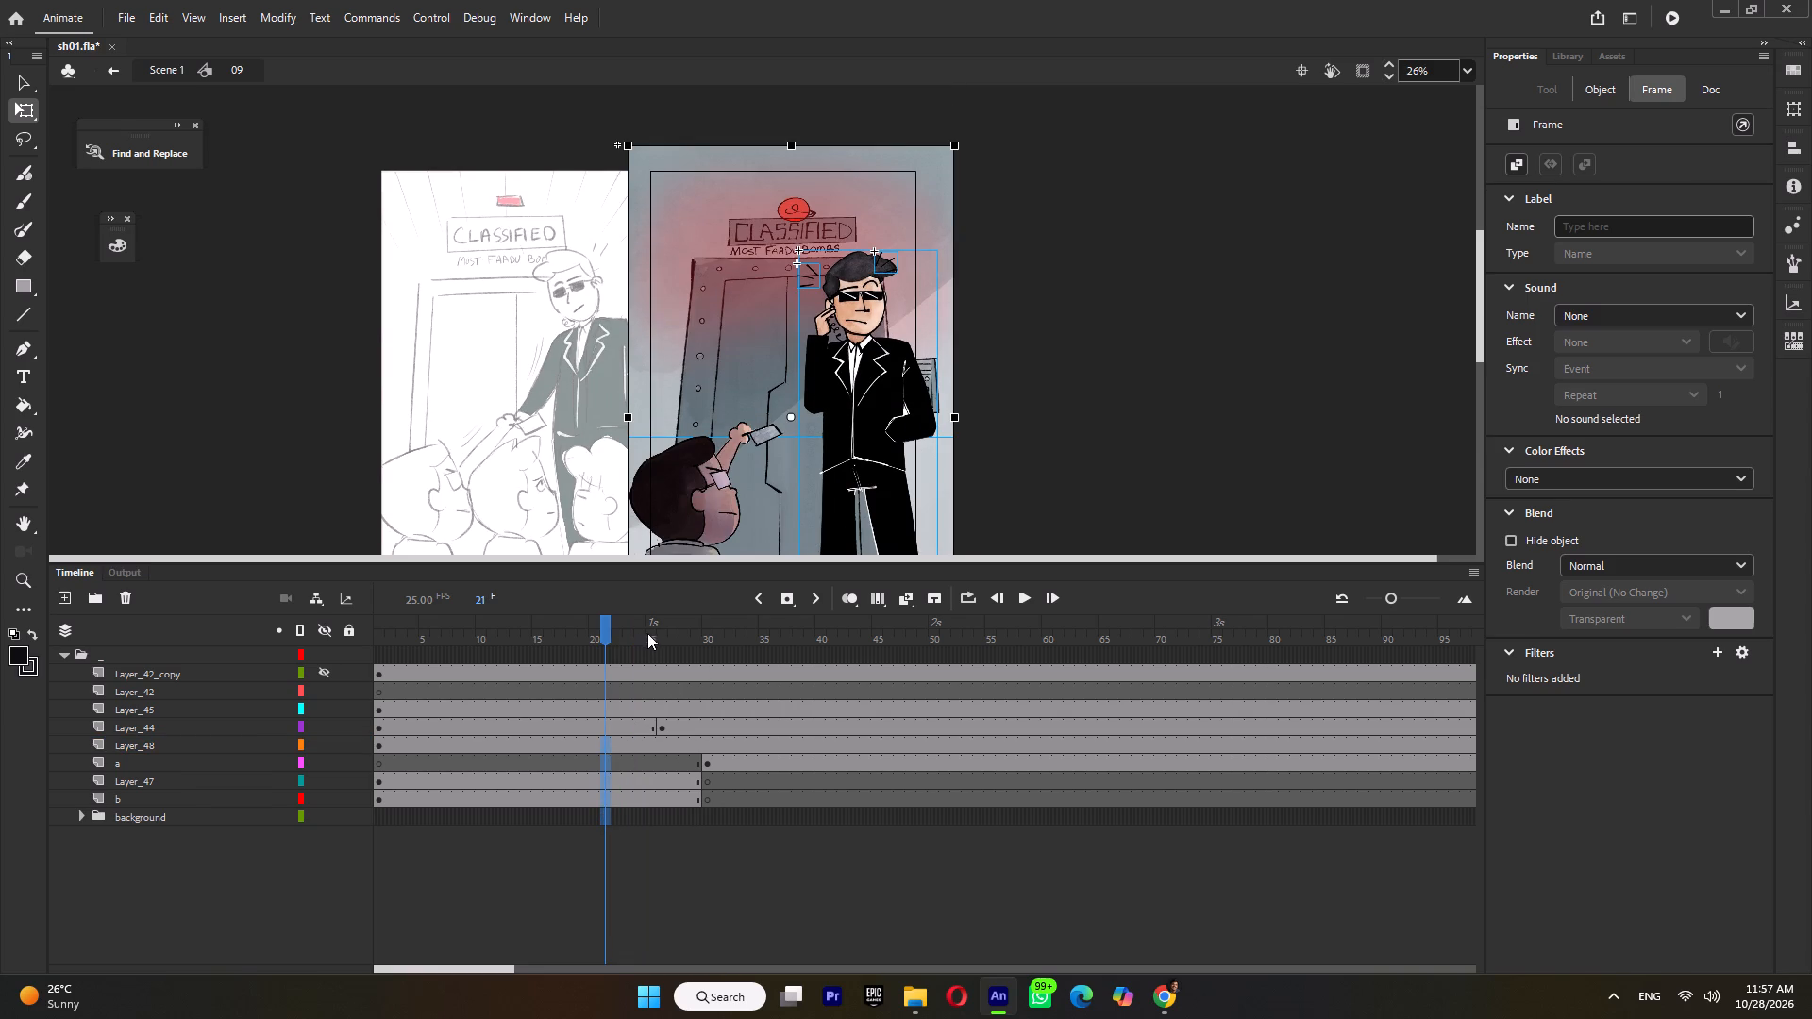
Make Layer_48's accent lines start at frame 30 by adding a keyframe there and clearing the earlier span.
left_click_drag(649, 631, 718, 654)
left_click(710, 762)
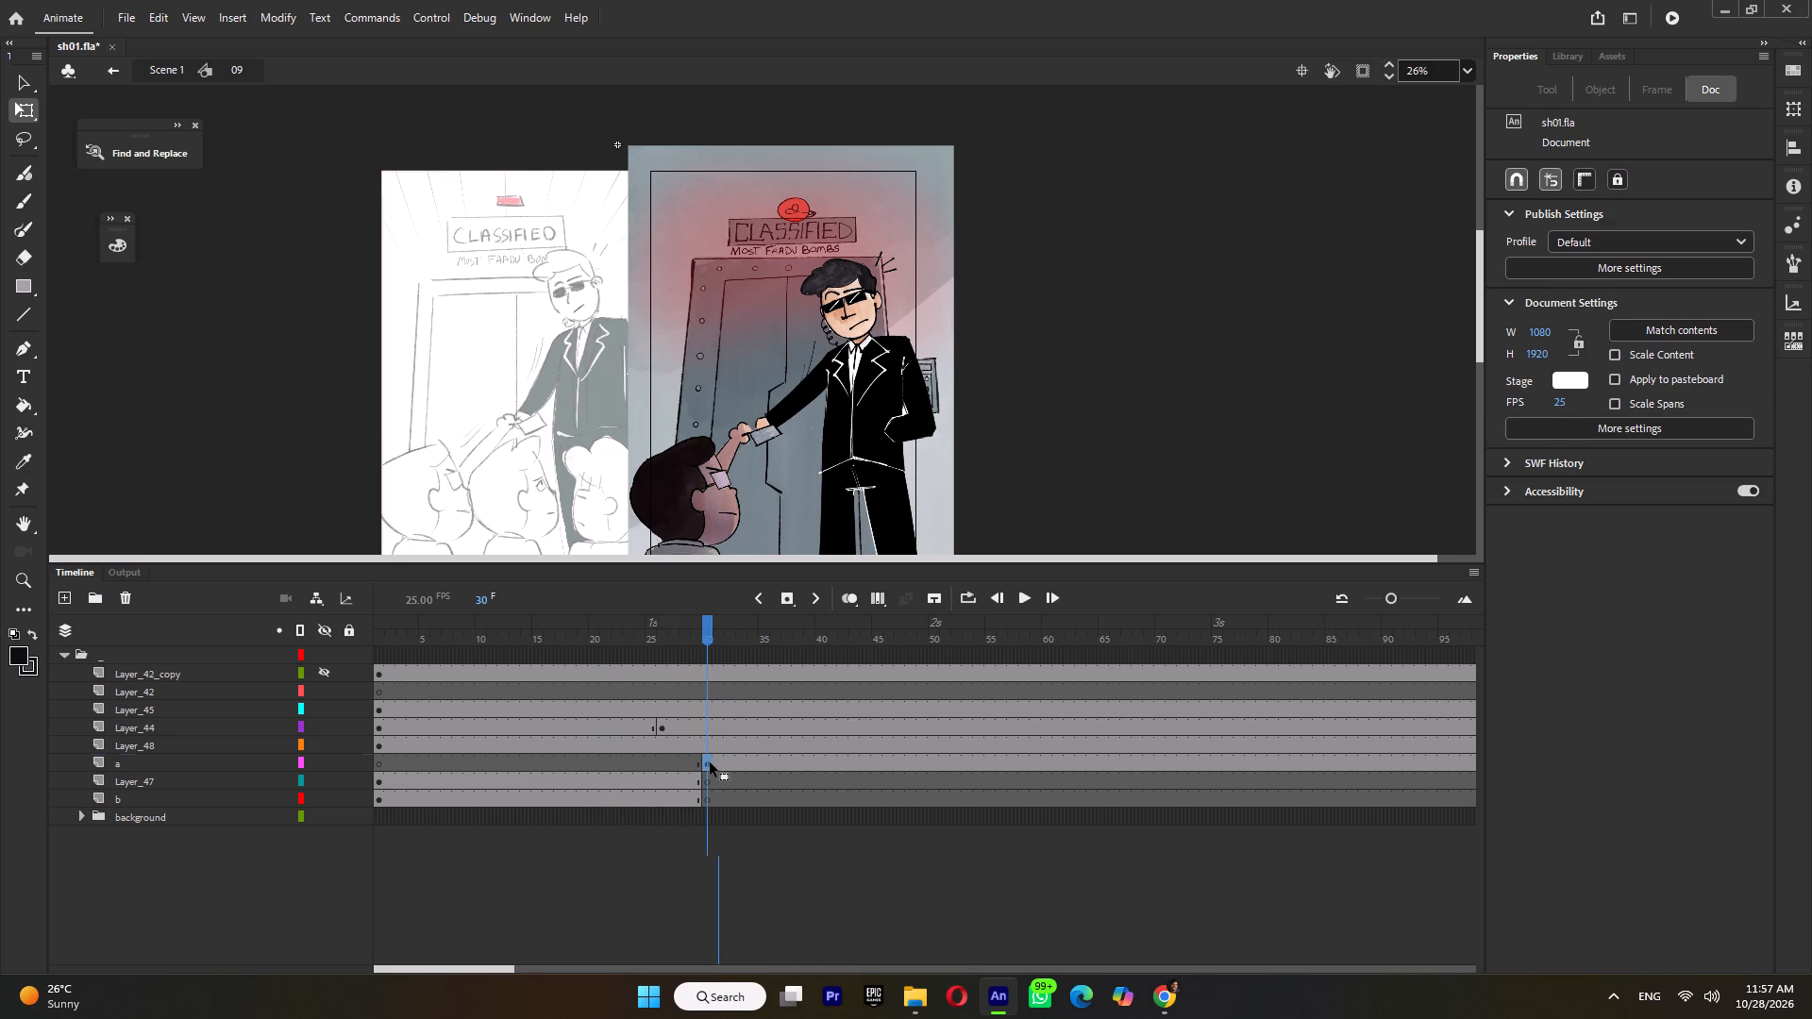
left_click(708, 749)
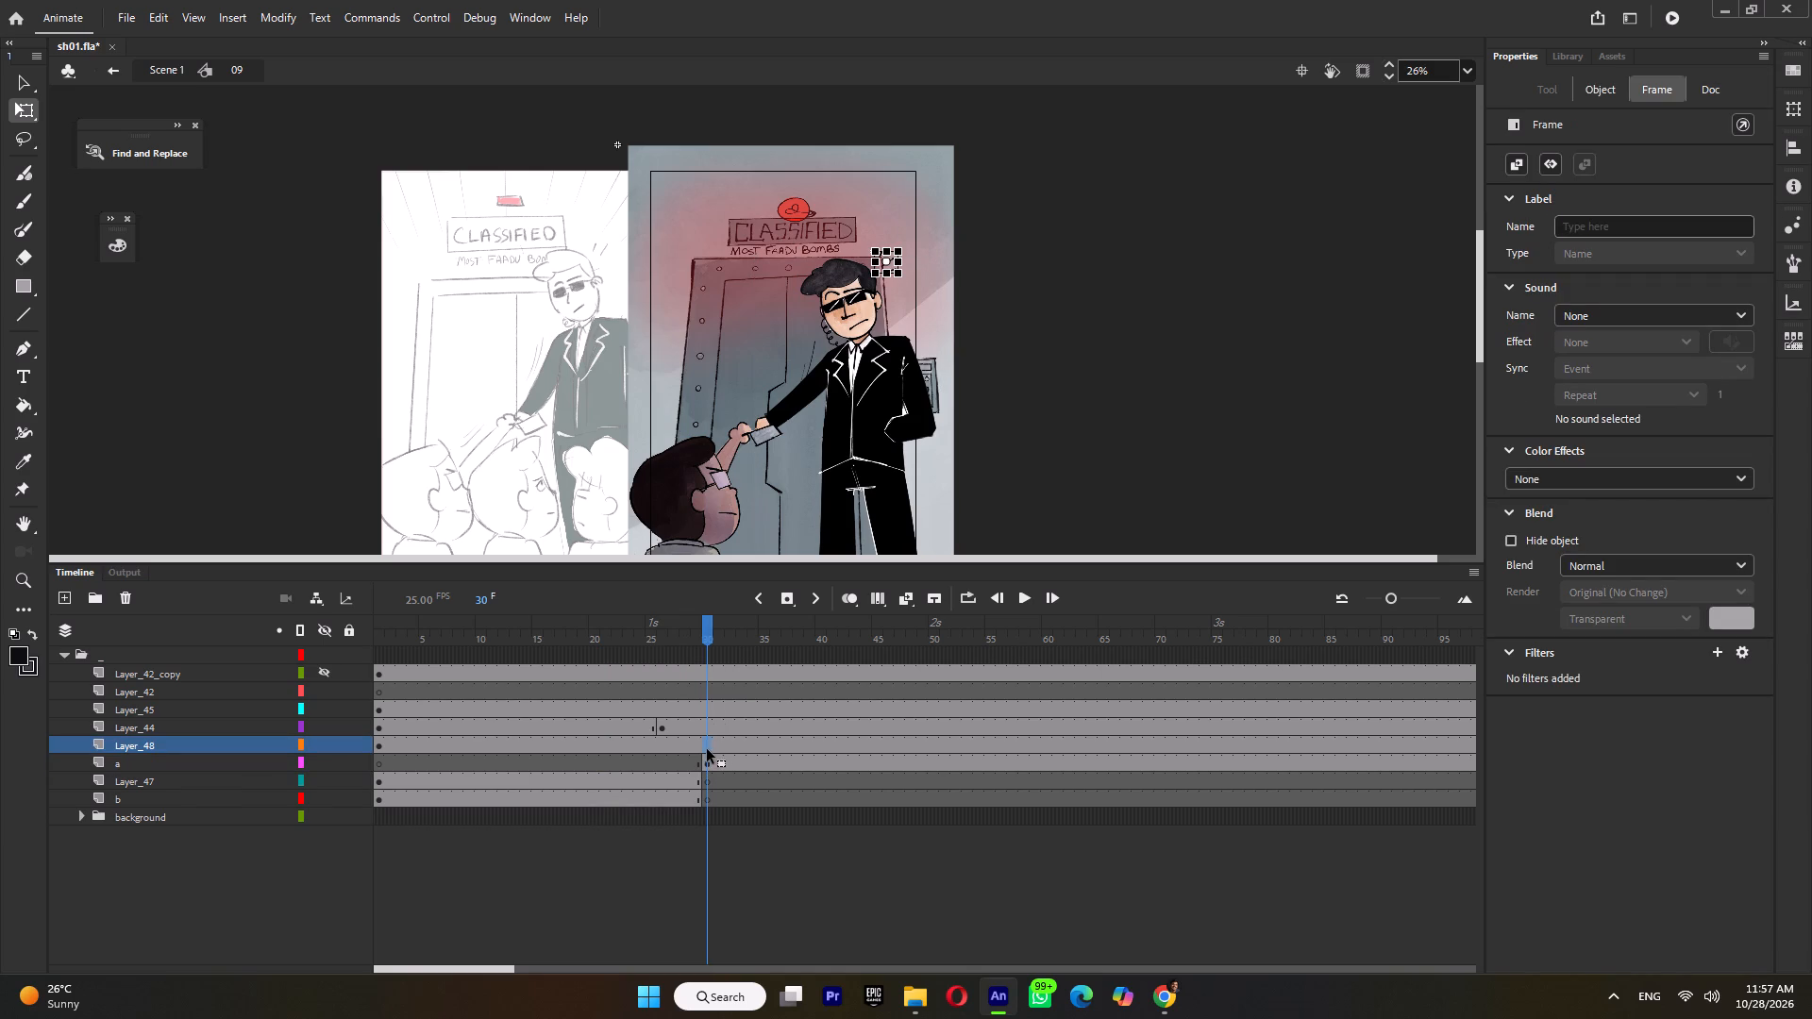
key("F6")
left_click(688, 748)
key("Delete")
left_click(704, 748)
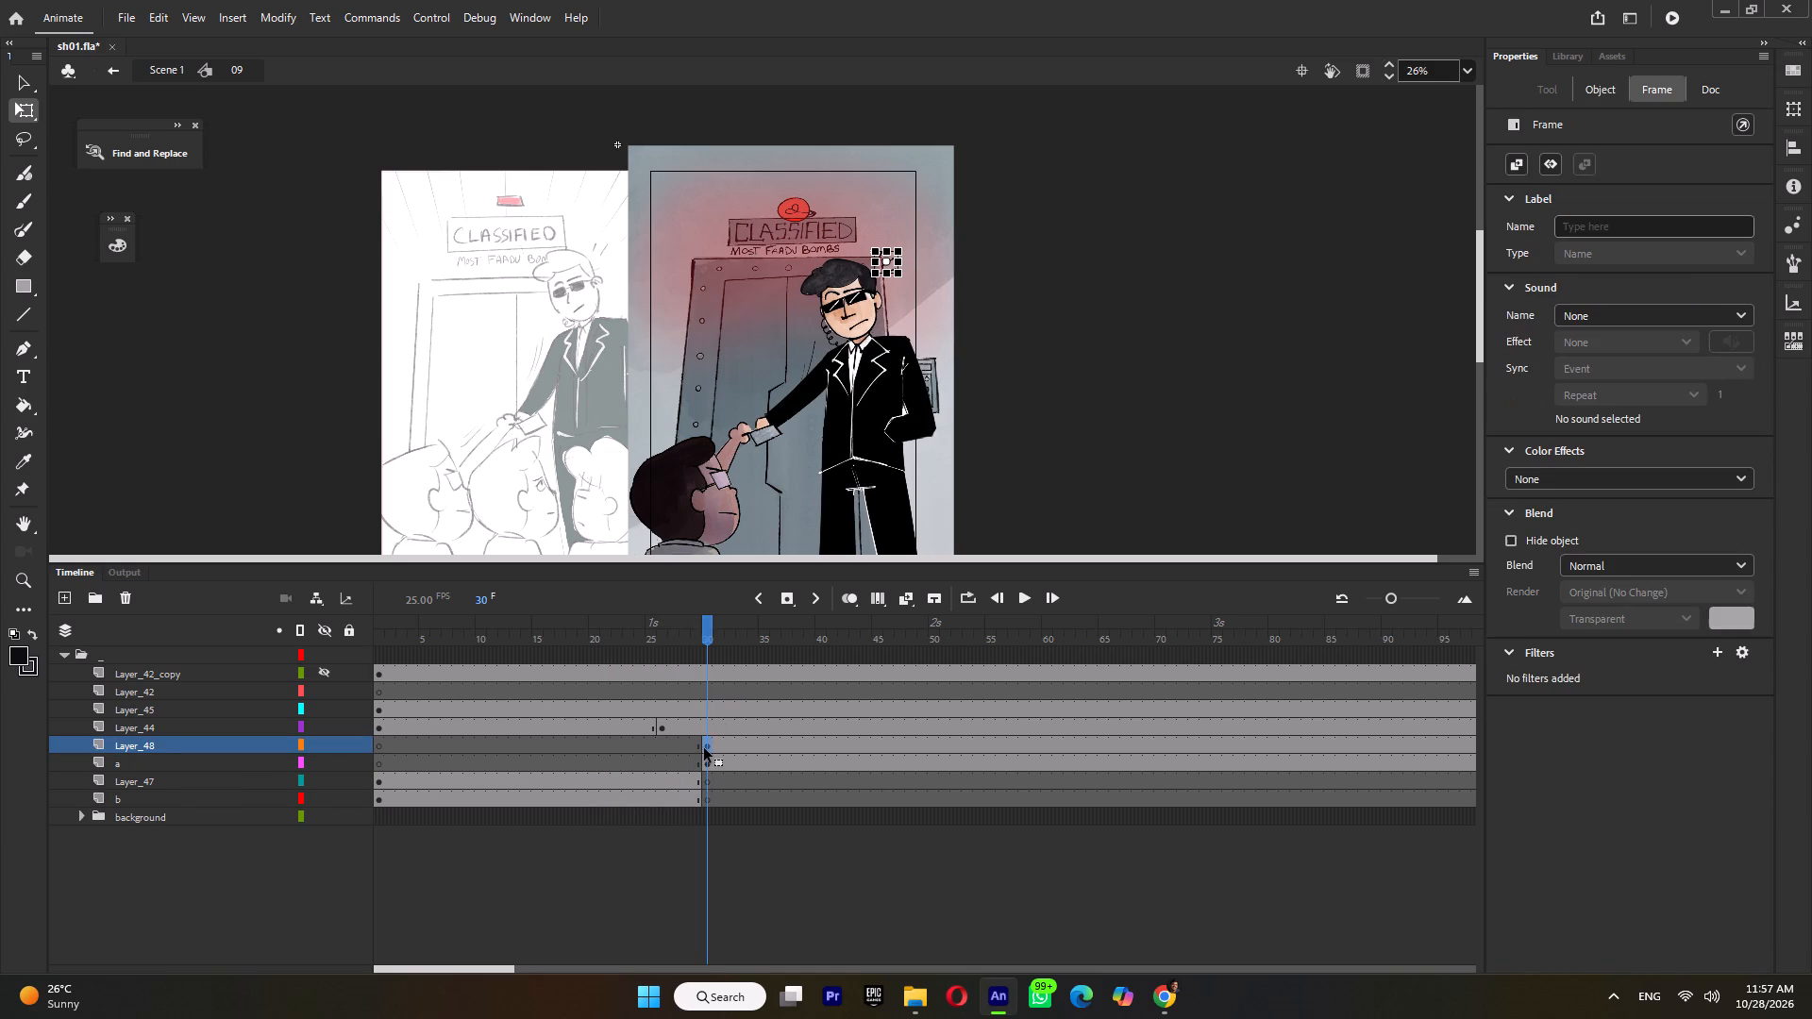
Clear Layer_44's card arm before frame 26, and at frame 26 move its transformation point to the base of the arm.
left_click_drag(662, 634, 488, 674)
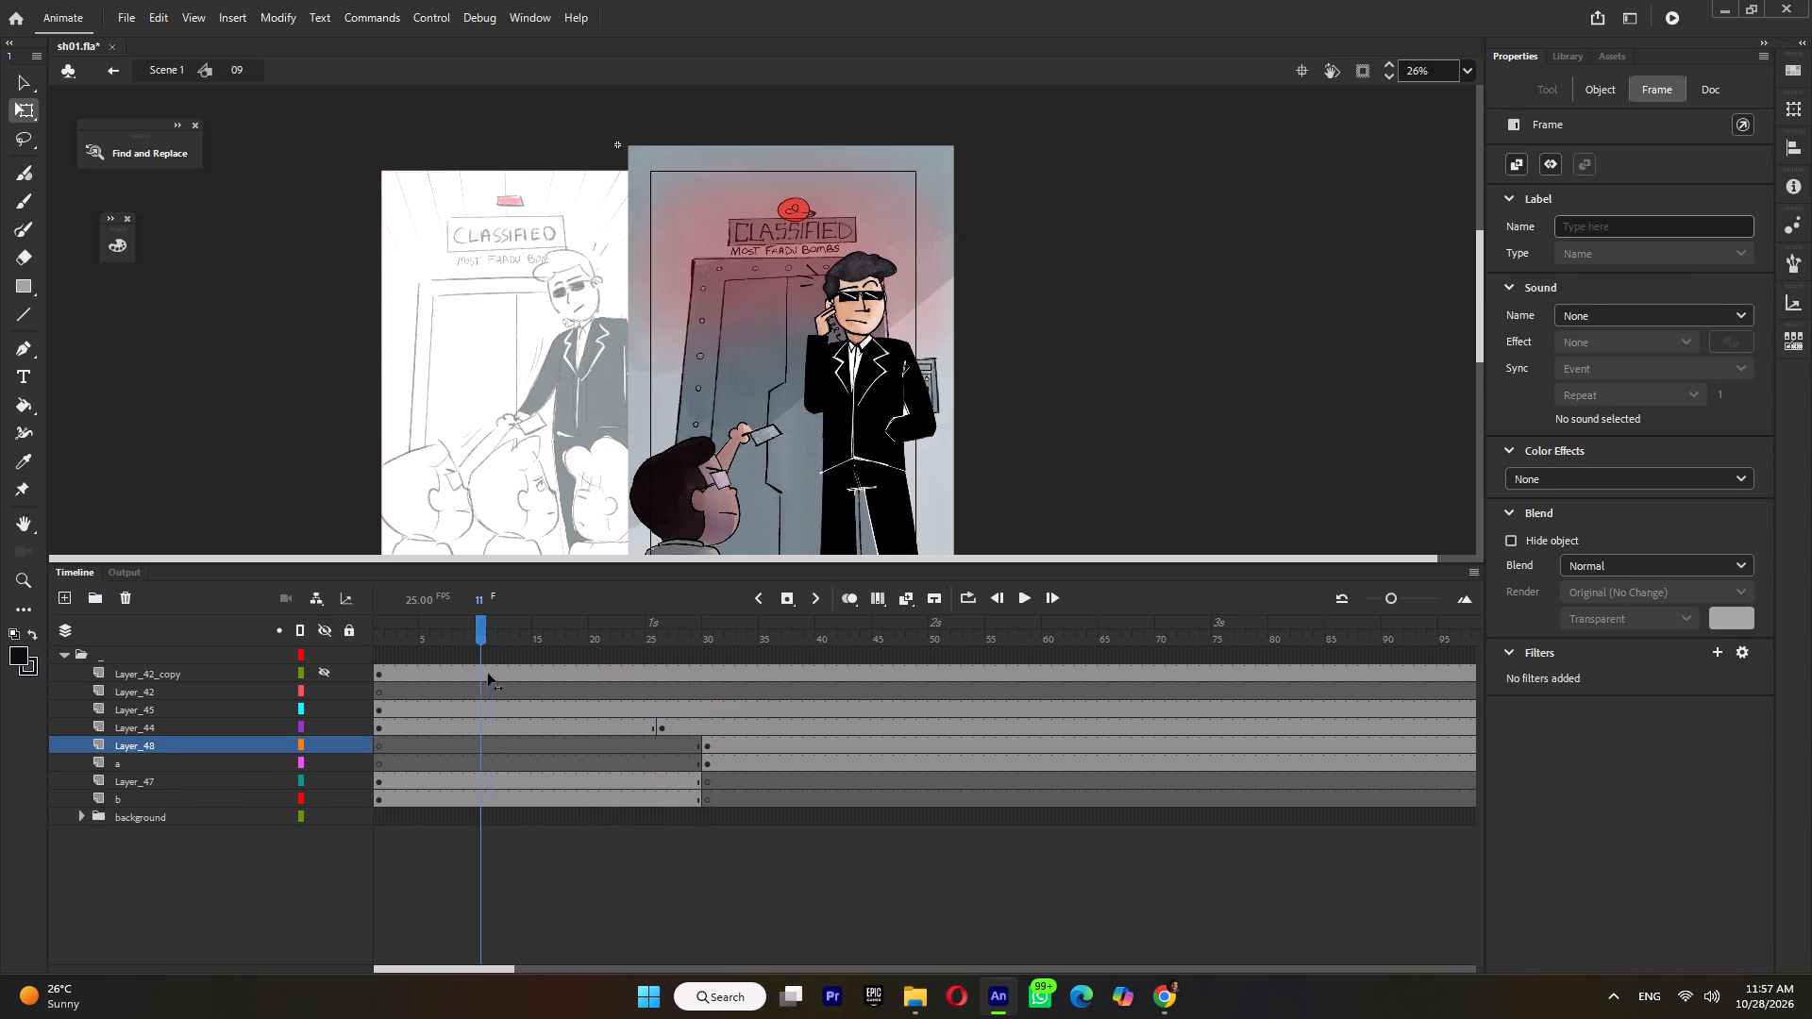
left_click_drag(488, 674, 658, 677)
left_click(619, 725)
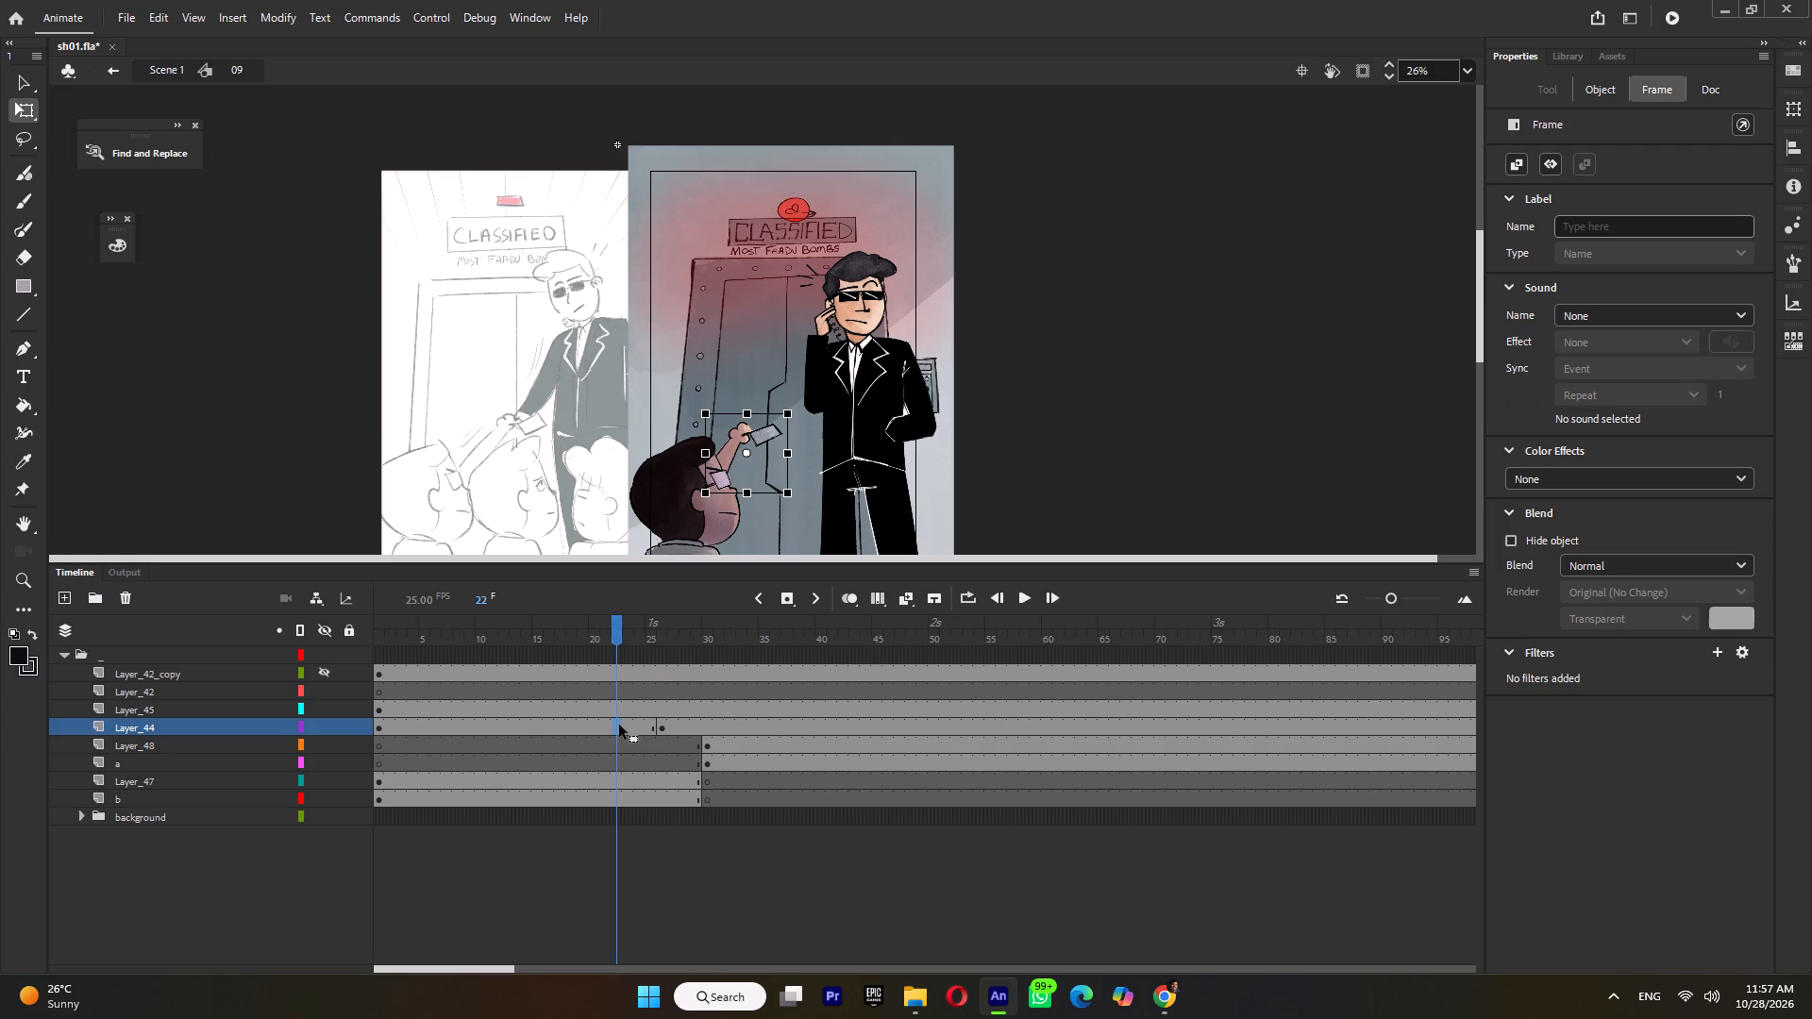
key("Delete")
left_click(661, 727)
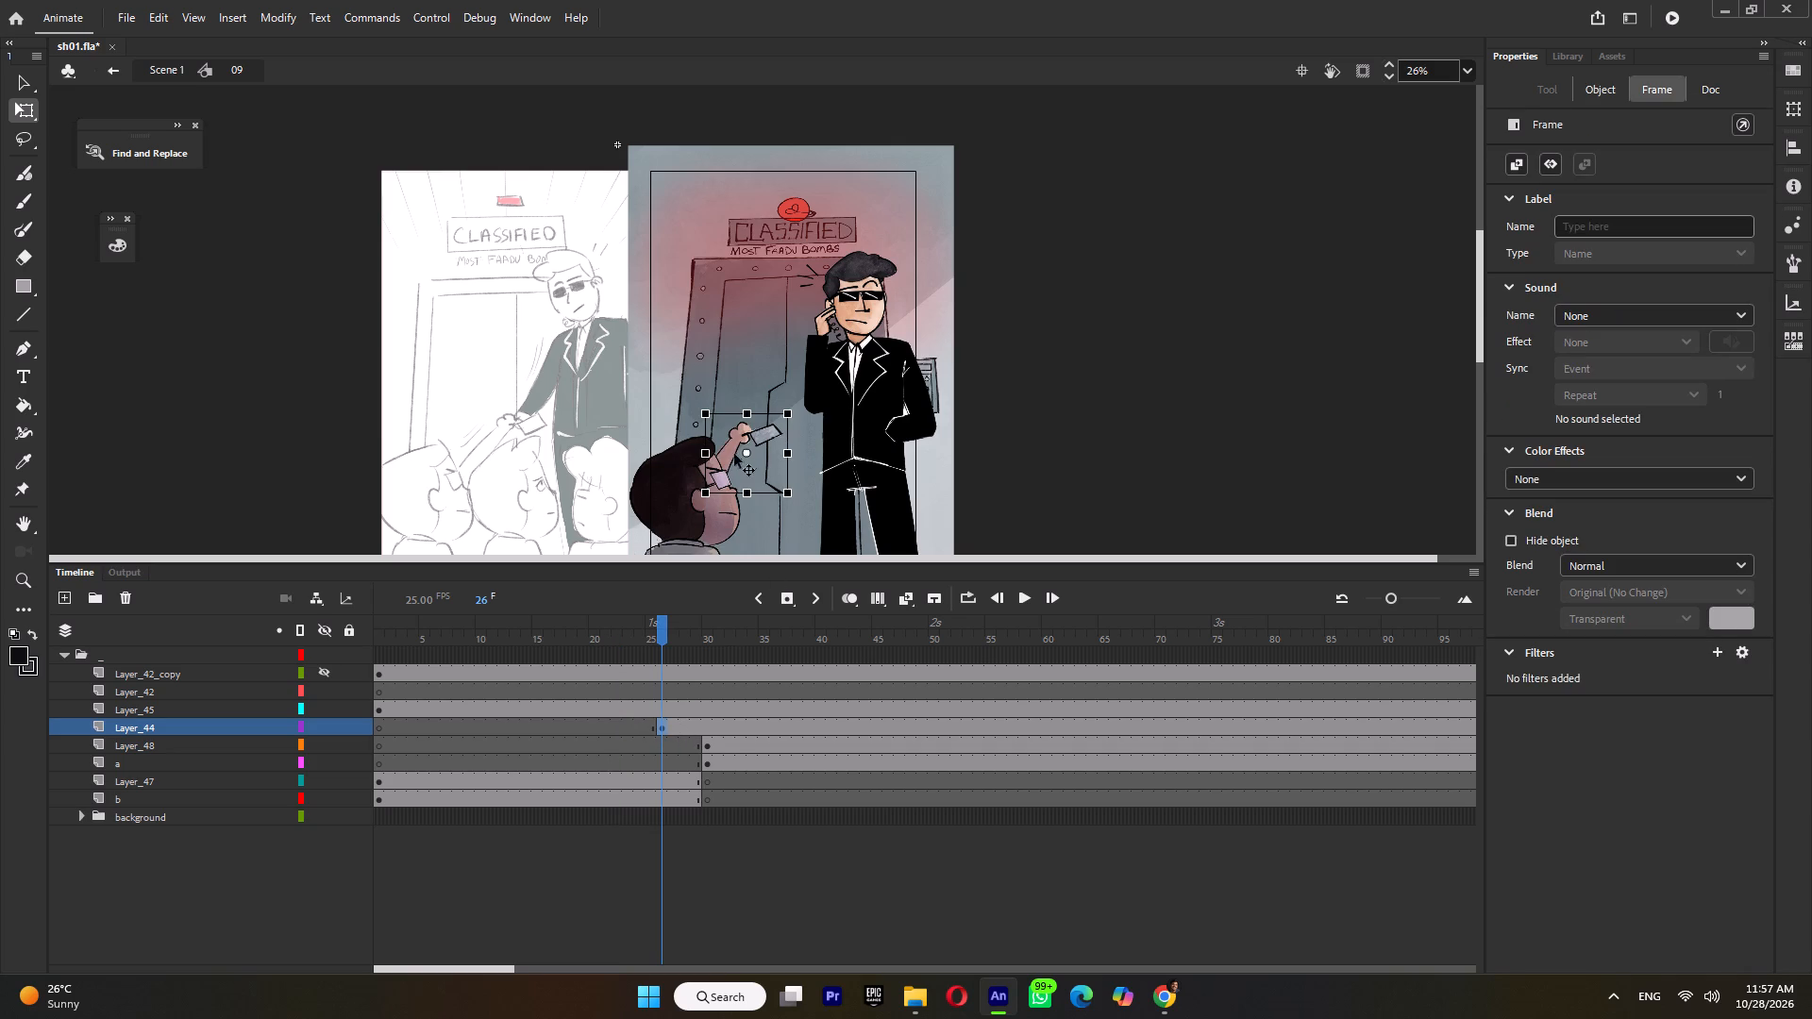
left_click_drag(747, 453, 715, 490)
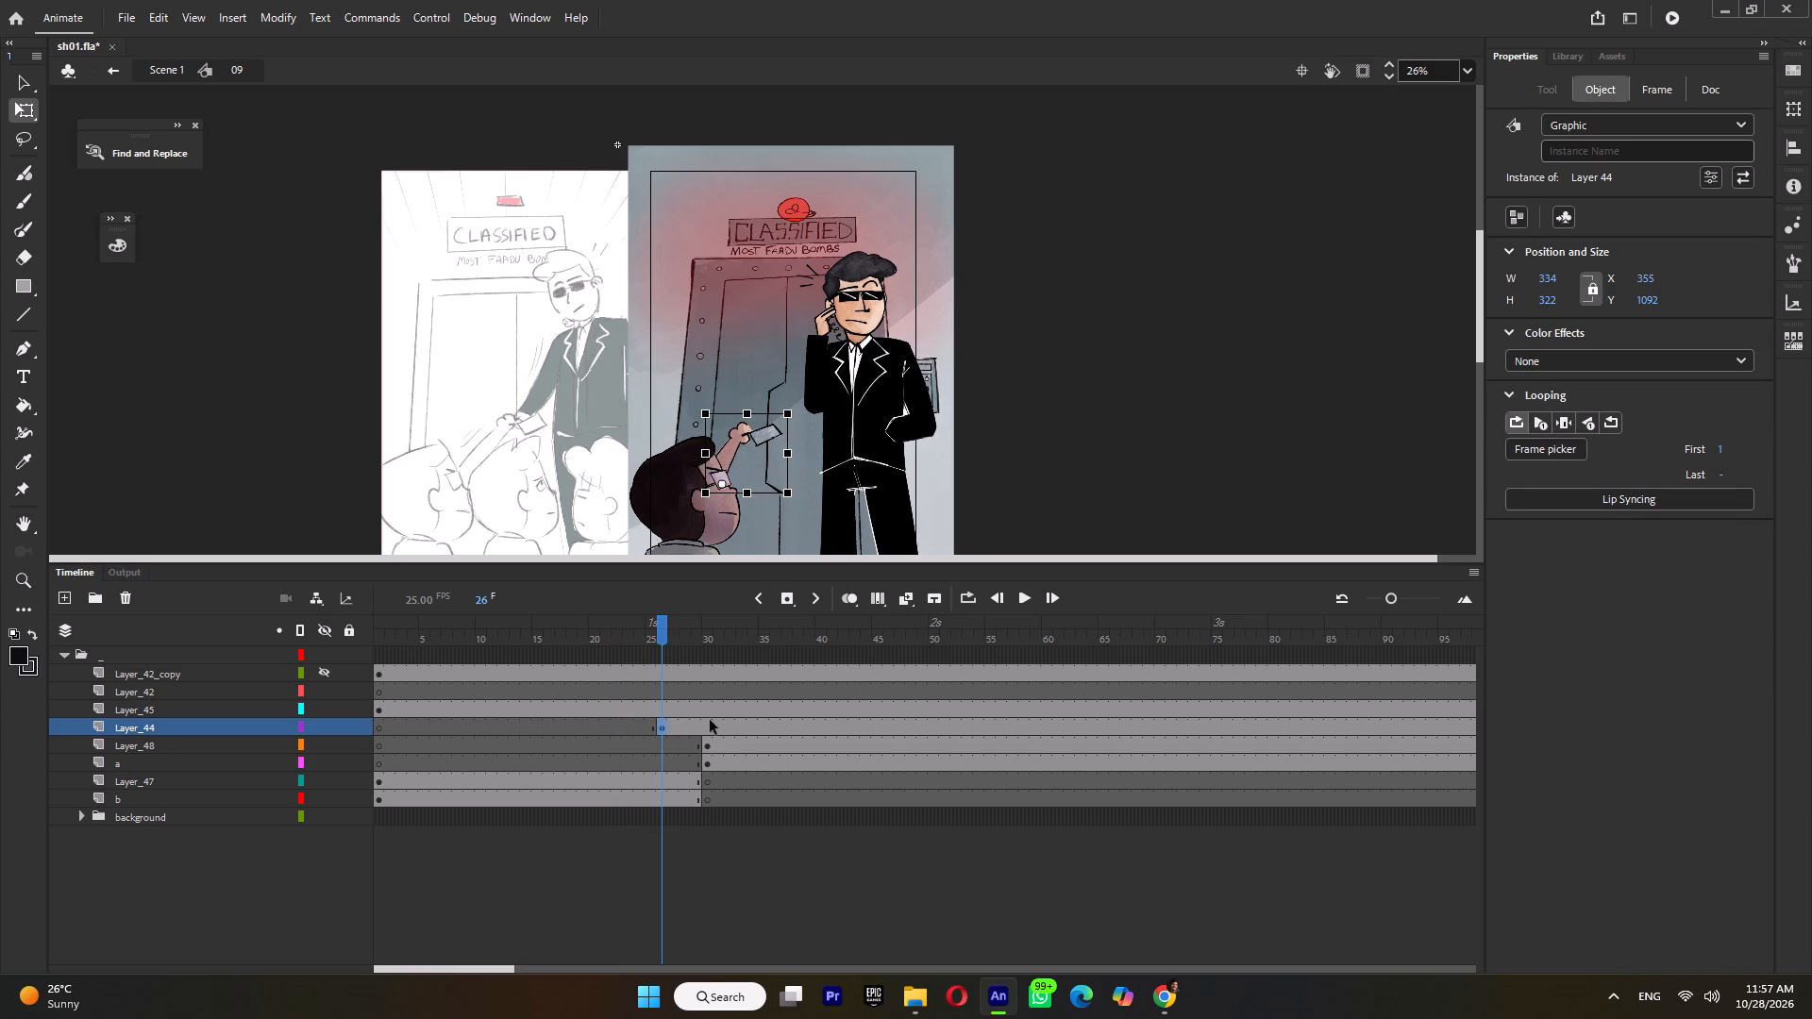
Add keyframes at frame 29 on Layer_44 and at frames 26 and 29 on Layer_45.
left_click(700, 727)
key("F6")
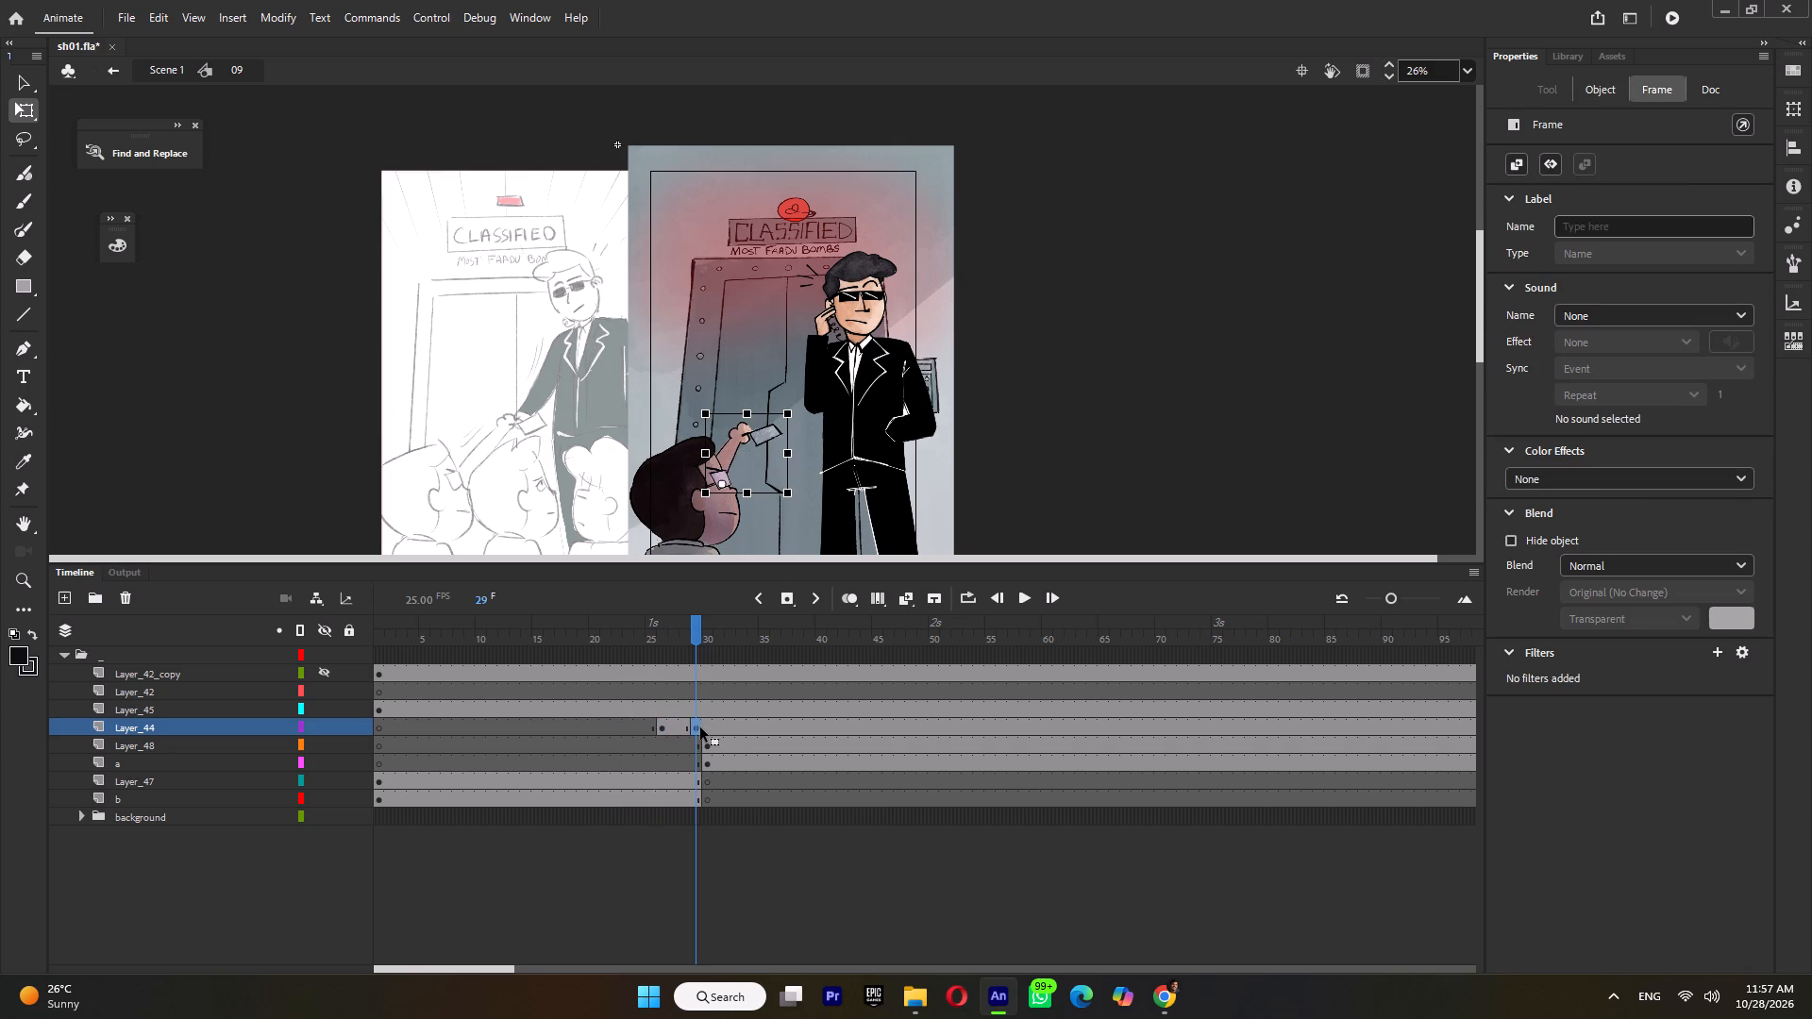
left_click(682, 529)
left_click(661, 706)
key("F6")
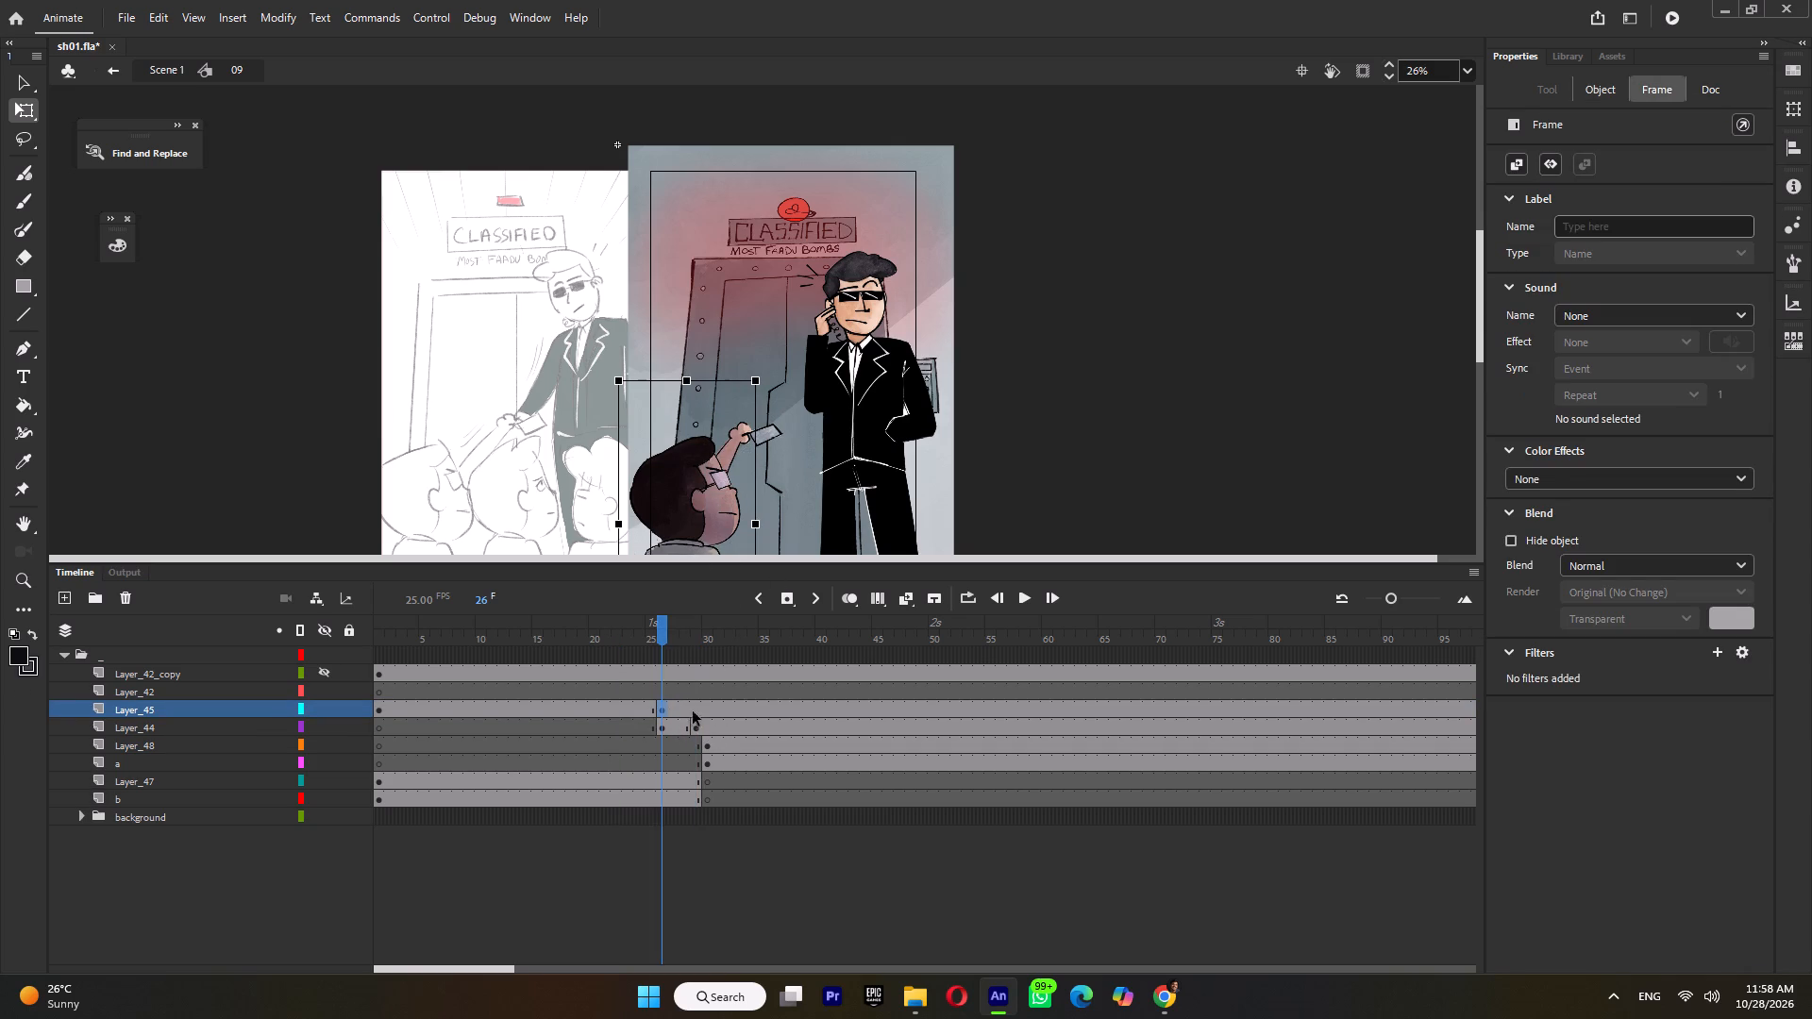
left_click(694, 709)
key("F6")
At frame 27, pivot Layer_45's boy and Layer_44's arm together at the body's bottom, stretch them to about 1178 high, and lean them slightly.
scroll(758, 172, "down", 4, "ctrl")
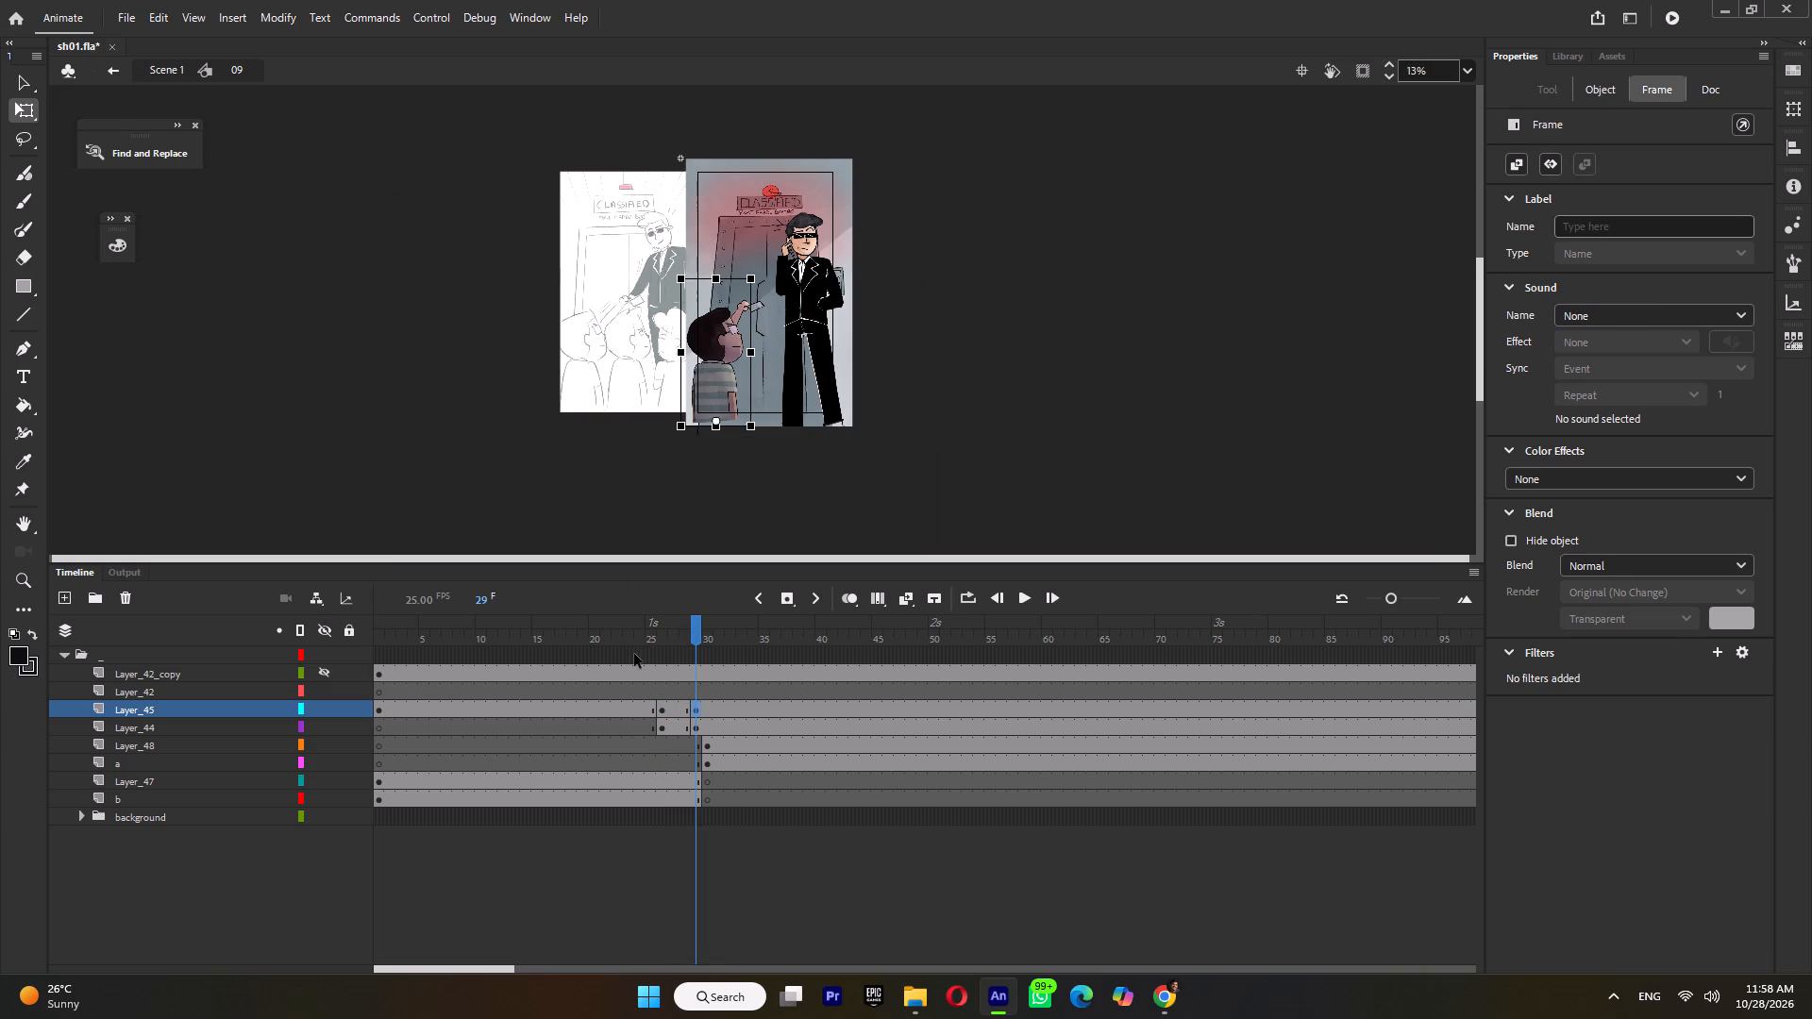
left_click(640, 642)
left_click(677, 646)
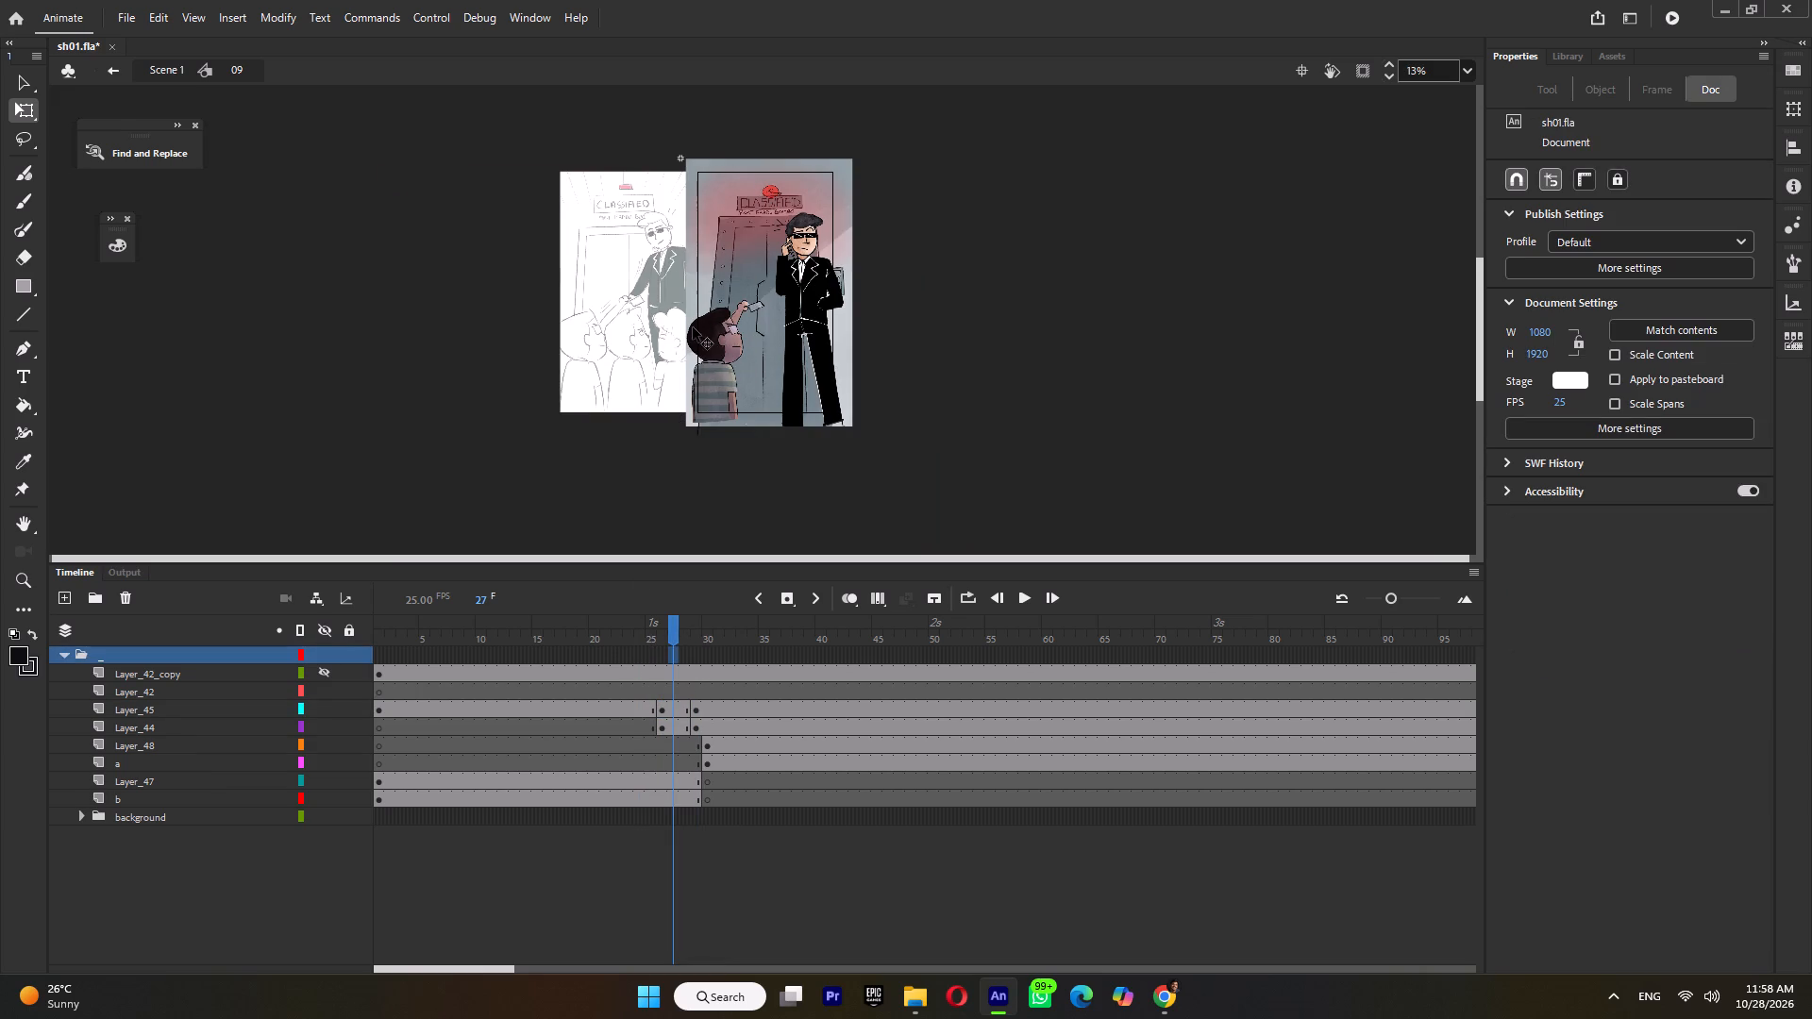
left_click_drag(672, 706, 671, 718)
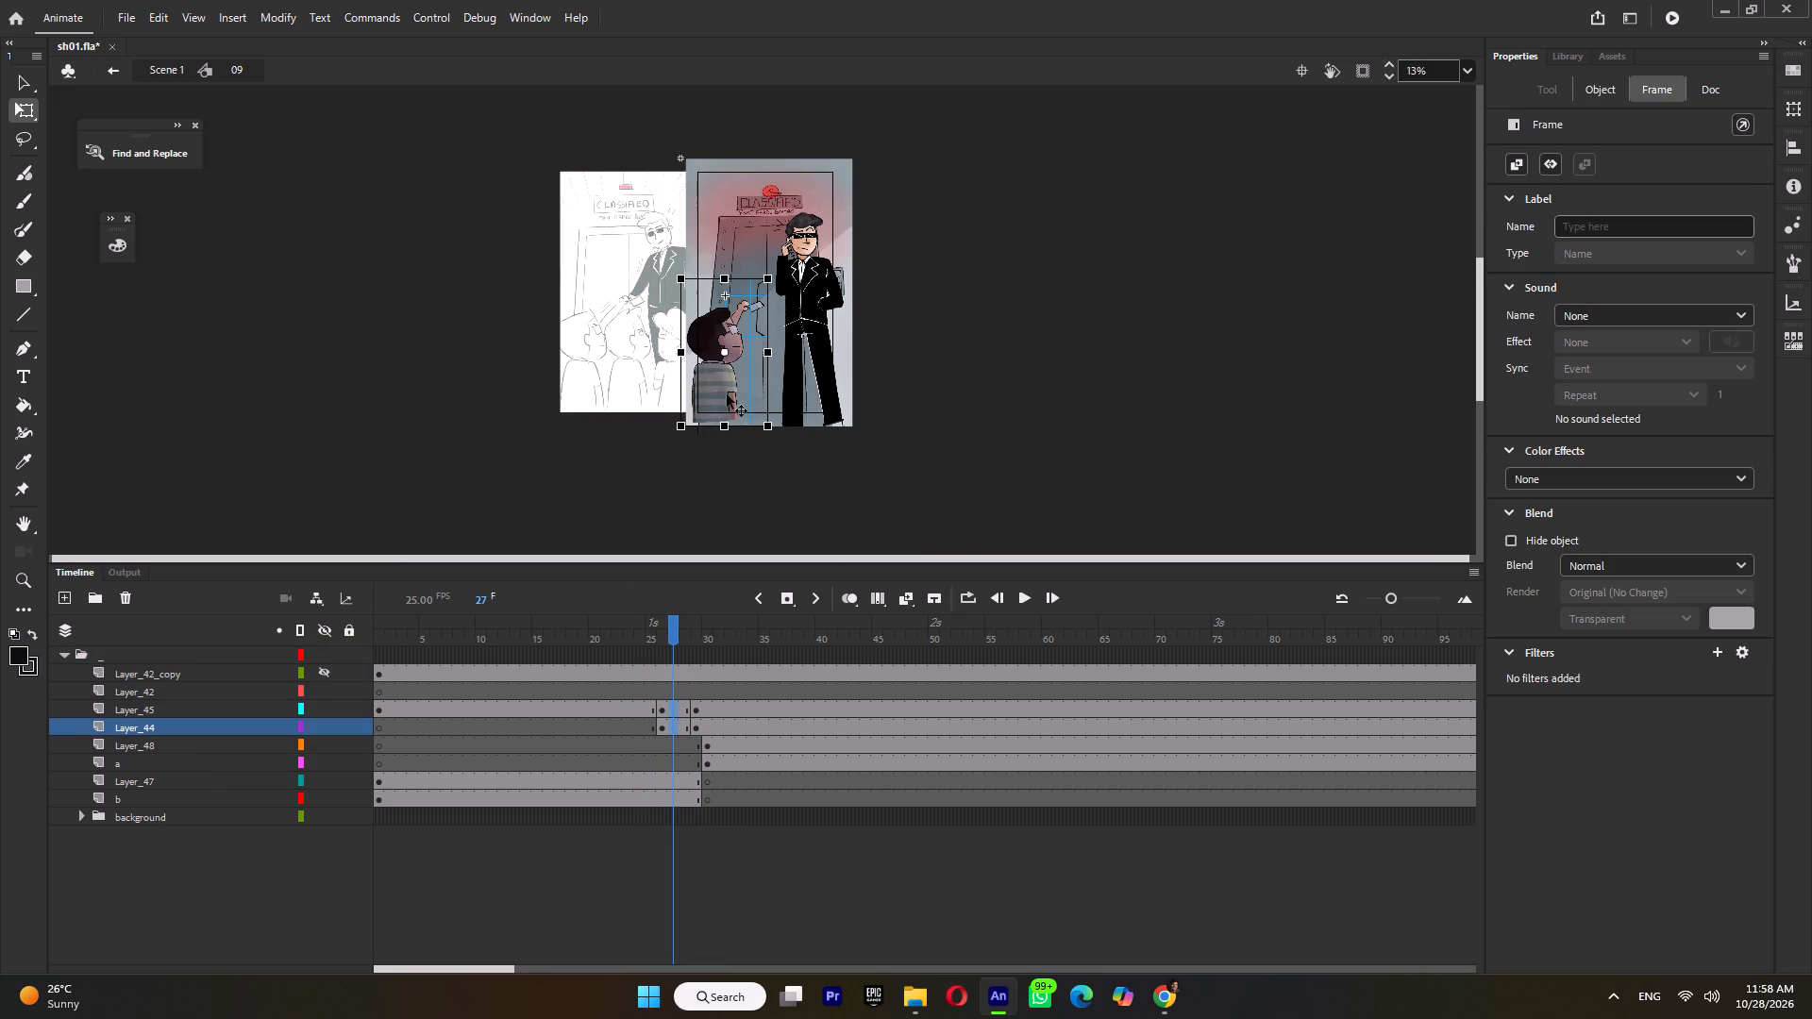
left_click_drag(726, 353, 719, 420)
scroll(729, 293, "up", 4, "ctrl")
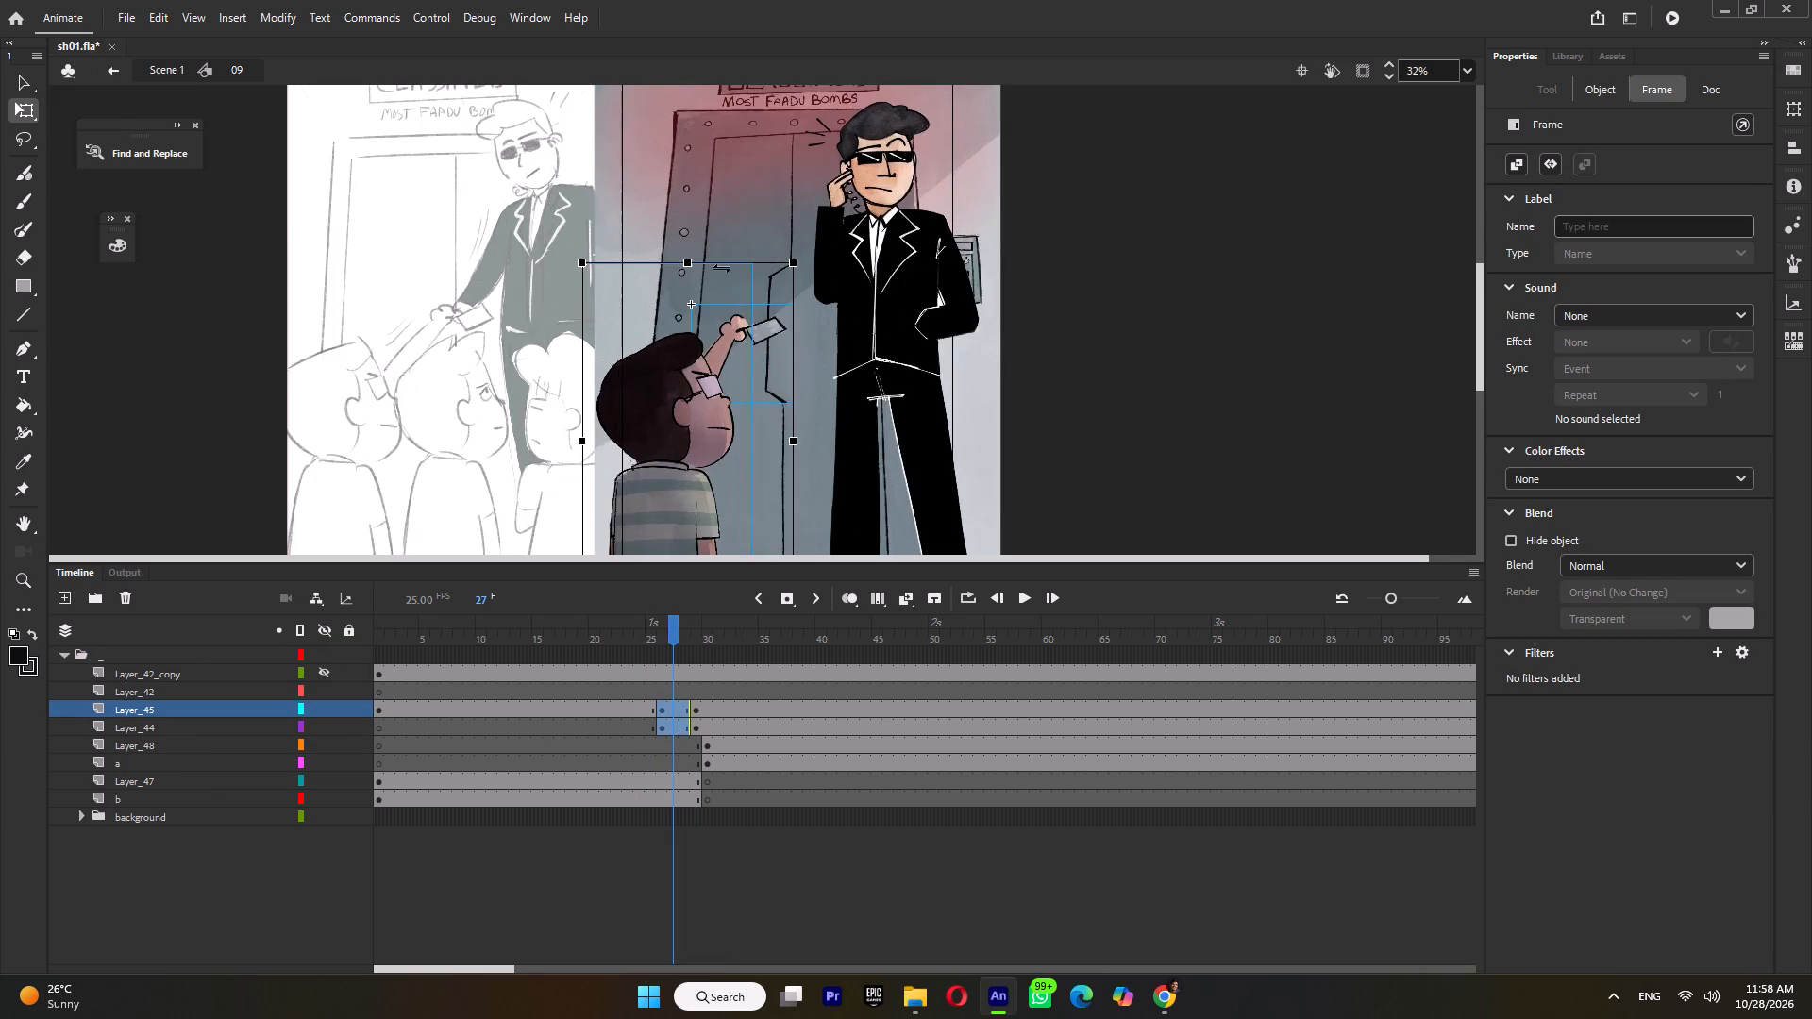
scroll(675, 259, "up", 3, "ctrl")
left_click(610, 263)
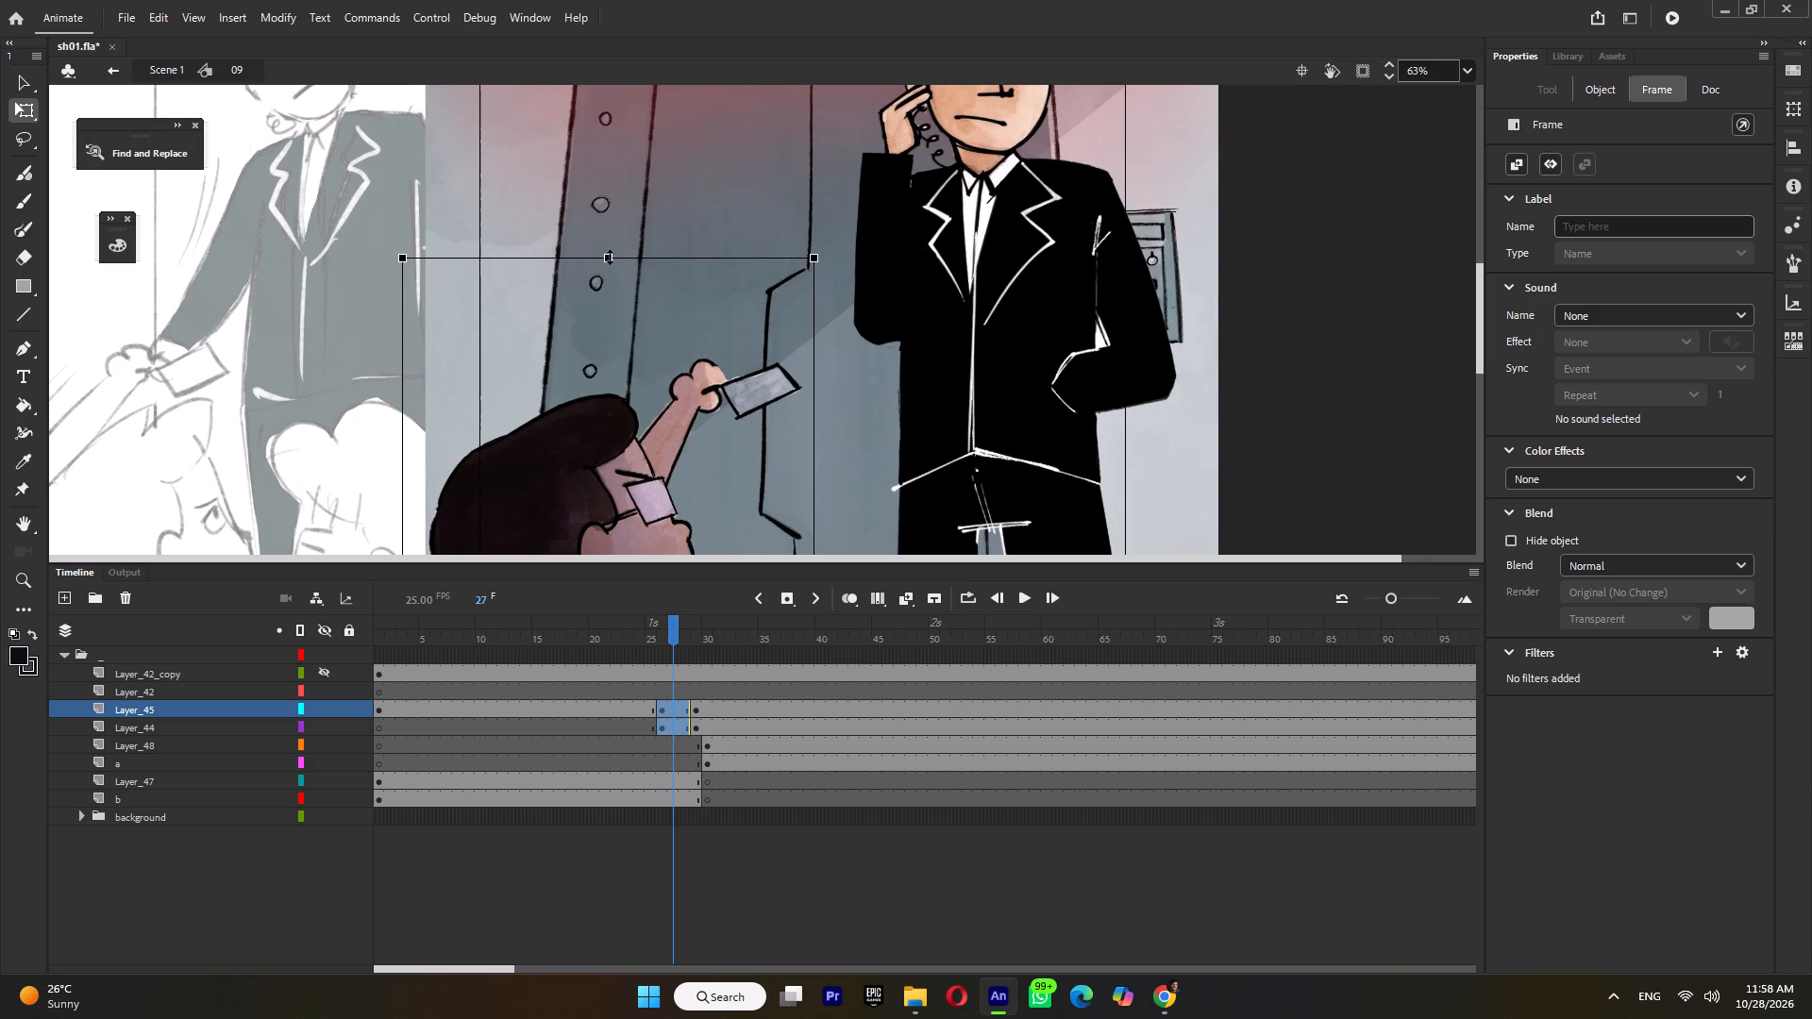
left_click(626, 254)
scroll(621, 259, "down", 3, "ctrl")
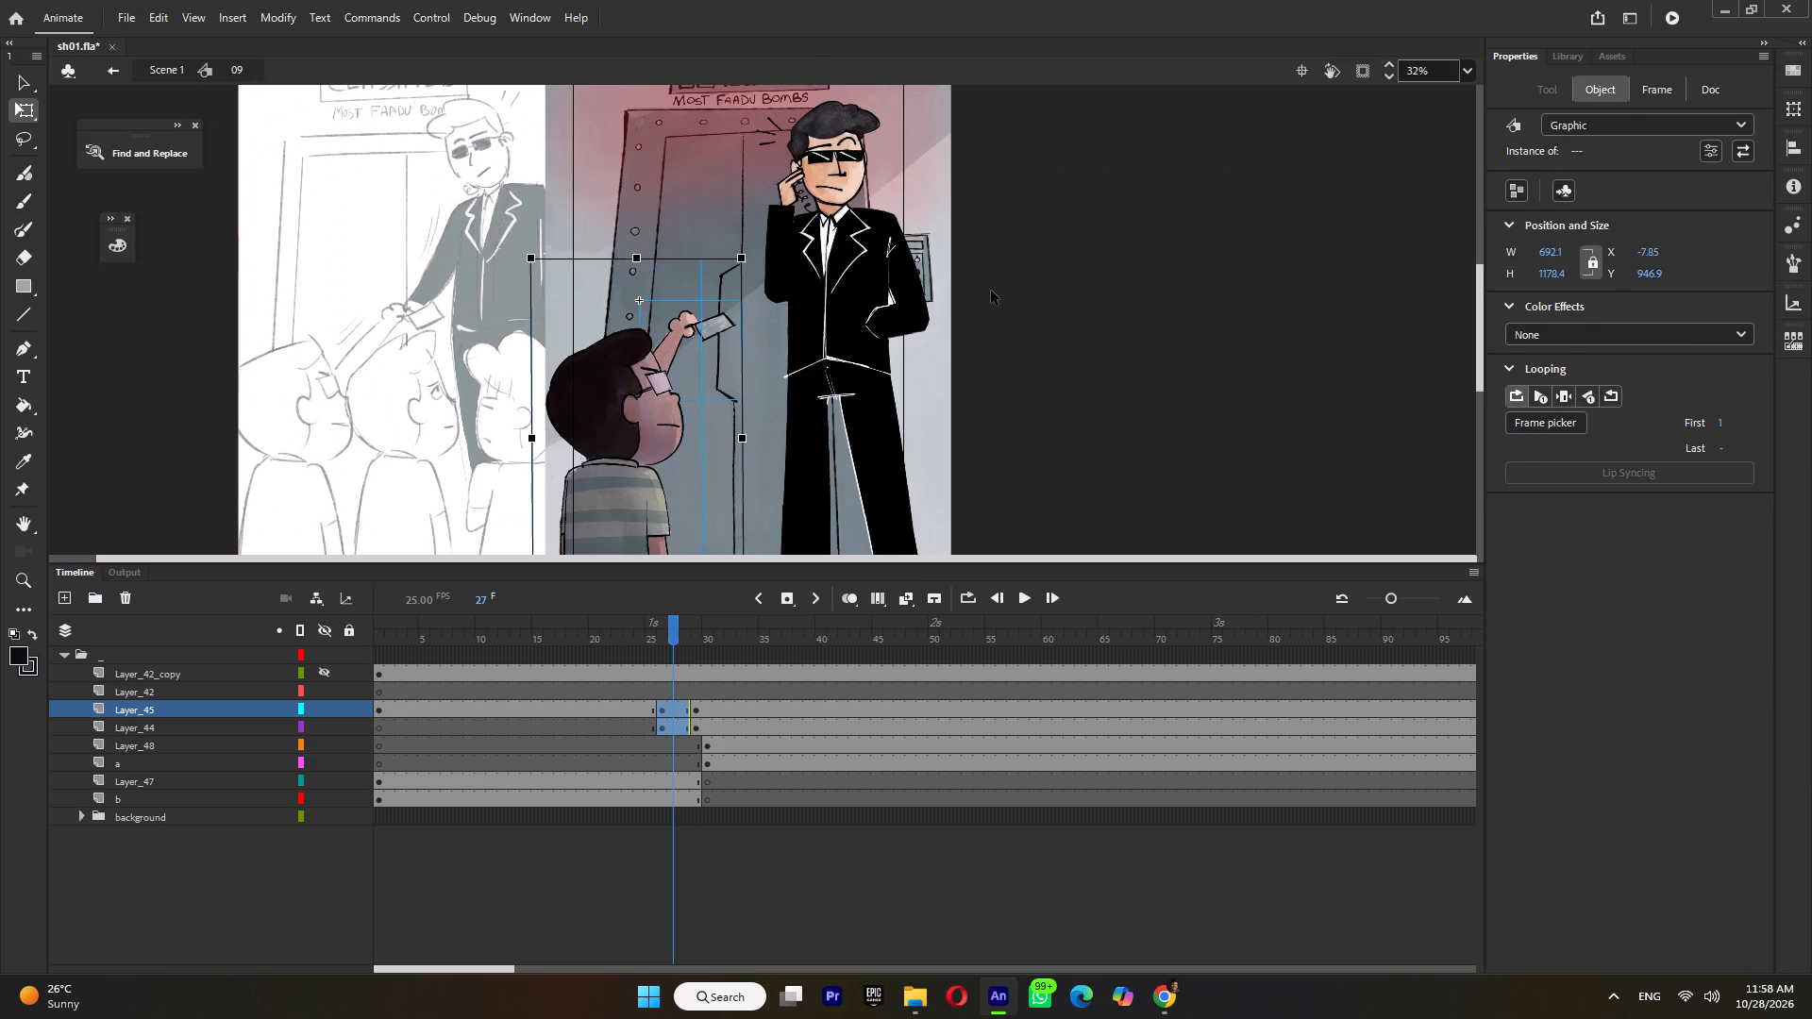
Rotate Layer_44's card arm slightly clockwise around its base at frame 27.
left_click(991, 291)
left_click(689, 323)
left_click(715, 322)
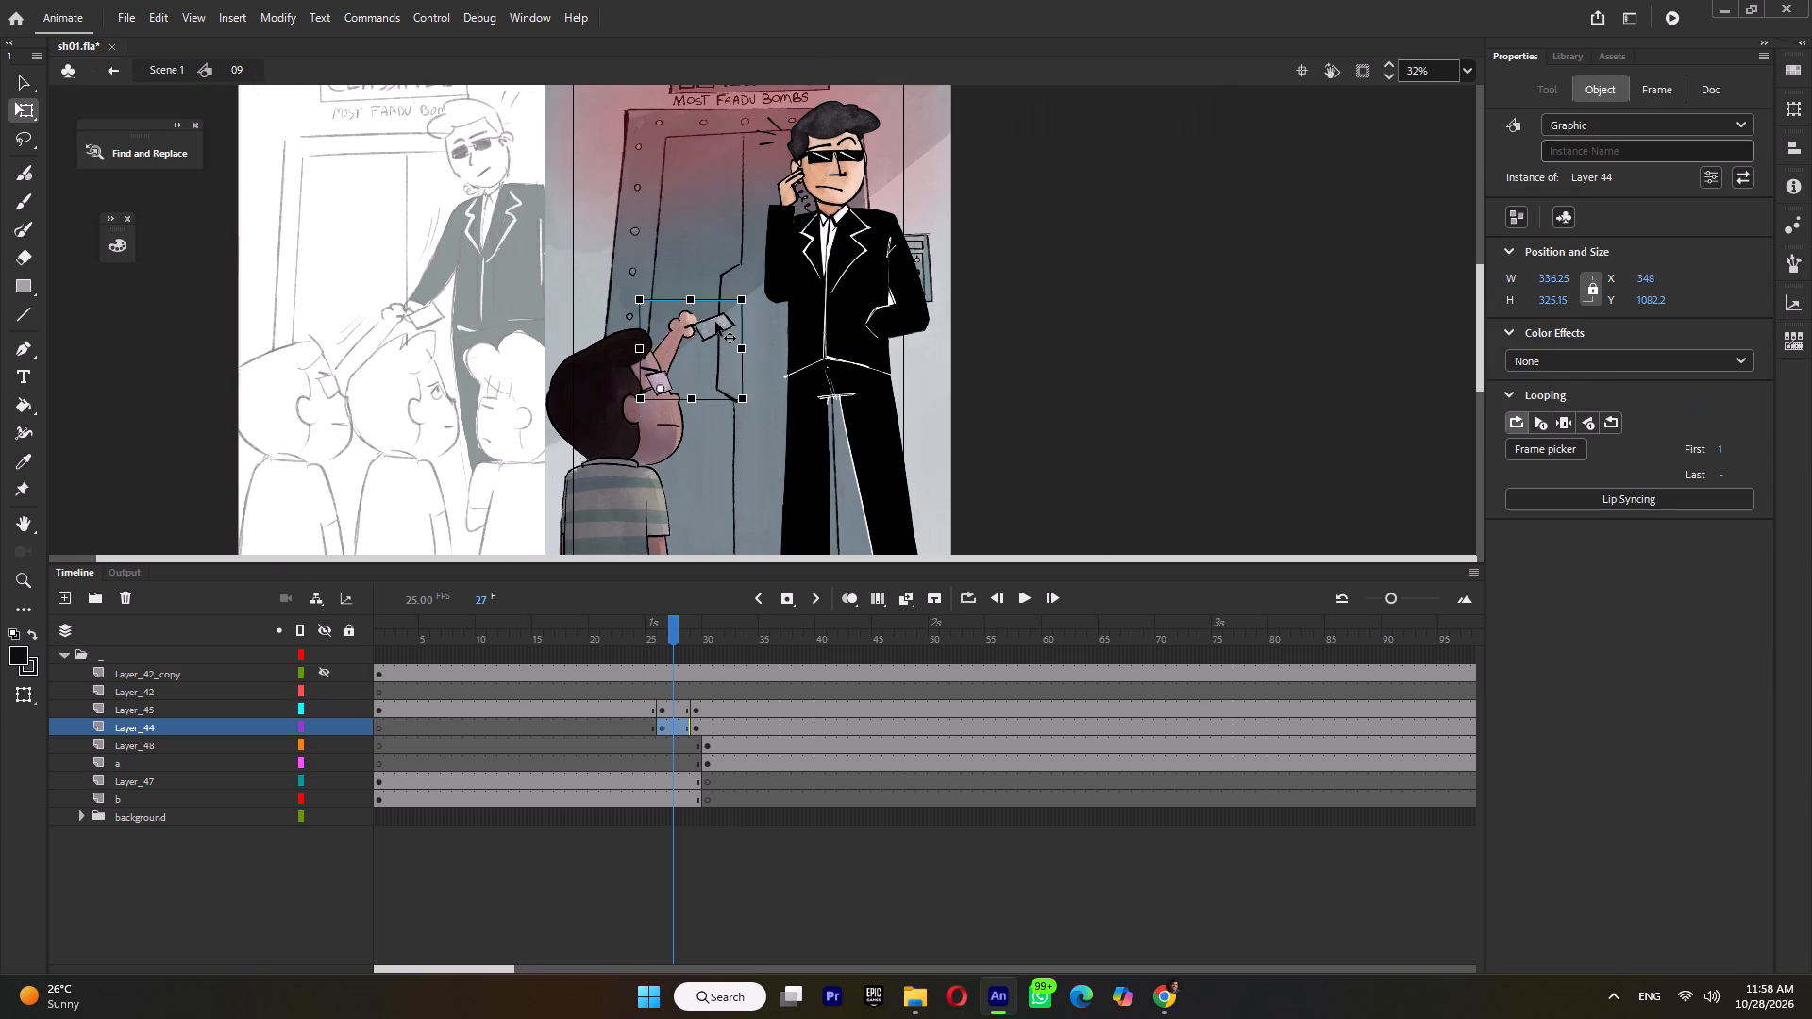
scroll(719, 320, "up", 2, "ctrl")
left_click(765, 291)
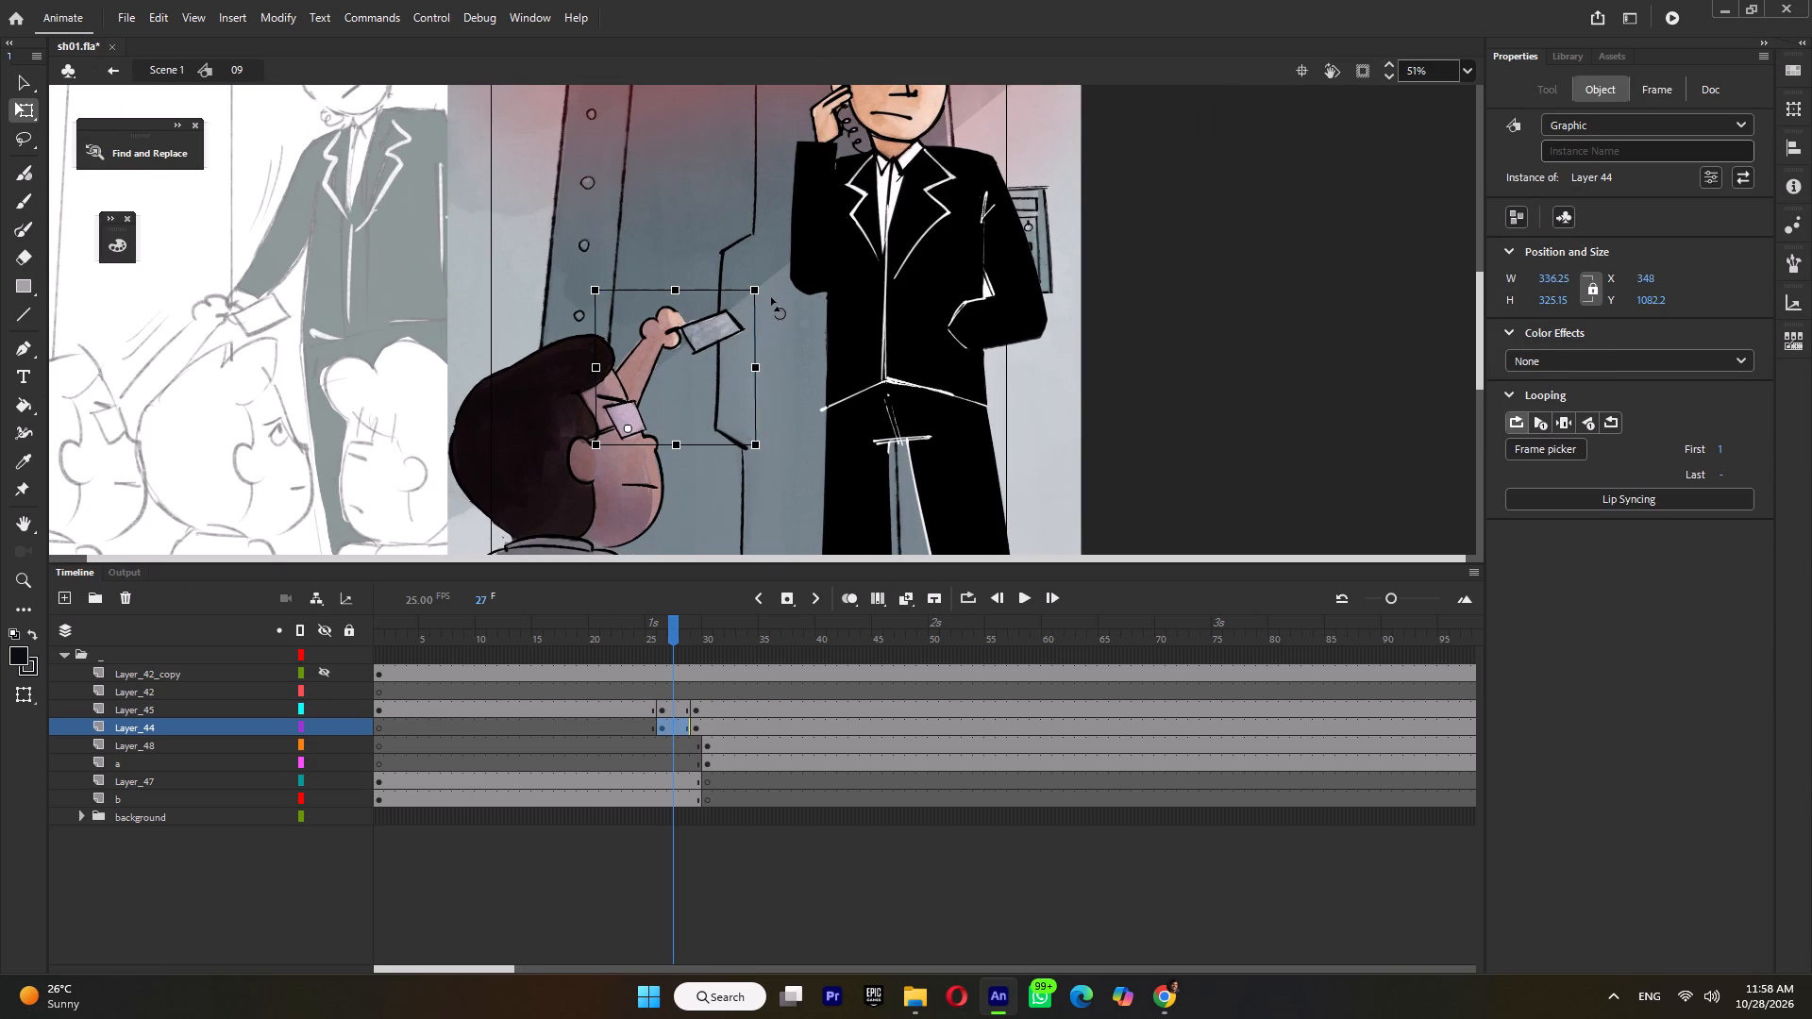
left_click(763, 294)
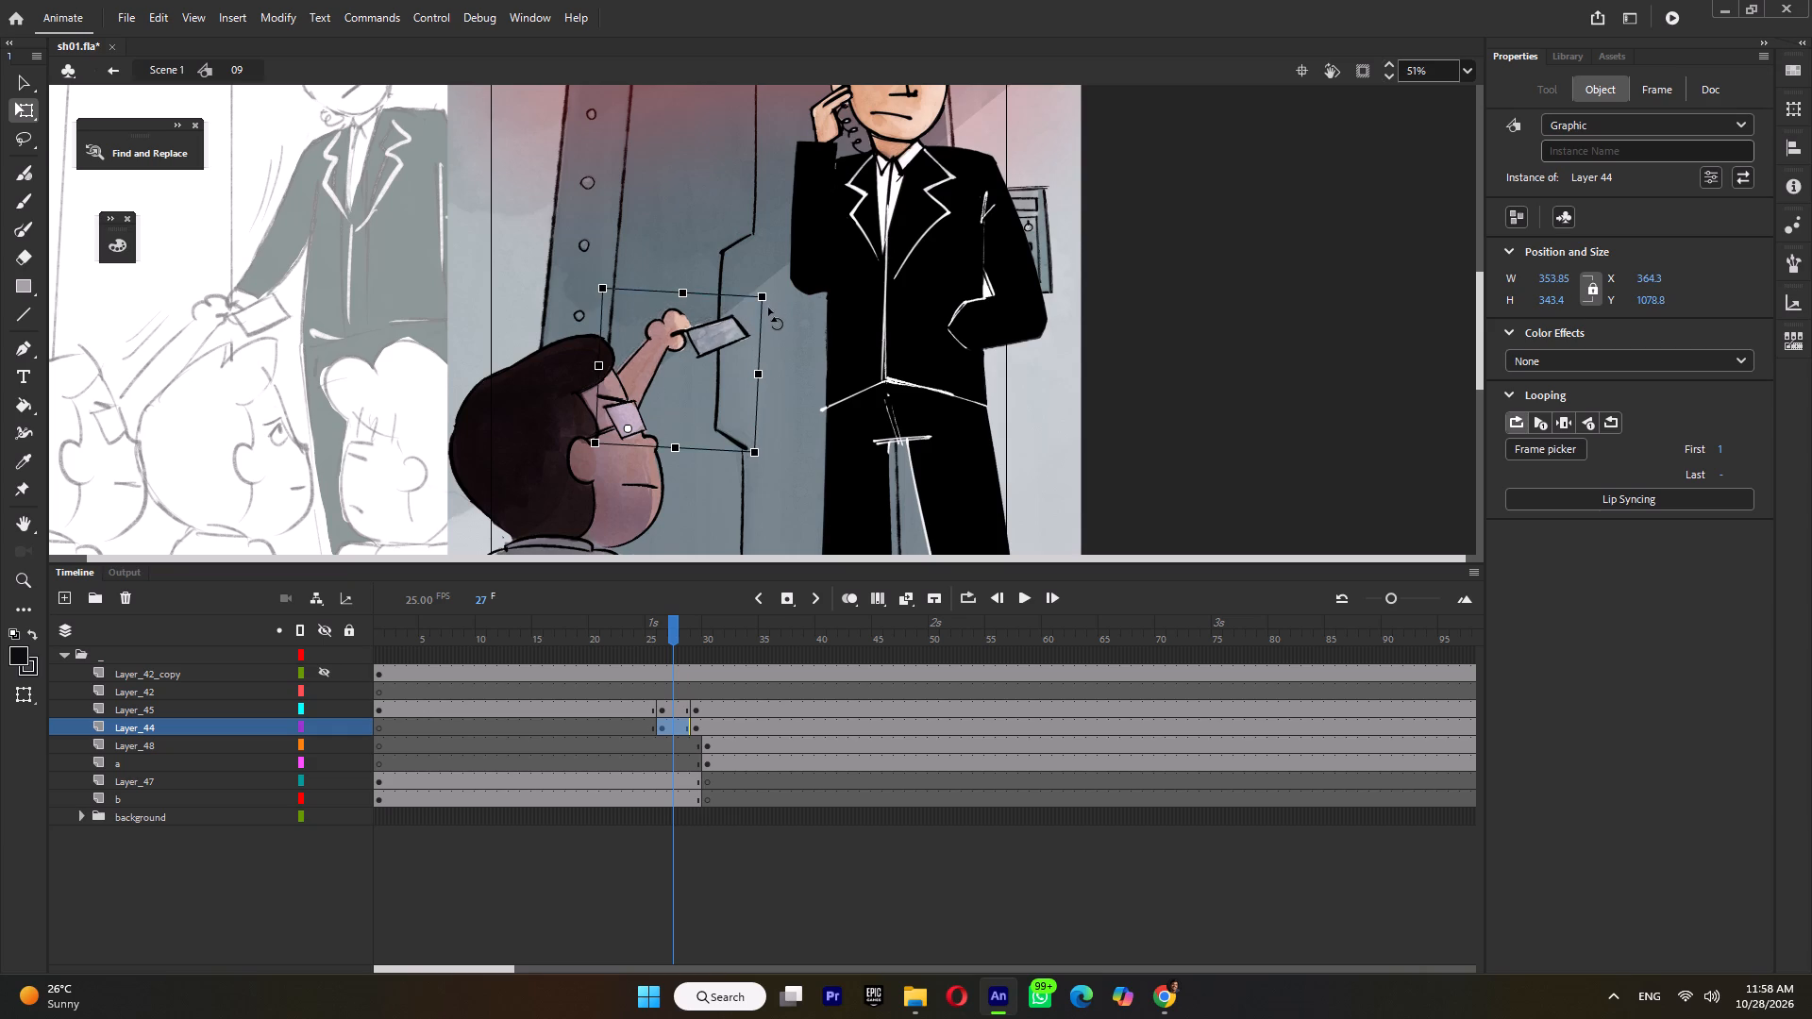
Play back the card handover from just before frame 25 to examine the boy's movement and the suited man's pose switch.
scroll(772, 319, "down", 5, "ctrl")
left_click(621, 633)
key("Return")
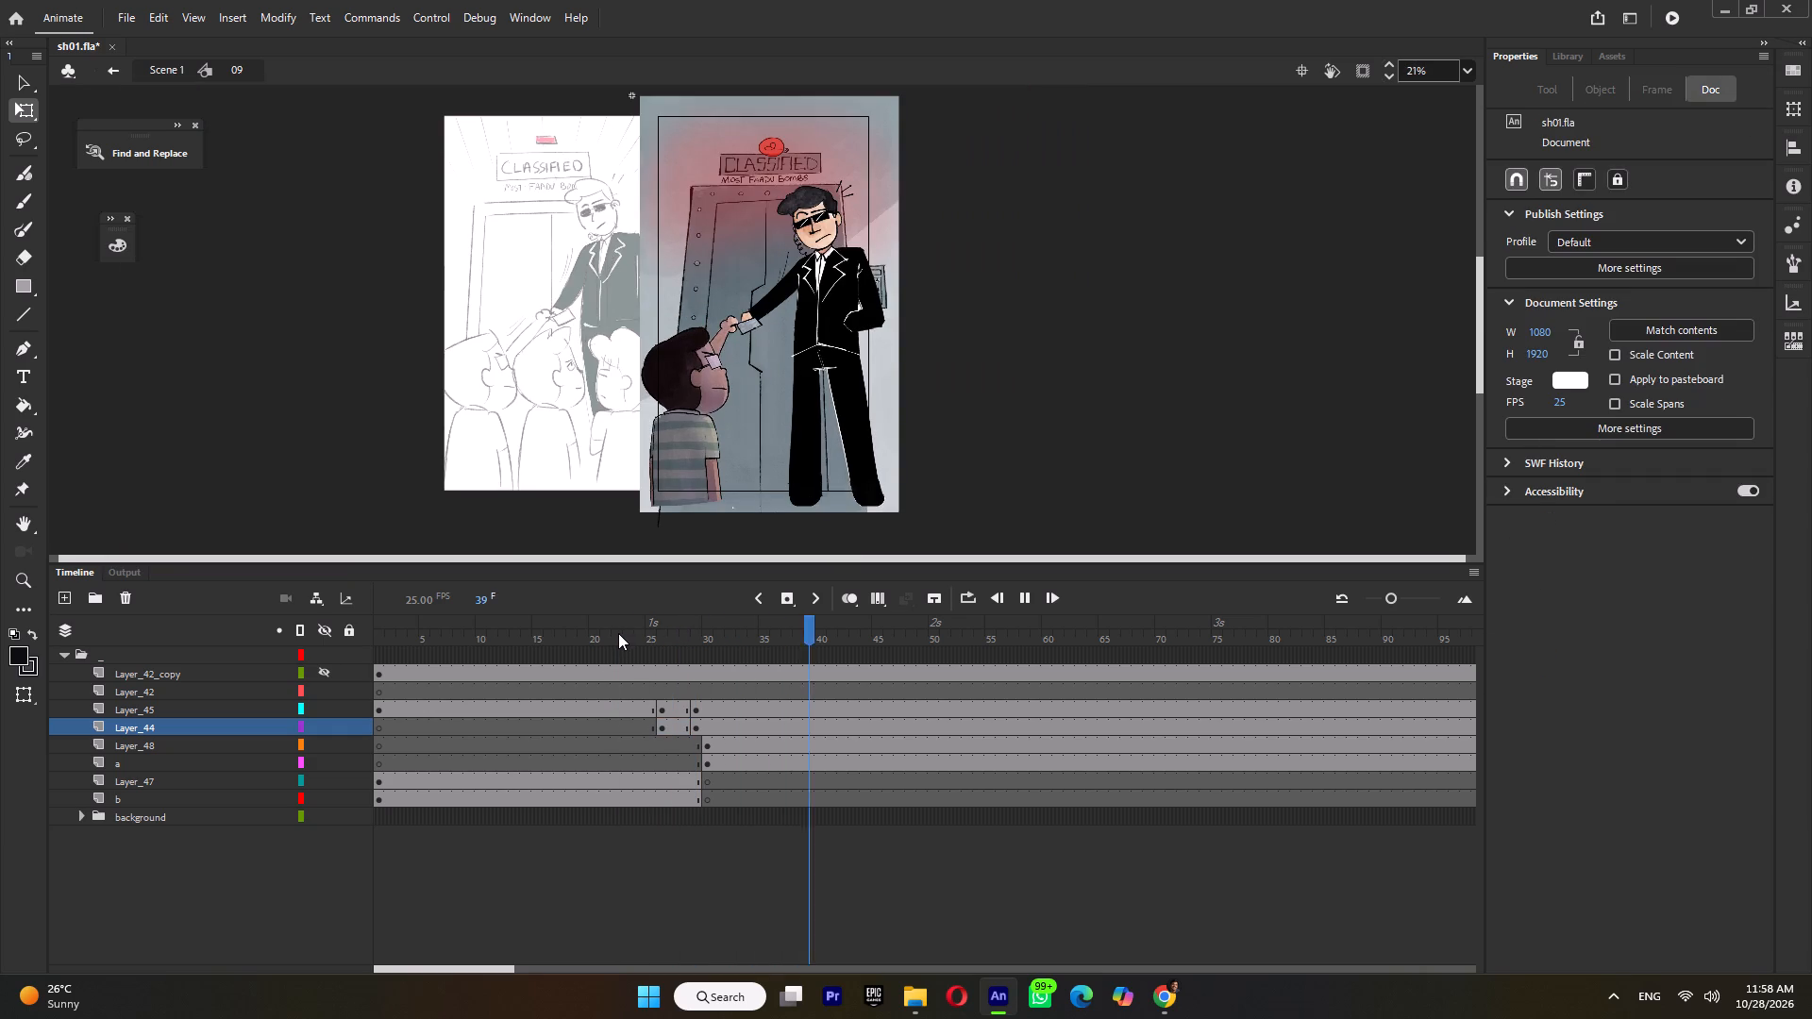
left_click(618, 633)
key("Return")
key("Return")
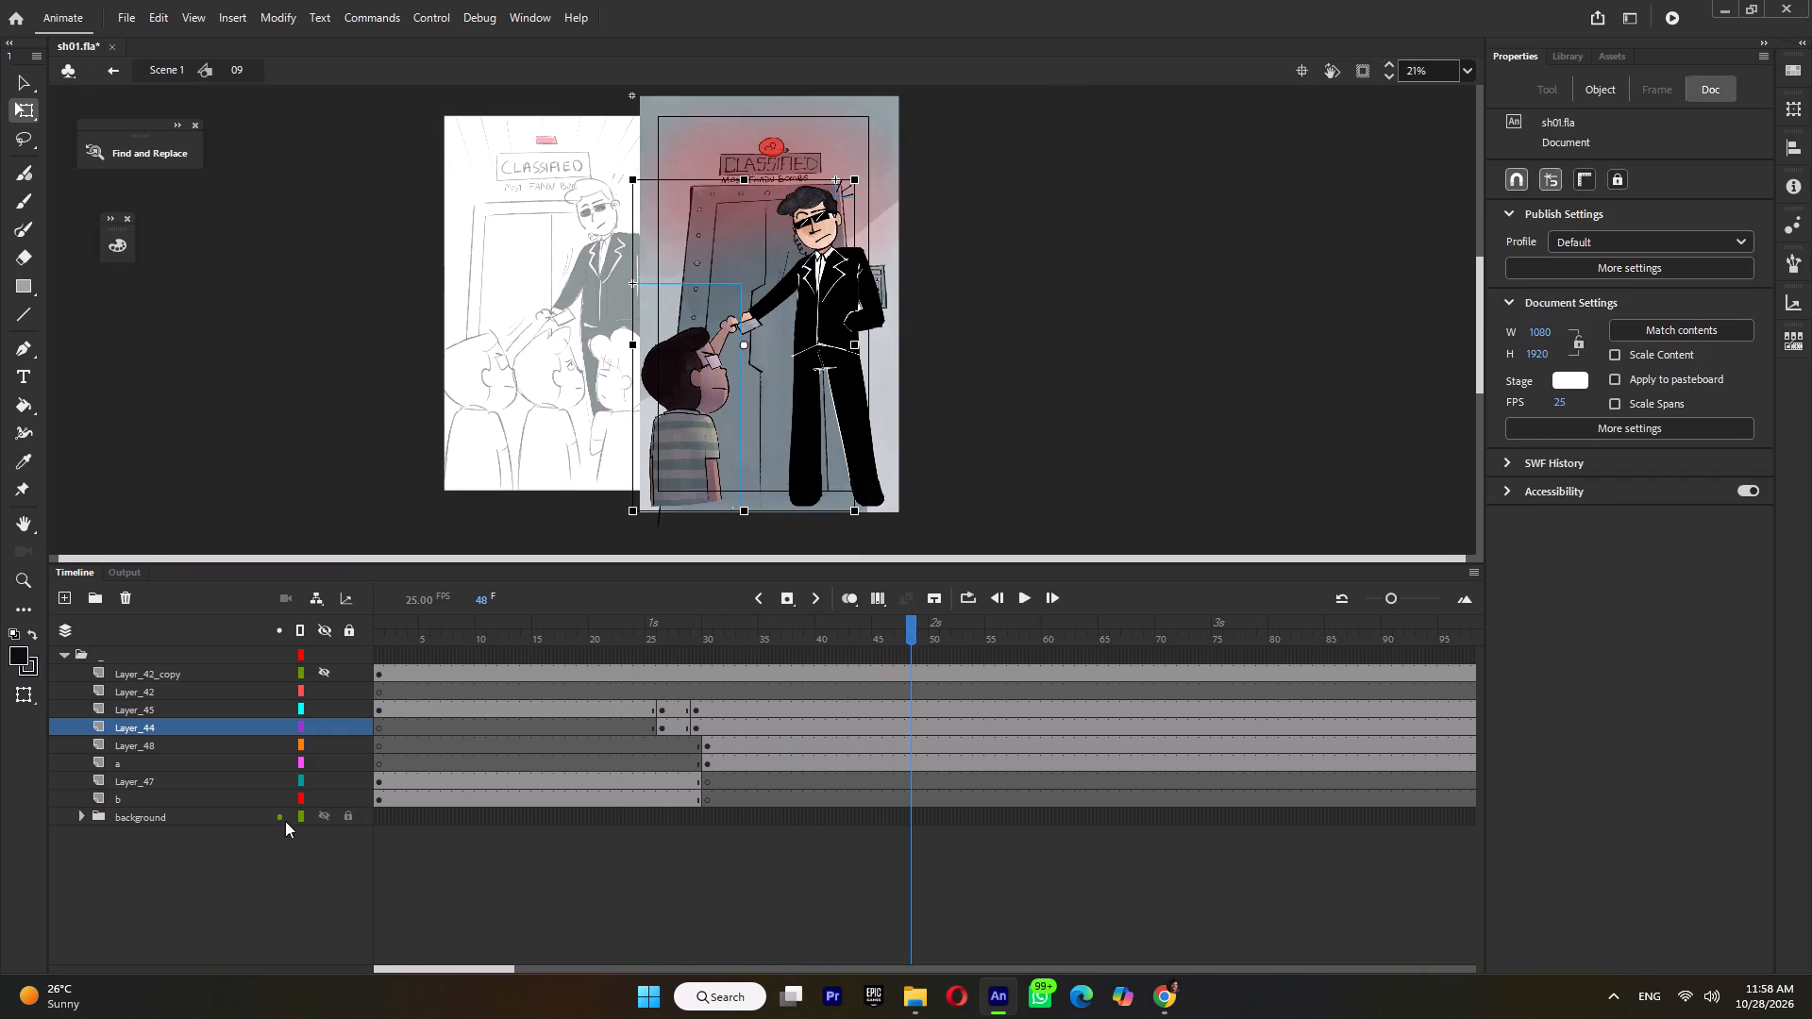
Show Layer_42_copy's two boys again and play the whole shot back from the start.
left_click(326, 673)
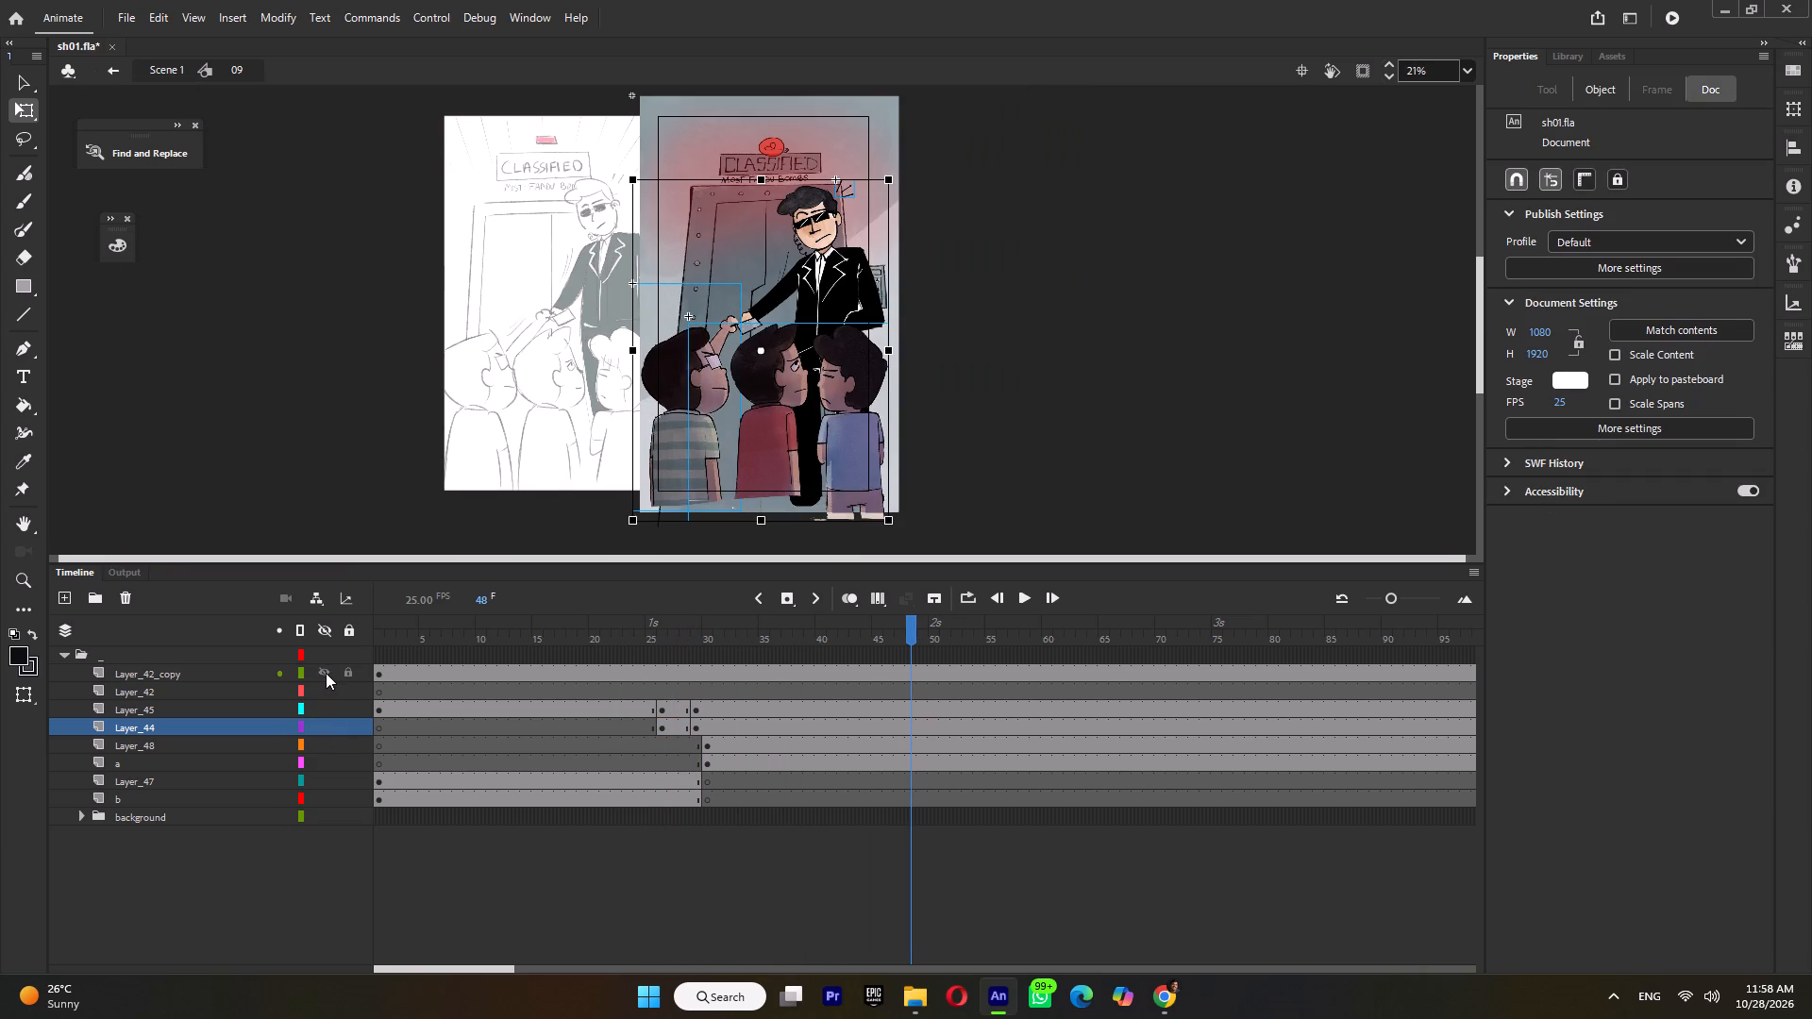
key("Return")
key("Return")
left_click_drag(597, 644, 246, 654)
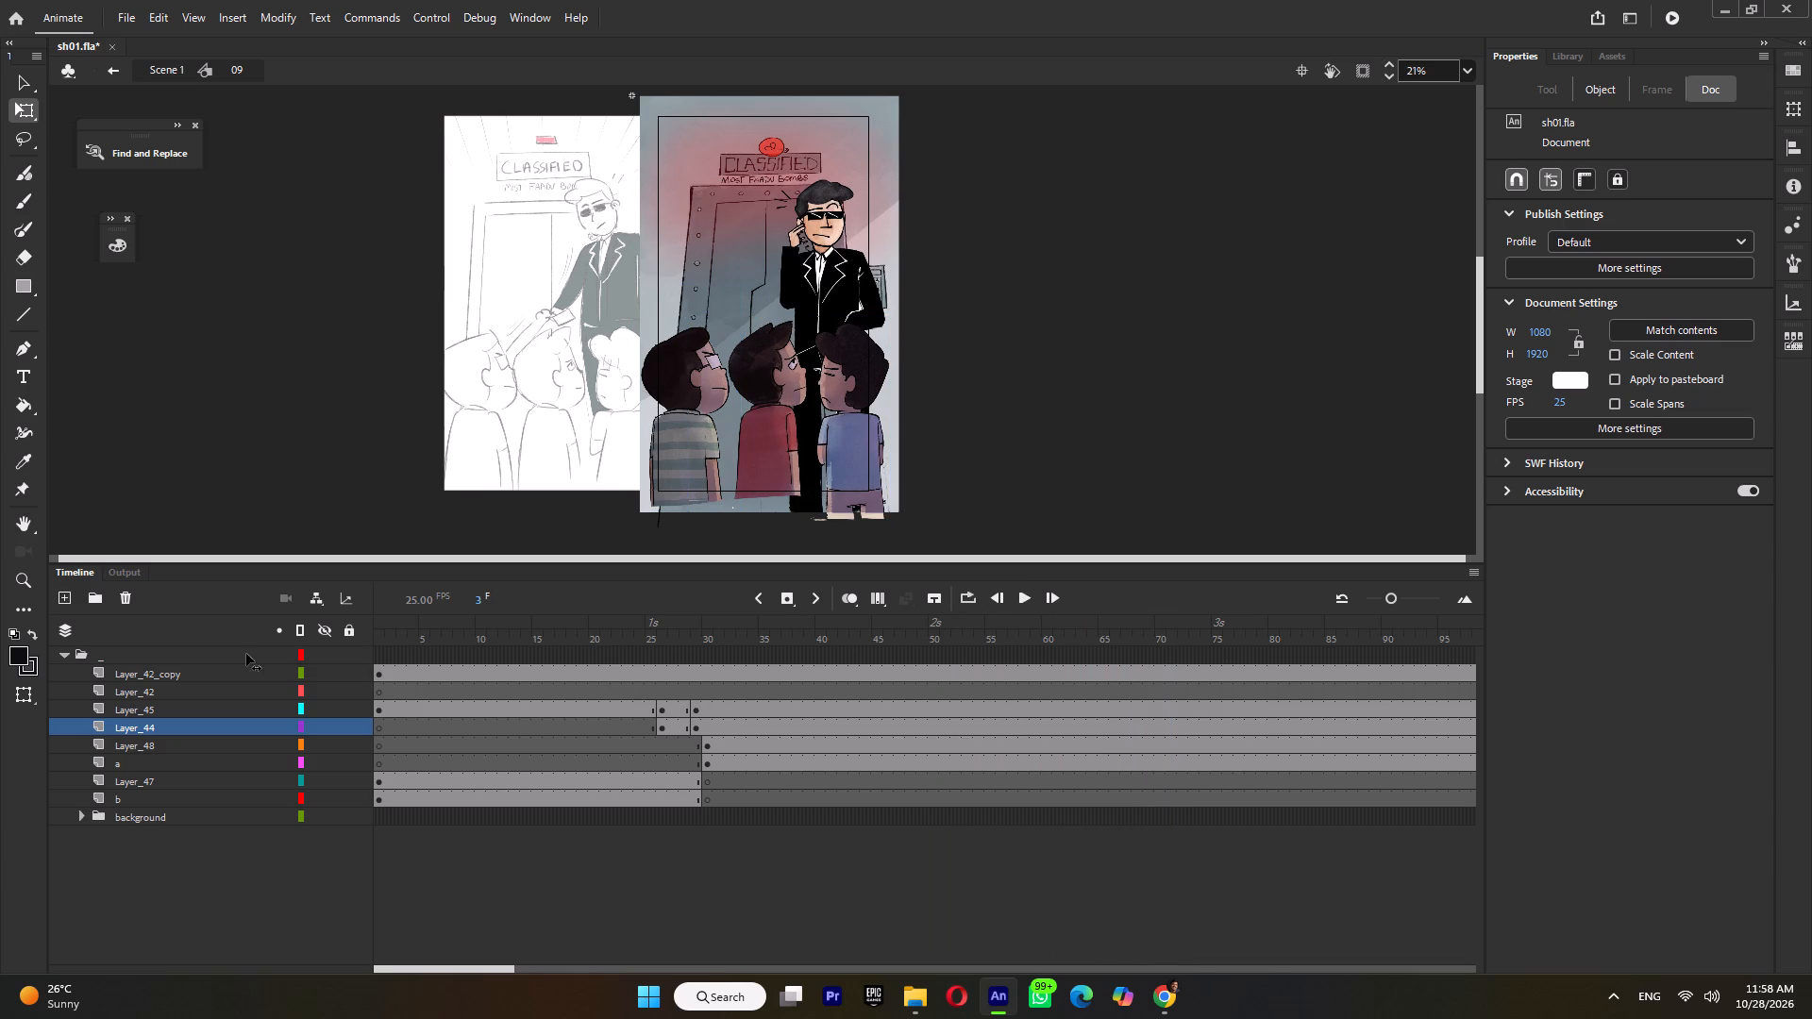
left_click_drag(246, 654, 135, 654)
key("Return")
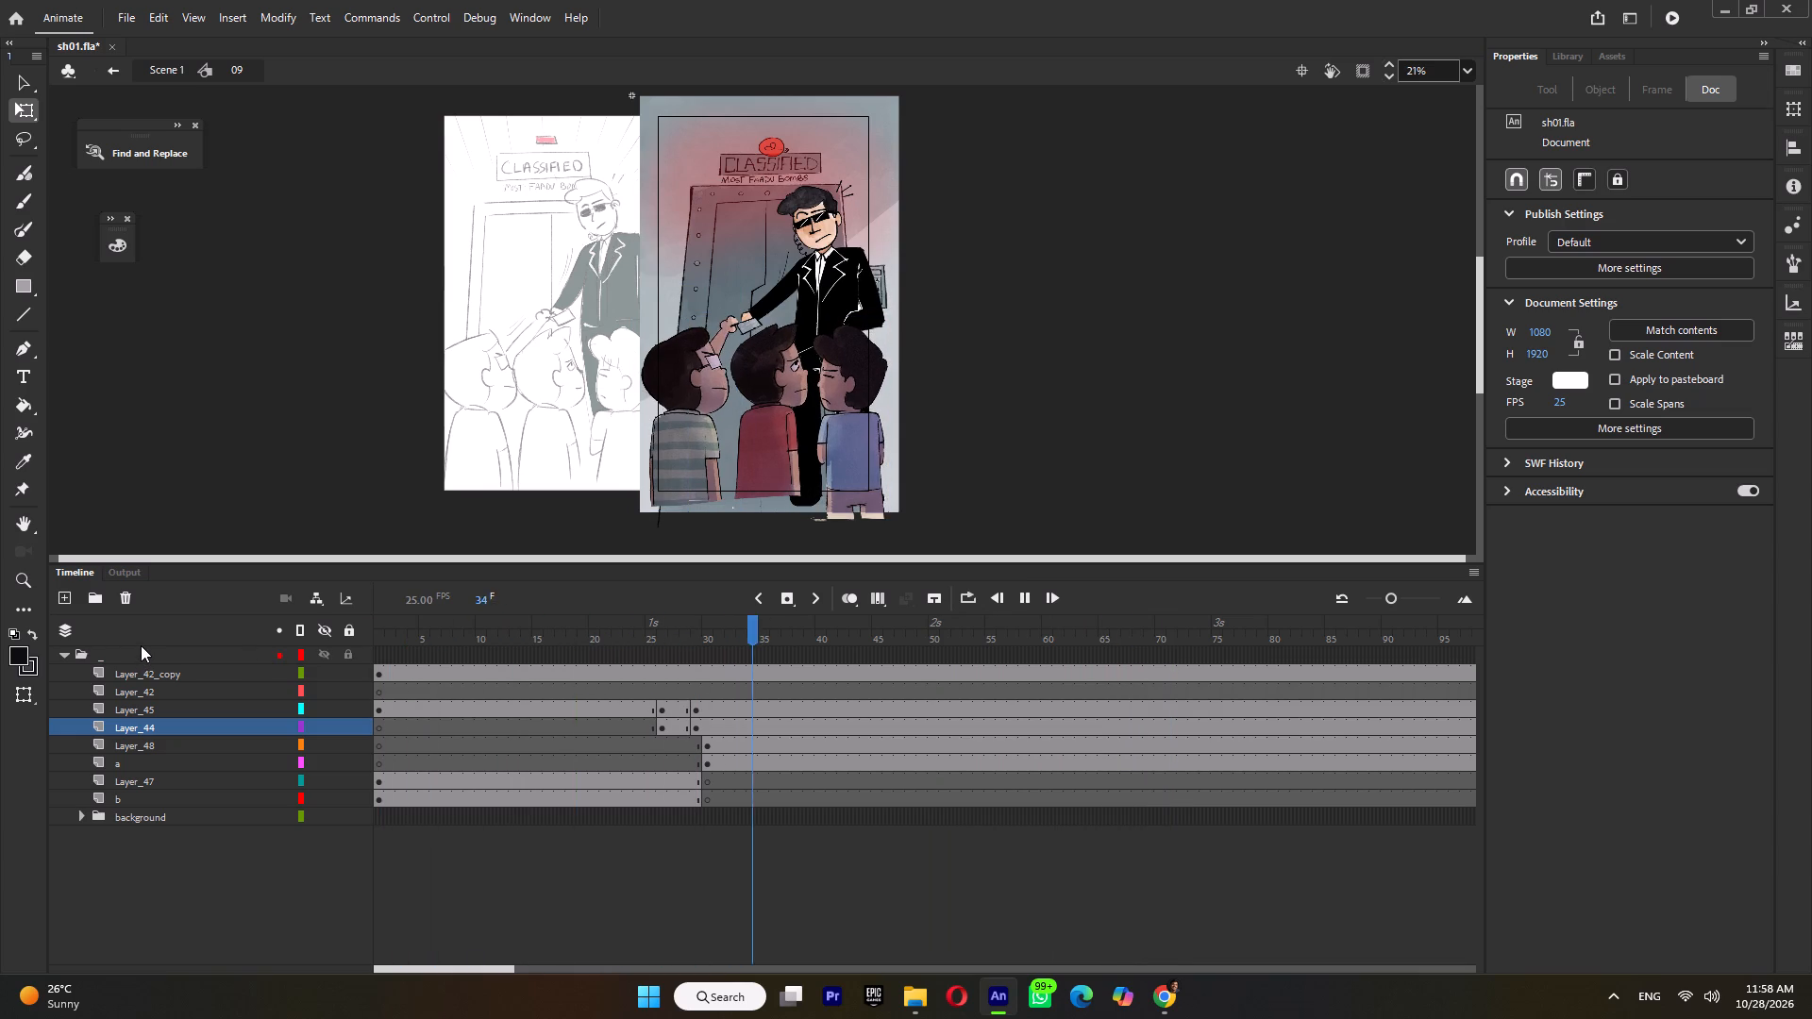
key("Return")
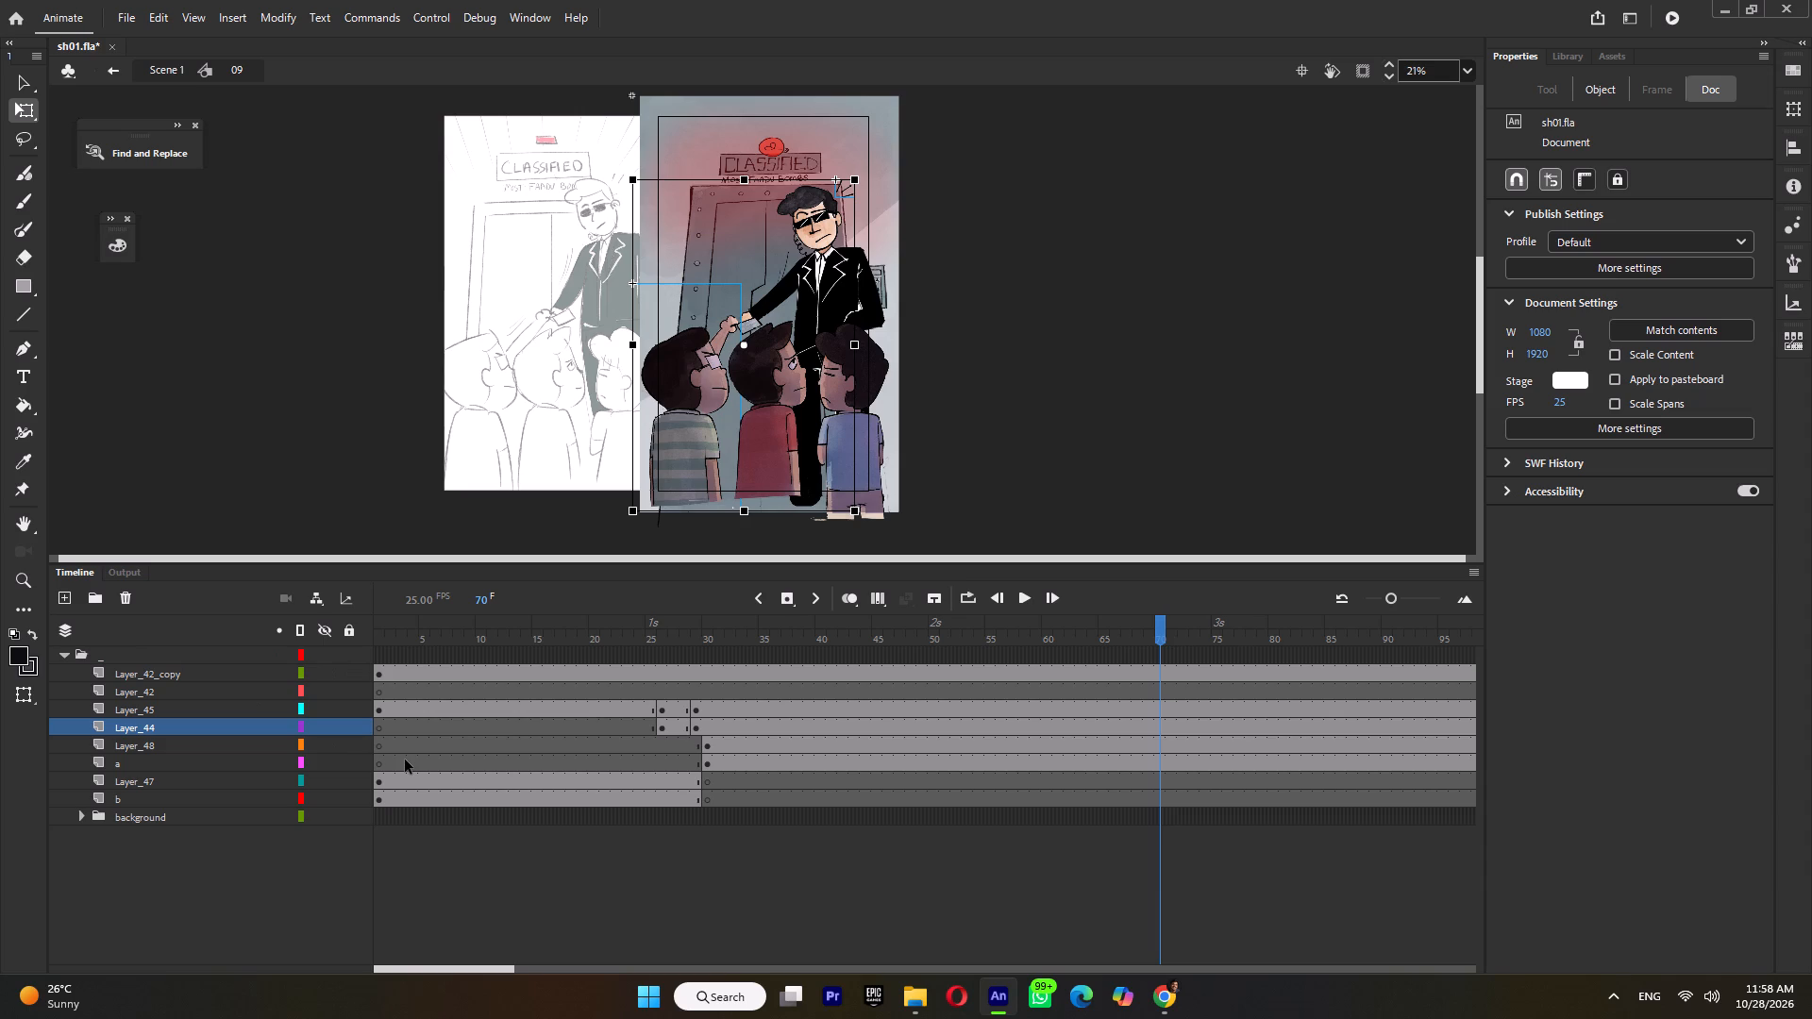
left_click_drag(531, 645, 193, 658)
Play symbol 09's shot back from the first frame to examine the card handover.
left_click_drag(421, 626, 226, 661)
key("Return")
key("Return")
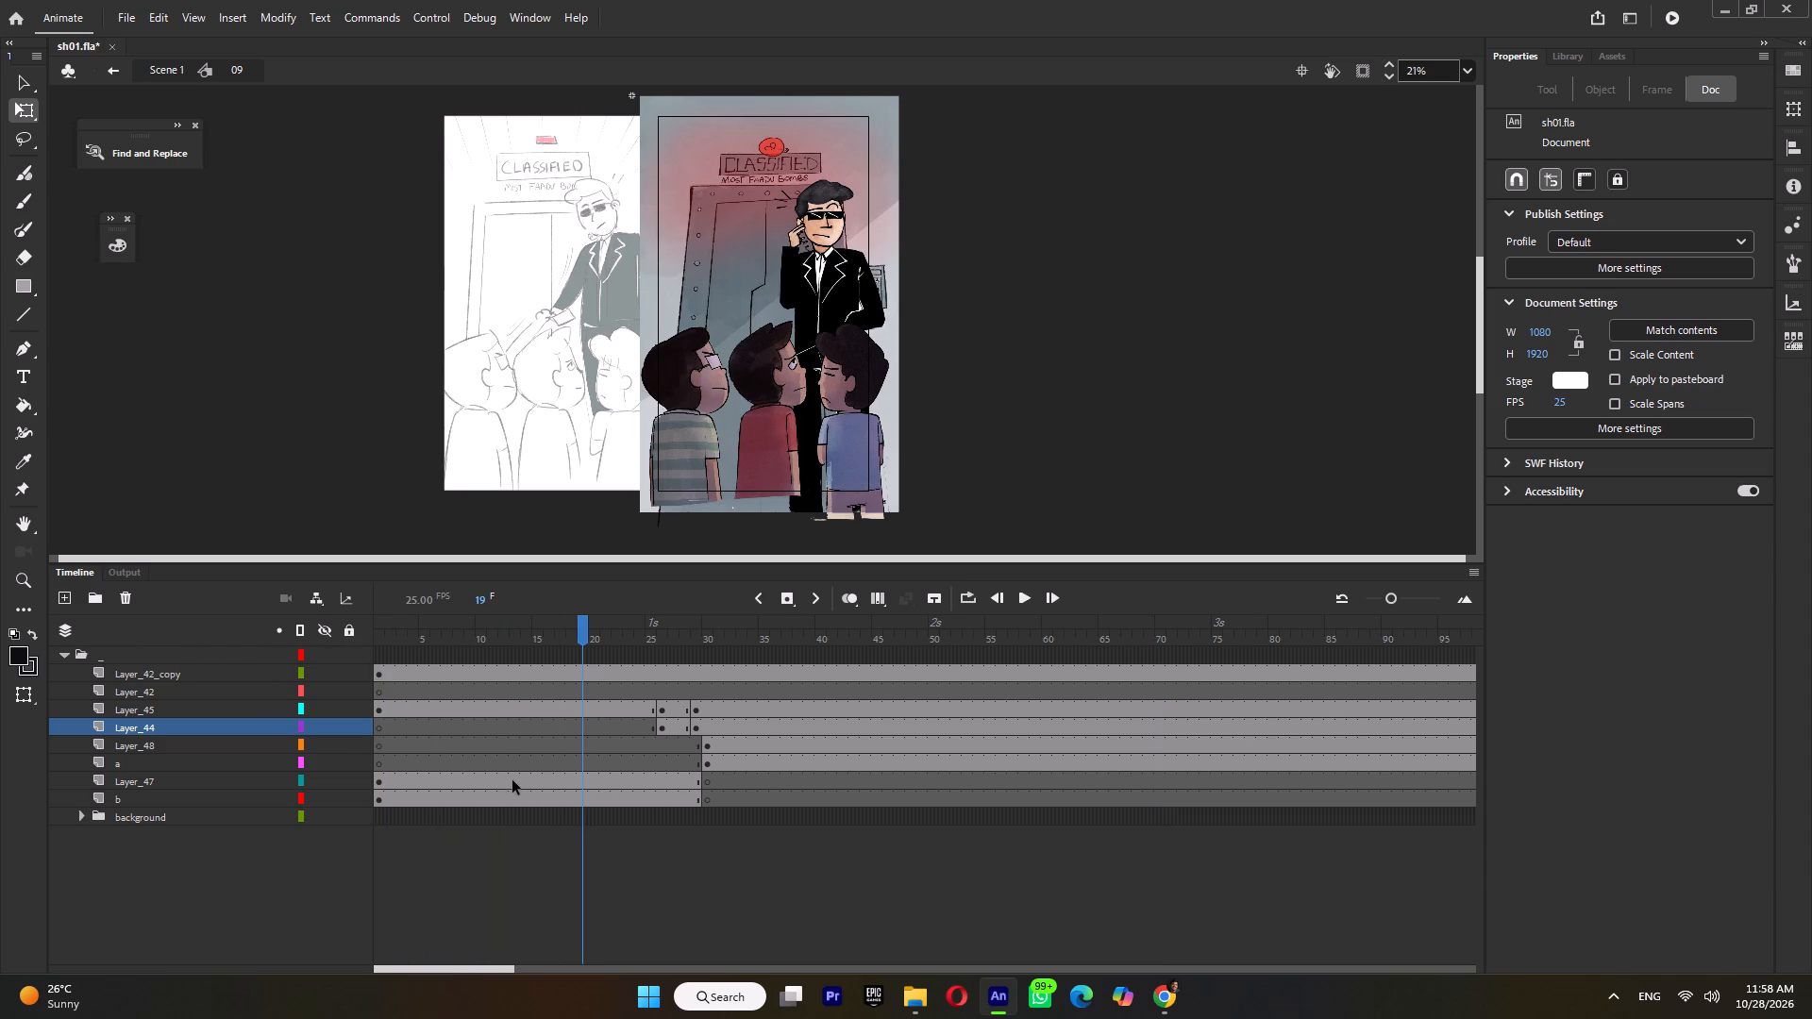
Inside Layer_47's emphasis-line symbol beside the suited man's head, extend the artwork to 13 frames and add a keyframe at frame 7.
left_click(507, 780)
scroll(789, 163, "up", 4, "ctrl")
scroll(777, 266, "up", 4, "ctrl")
double_click(822, 215)
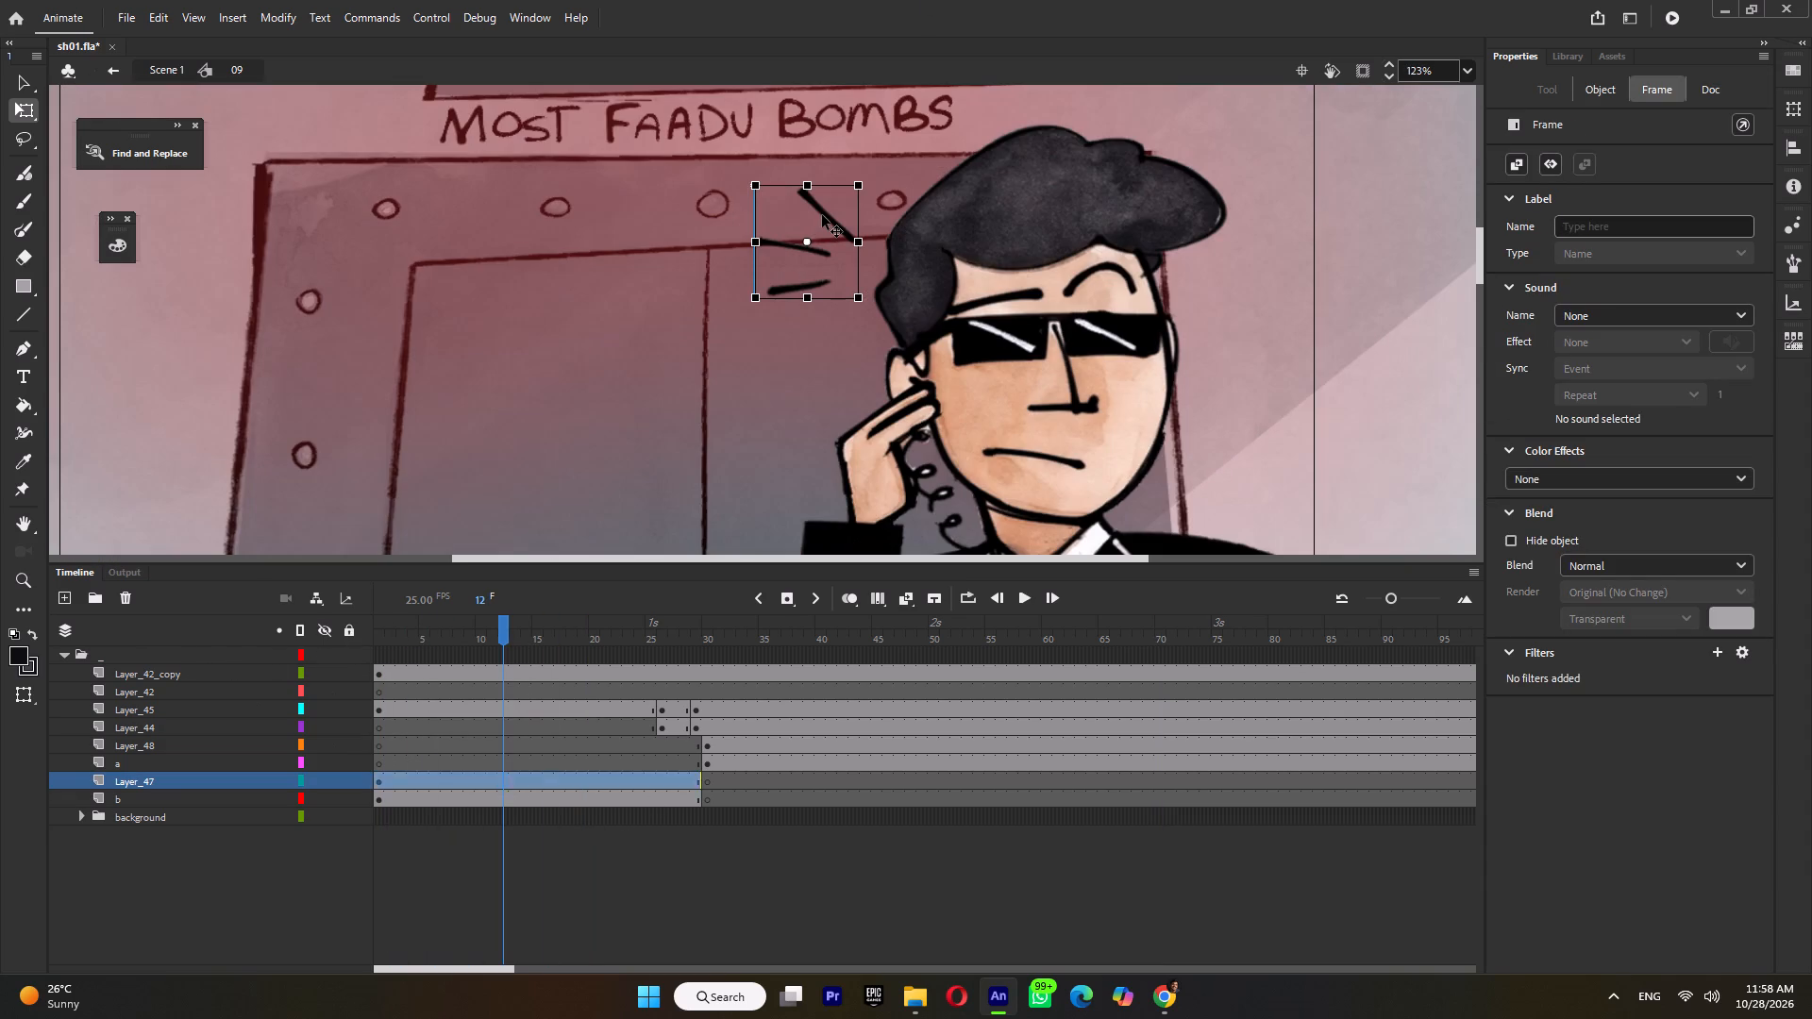
left_click(500, 659)
key("F5")
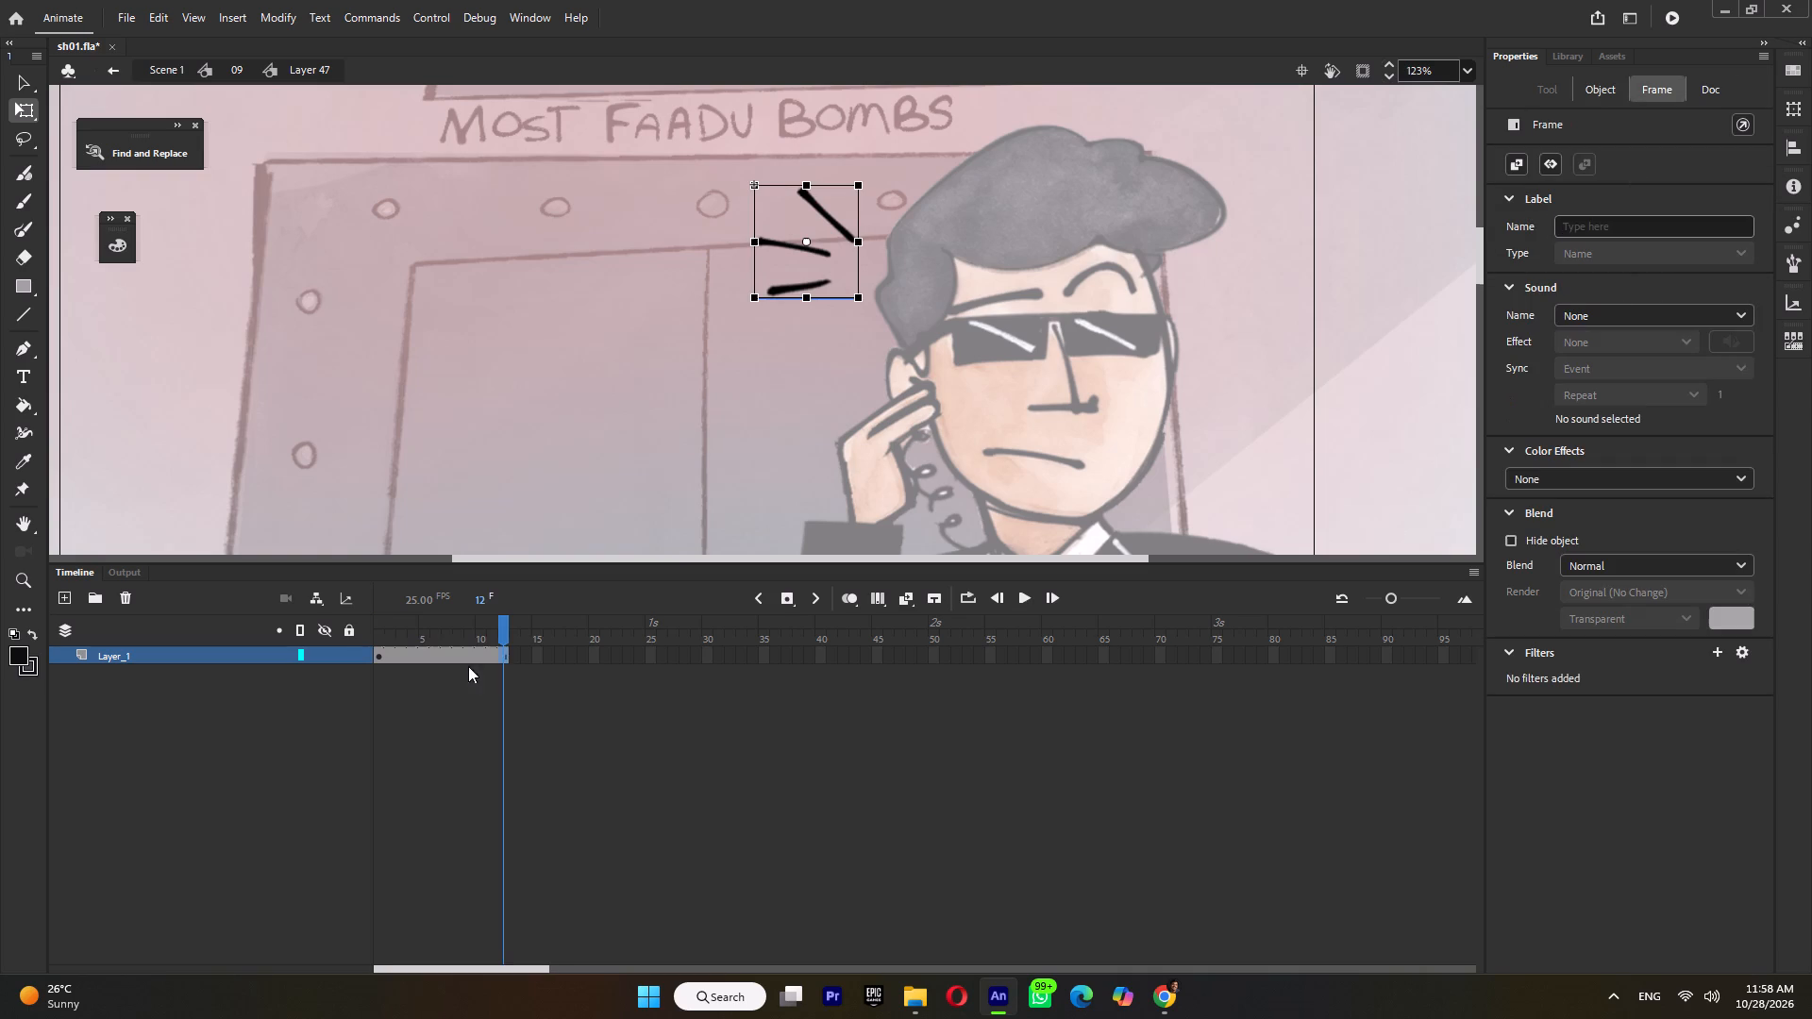
key("F5")
left_click(451, 656)
key("F6")
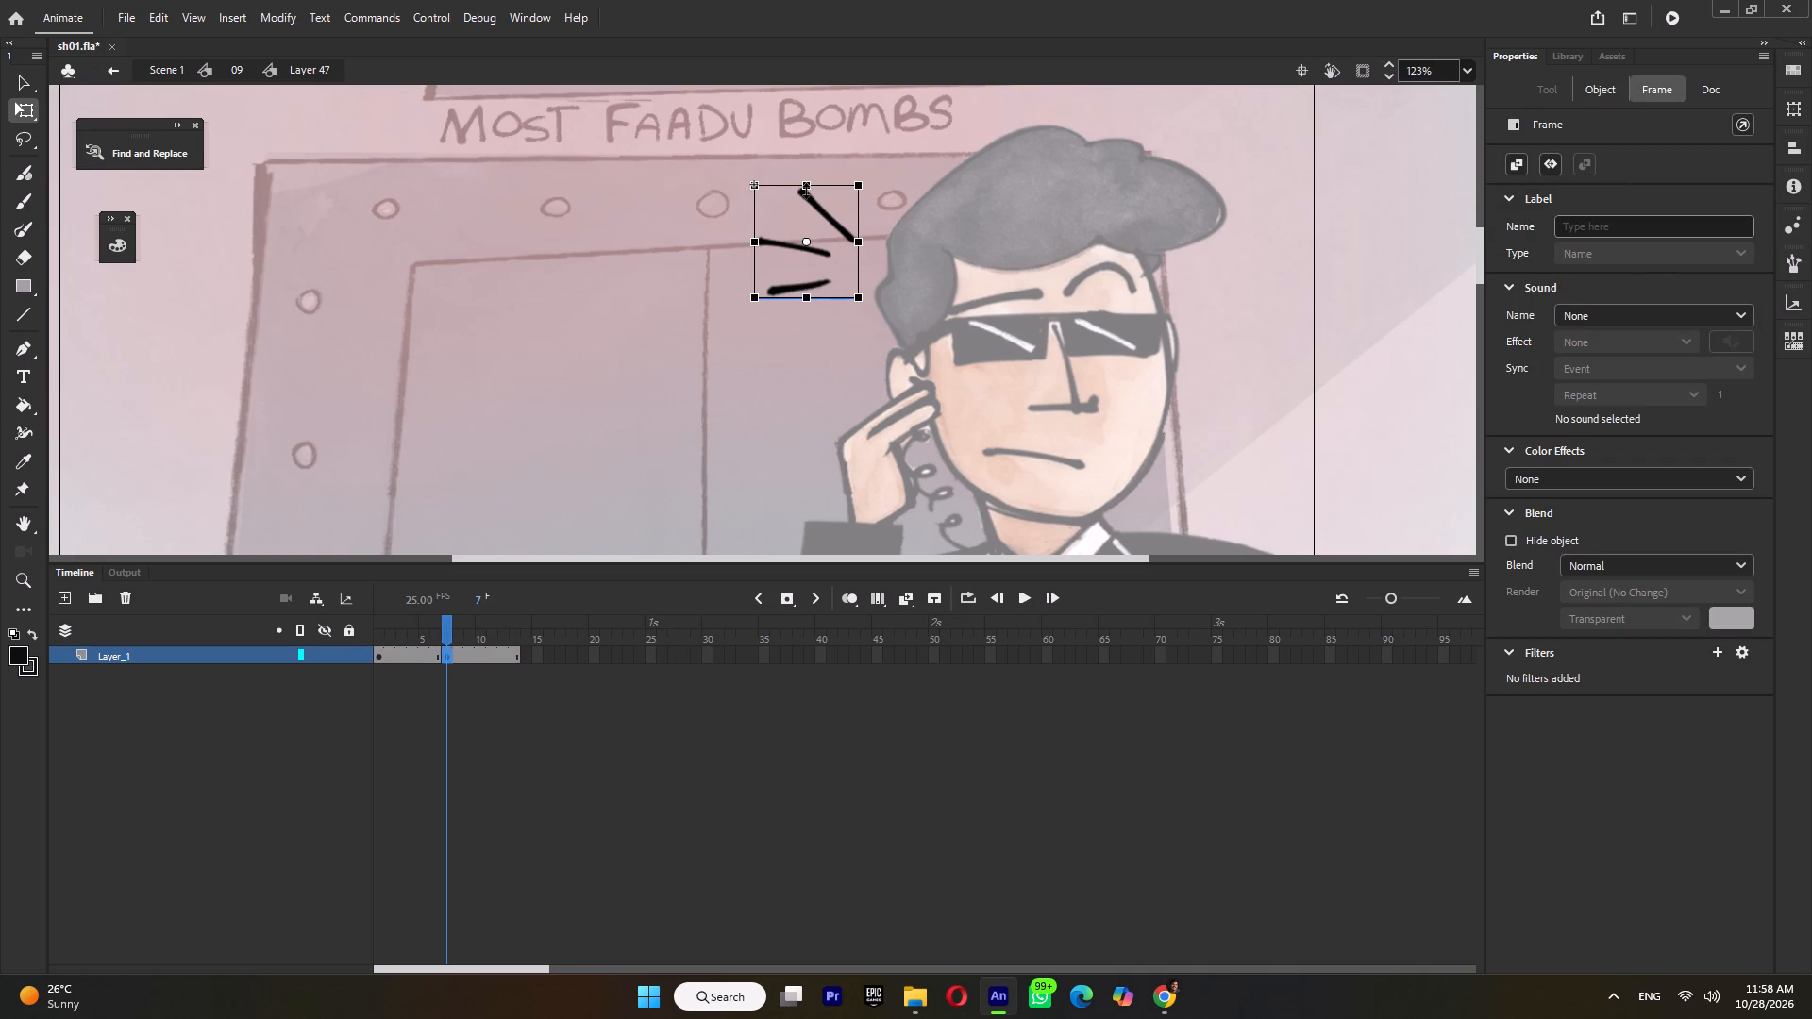
At frame 7, enlarge Layer 47's lines to about 104 by 113, shift them up and away from the head, and return to symbol 09.
left_click_drag(751, 183, 726, 175, "shift")
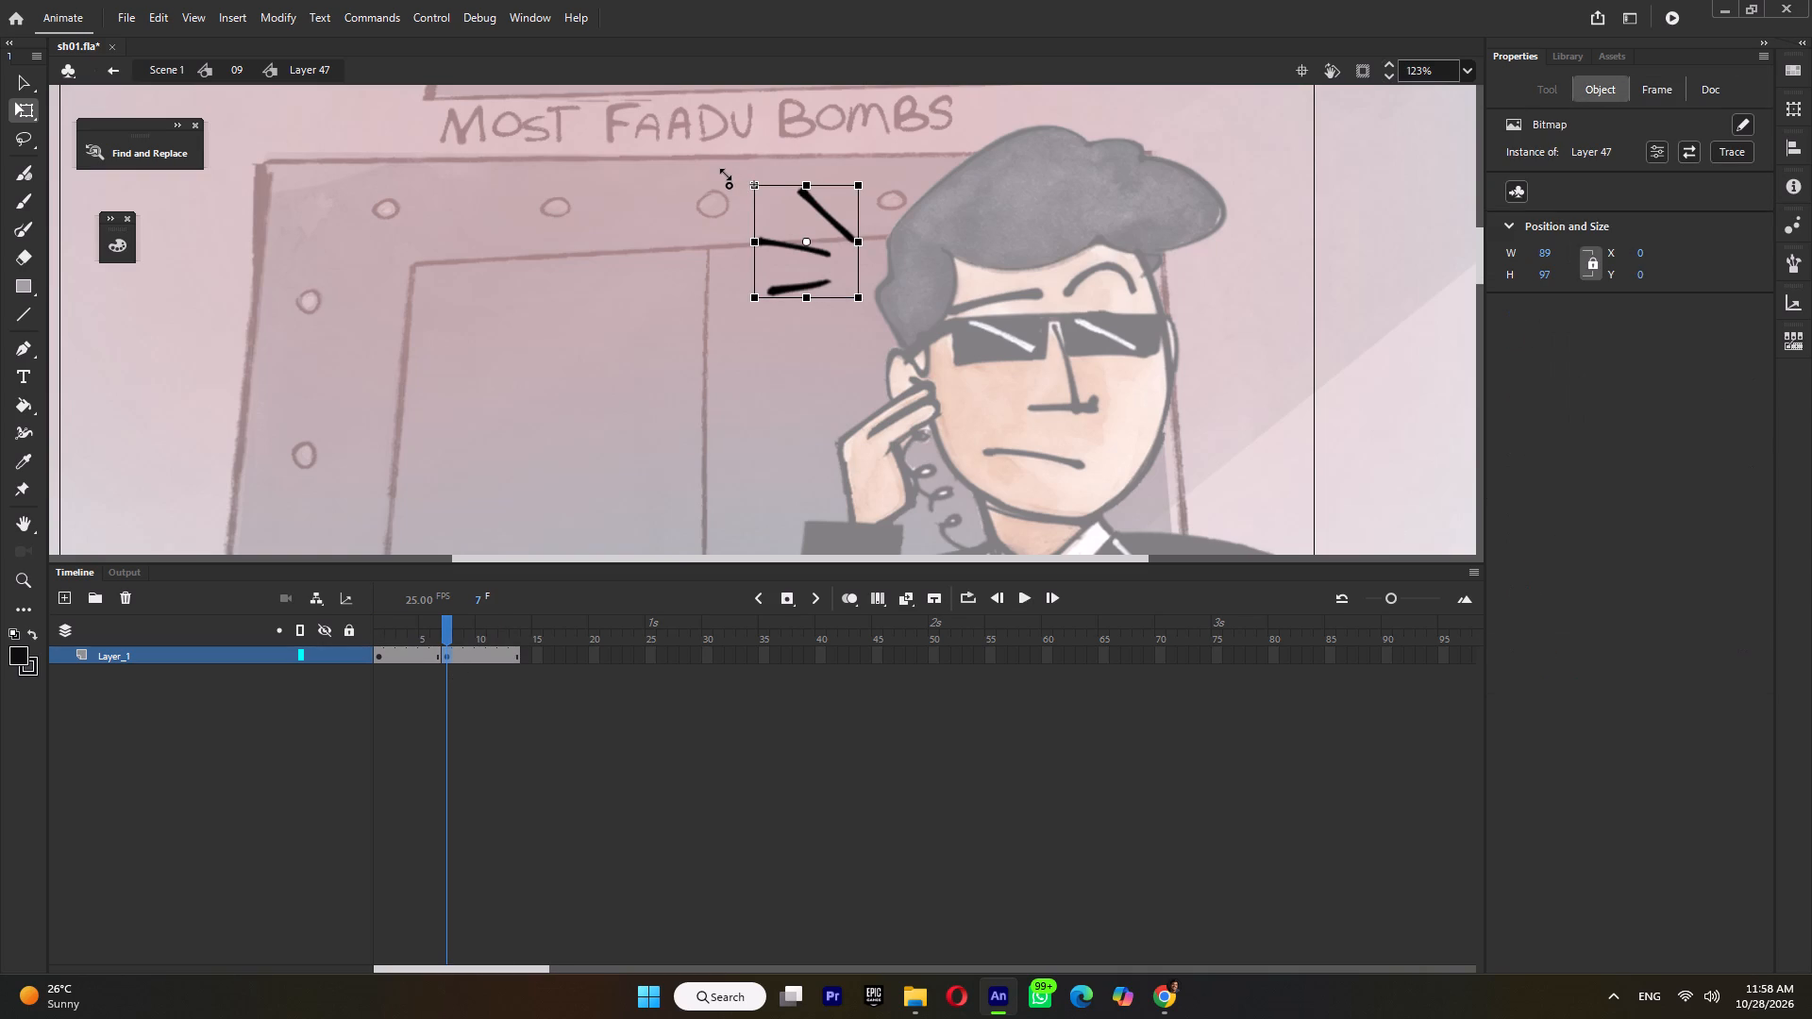
left_click_drag(726, 175, 716, 174, "shift")
left_click_drag(830, 213, 819, 211)
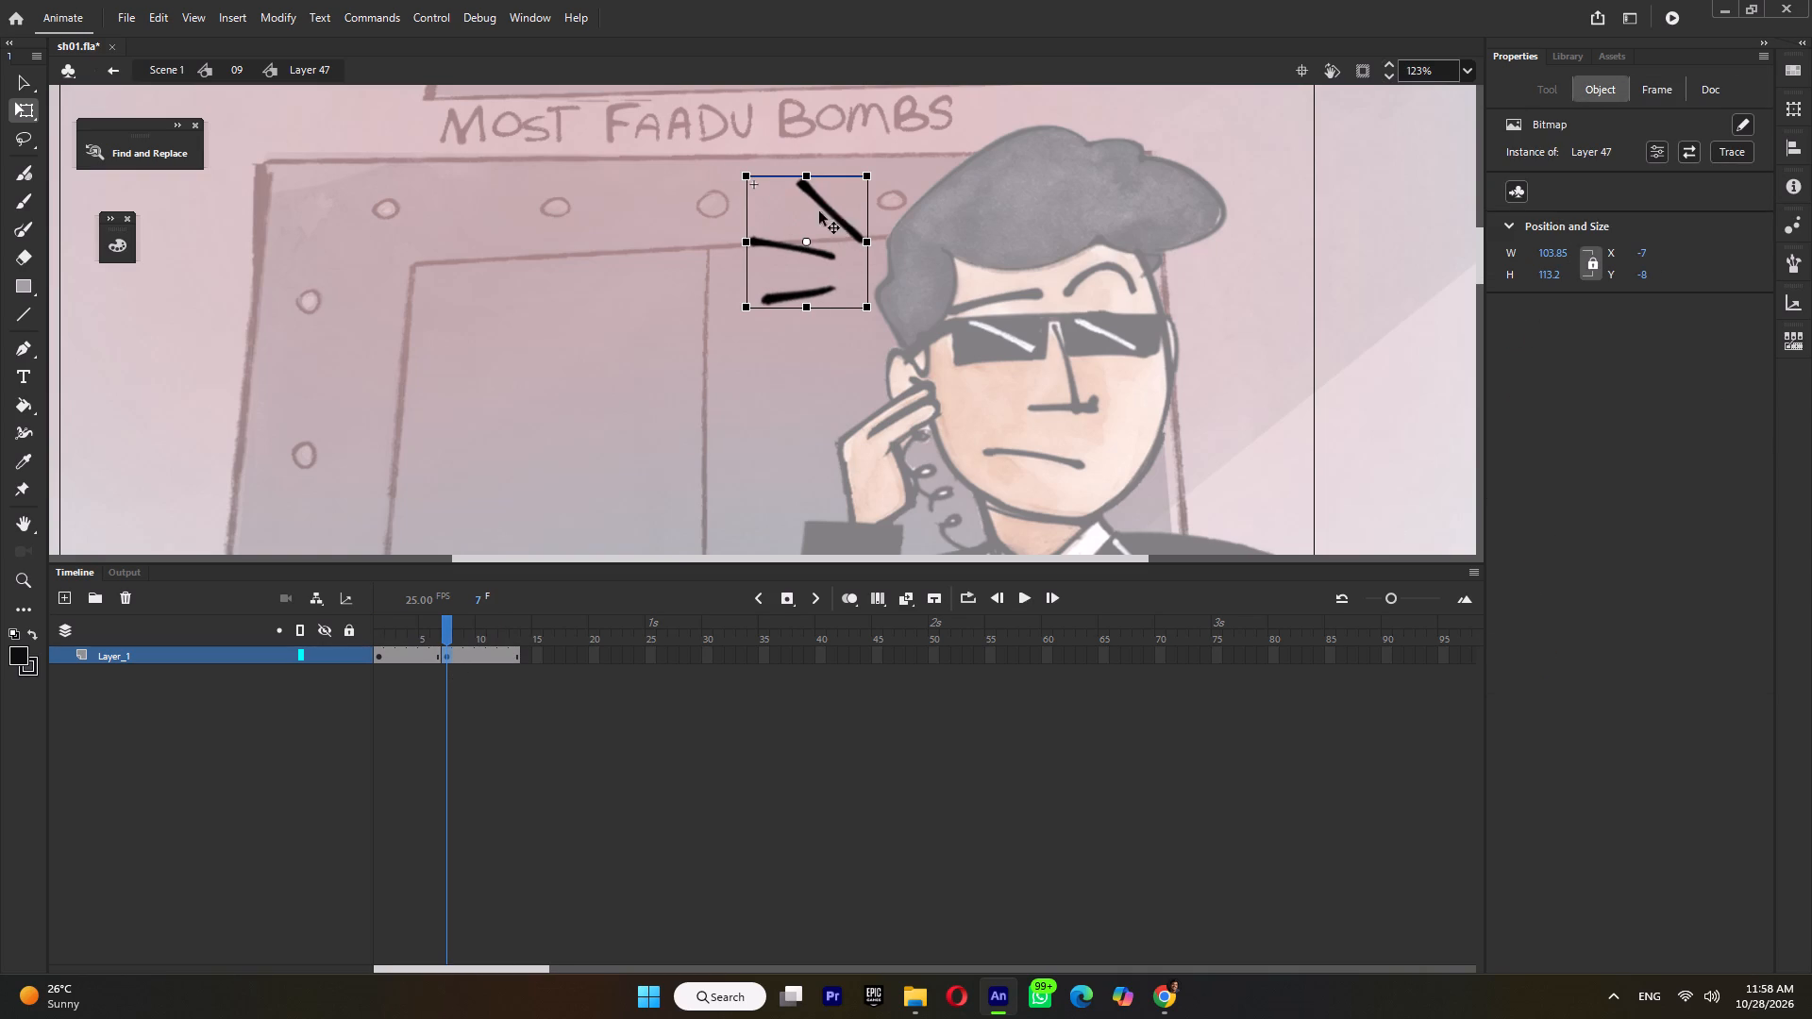
left_click_drag(819, 211, 797, 203)
double_click(899, 182)
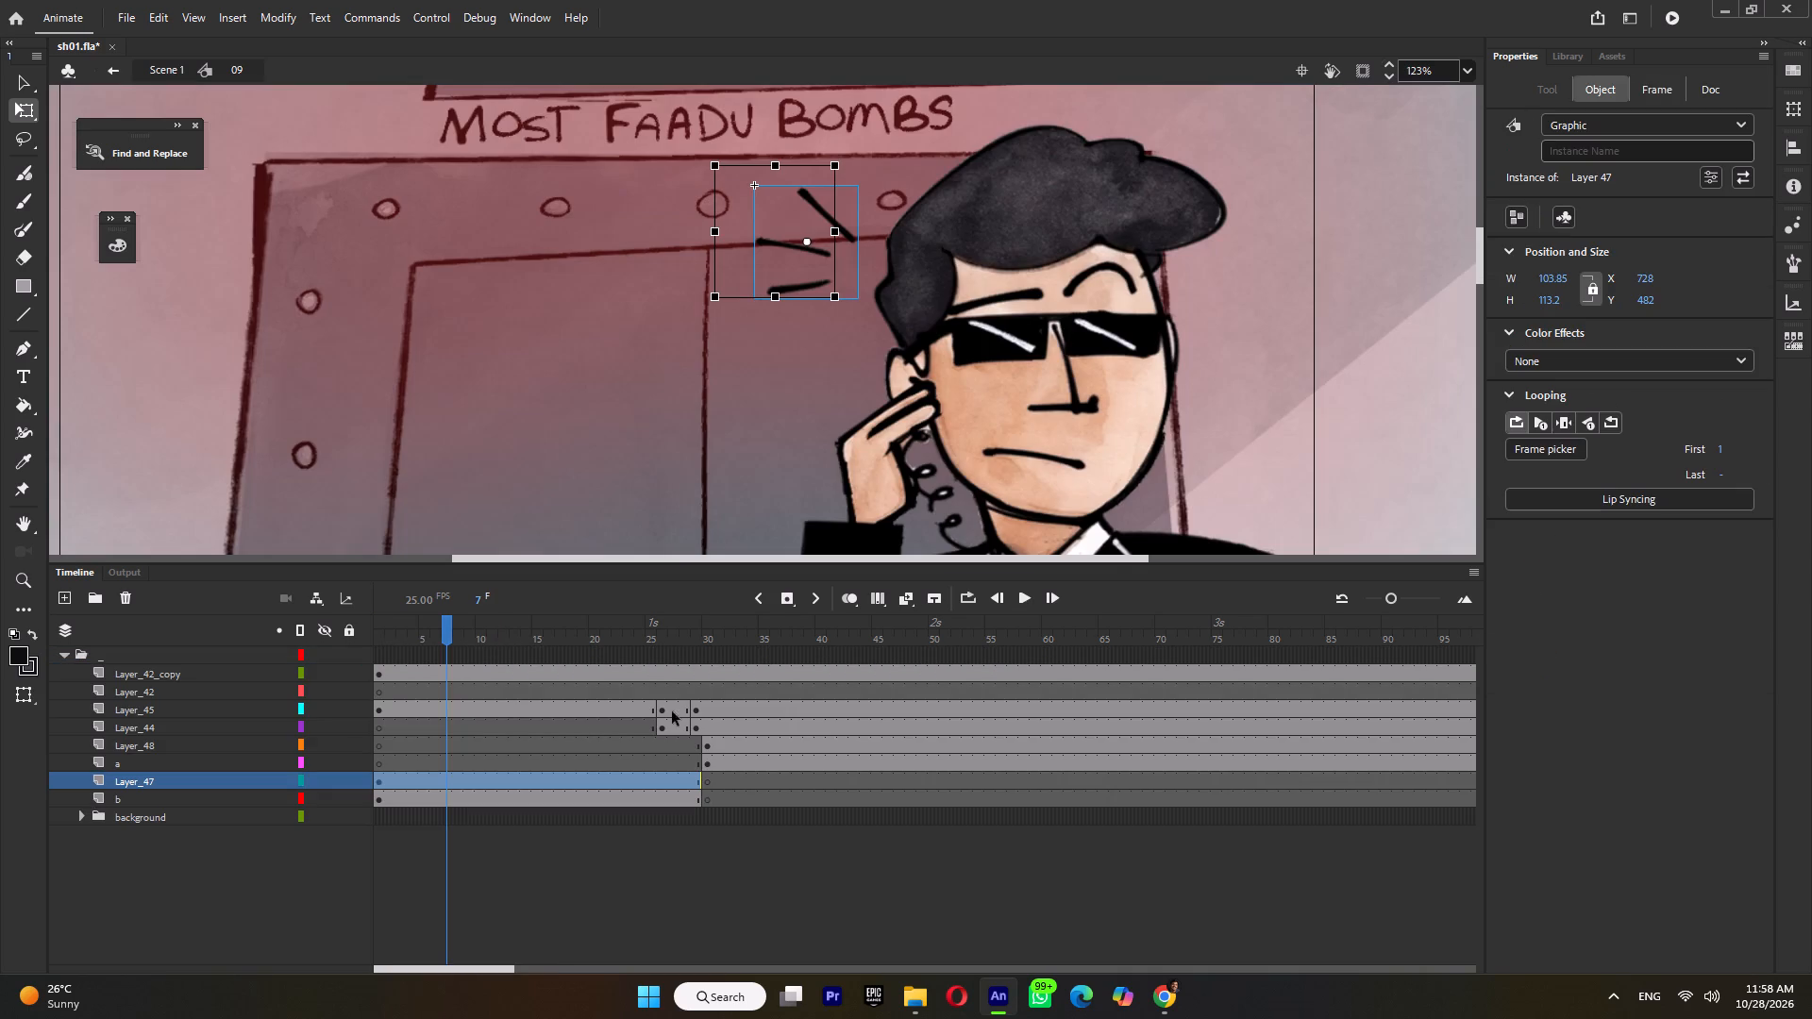
Open Layer_48's emphasis-line symbol from the handover pose, extend it to 14 frames, and add a keyframe at frame 8.
left_click(723, 652)
left_click(1172, 179)
left_click(1172, 179)
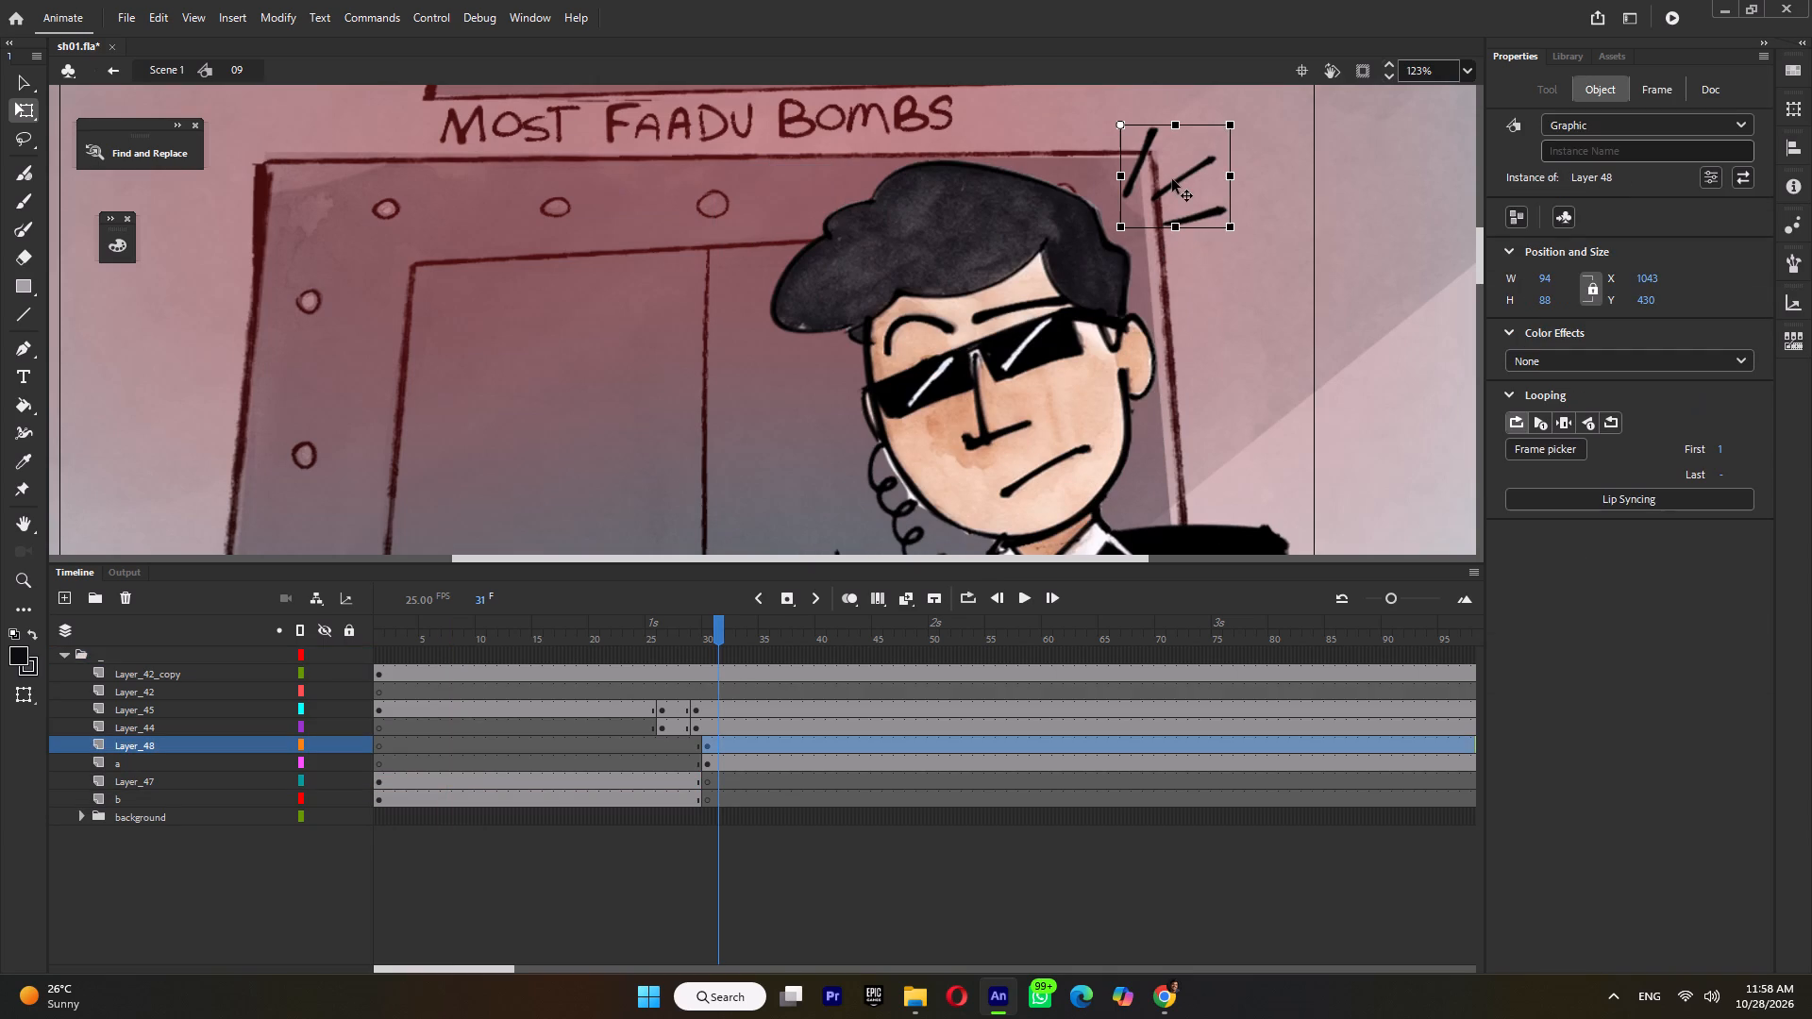
double_click(1171, 183)
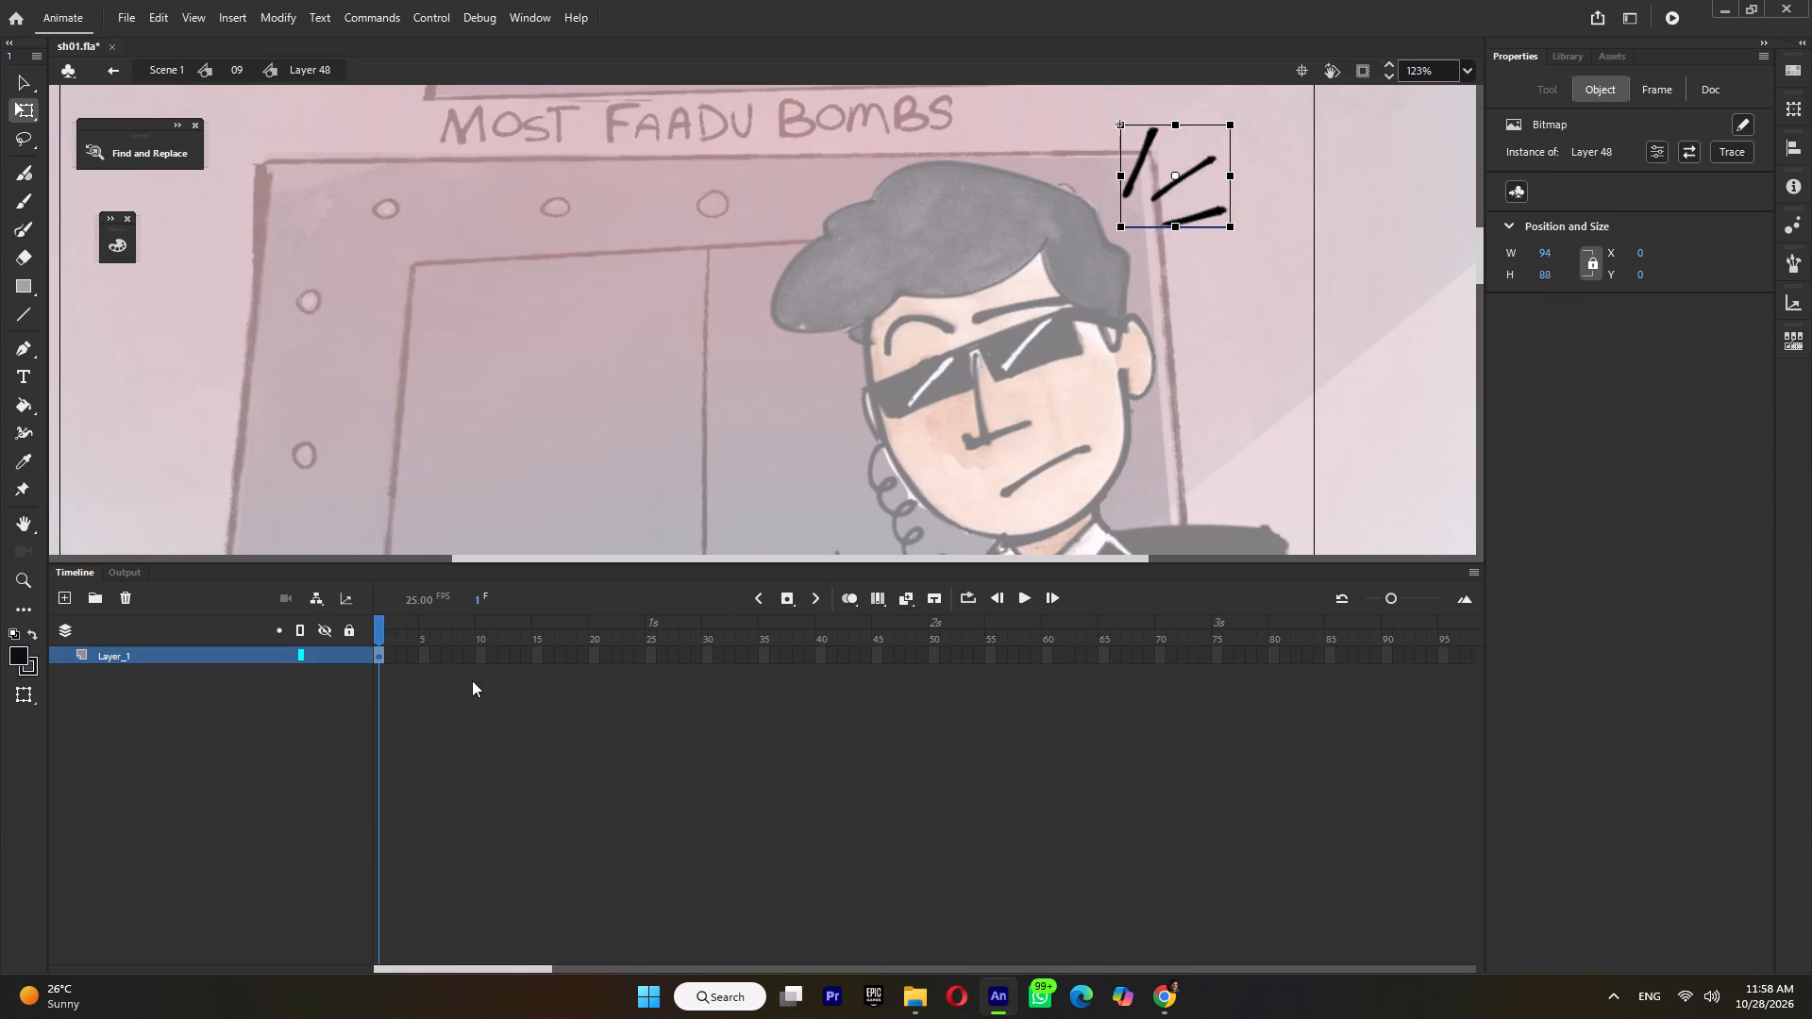
left_click(512, 660)
key("F5")
key("F5")
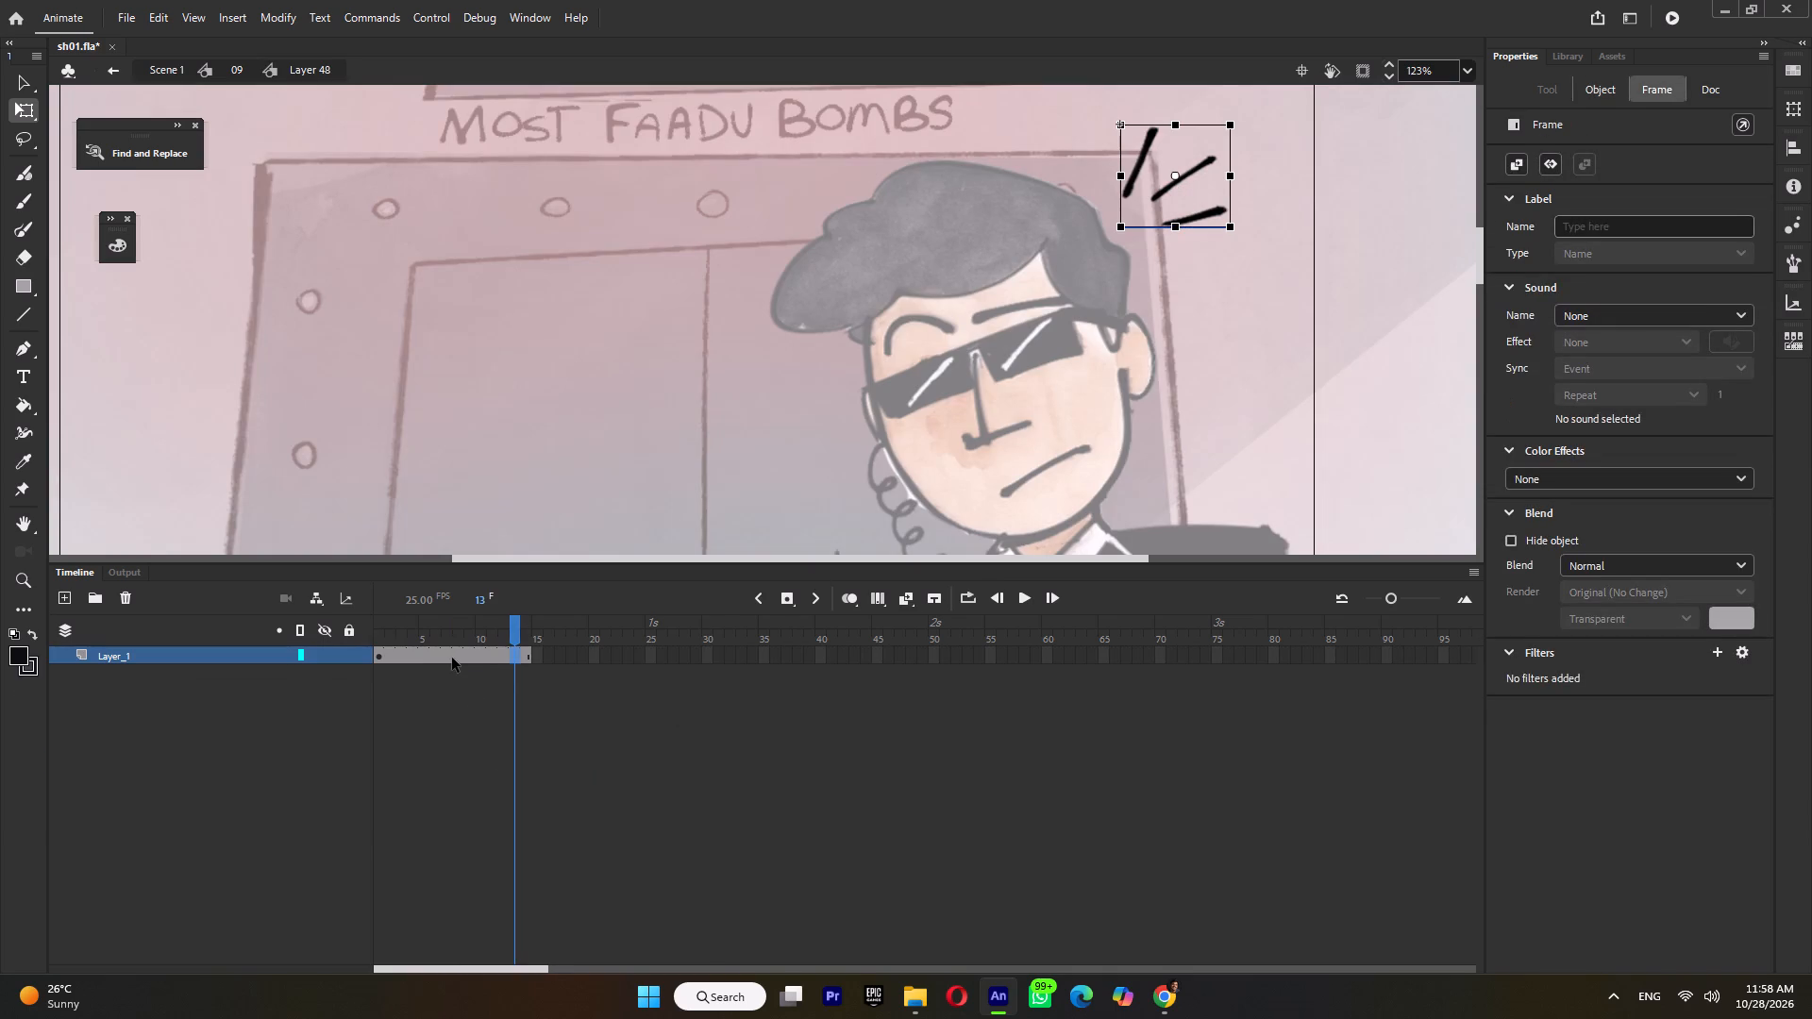
left_click(459, 654)
key("F6")
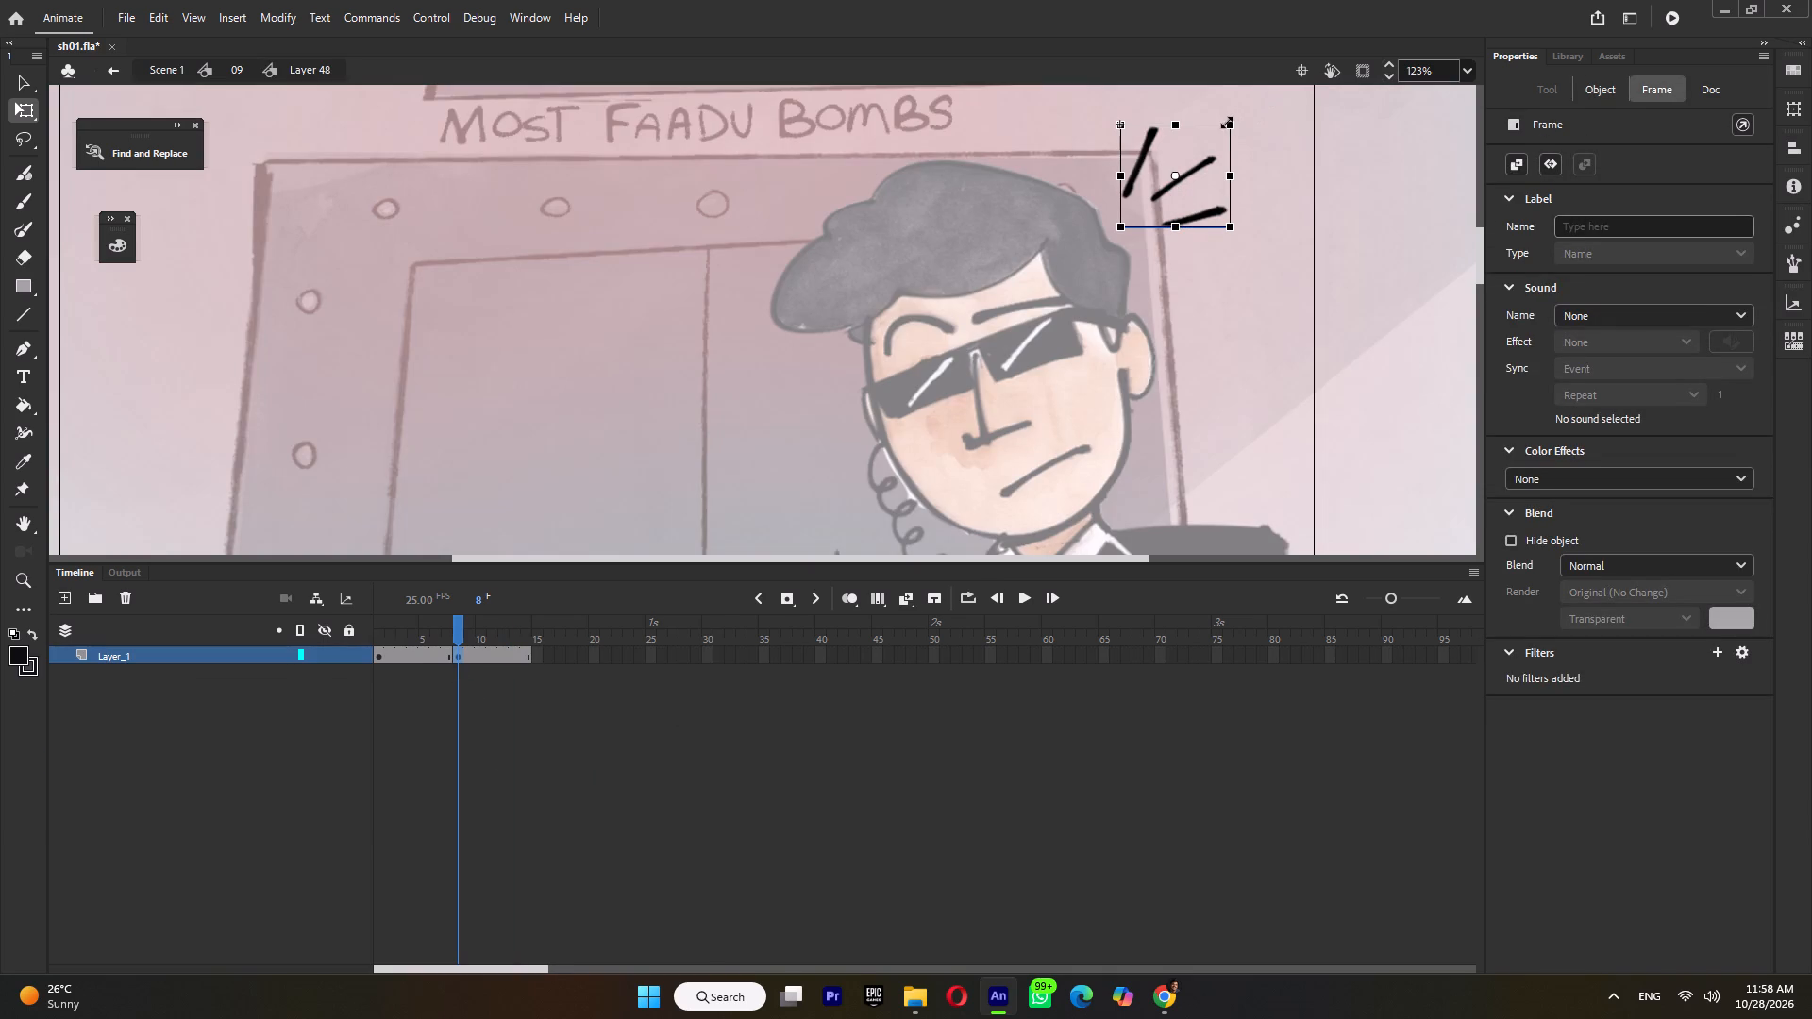
At frame 8, enlarge Layer 48's lines to about 117 by 109, move them outward from the head, and play the result in symbol 09.
left_click_drag(1228, 123, 1243, 110, "shift")
left_click_drag(1203, 163, 1235, 143)
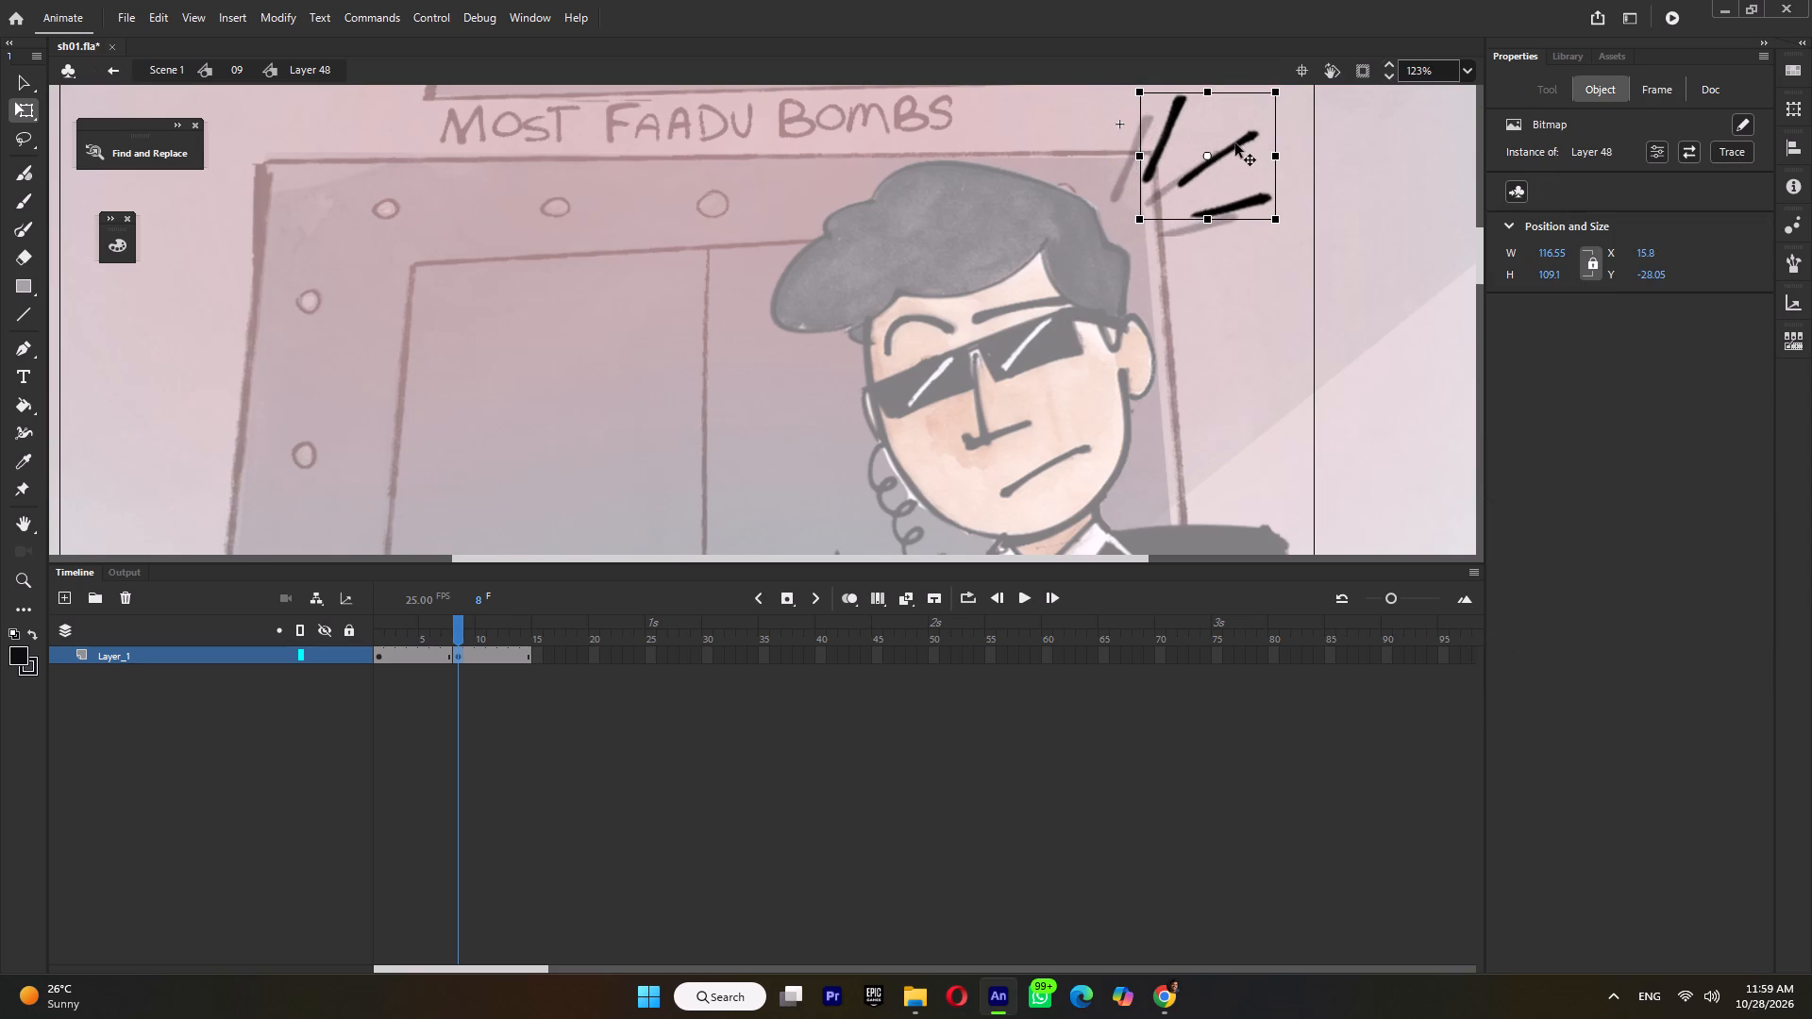
left_click_drag(1235, 143, 1233, 142)
scroll(1230, 151, "down", 4, "ctrl")
double_click(1295, 185)
key("Return")
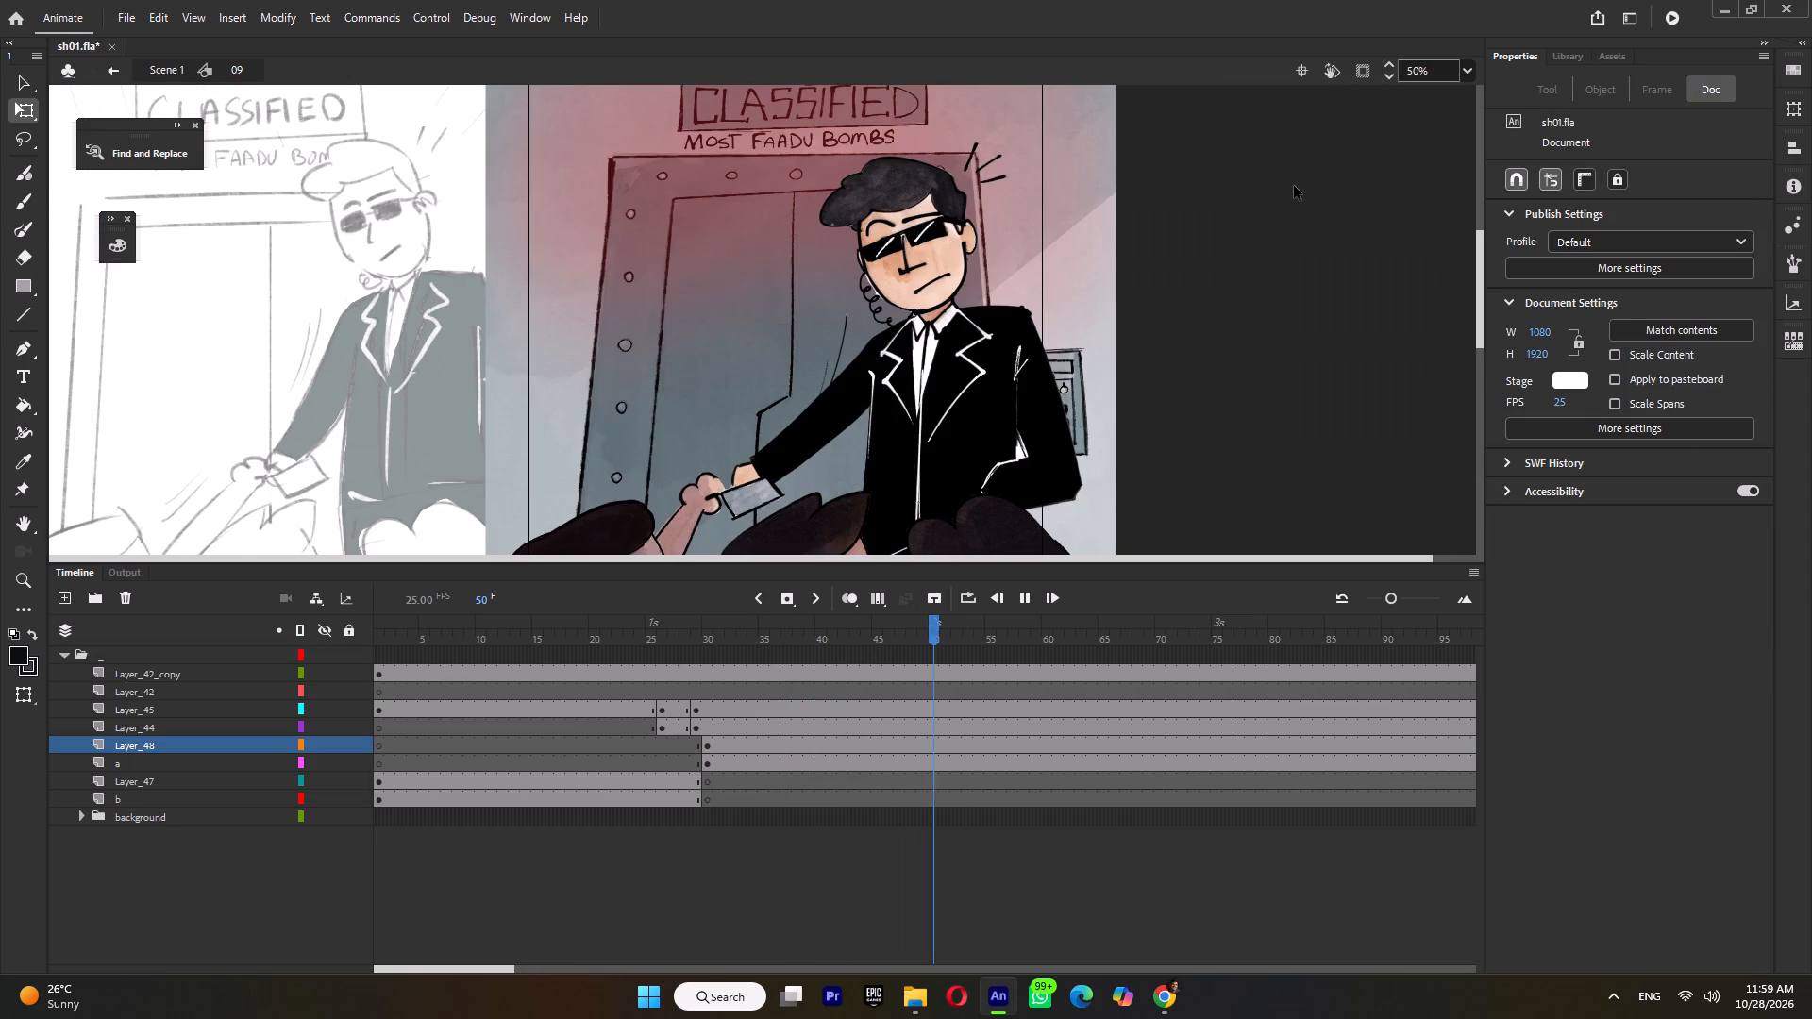
key("Return")
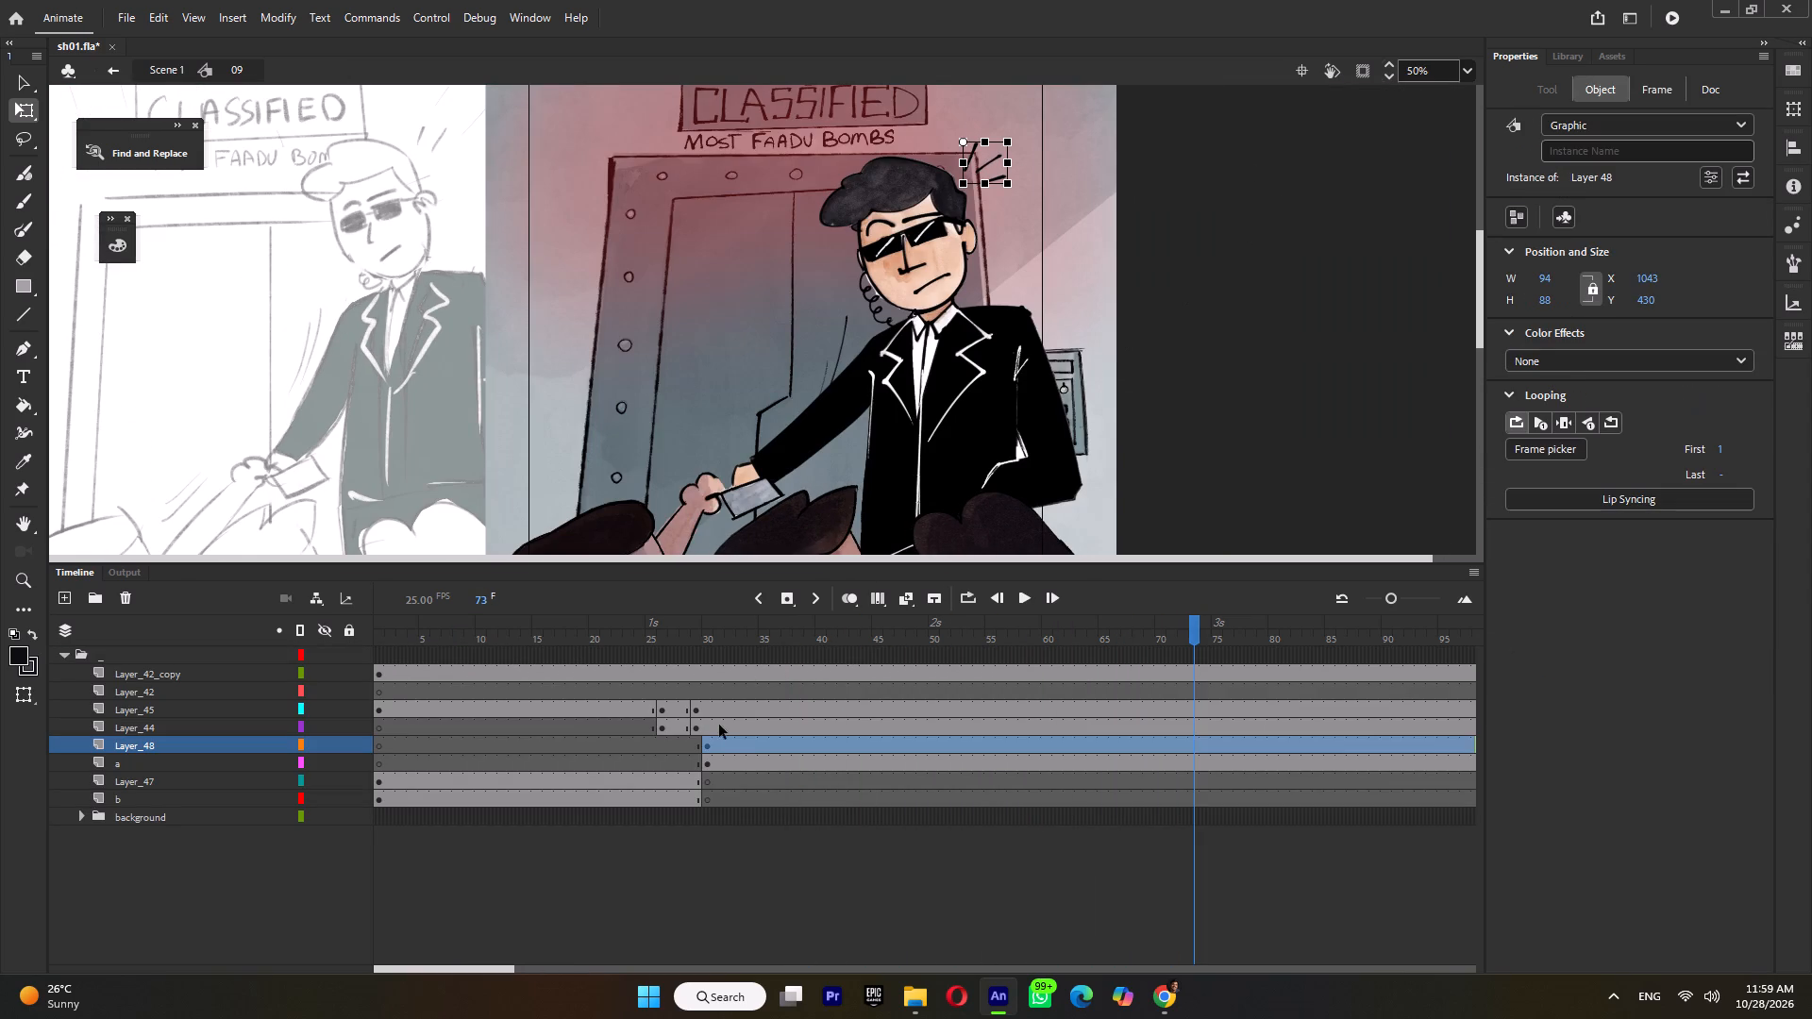
Add a keyframe at frame 34 on layer a, and before it squash the suited man to about 1638 high from his feet with a slight lean.
left_click(748, 761)
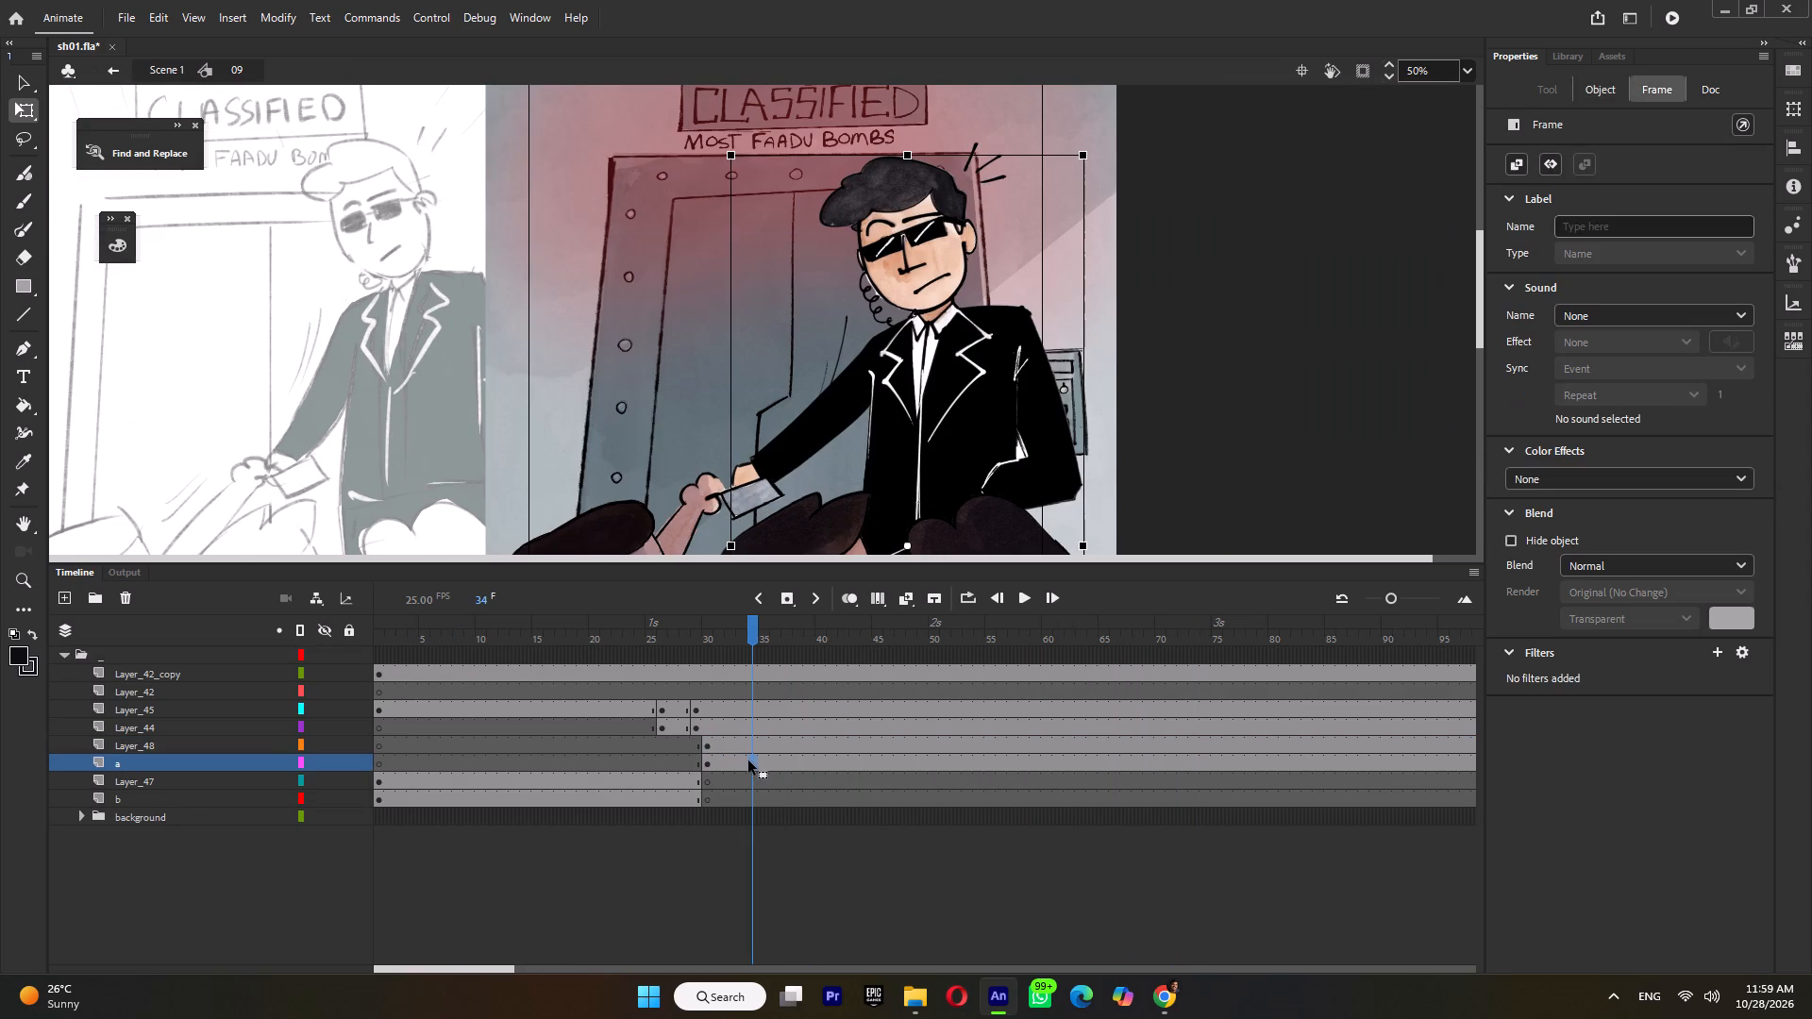
key("F6")
left_click(723, 764)
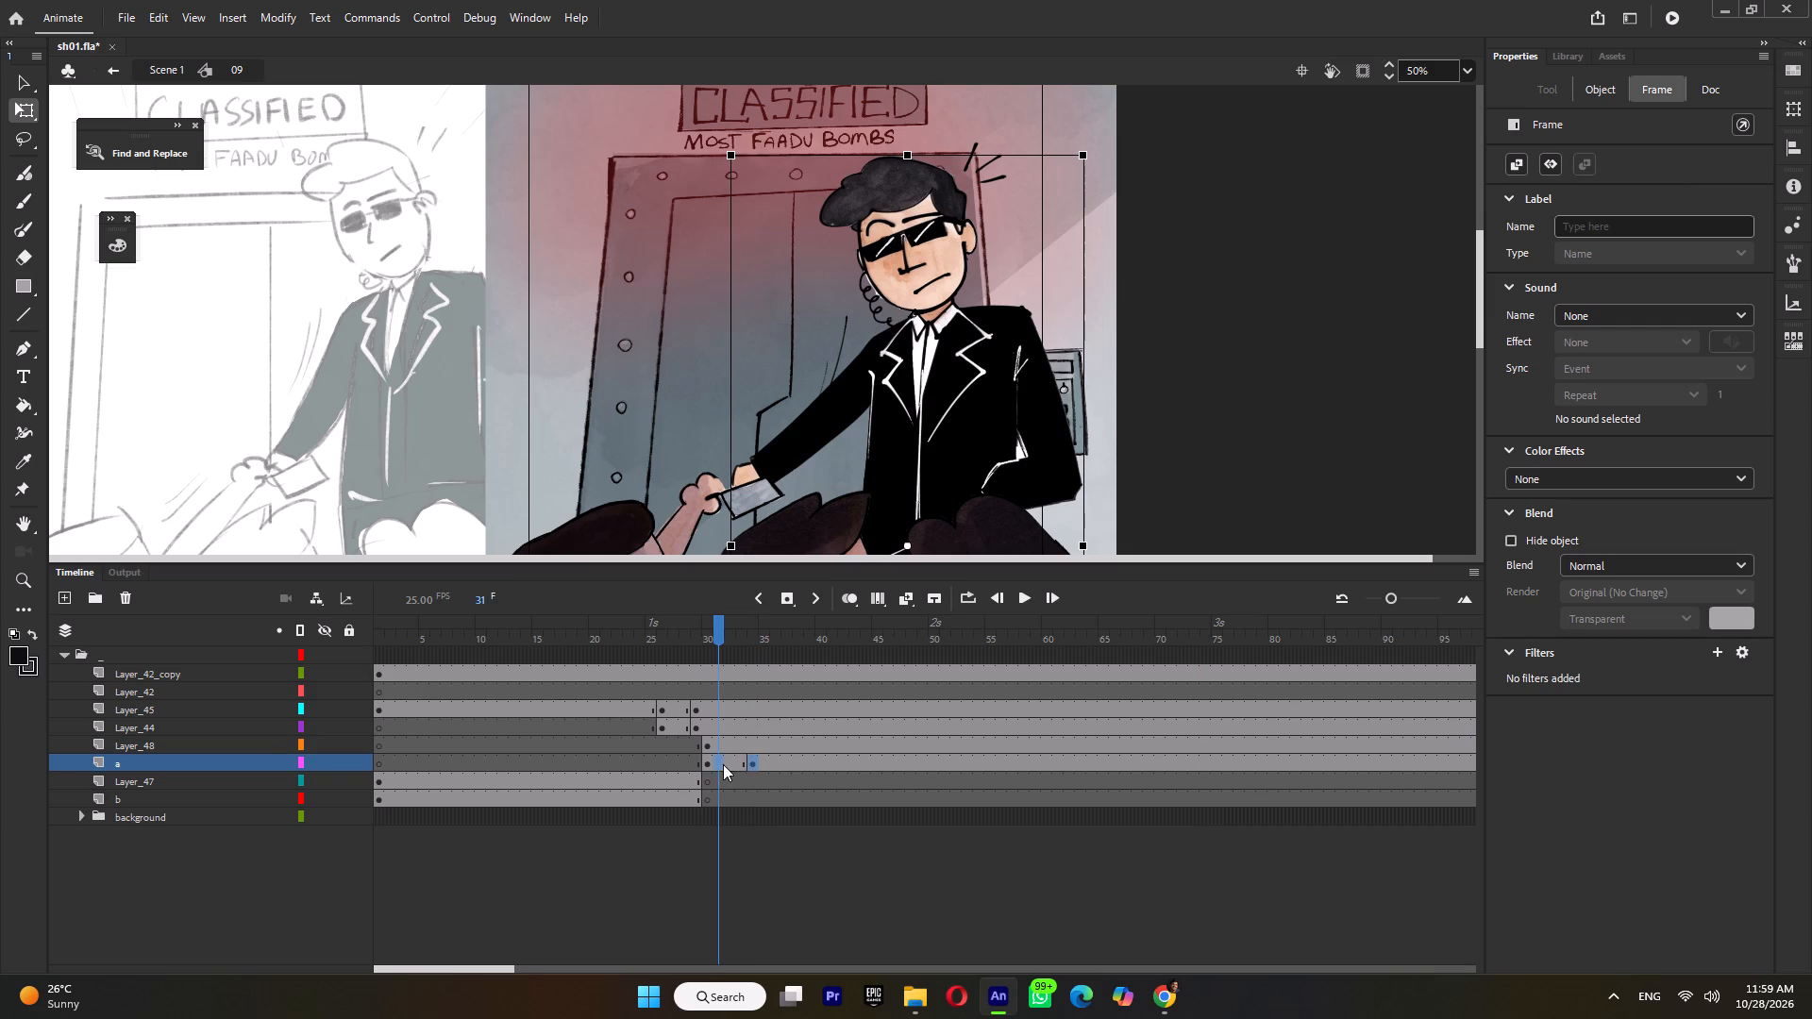
scroll(1044, 200, "down", 5, "ctrl")
left_click_drag(820, 312, 830, 443)
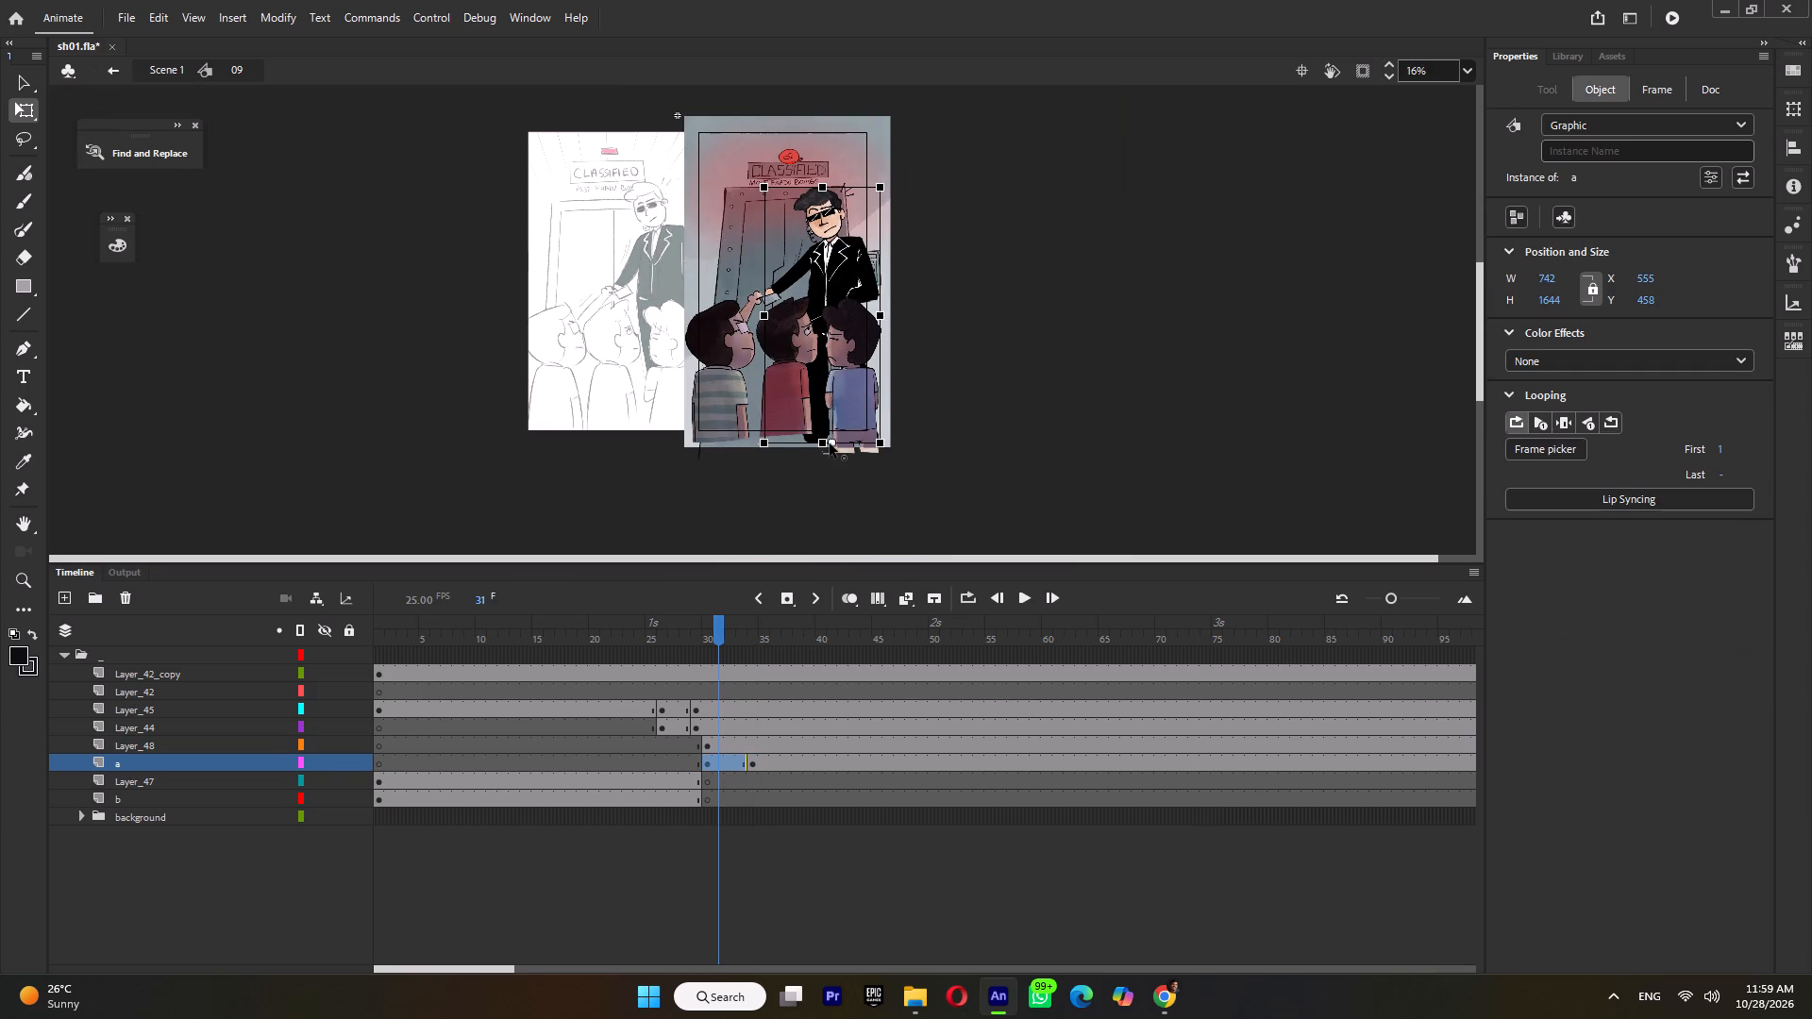
left_click_drag(830, 443, 830, 445)
scroll(823, 202, "up", 7, "ctrl")
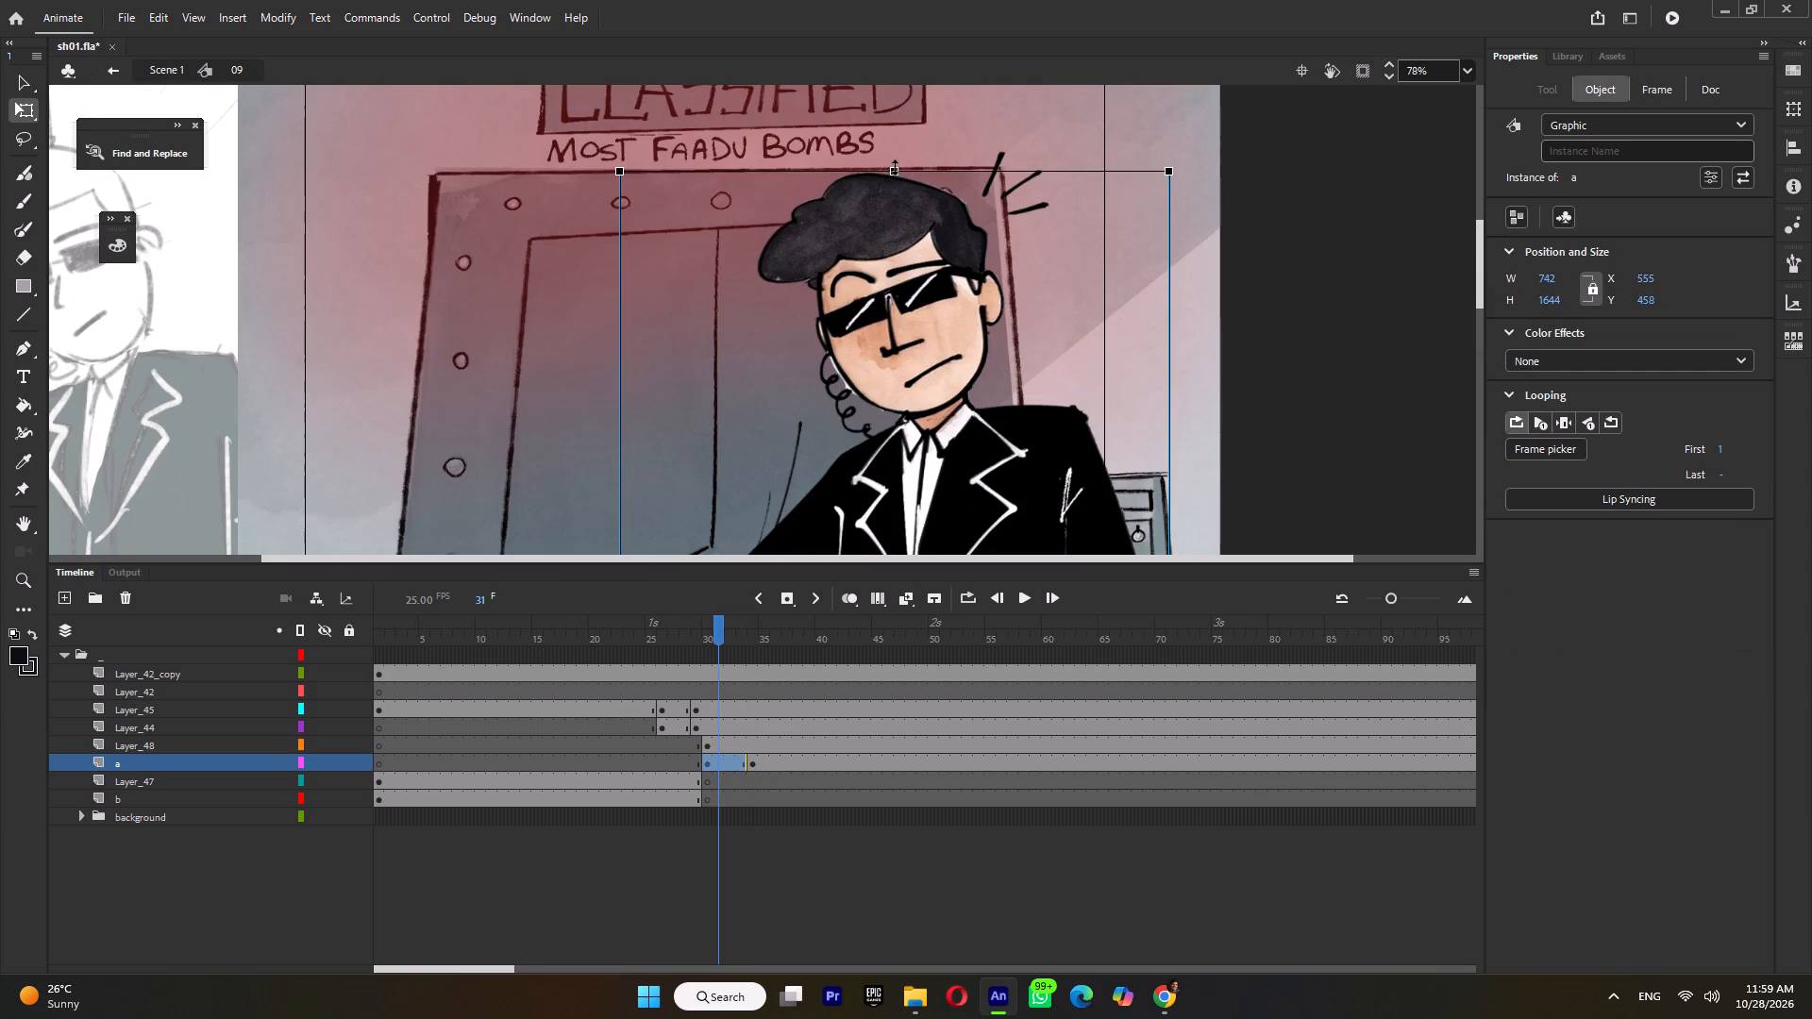
left_click(895, 173)
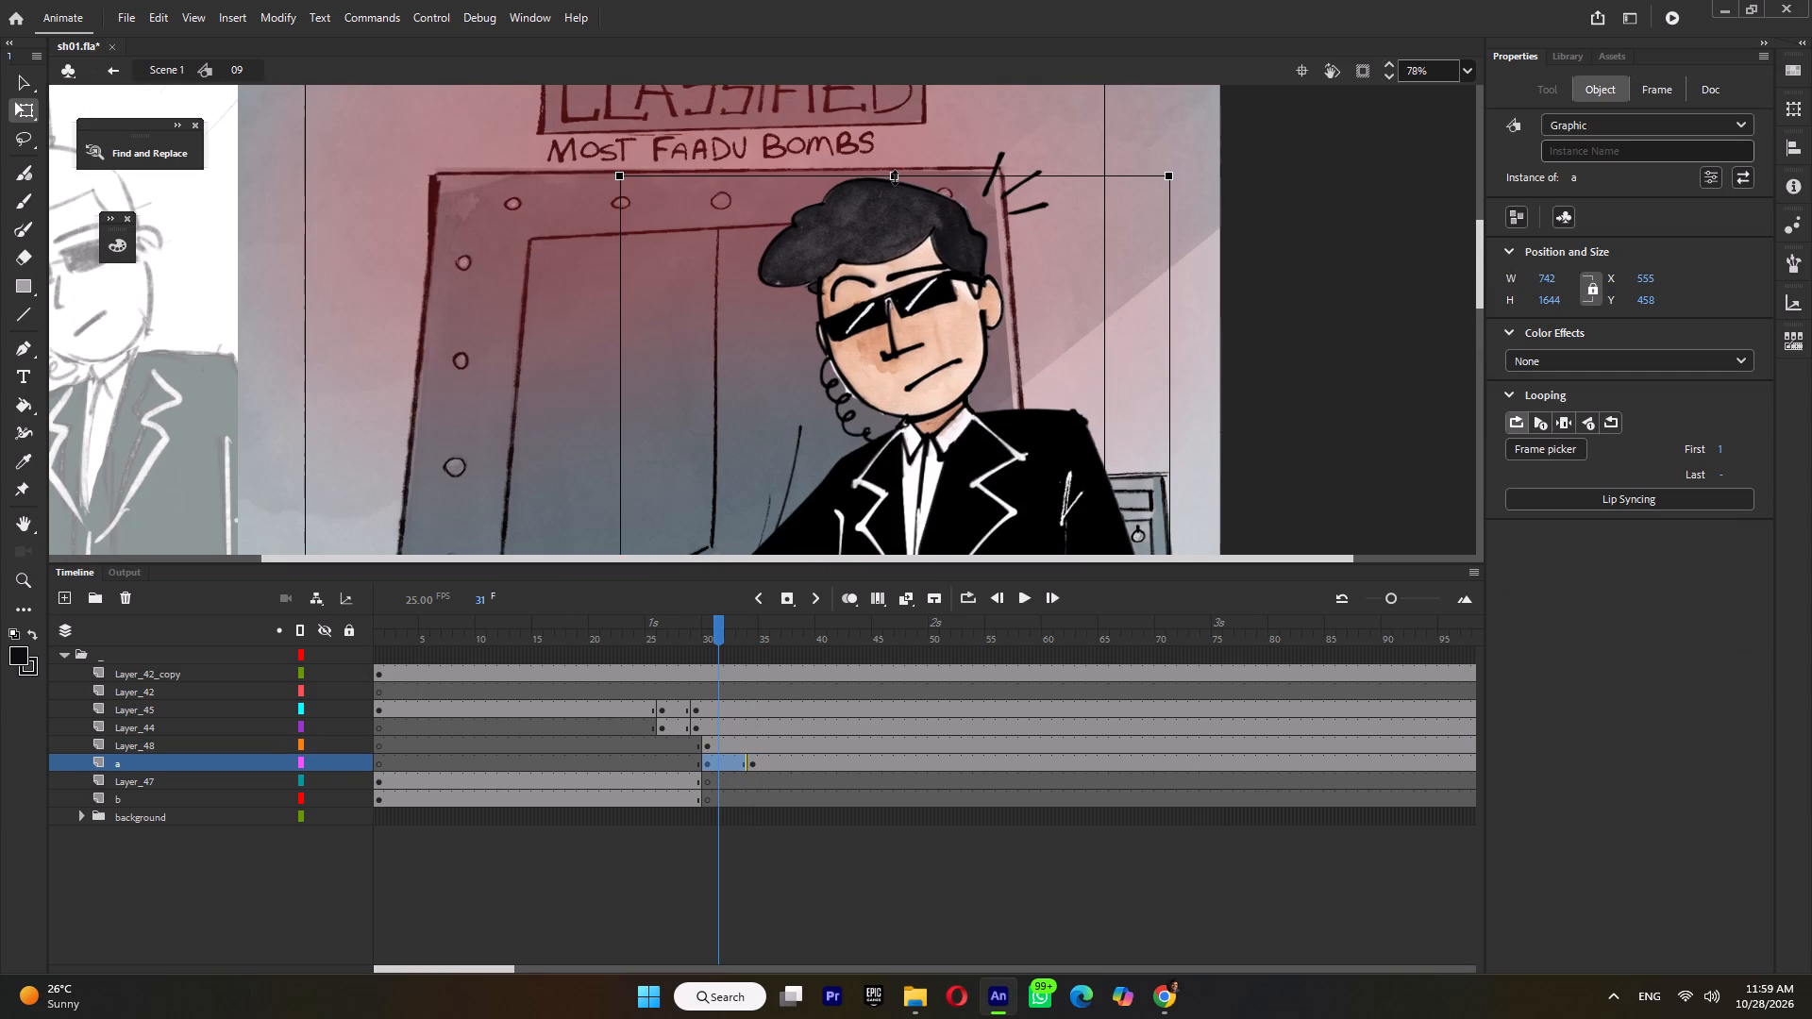
left_click(902, 175)
scroll(895, 178, "down", 6, "ctrl")
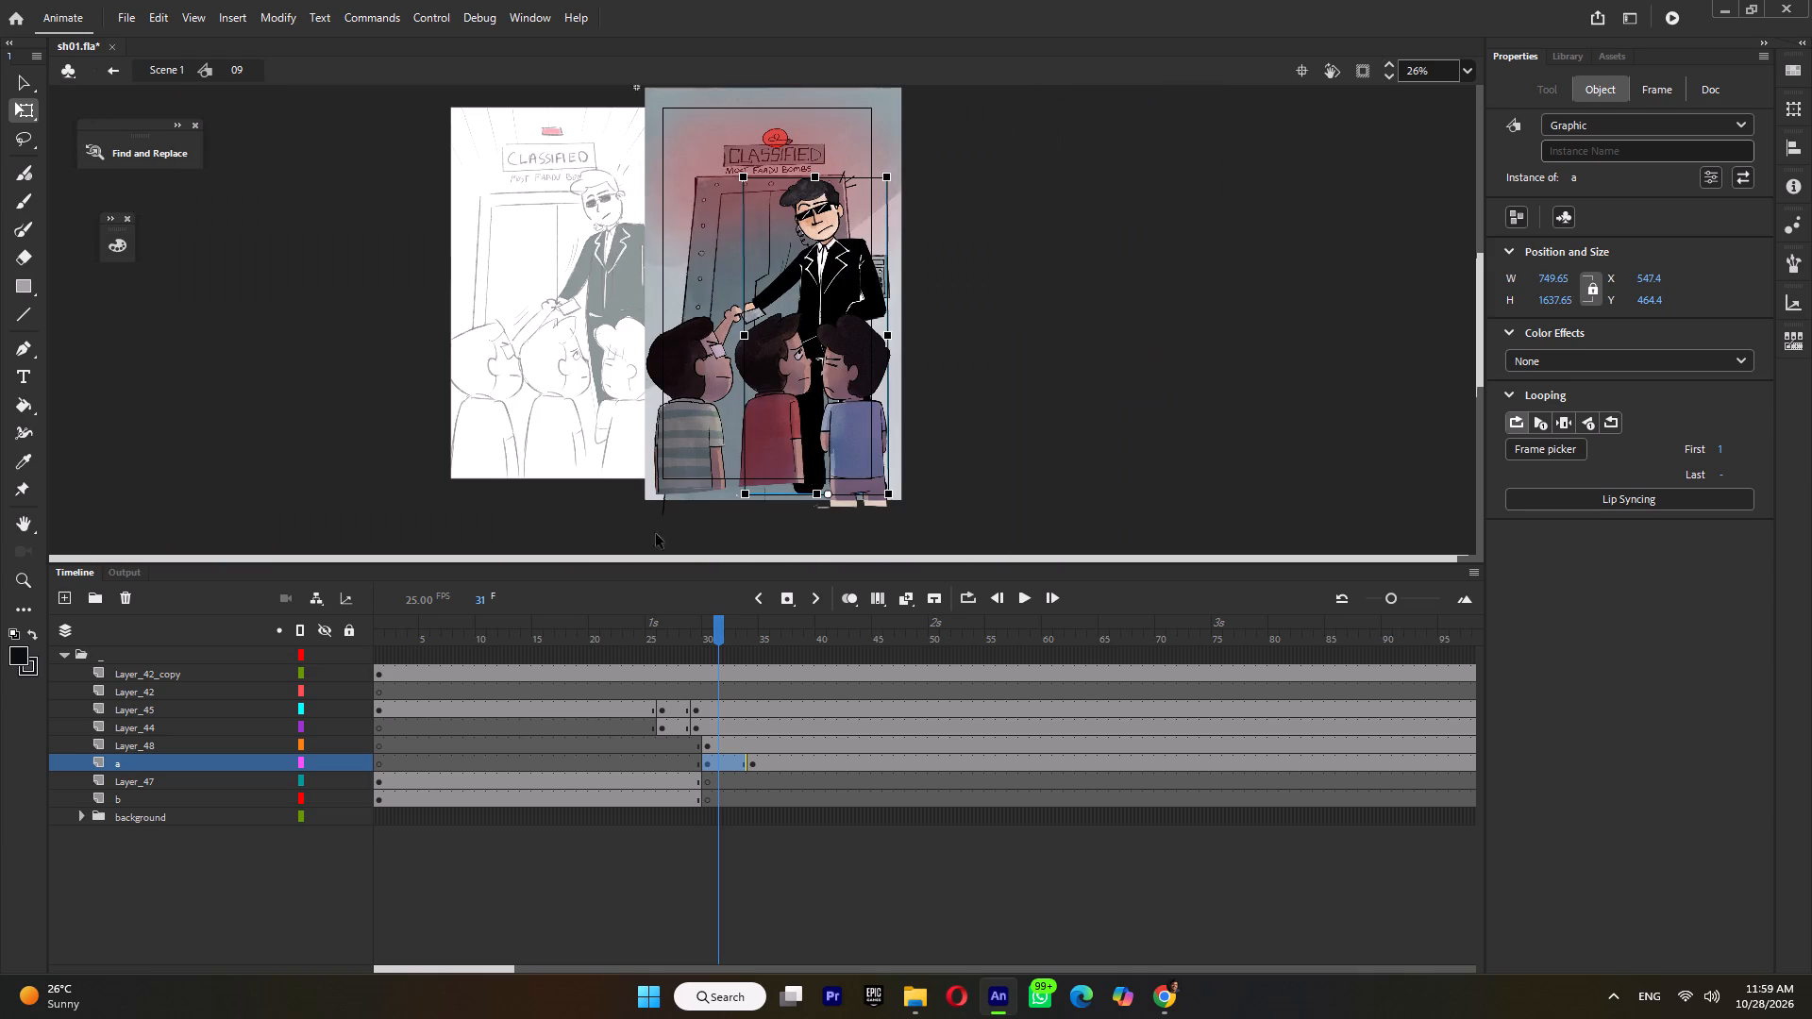
Play back the suited man's pose switch, and review it in Scene 1 through to the student ID shot at frame 515.
left_click(594, 636)
key("Return")
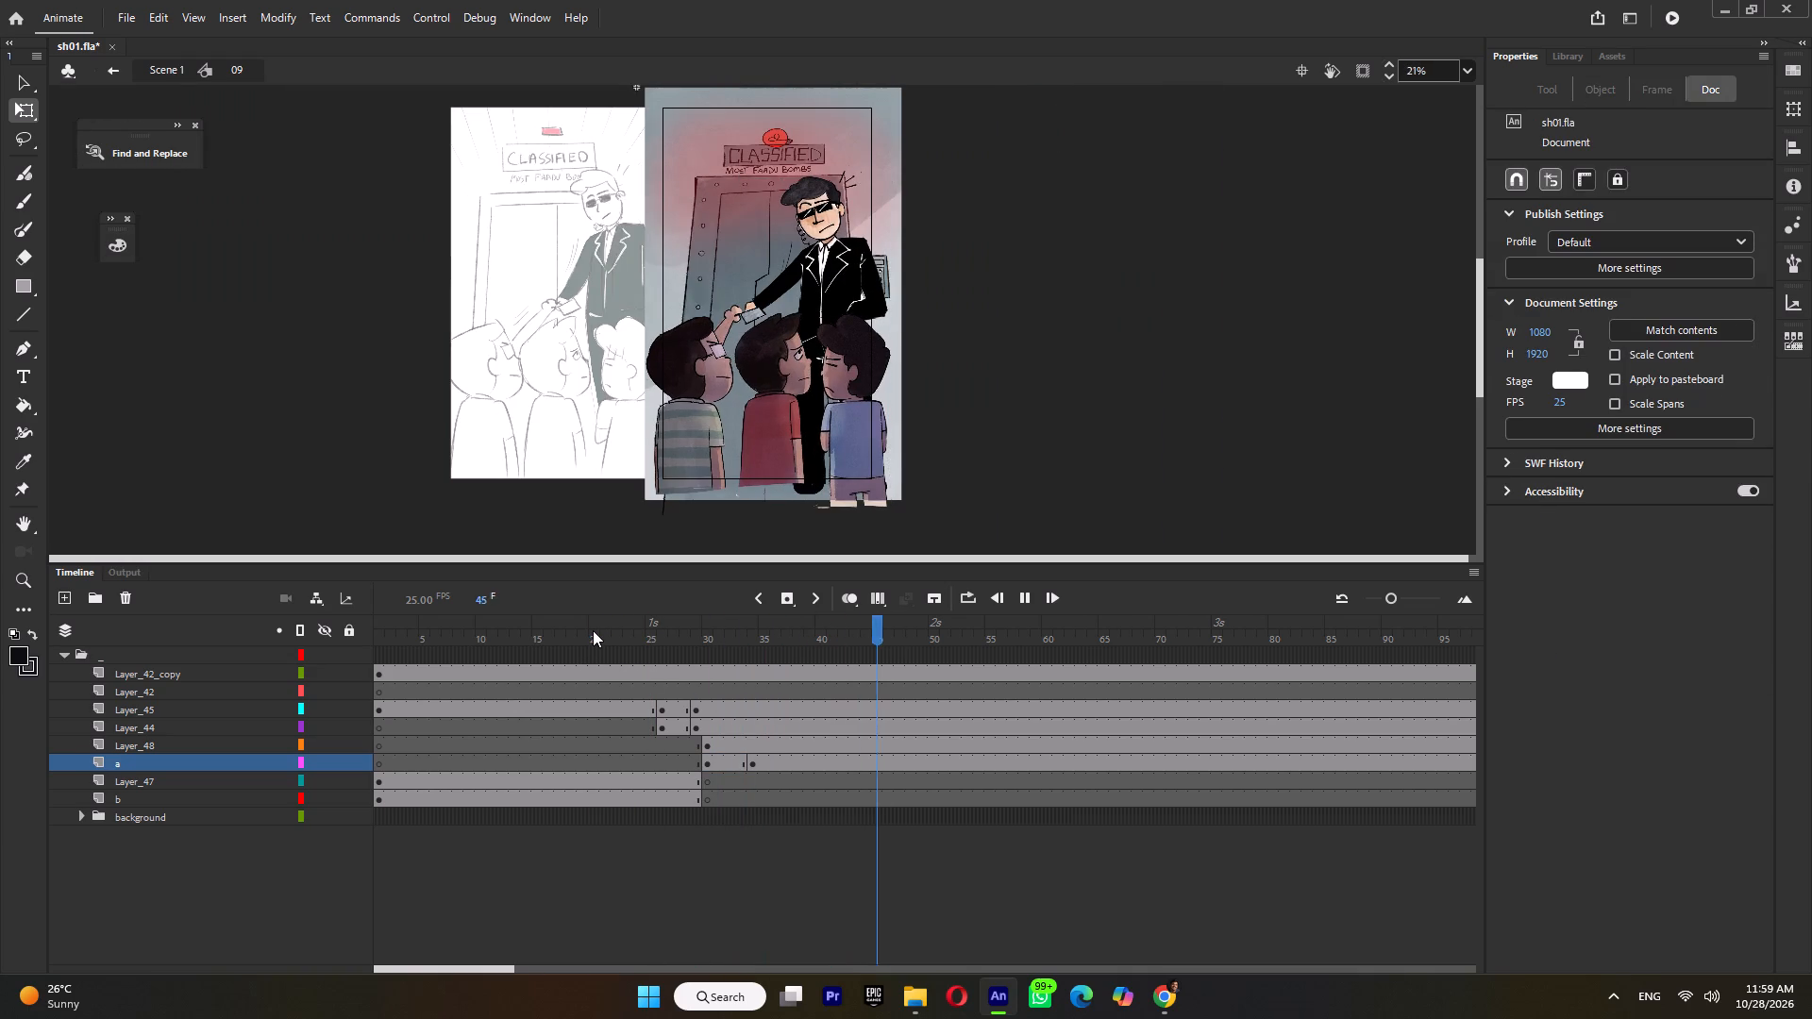
key("Return")
double_click(1179, 510)
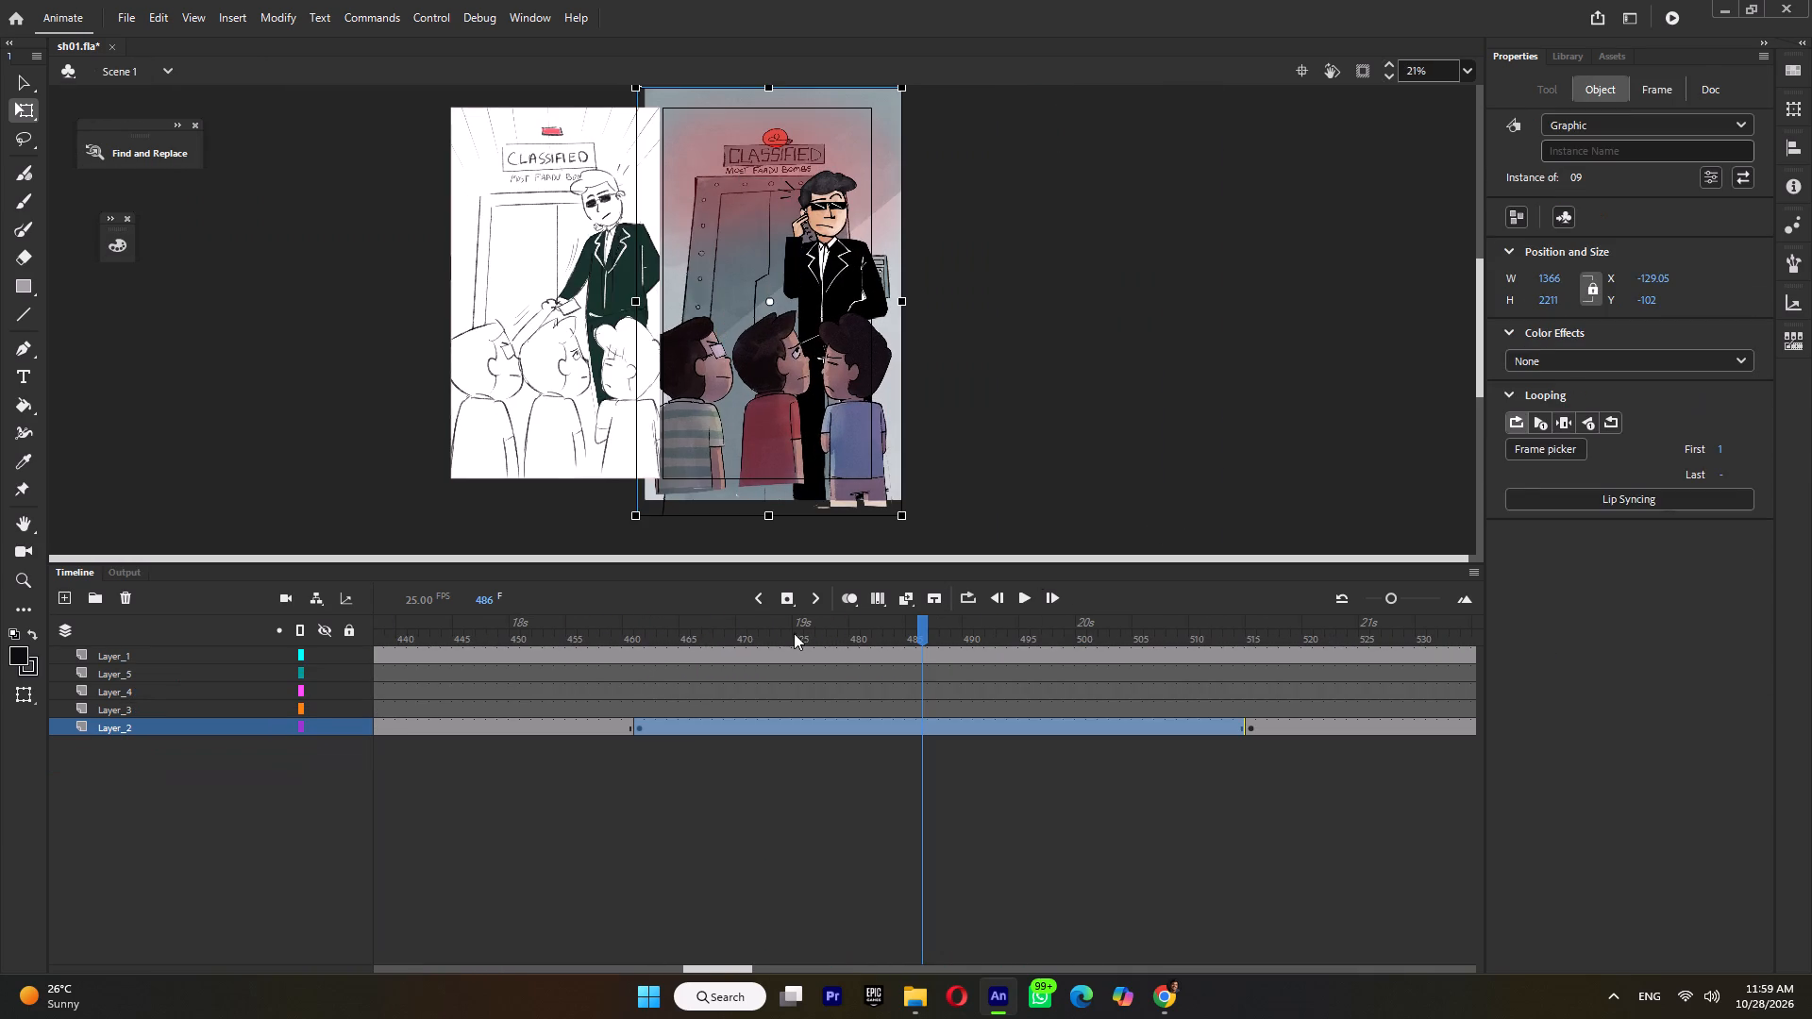
key("Return")
key("Return")
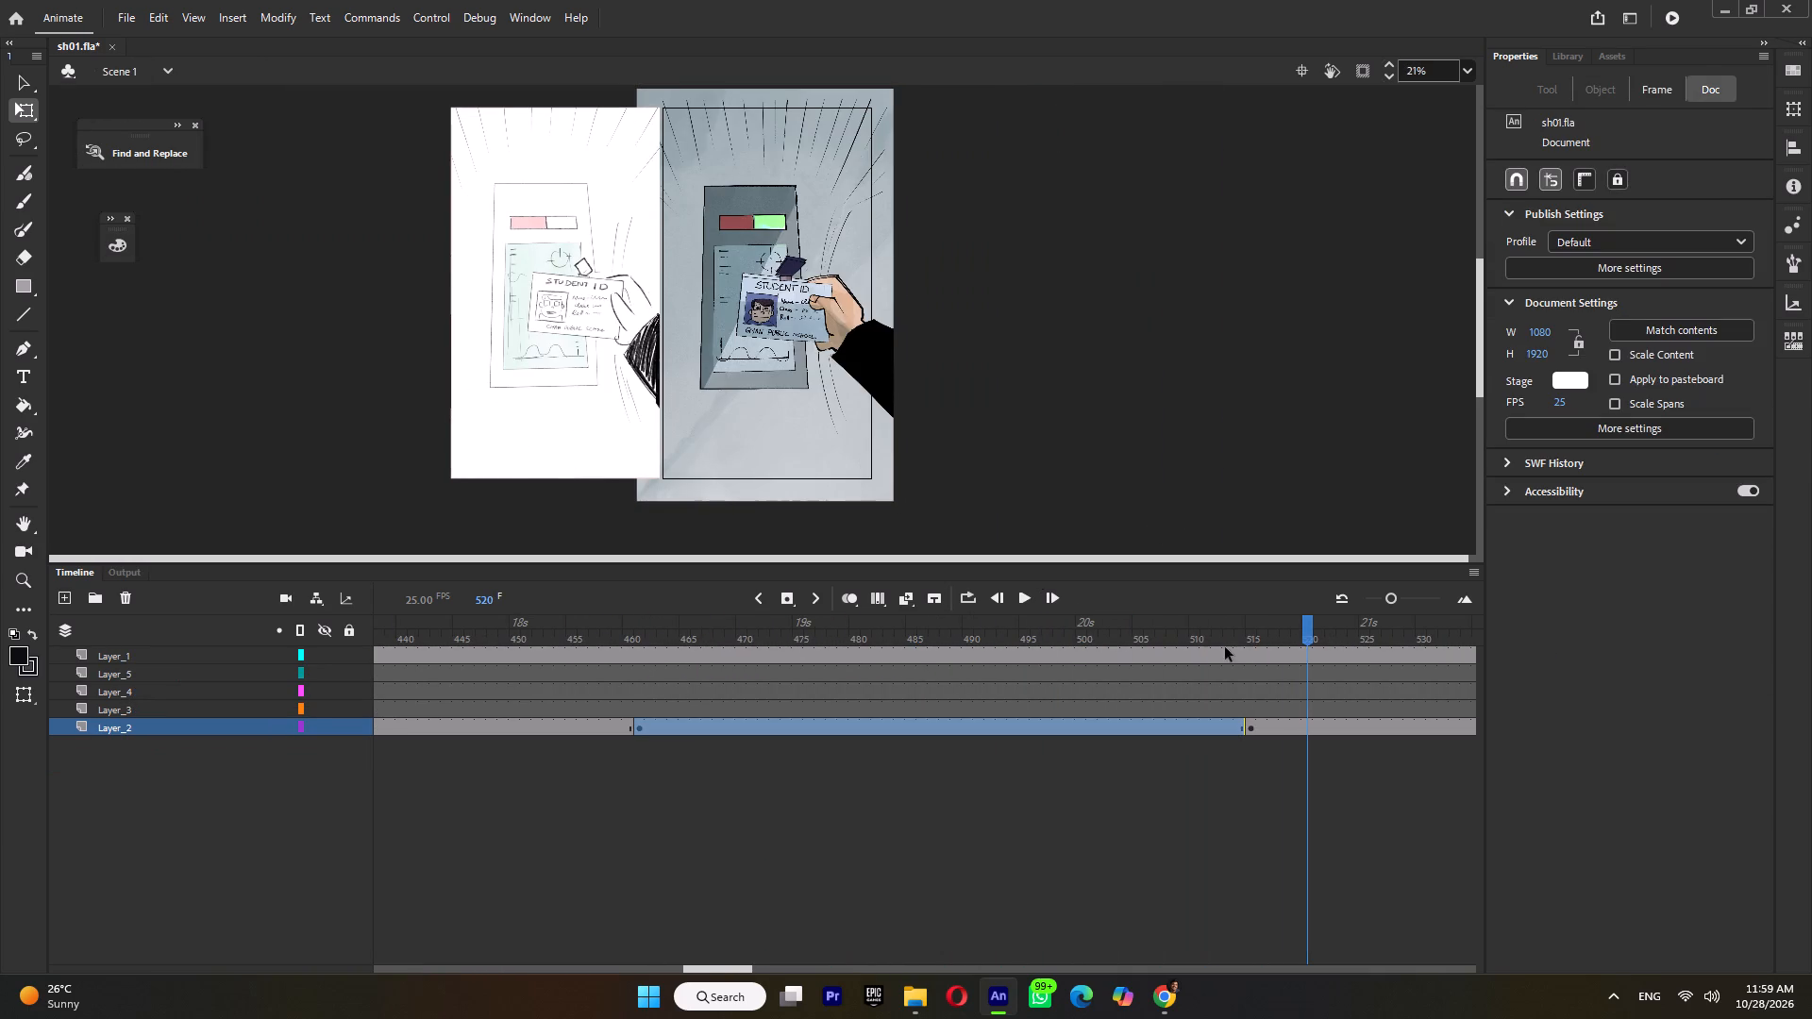
left_click_drag(1238, 621, 1254, 632)
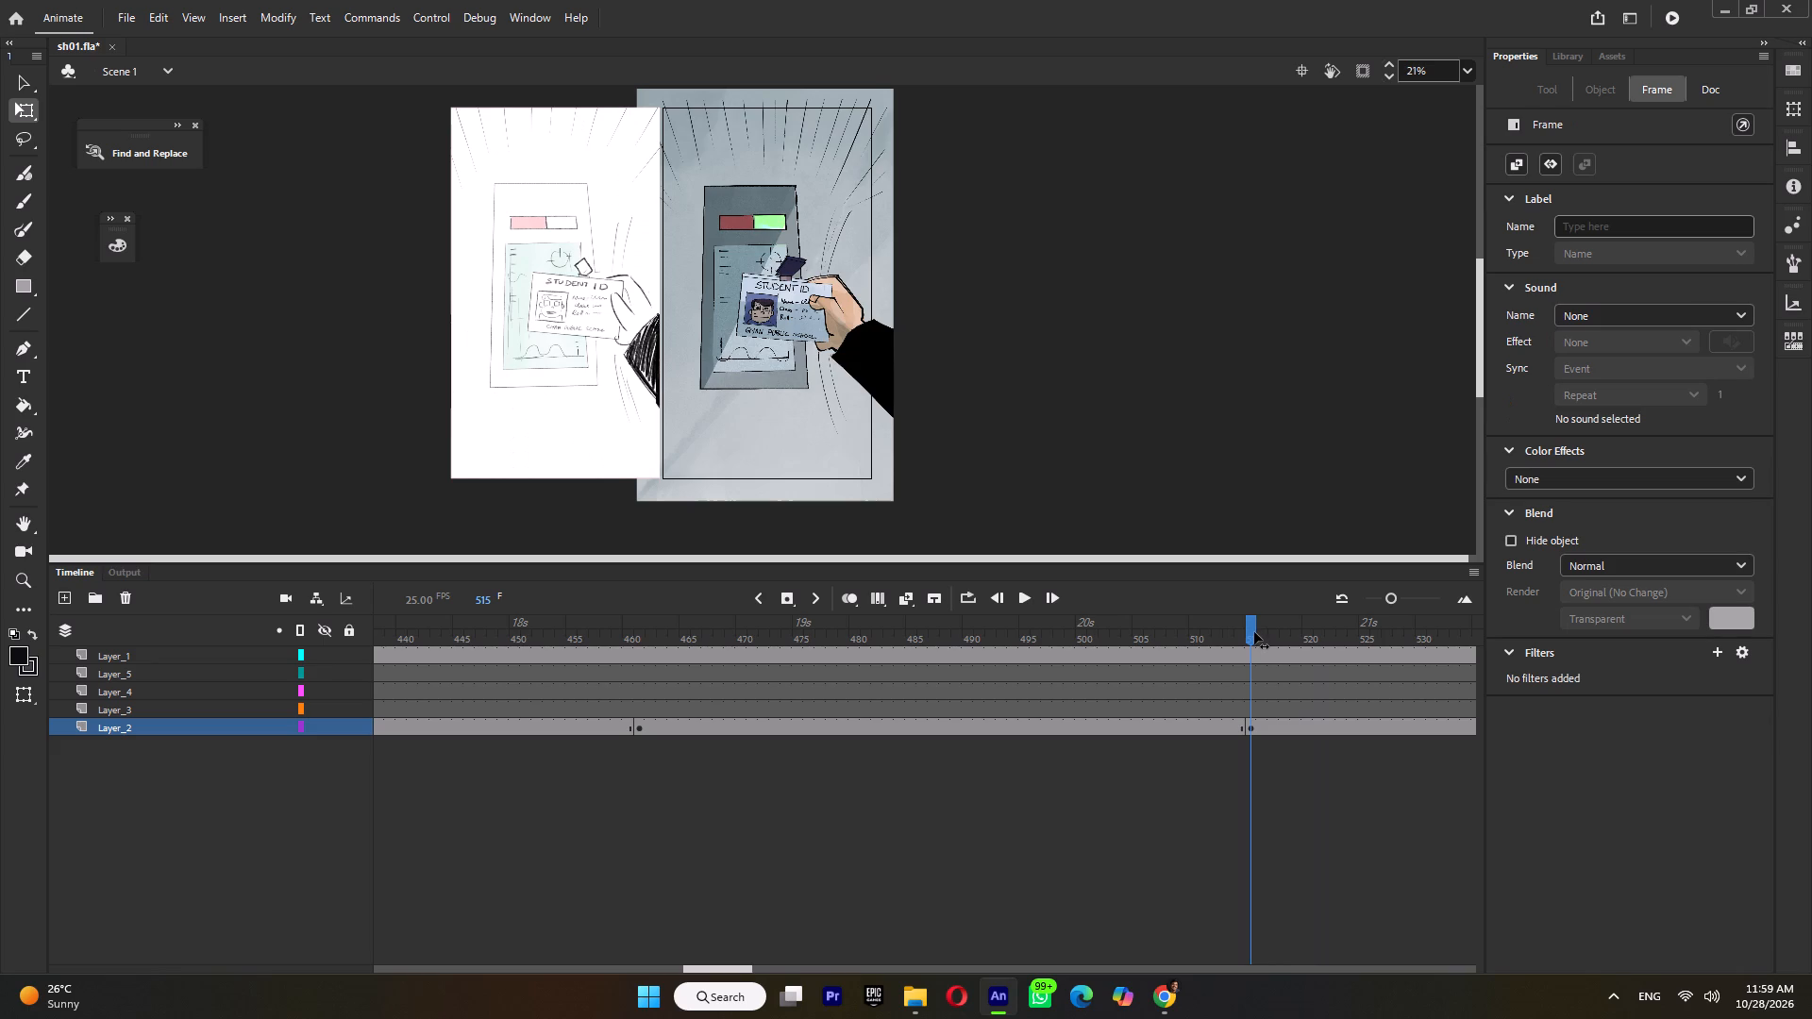
left_click_drag(1254, 632, 420, 728)
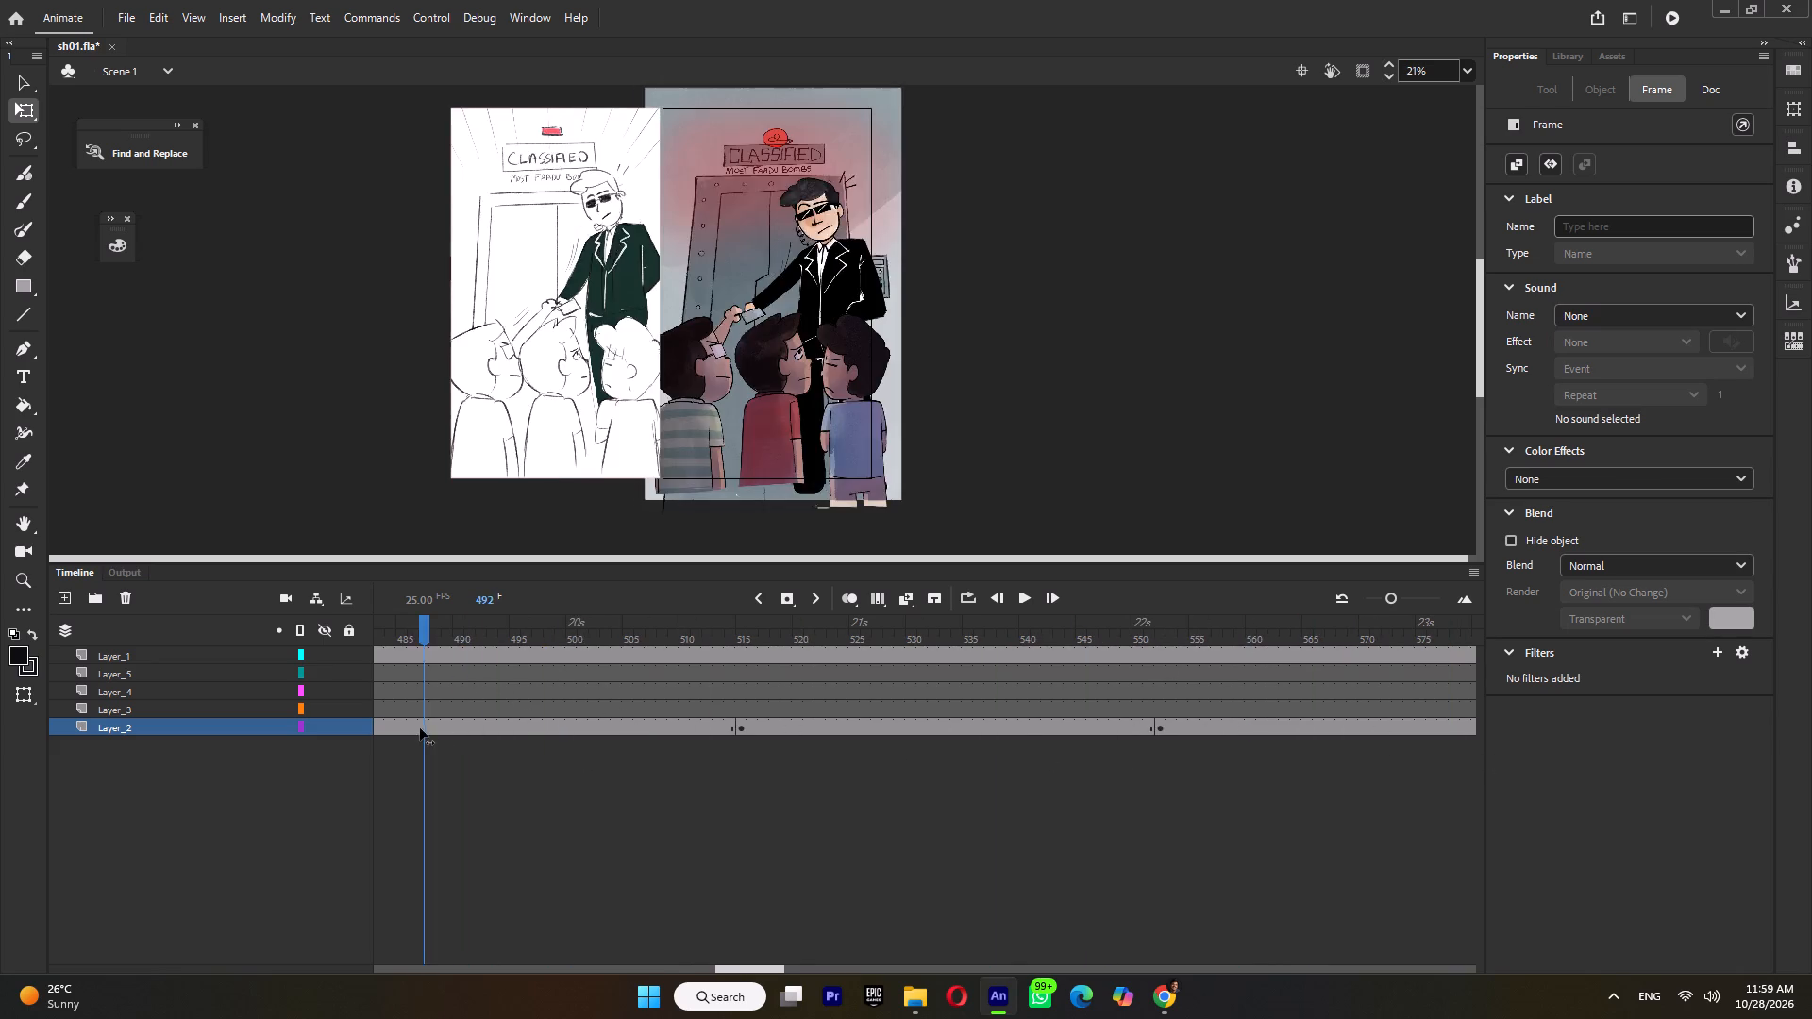
left_click_drag(420, 728, 744, 733)
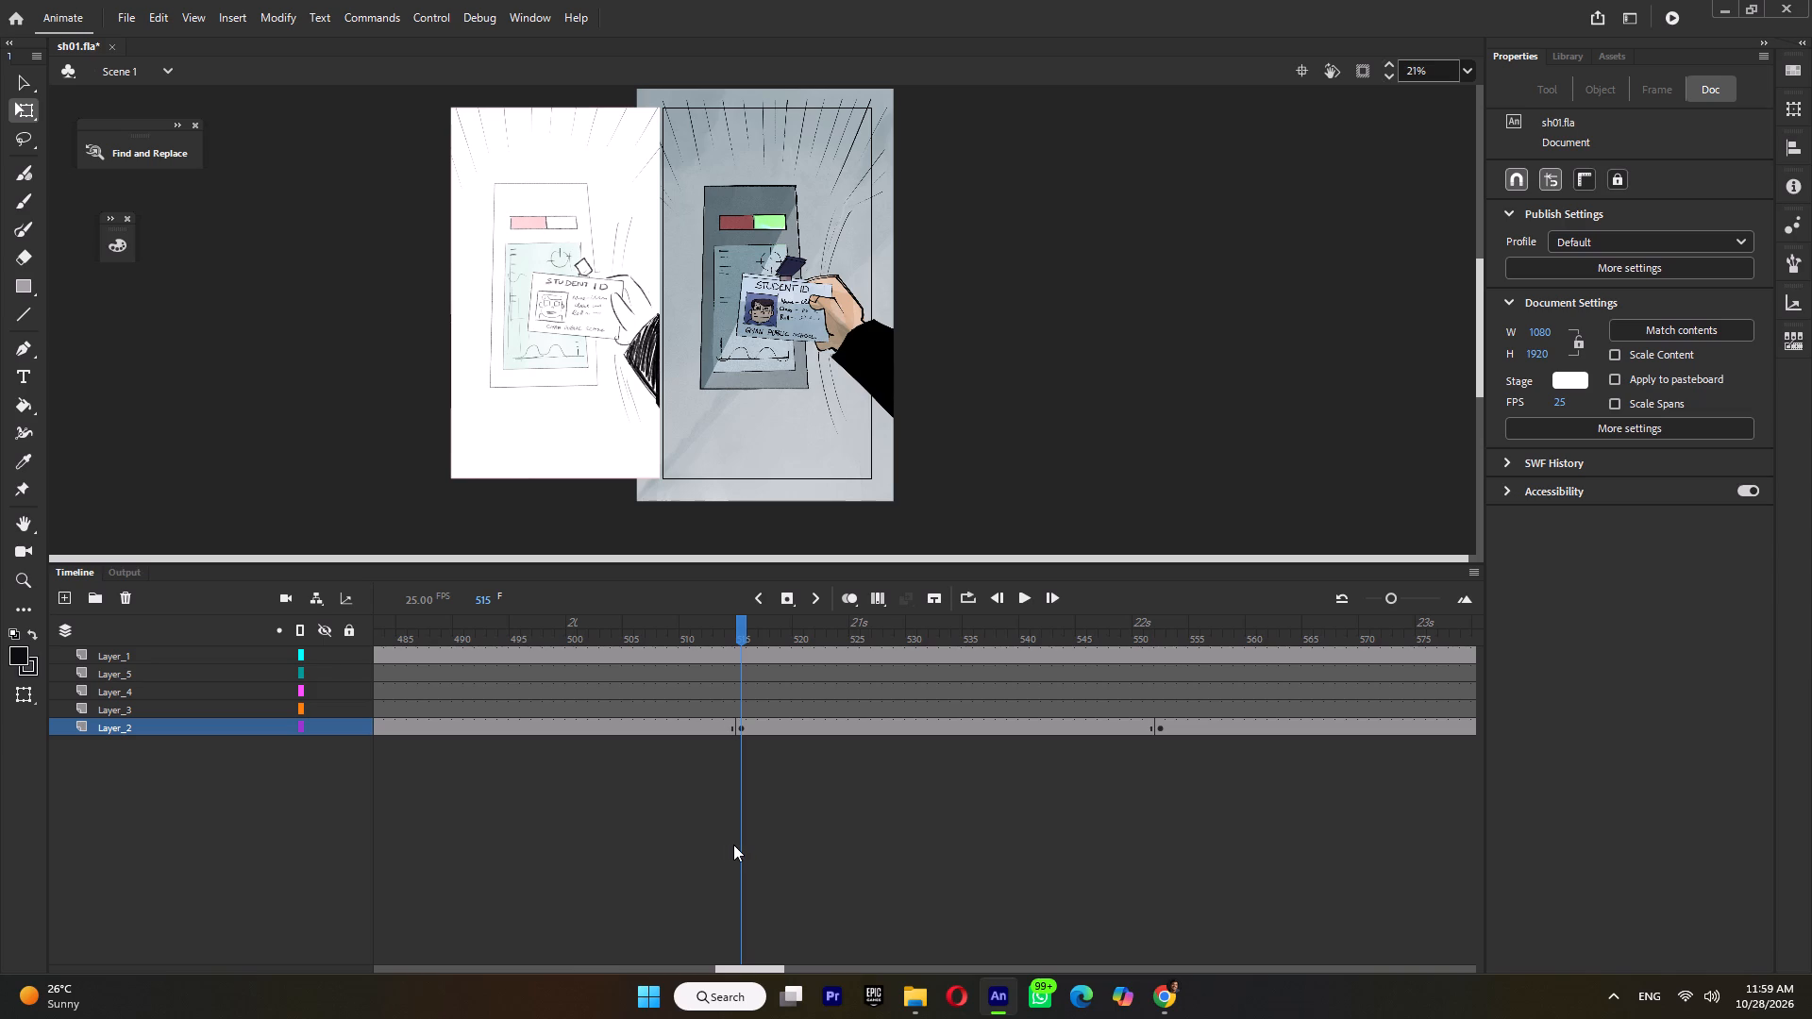
In symbol 10, open Layer_7's speed-line symbol from folder _0, extend it to 12 frames, and add a keyframe at frame 7.
double_click(789, 336)
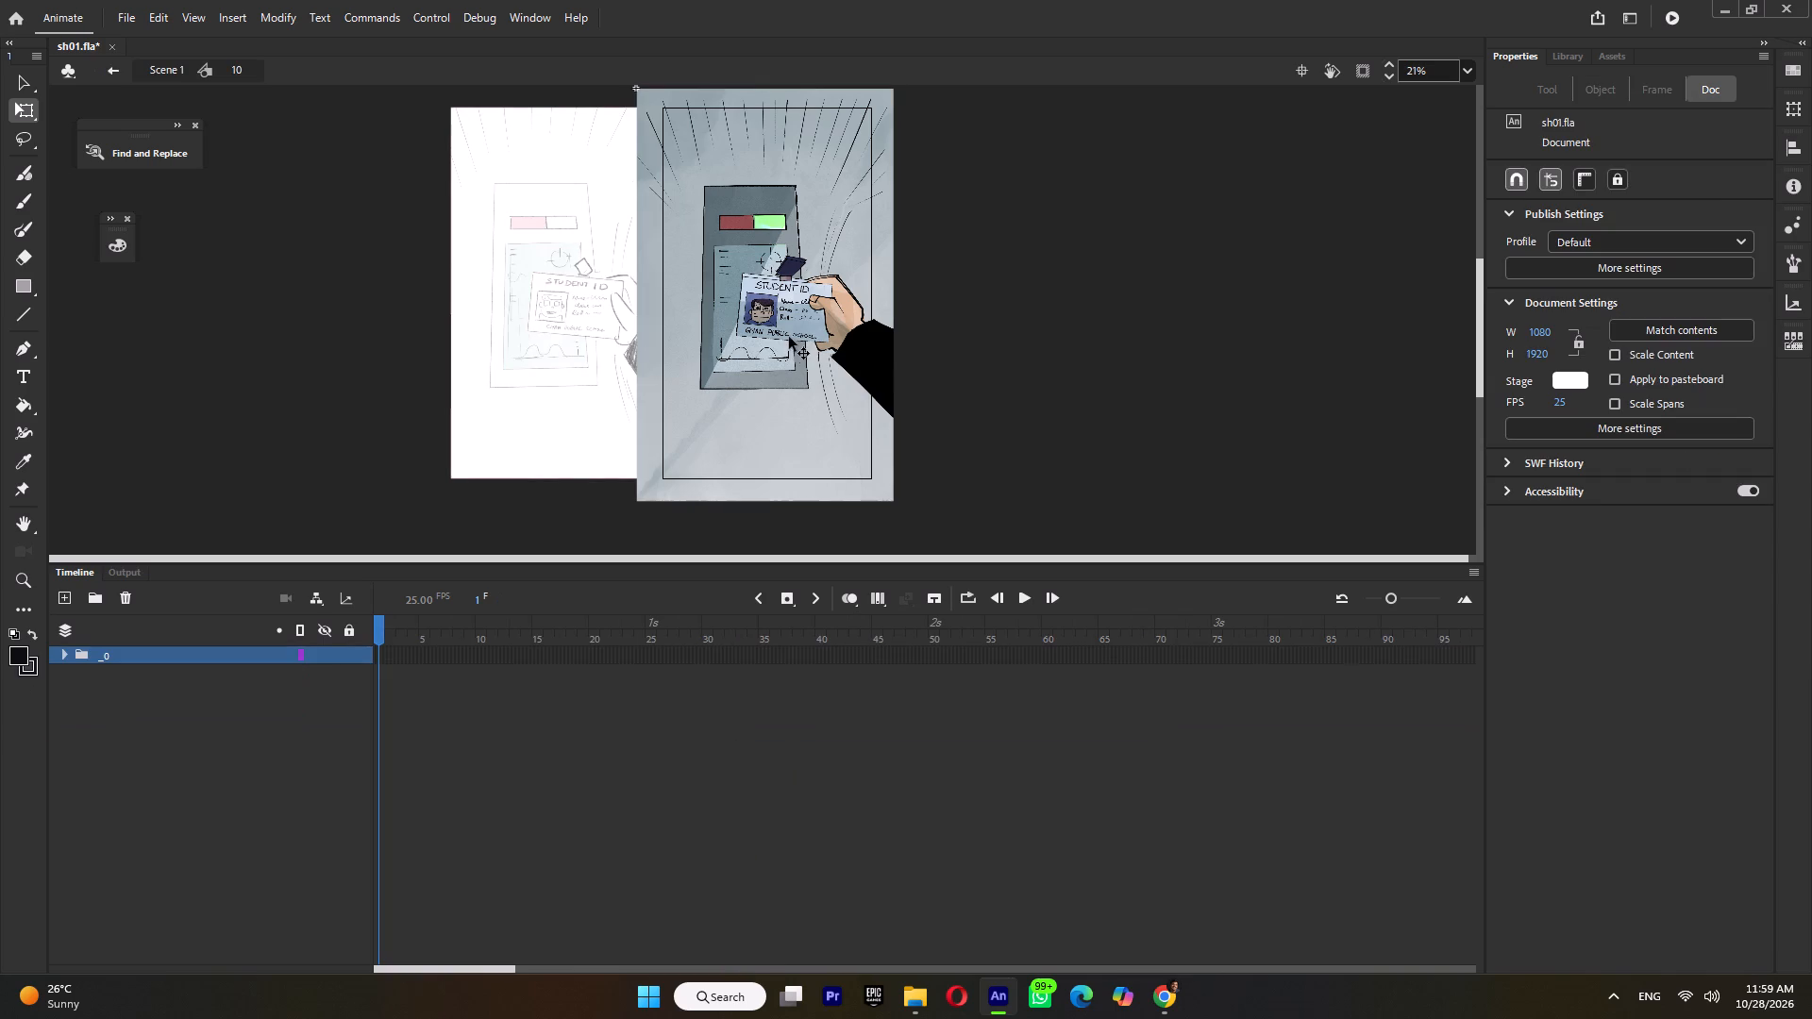
left_click(58, 656)
left_click(62, 650)
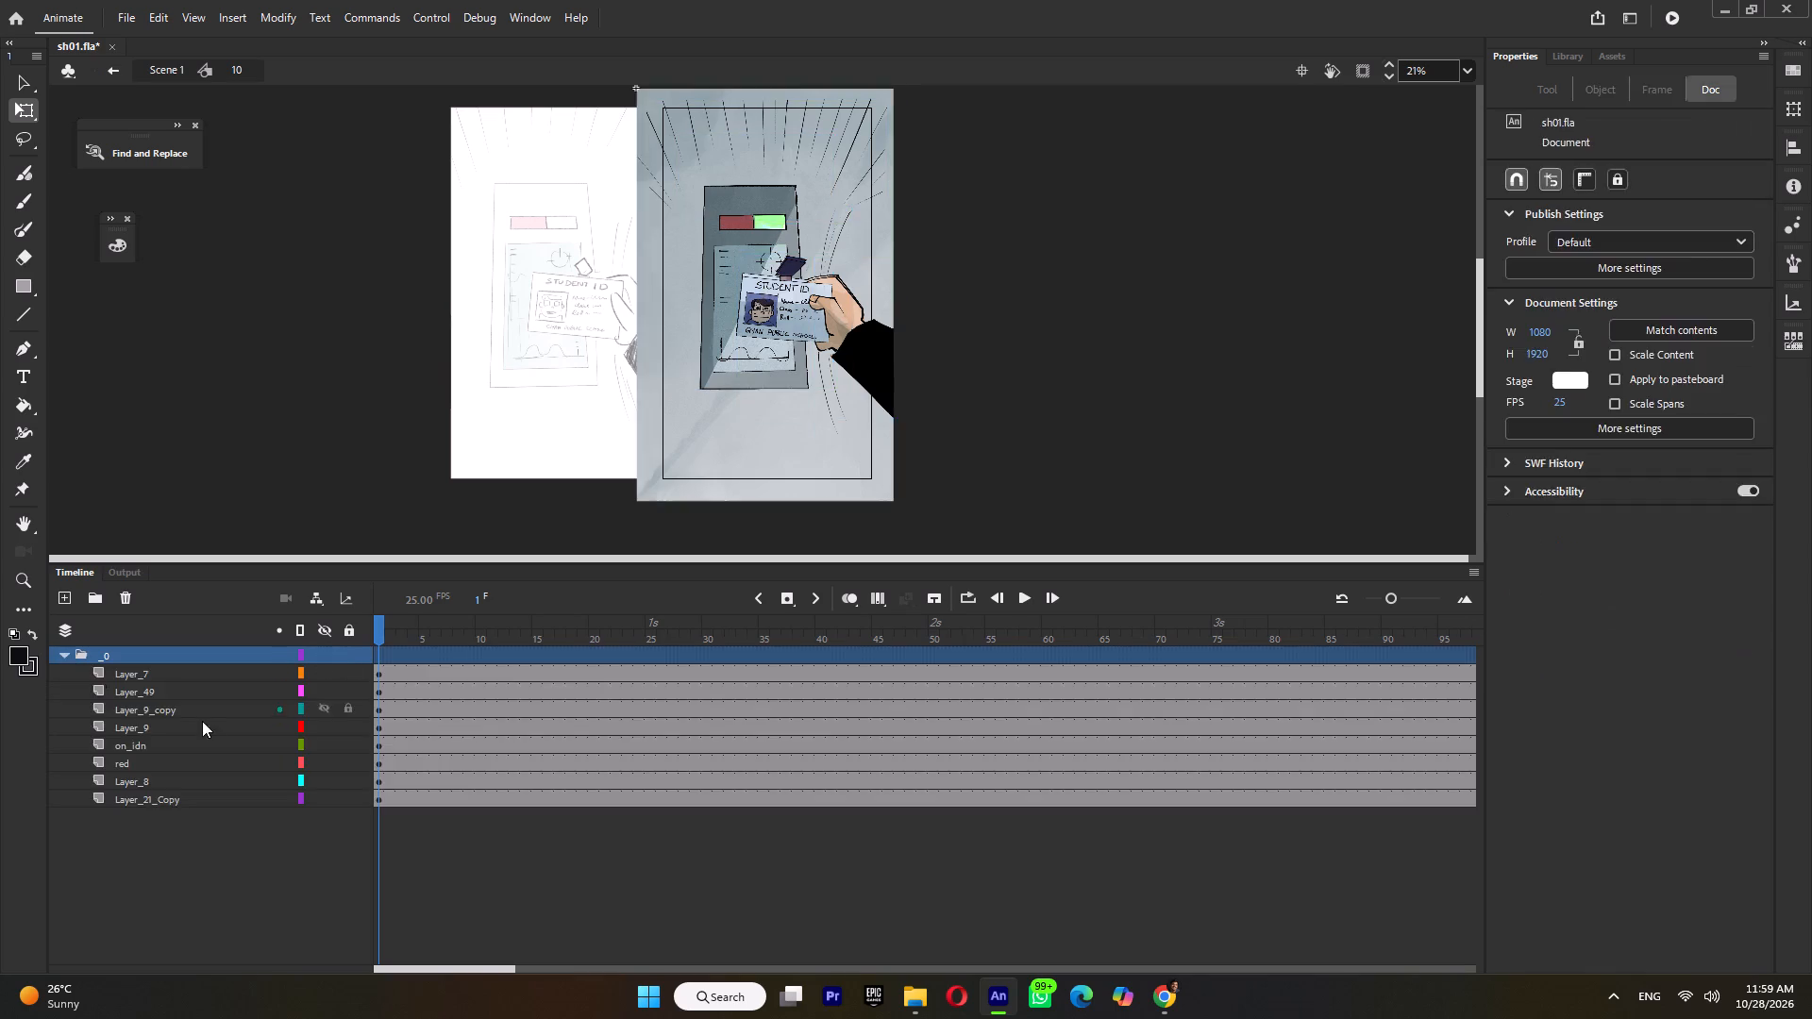
left_click(156, 675)
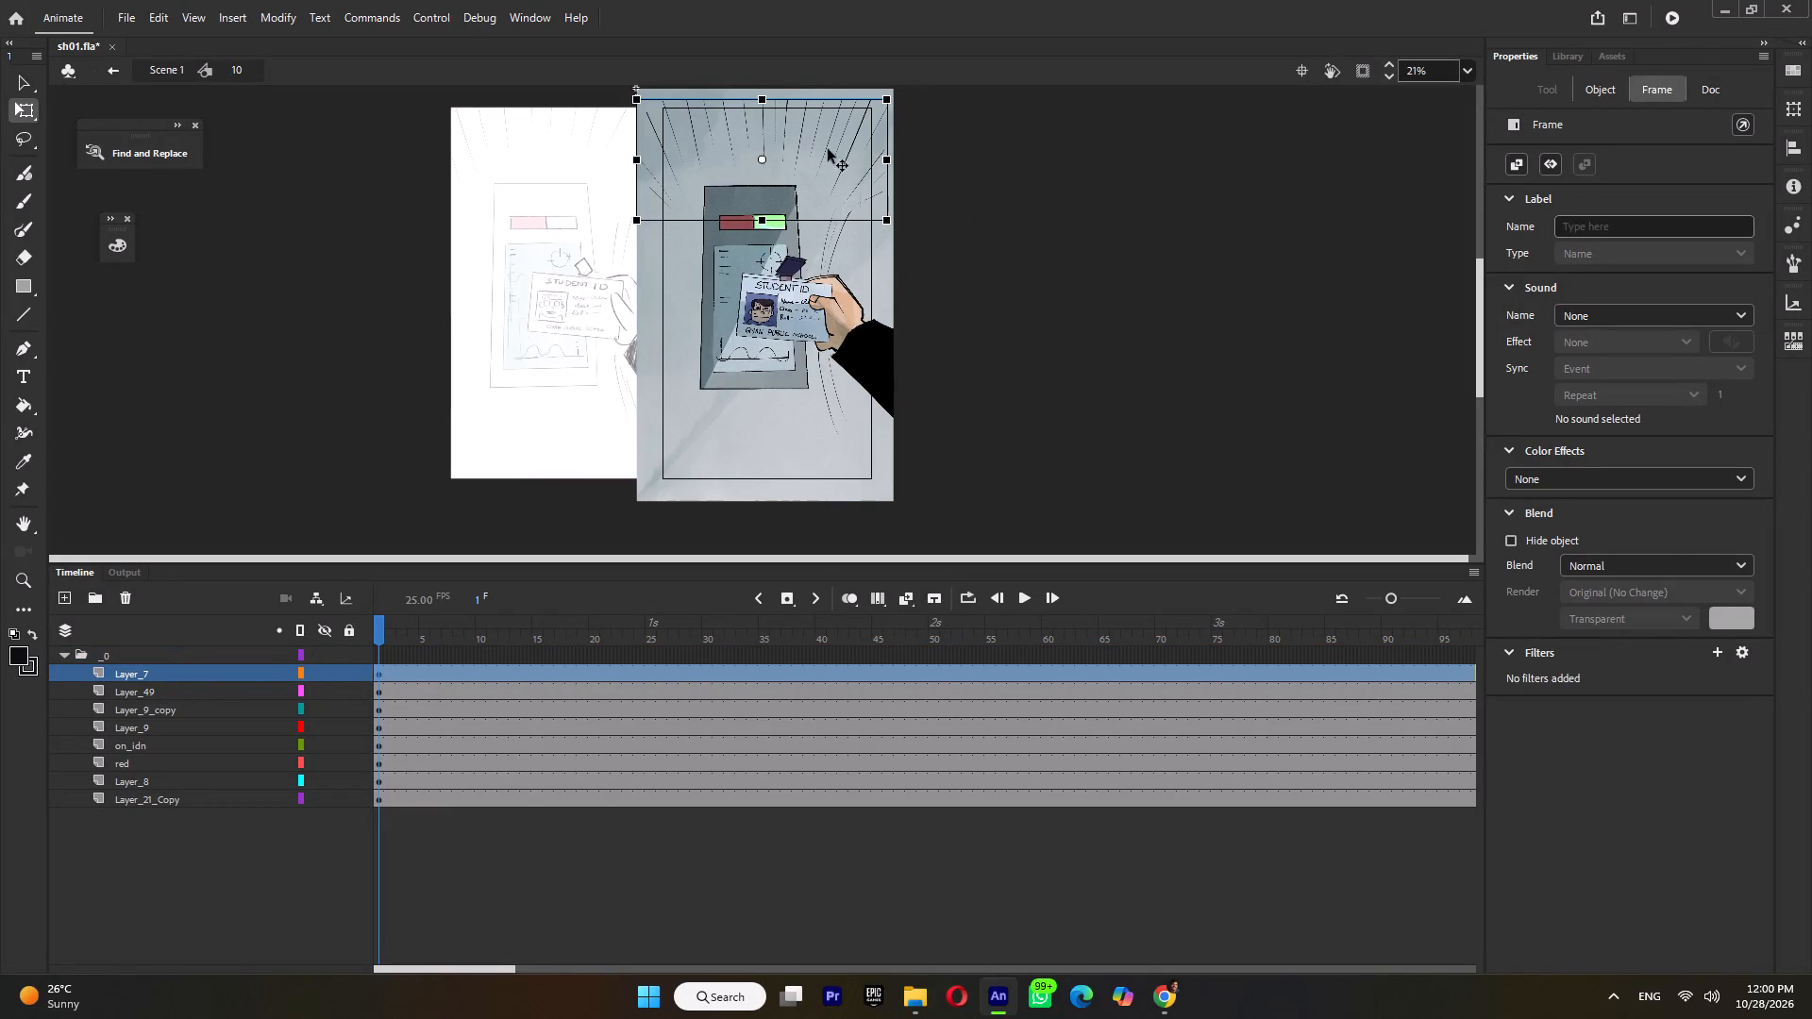
double_click(806, 121)
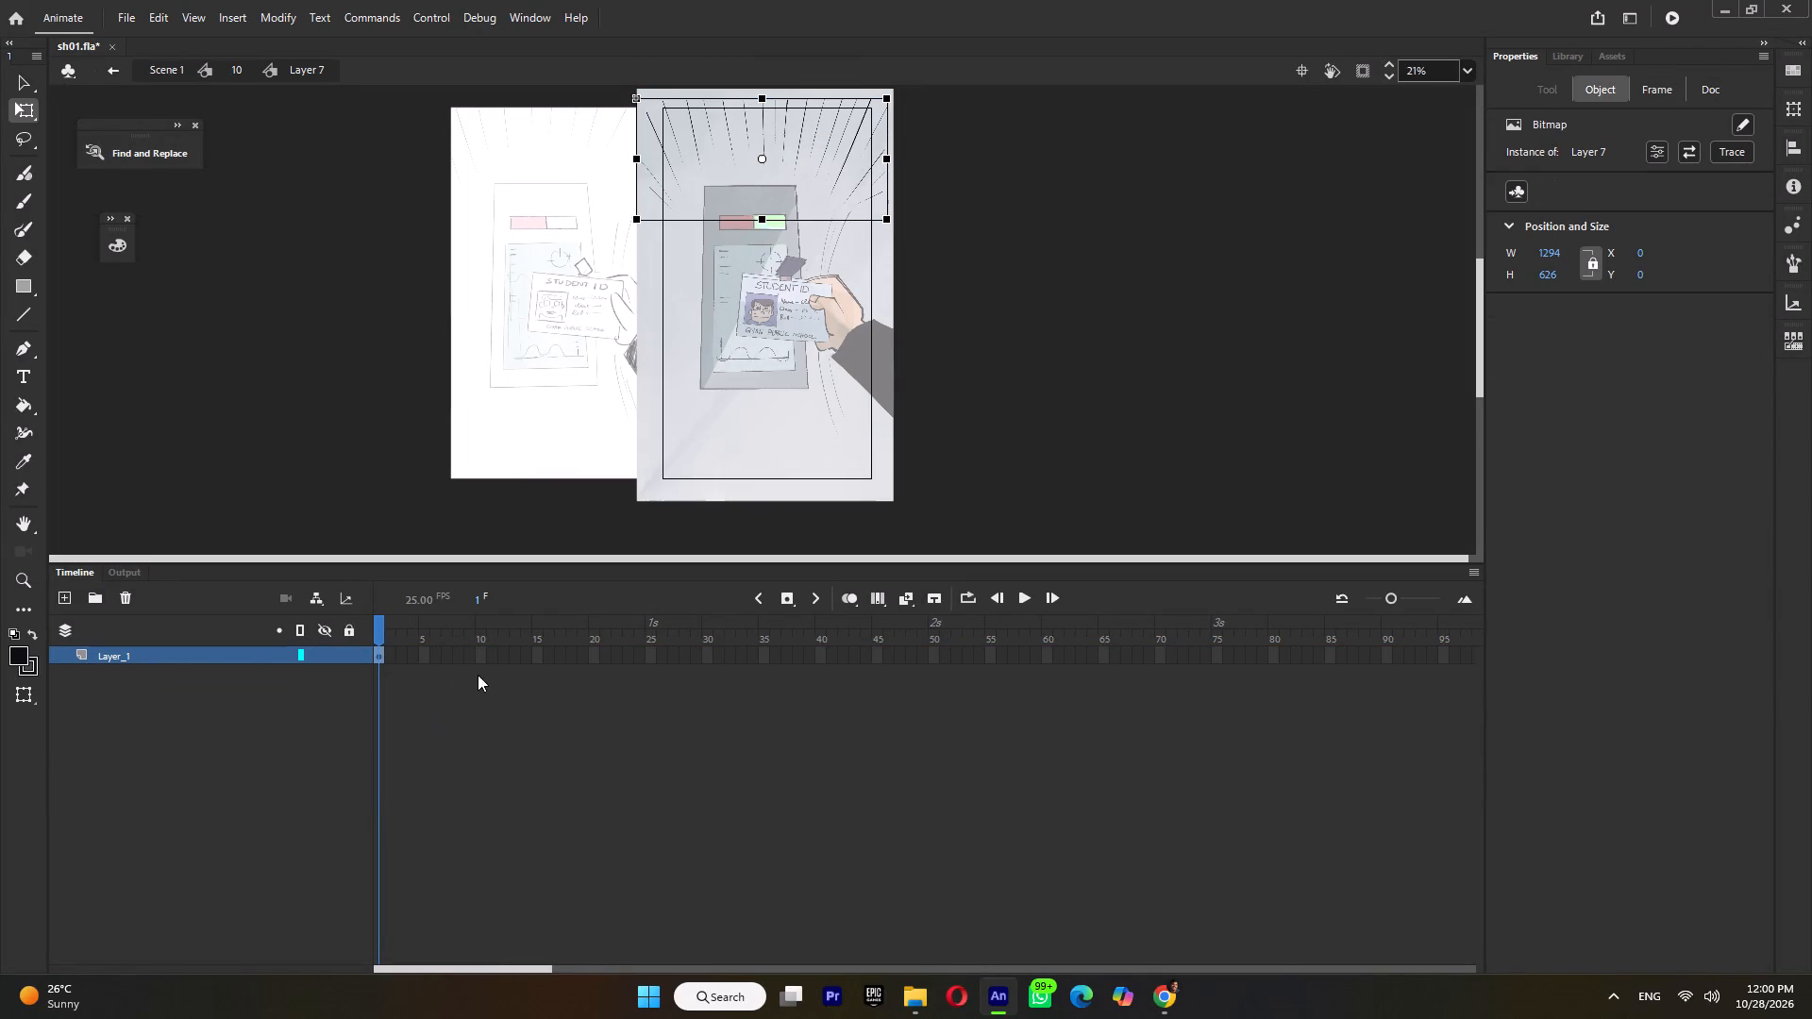
left_click(497, 658)
key("F5")
key("F5")
left_click(443, 655)
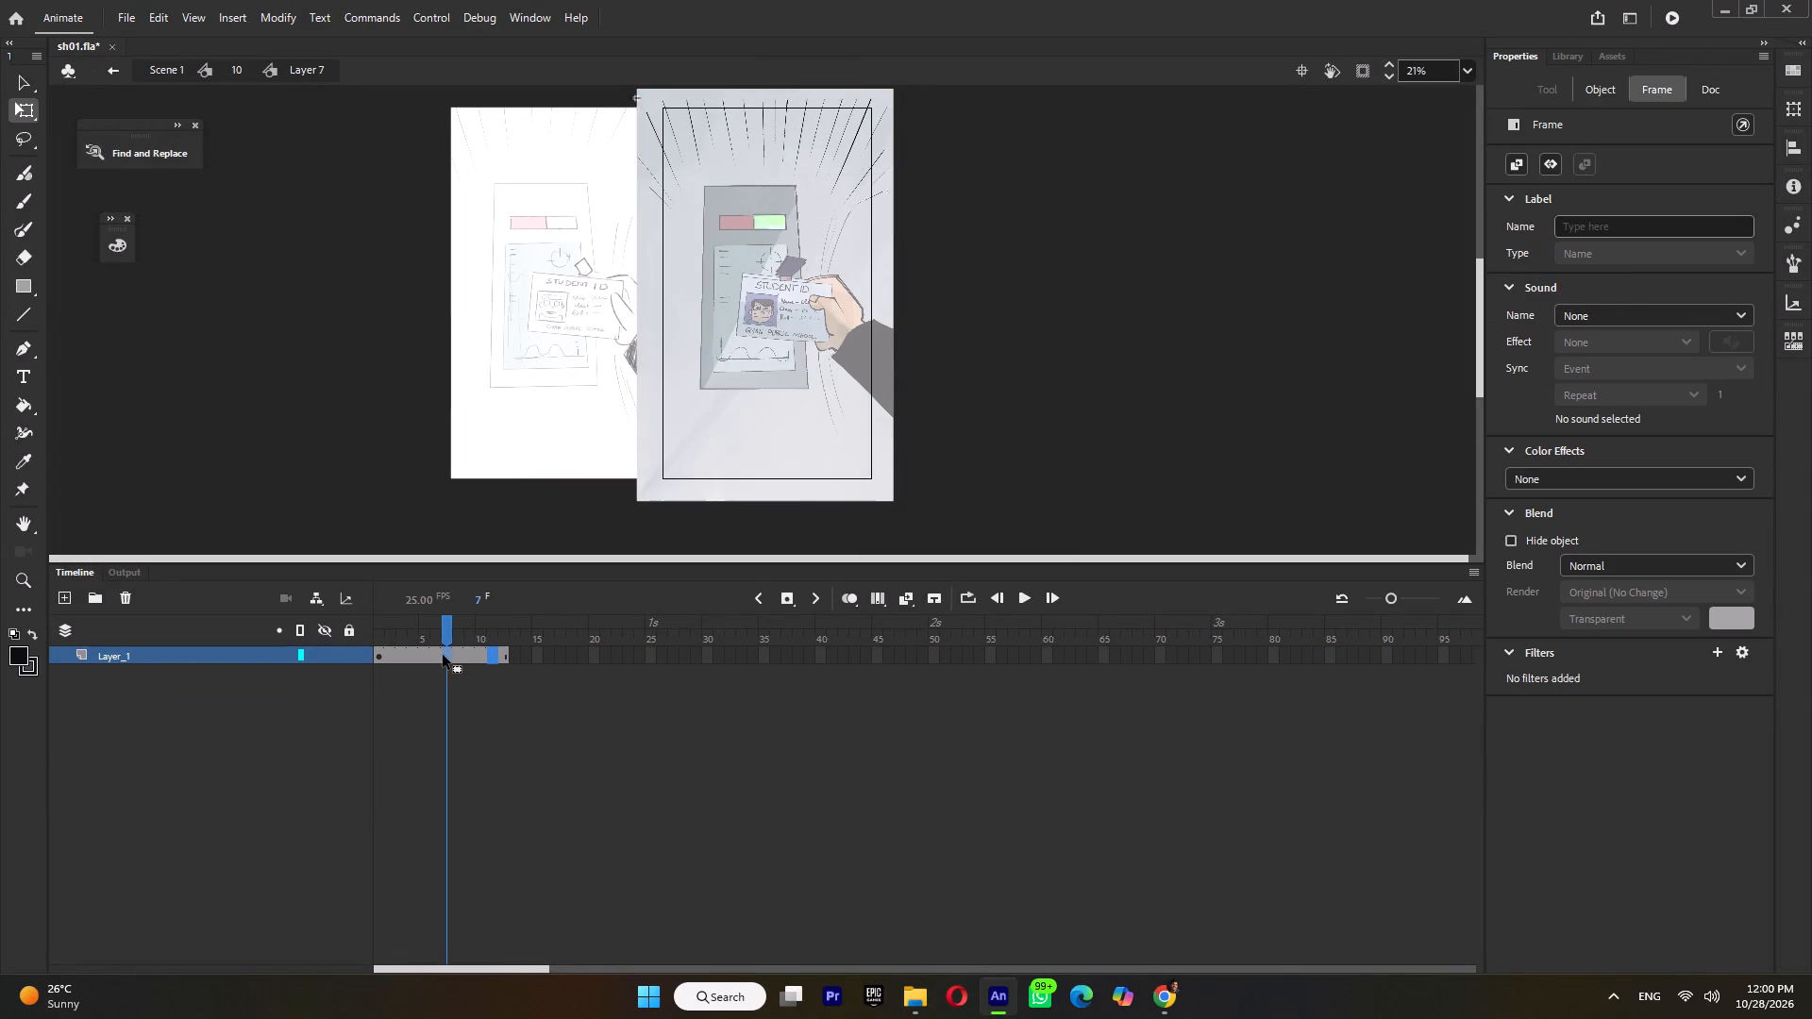
key("F6")
At frame 7, enlarge Layer 7's speed lines slightly, move them upward, and return to symbol 10.
scroll(896, 96, "up", 1, "ctrl")
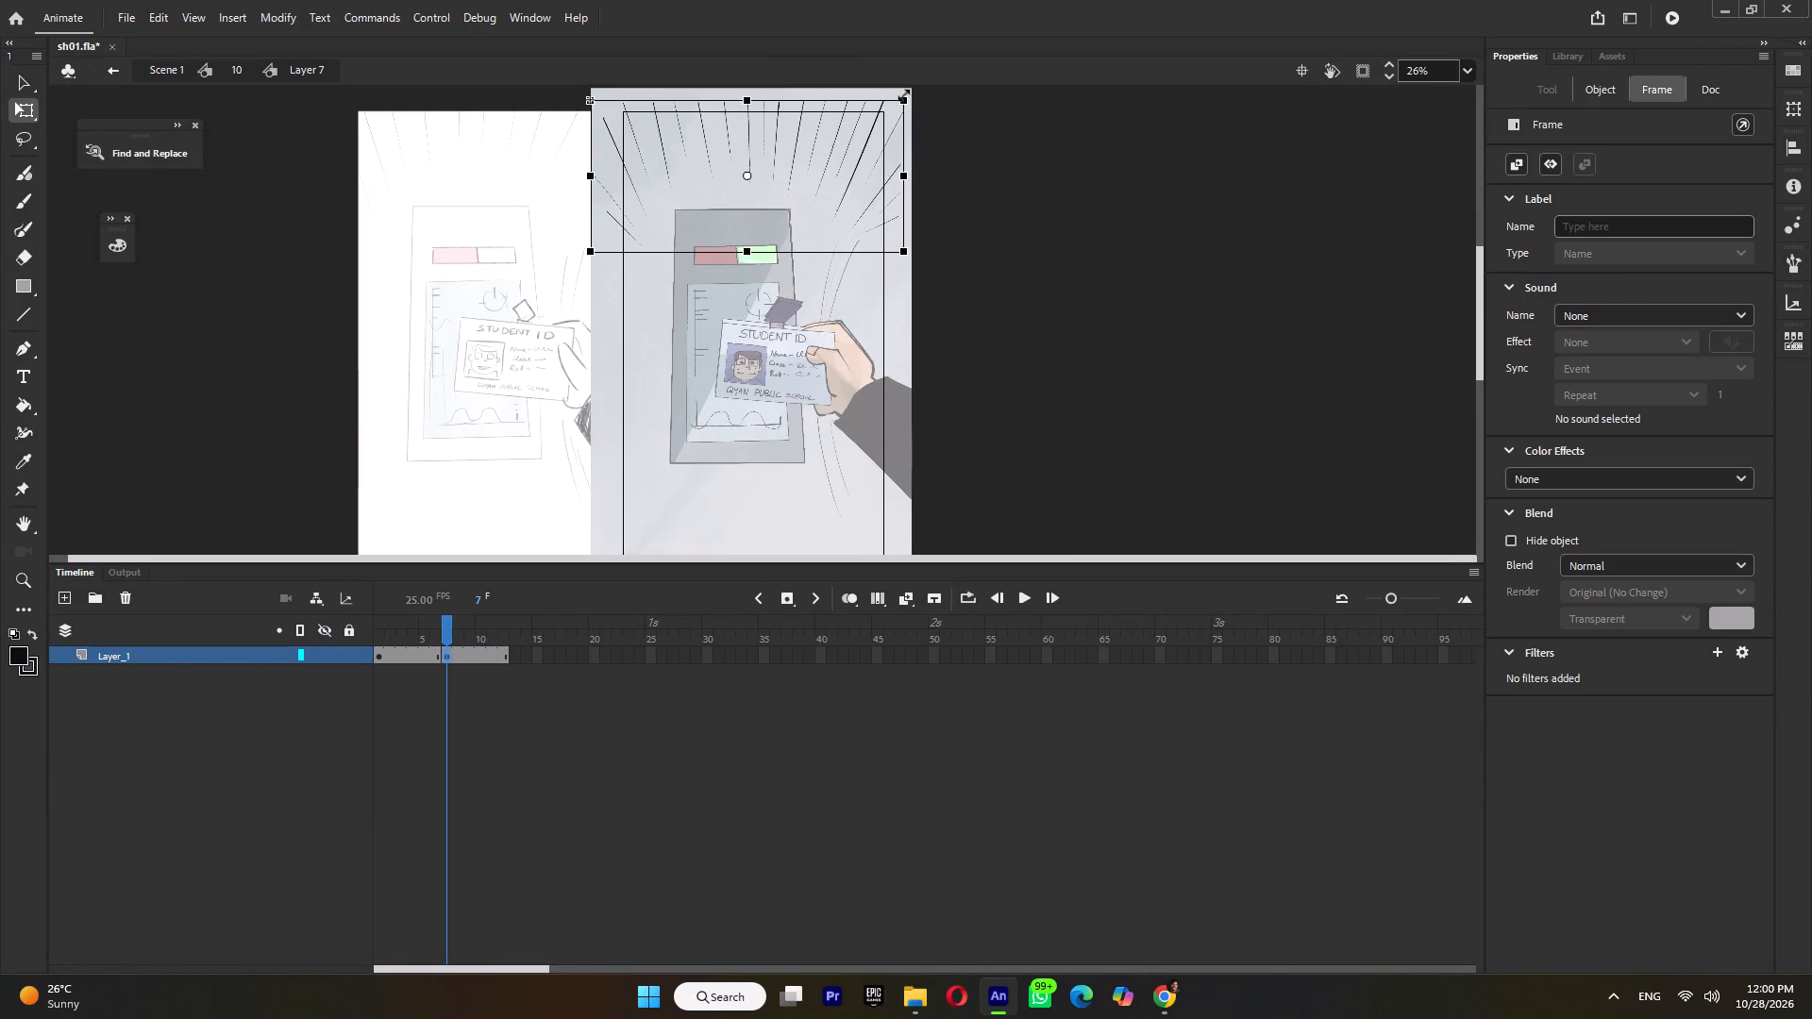
left_click_drag(903, 98, 914, 86, "shift")
left_click_drag(841, 142, 840, 124)
double_click(986, 219)
Hide Layer_7's speed lines and select the hand holding the student ID card on Layer_9_copy.
left_click(323, 675)
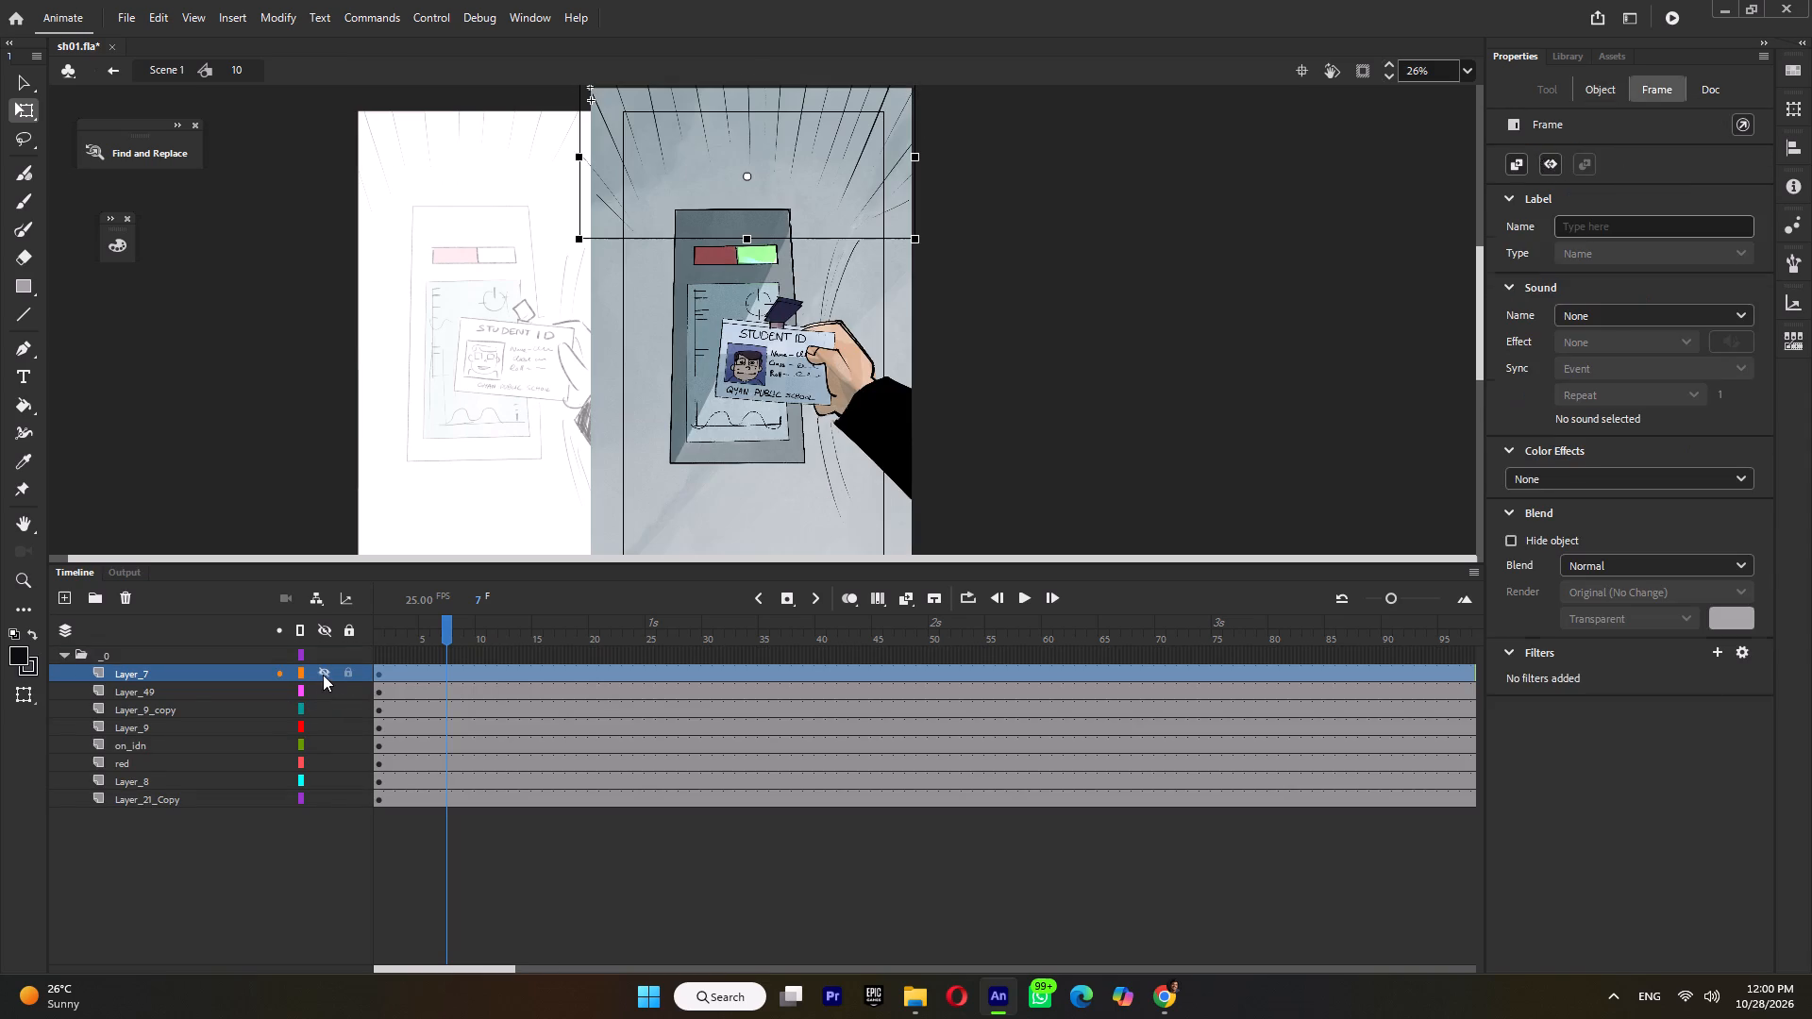
left_click(756, 381)
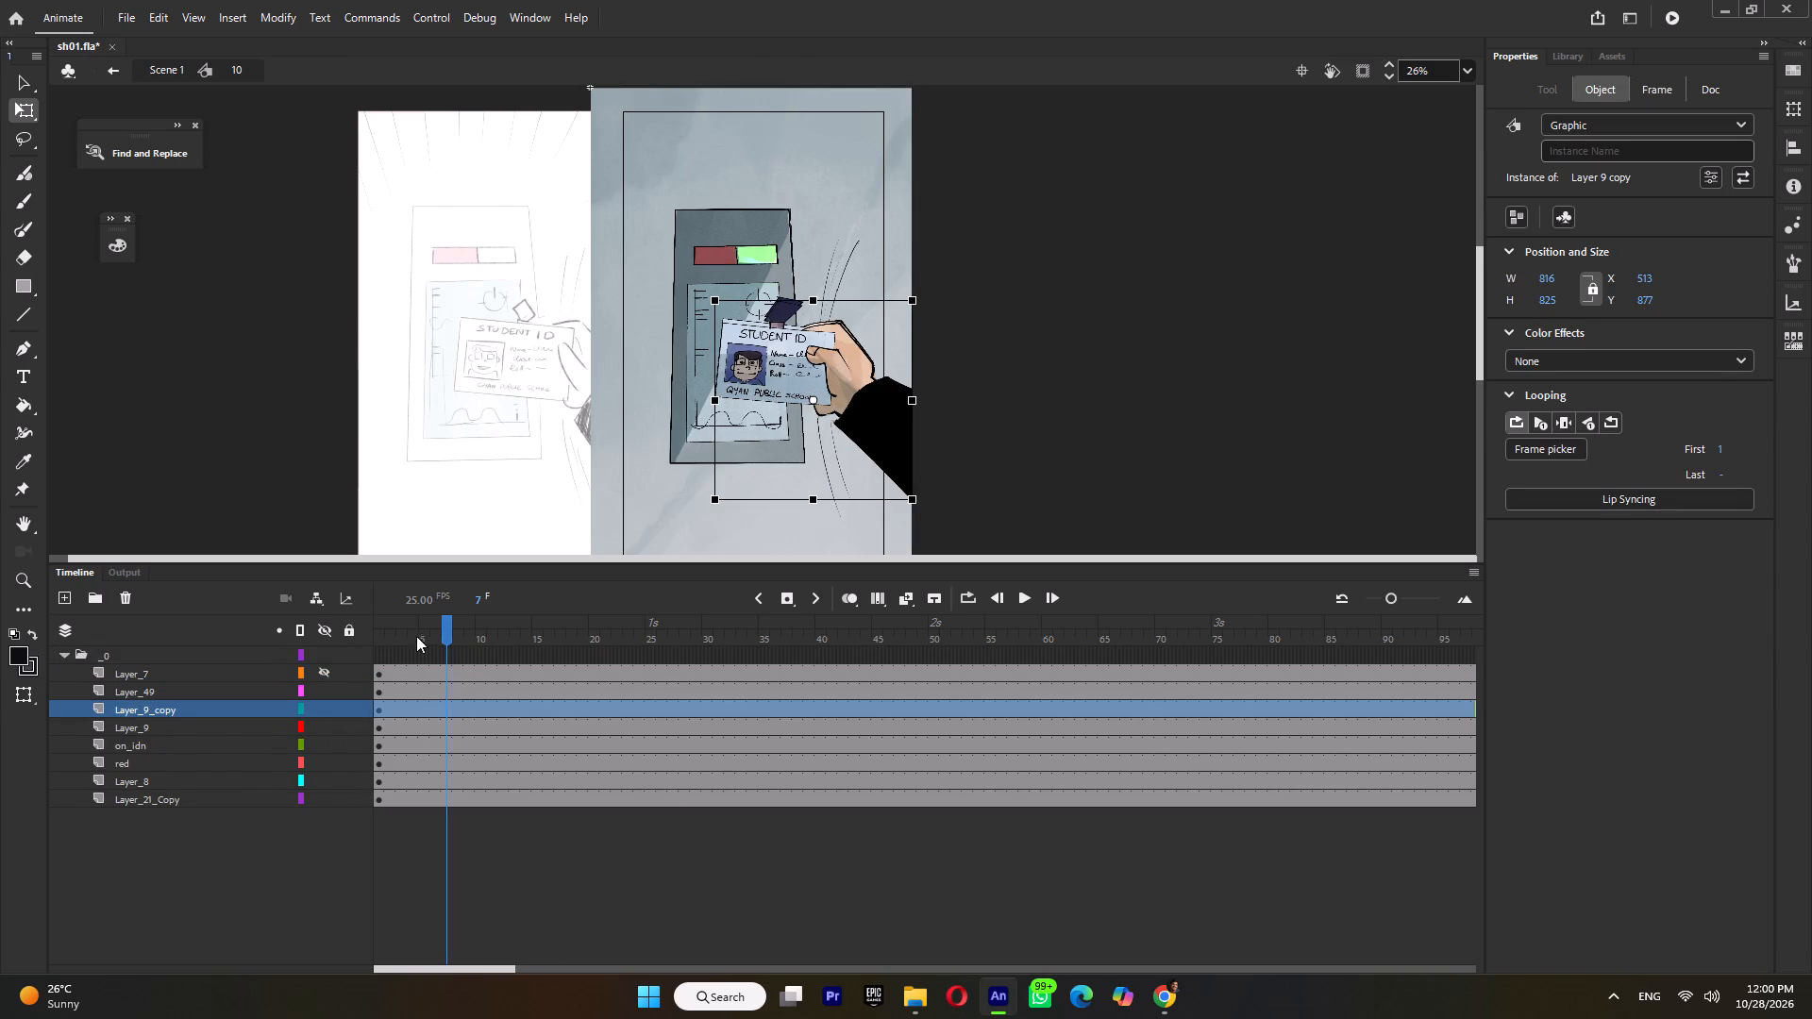
Check the student ID shot's timing in Scene 1, reopen symbol 10, and add keyframes on all layers at frame 12.
double_click(1180, 379)
left_click_drag(936, 629, 1010, 635)
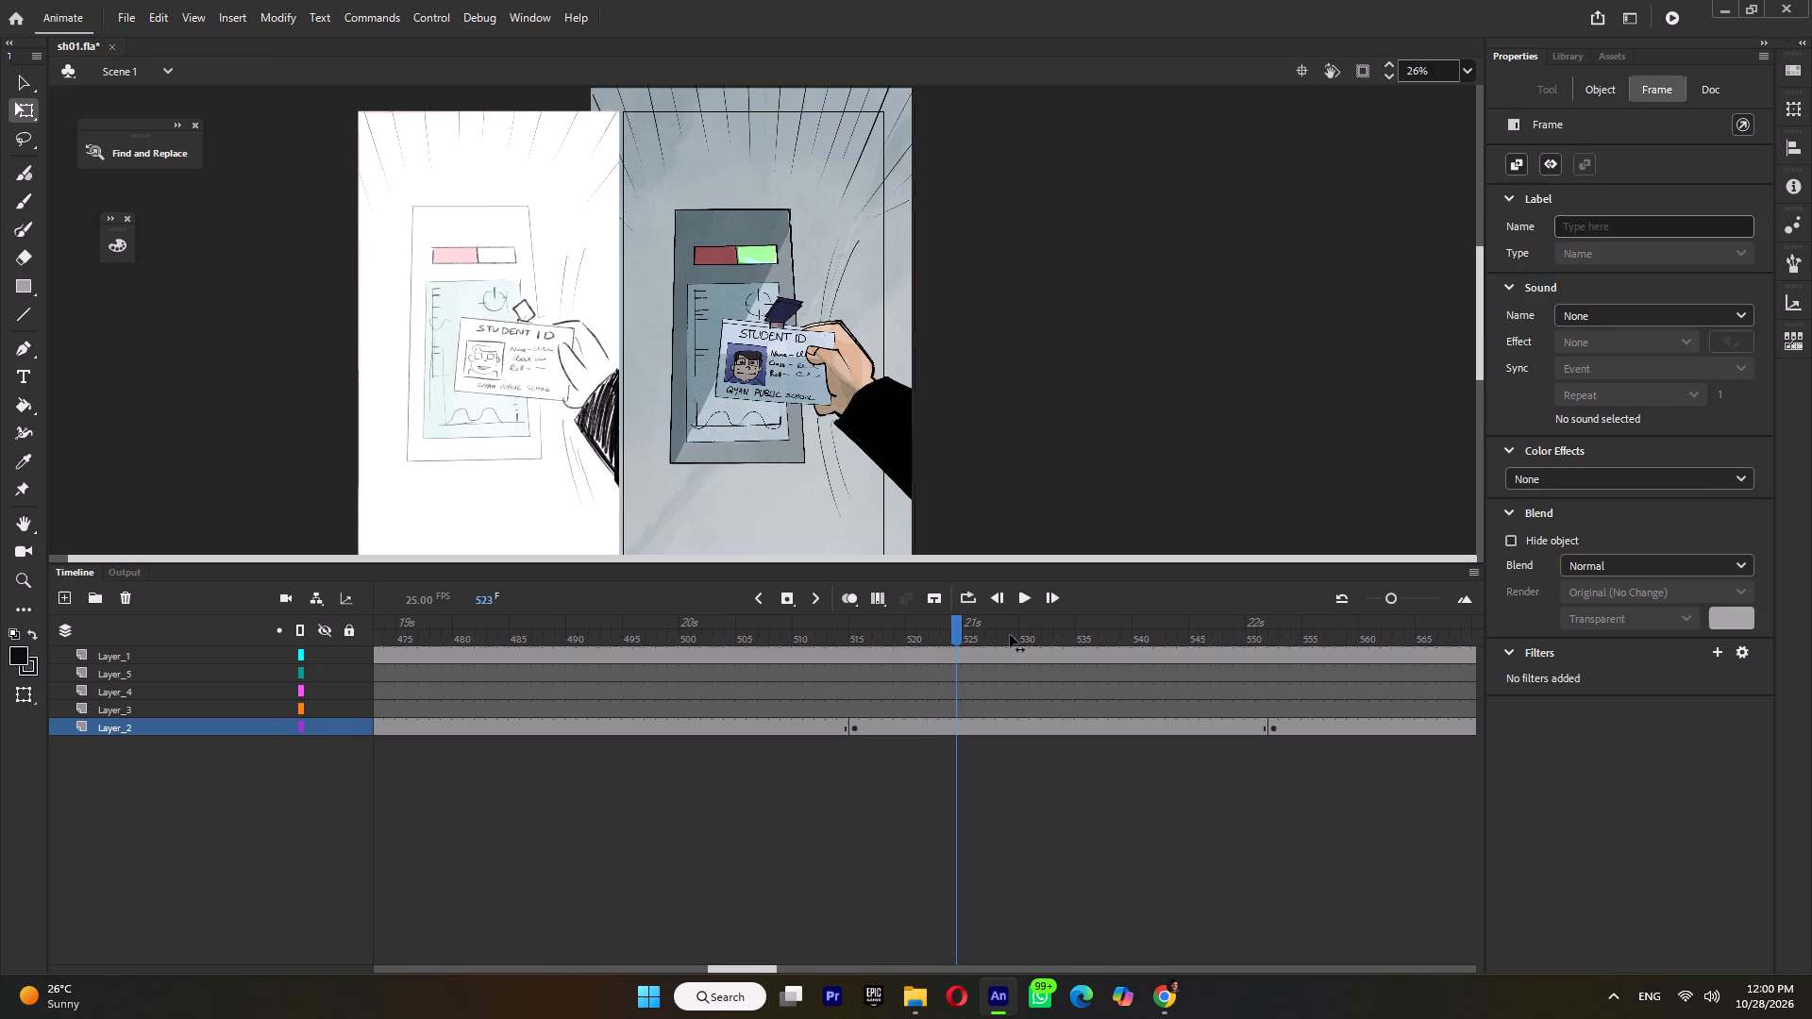
left_click_drag(1010, 635, 1045, 649)
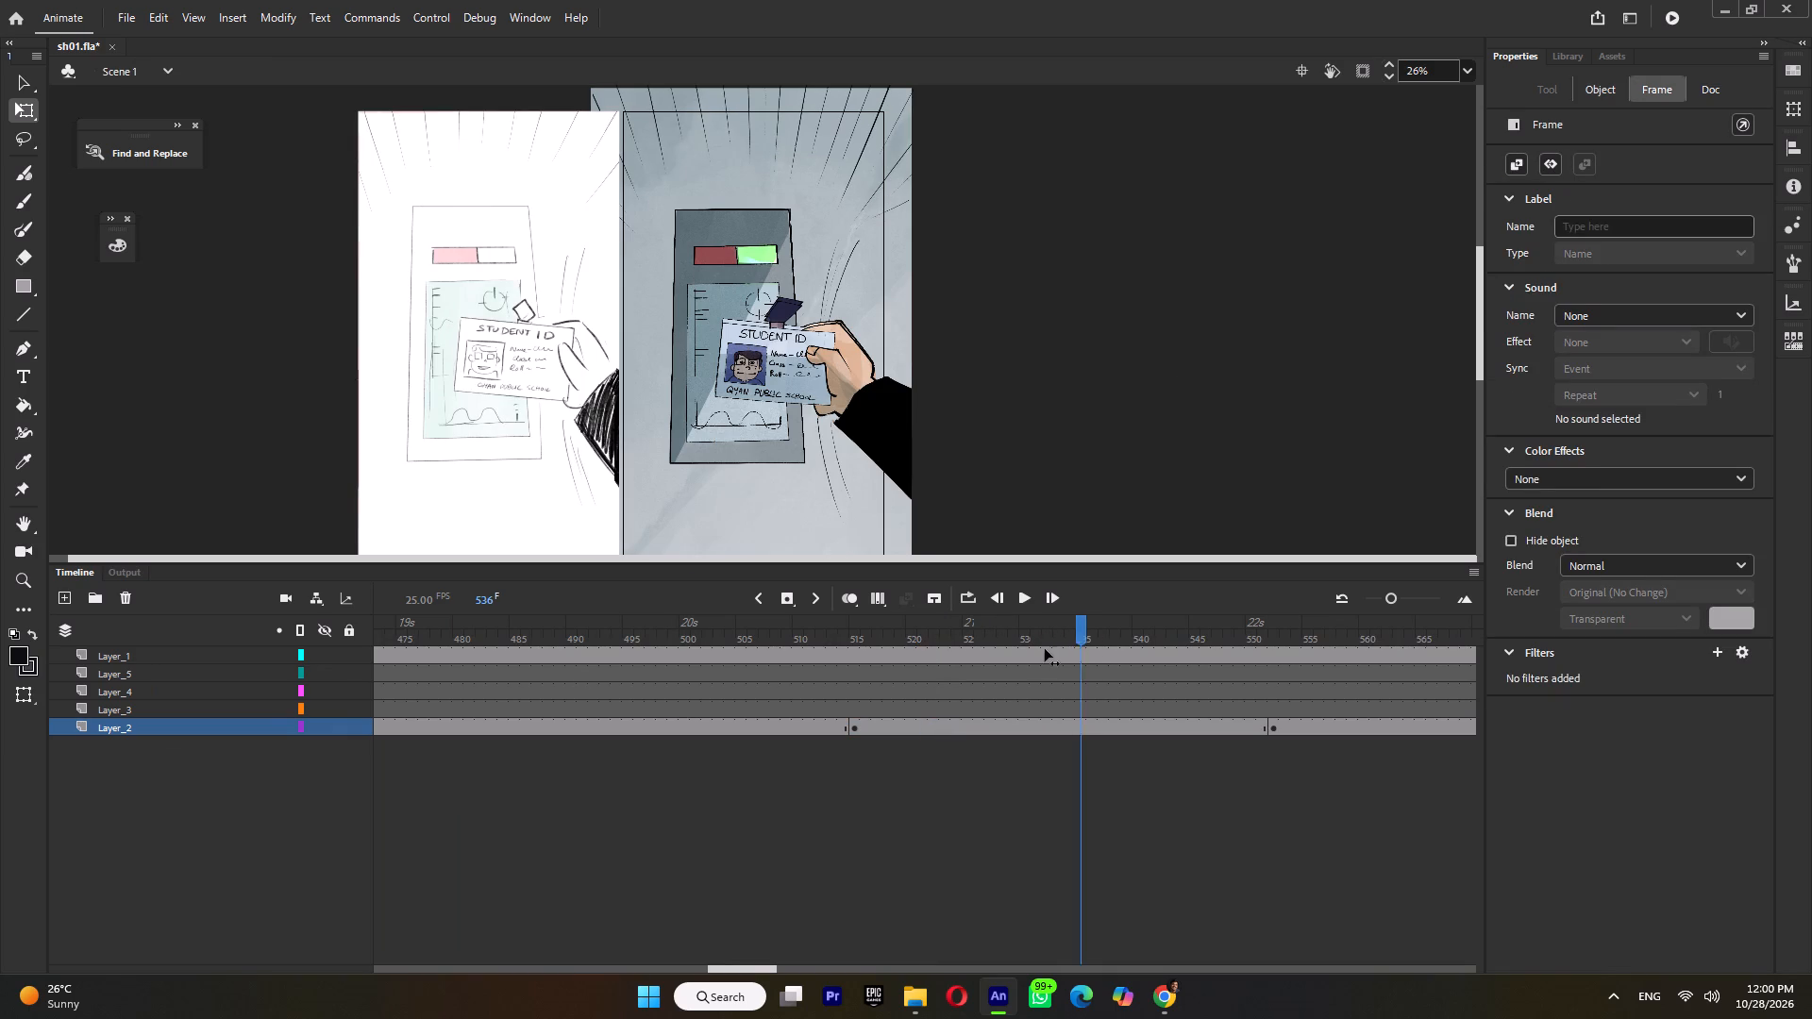
left_click_drag(1045, 649, 973, 699)
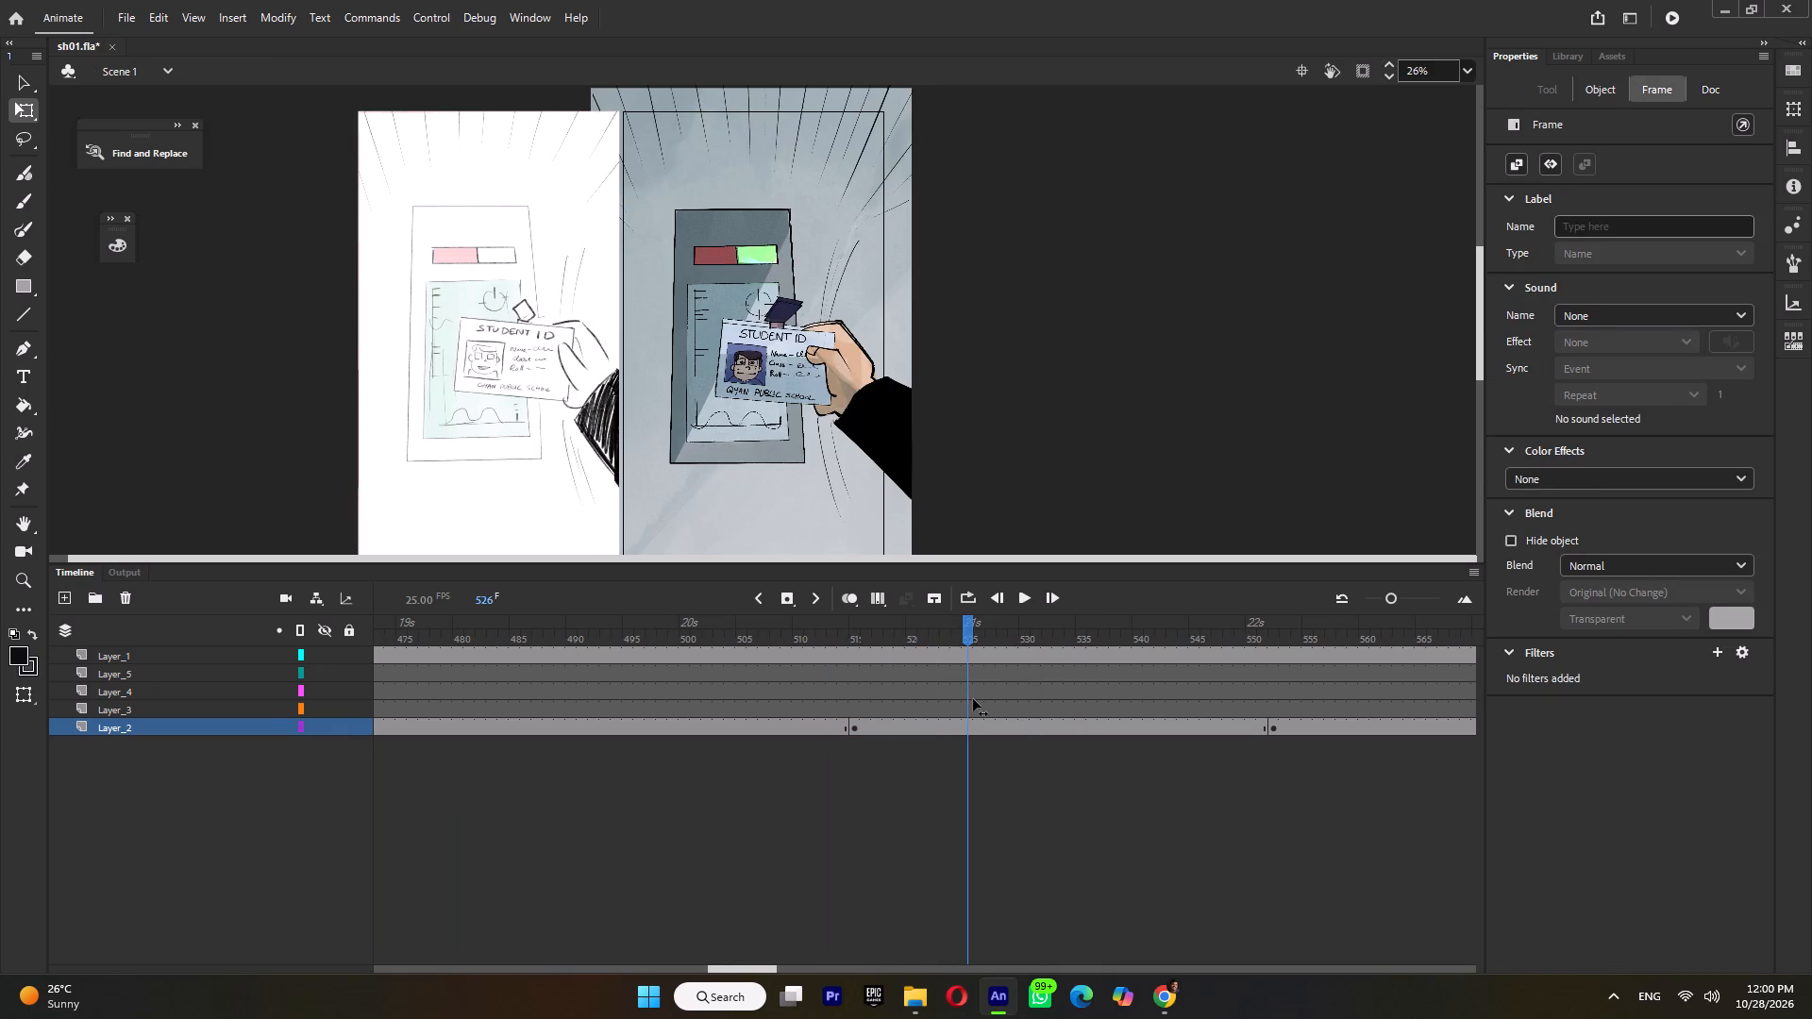
left_click_drag(973, 699, 982, 699)
double_click(775, 378)
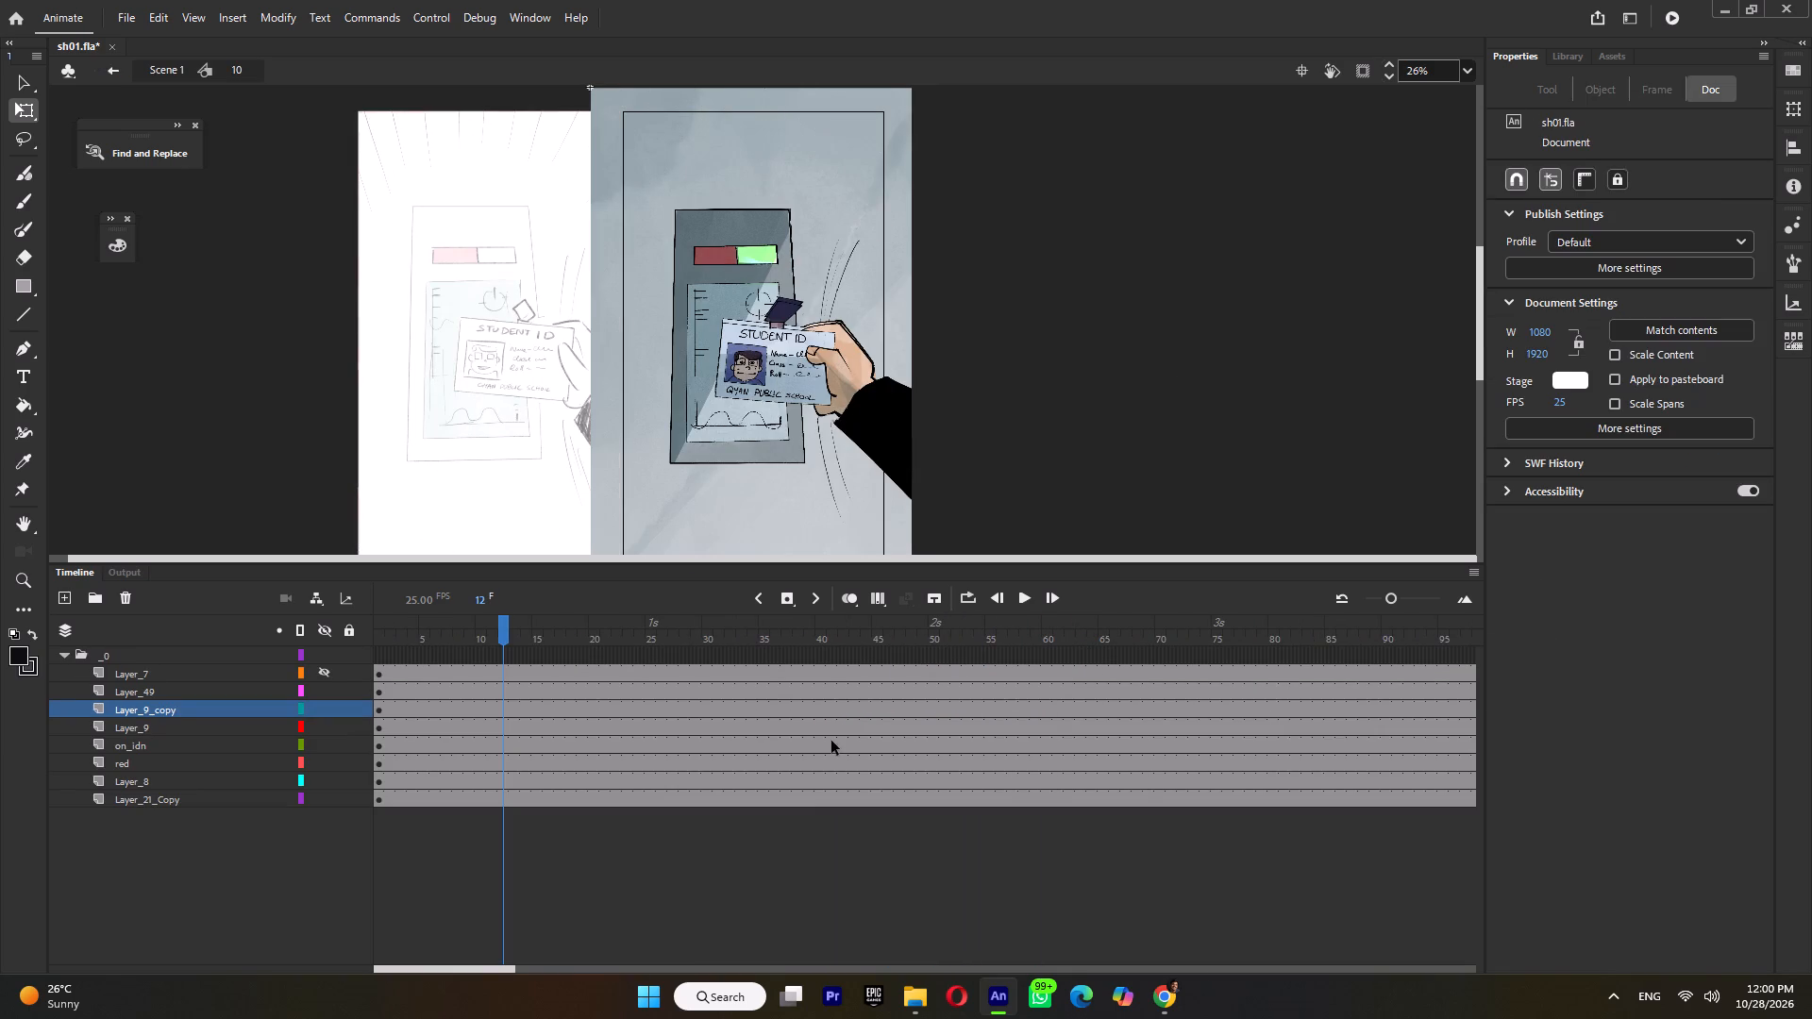
double_click(502, 636)
key("F6")
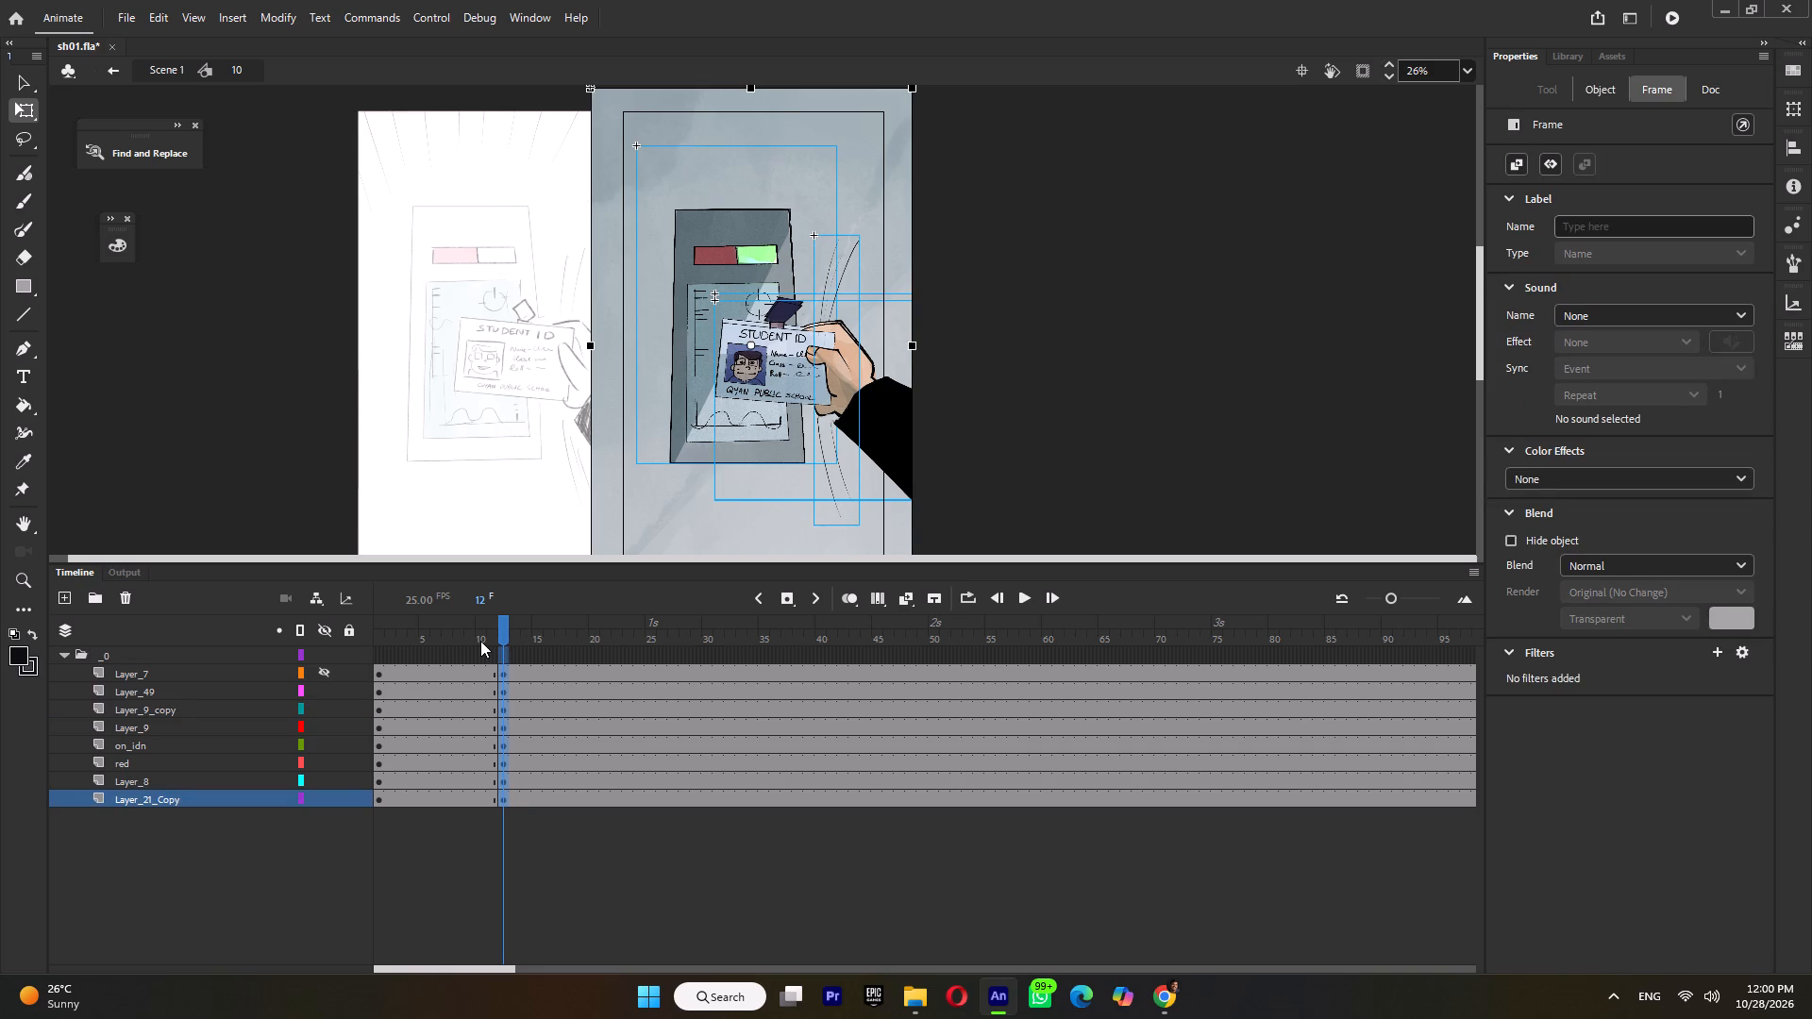
Insert four frames on all layers before the new keyframes so they sit at frame 16, and return to frame 1.
double_click(480, 640)
key("F5")
key("F5")
key("F5")
key("F5")
left_click(547, 631)
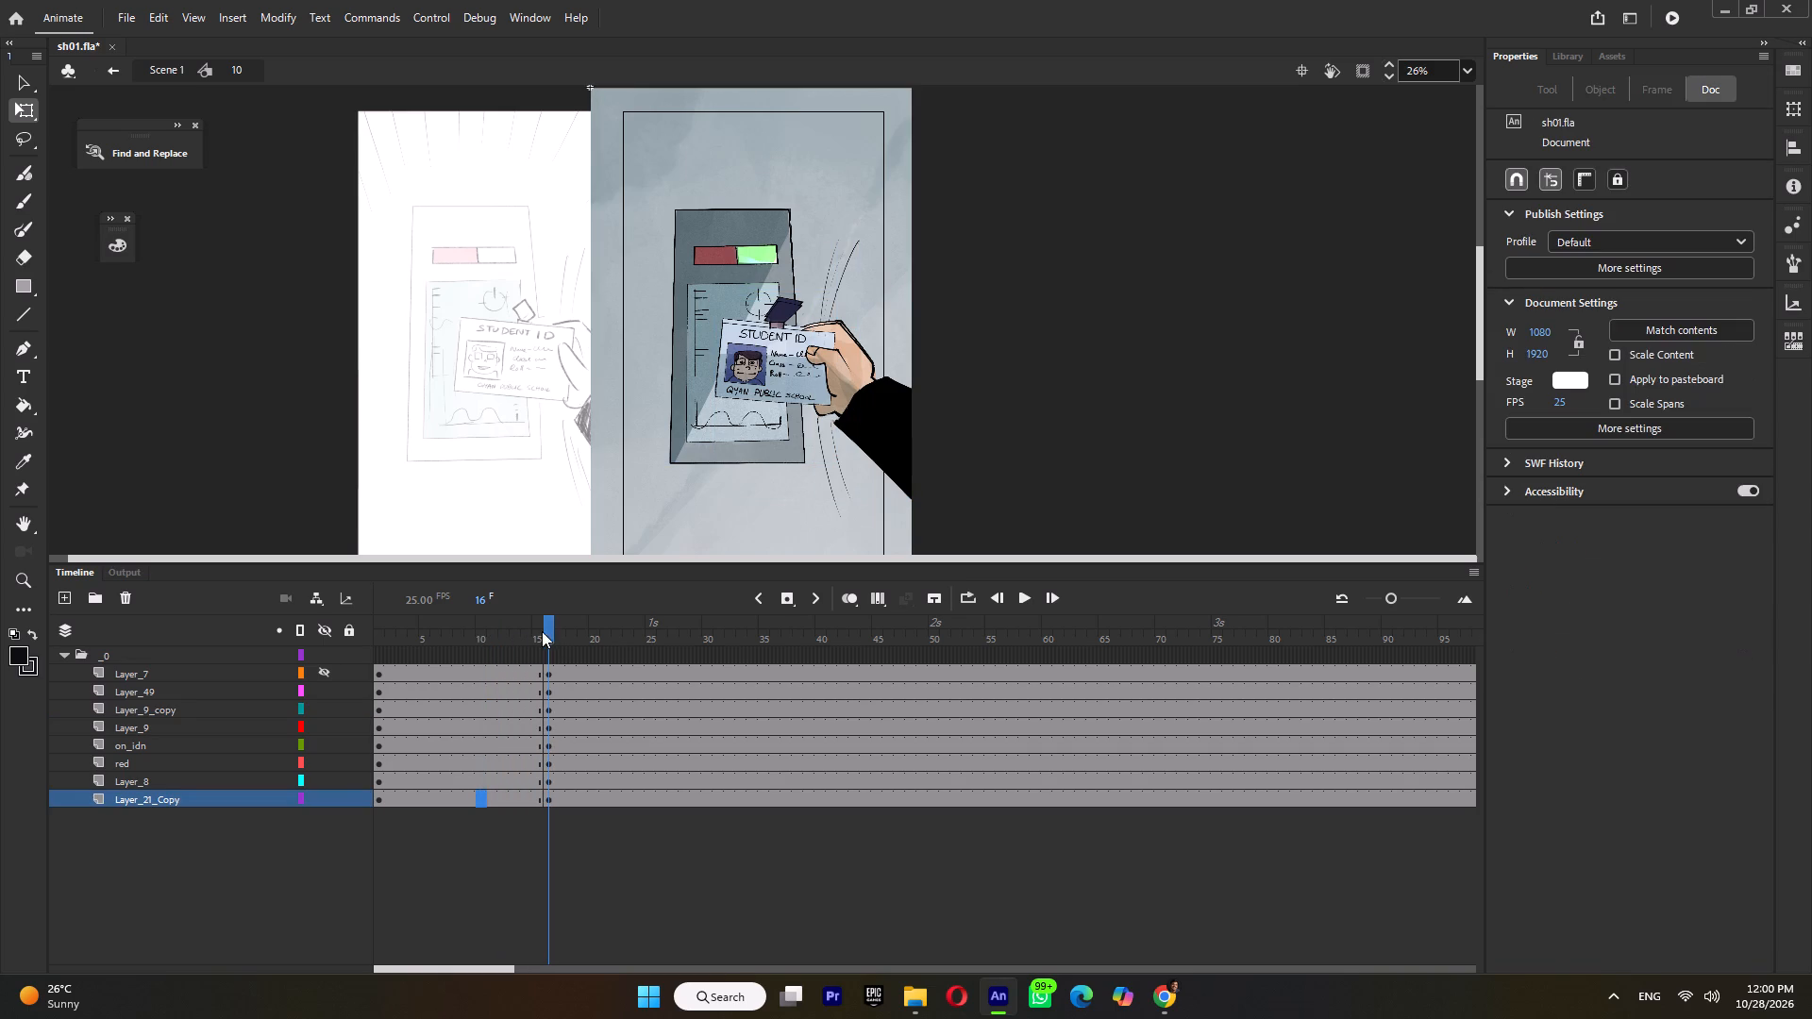
left_click_drag(509, 626, 334, 660)
Check what the red and on_idn layers show, and clear on_idn's content from frames 1–15.
left_click(158, 764)
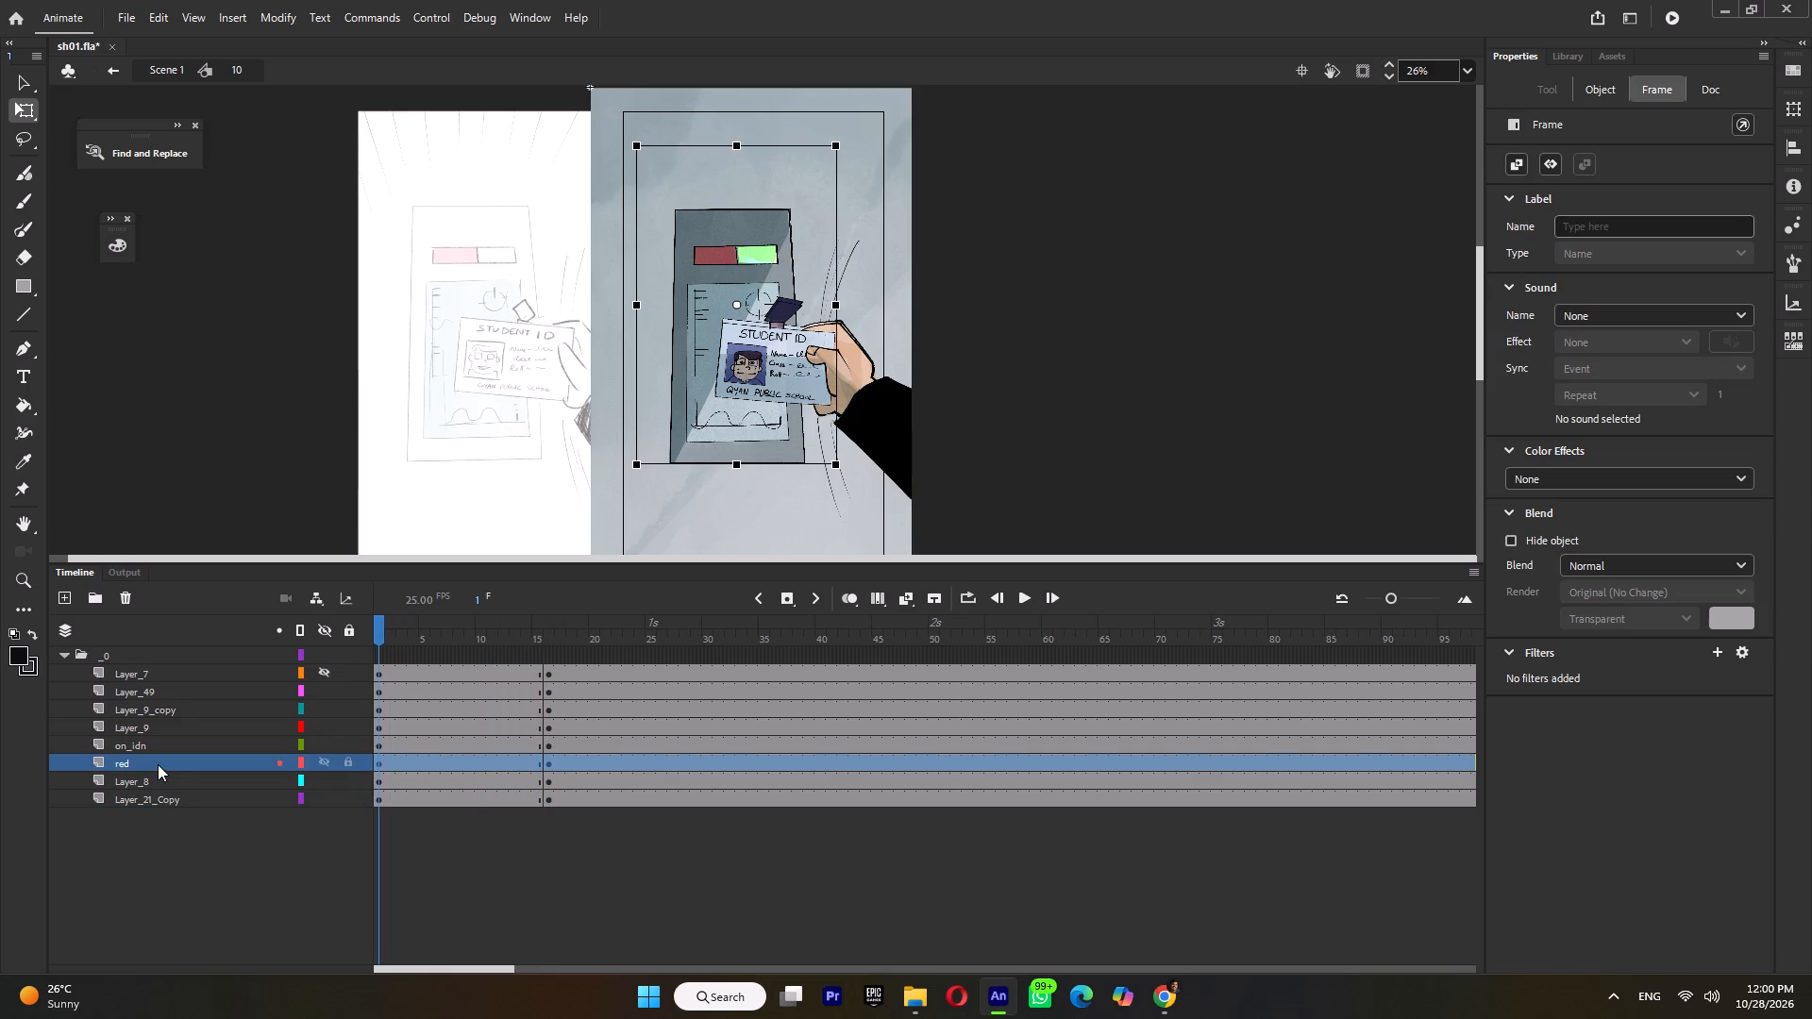
left_click(155, 783)
left_click(193, 766)
left_click(324, 738)
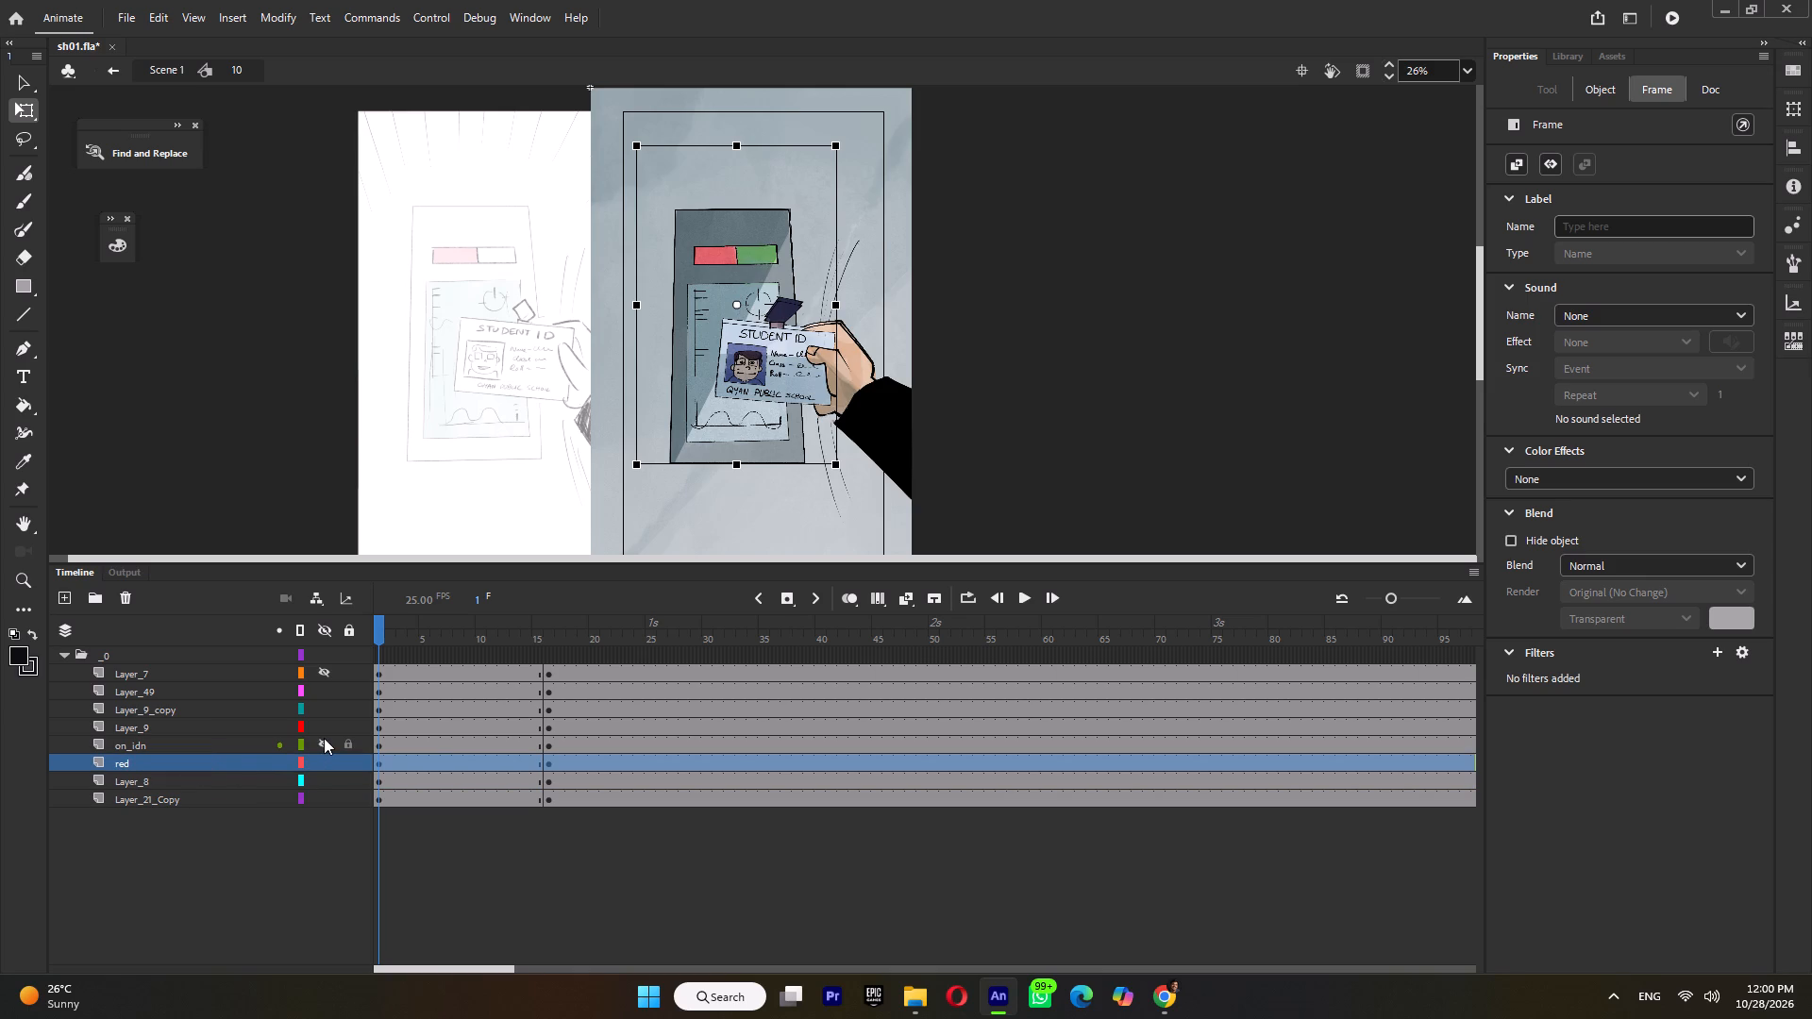
left_click(325, 760)
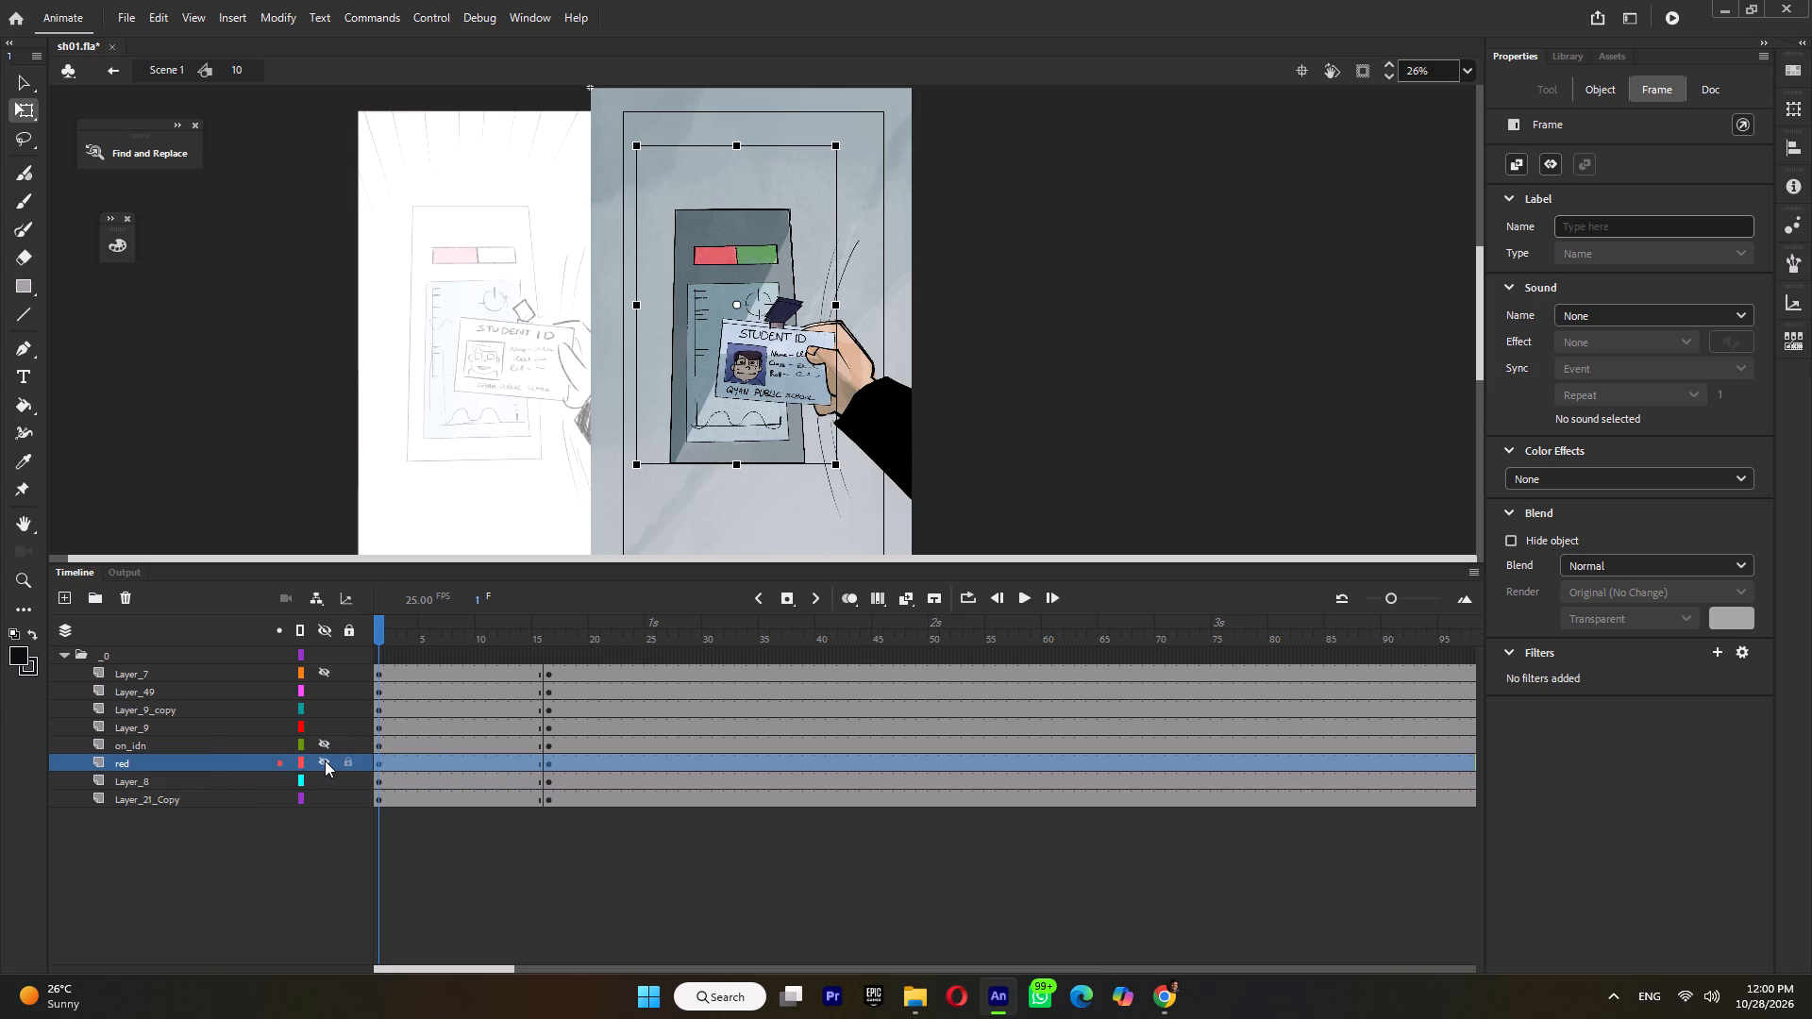
left_click(325, 760)
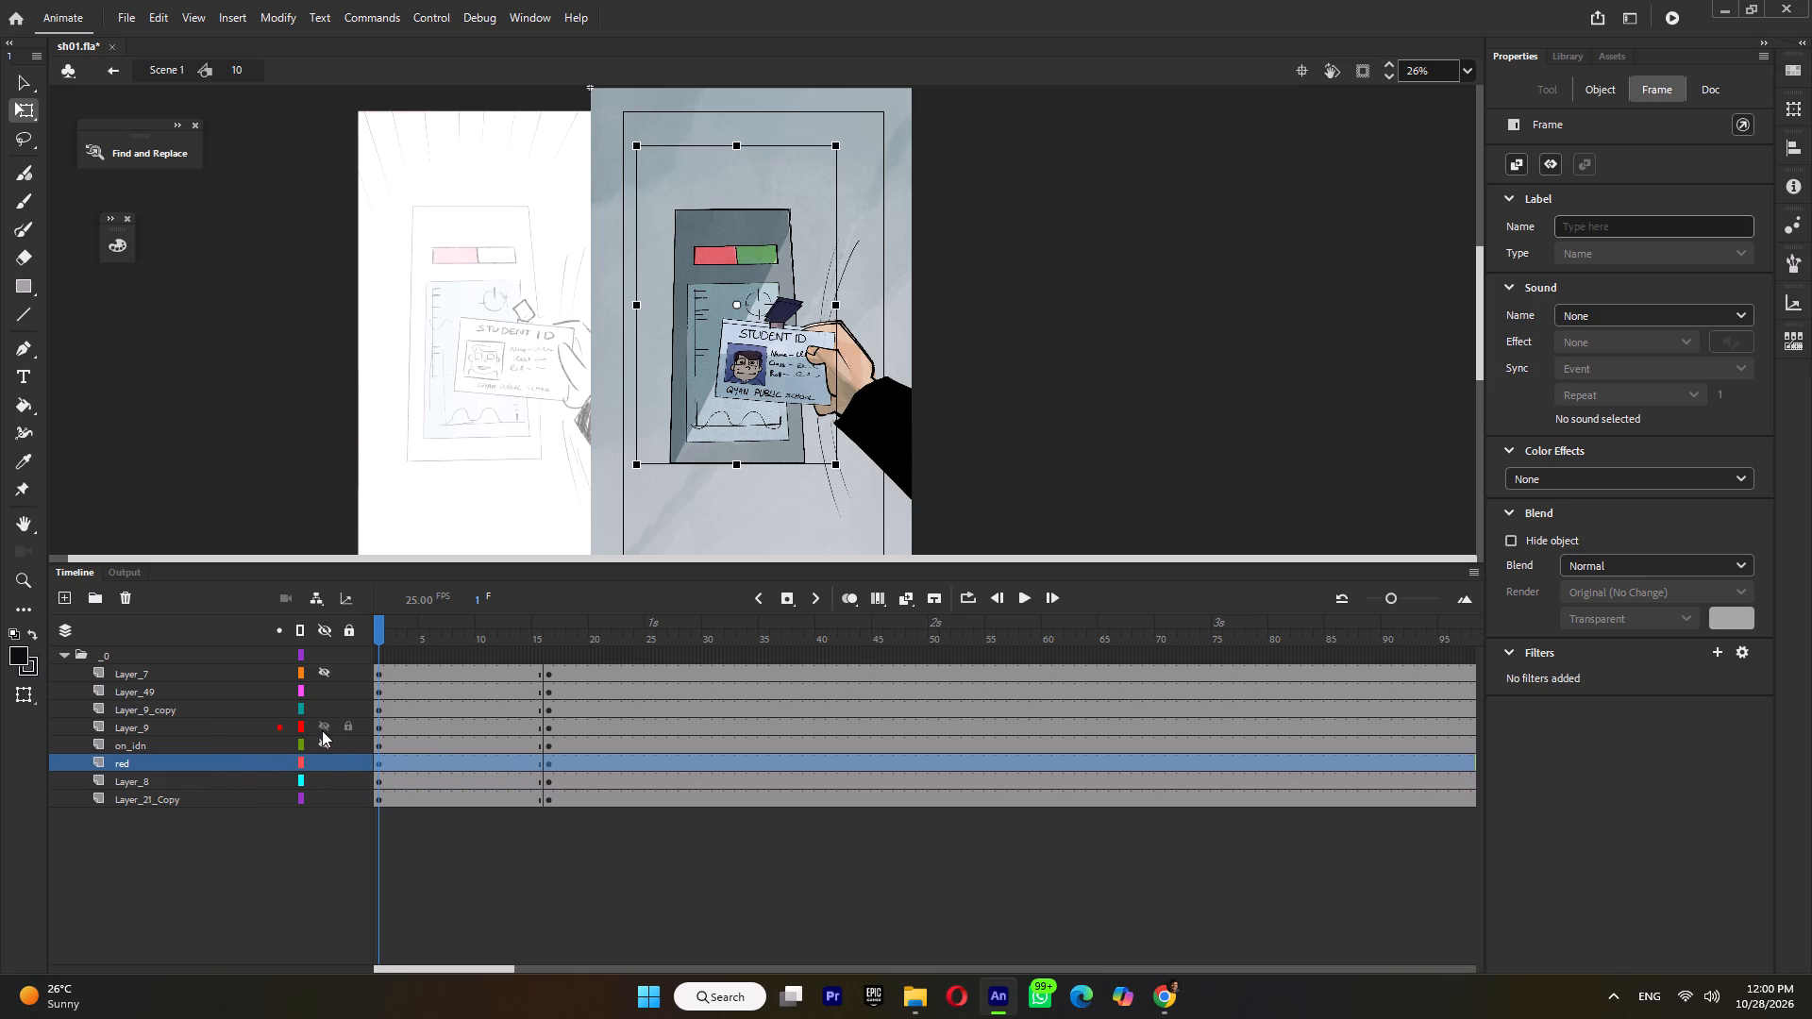
left_click(322, 743)
left_click(383, 744)
key("Delete")
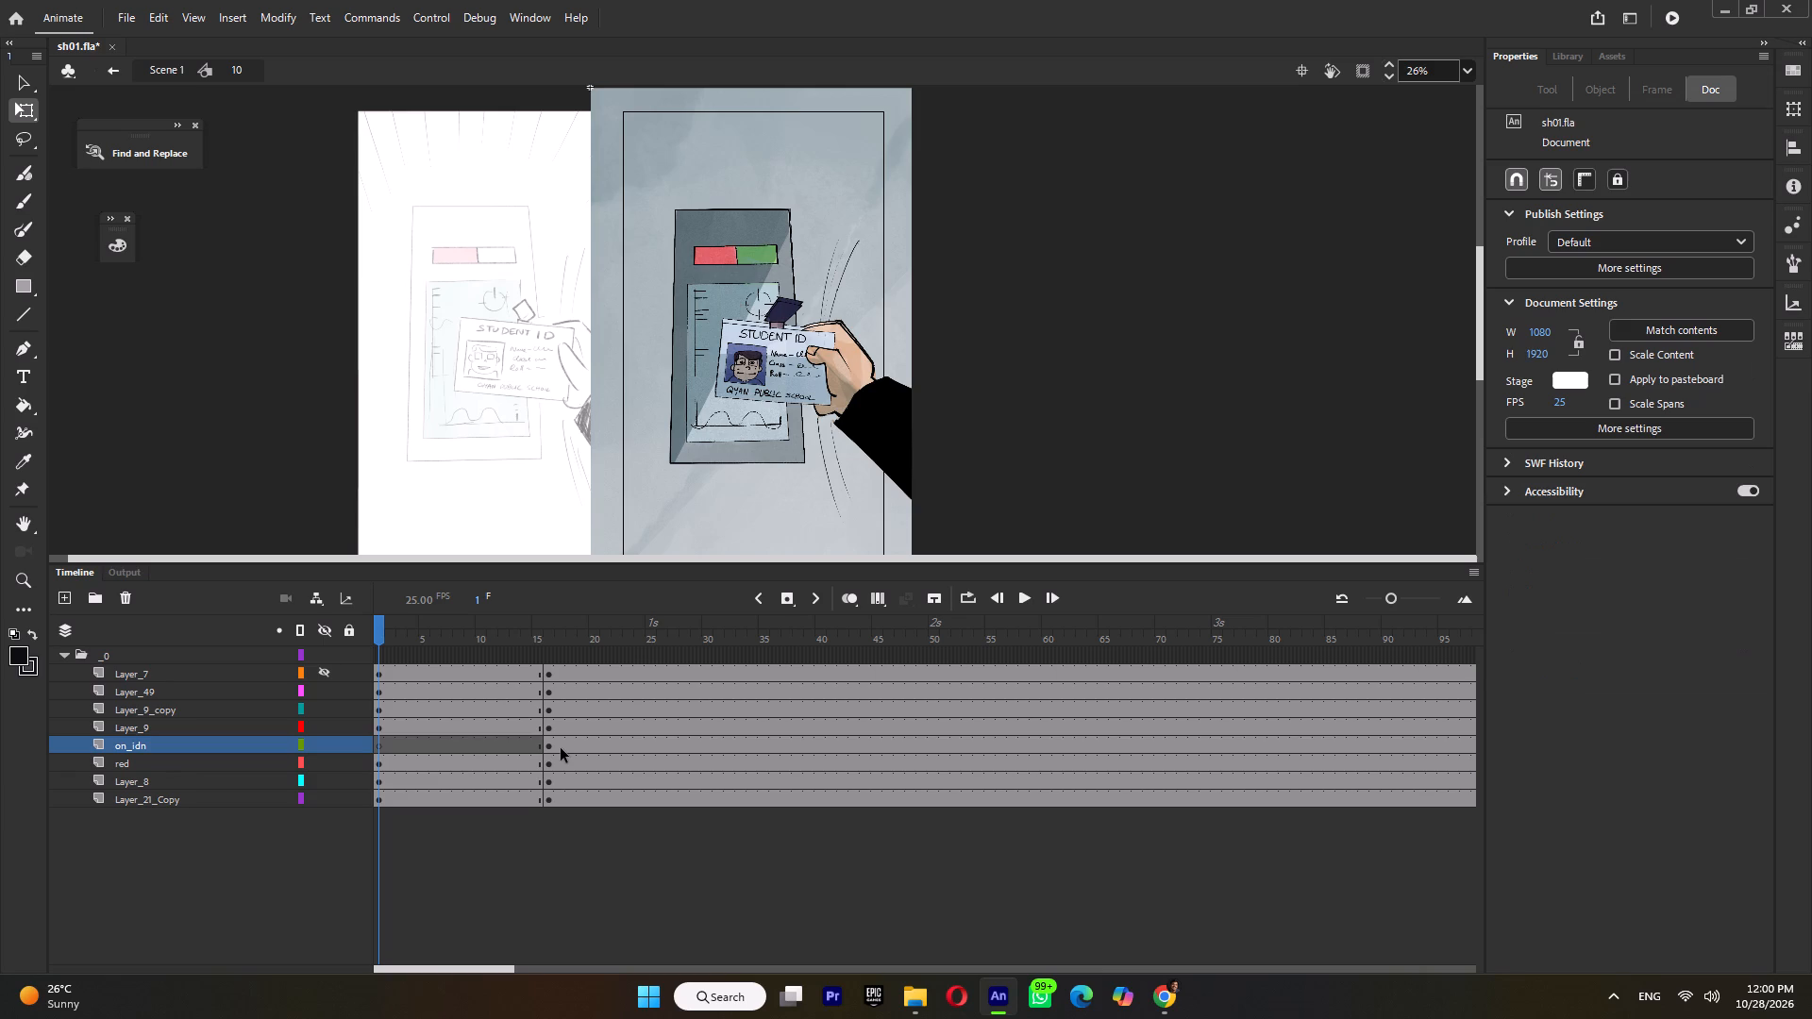
Add a keyframe on the on_idn layer at frame 24, and clear its content from frames 16–23.
left_click(670, 746)
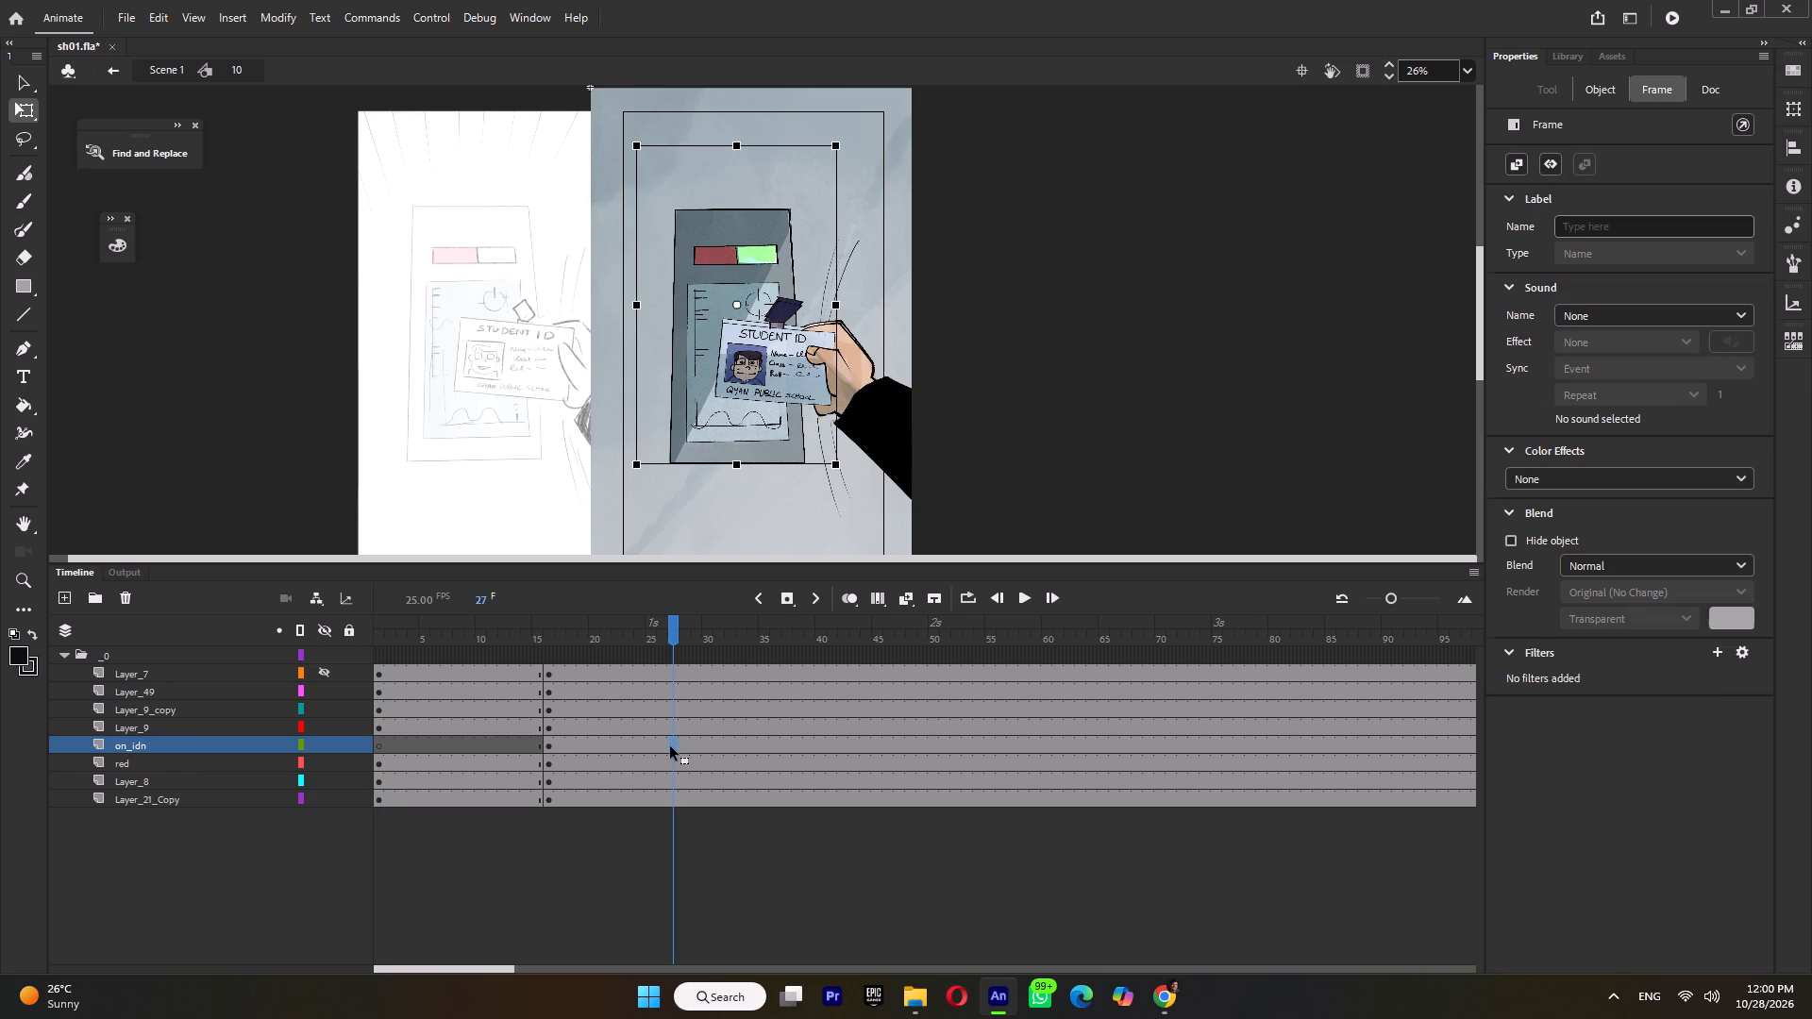
left_click(646, 745)
left_click(639, 745)
key("F6")
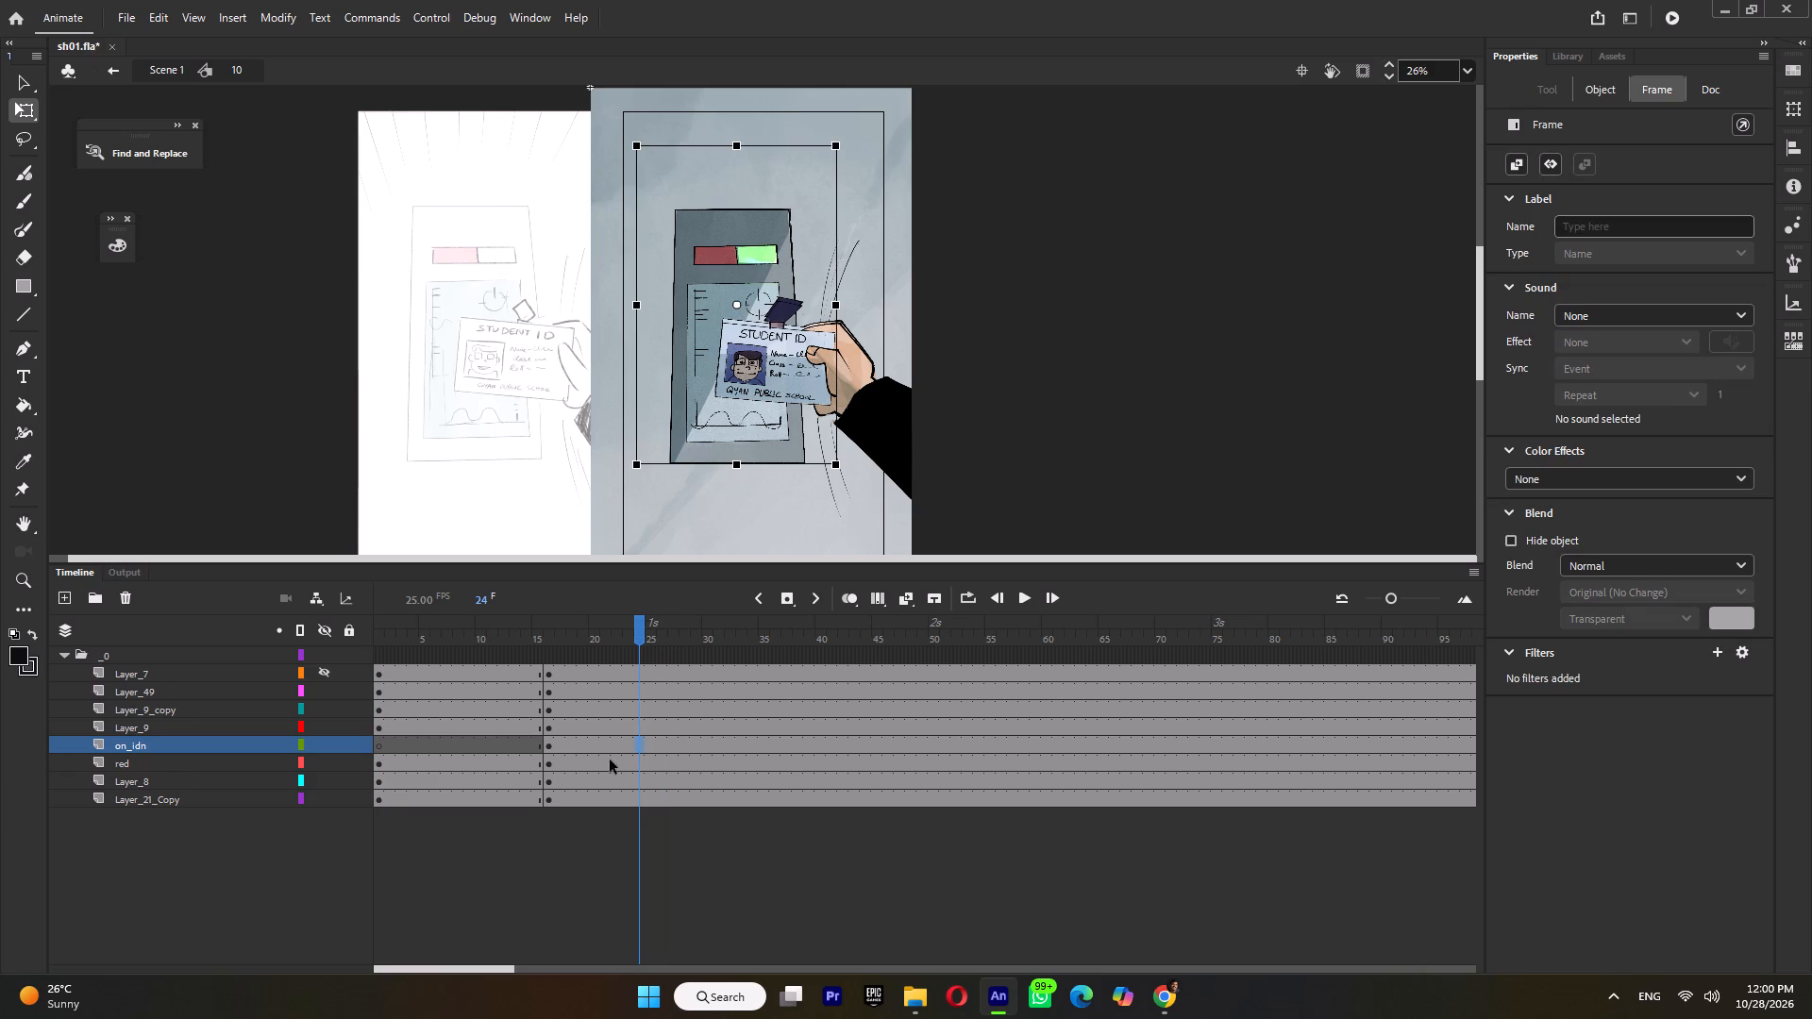
left_click(567, 743)
key("Delete")
Insert a blank keyframe on the red layer at frame 24, and scrub back through the light change to frame 1.
left_click(641, 765)
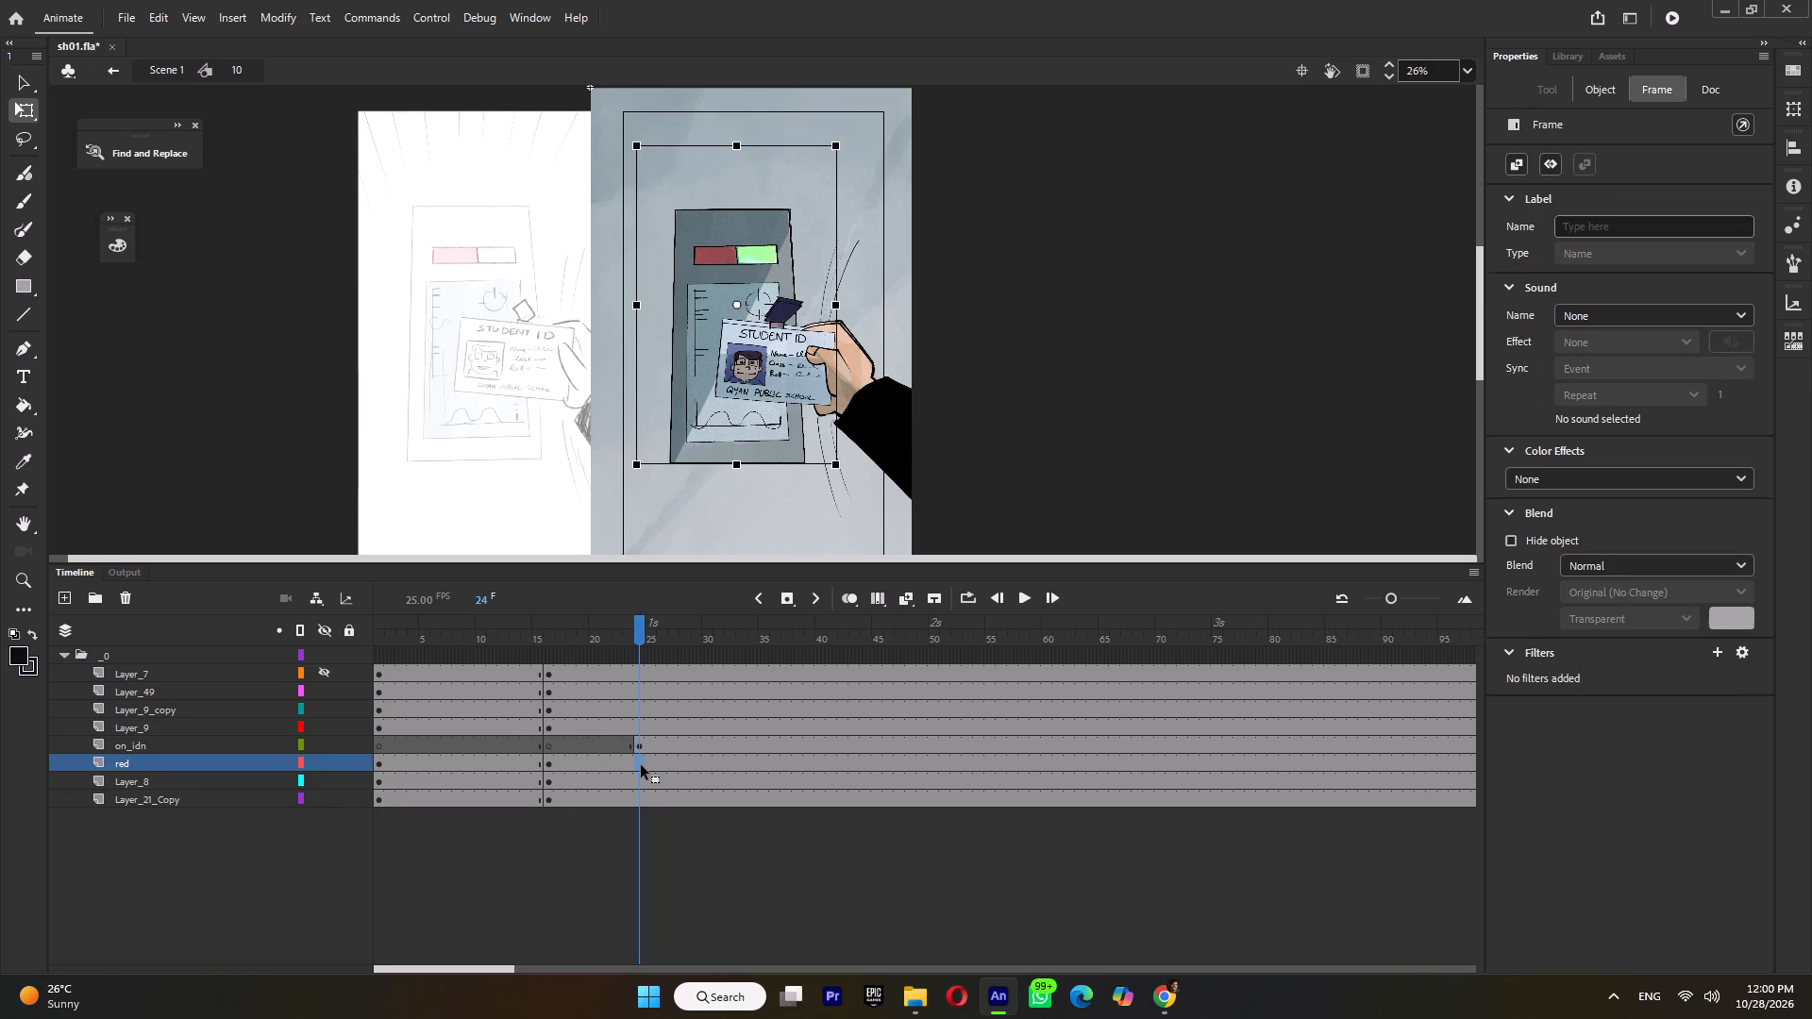
key("F7")
left_click_drag(636, 623, 636, 627)
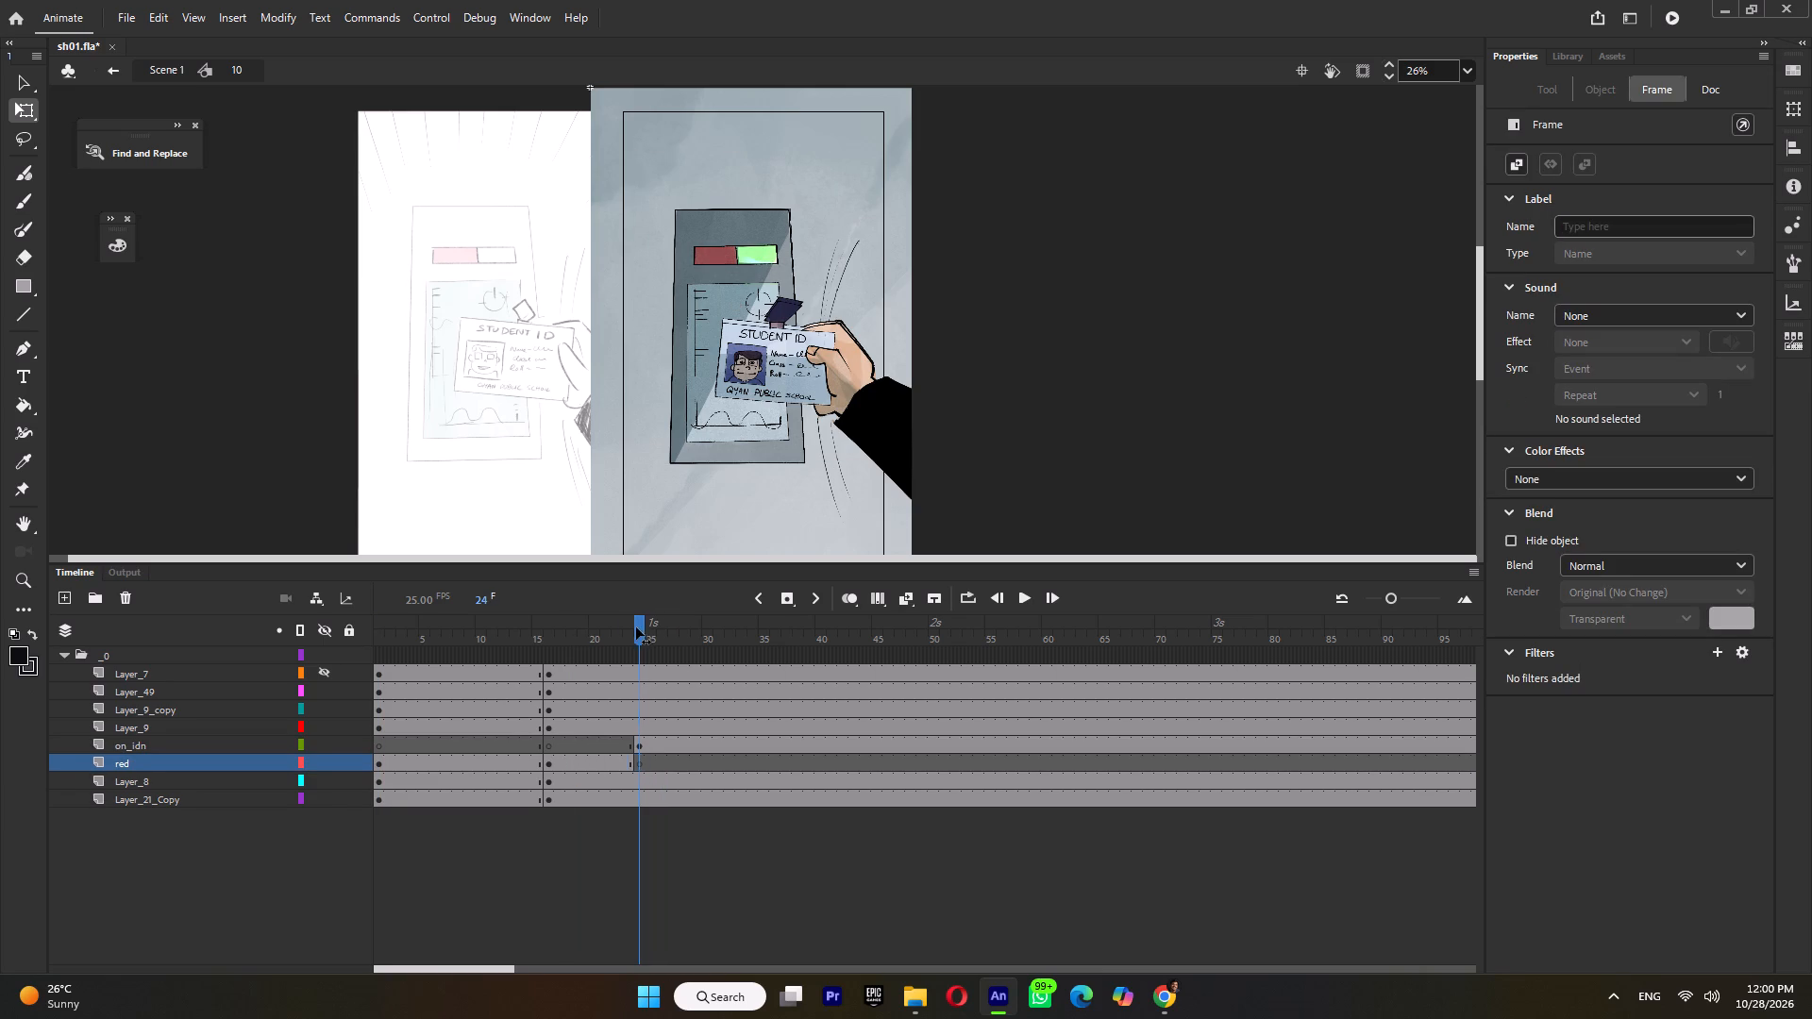
left_click_drag(636, 627, 323, 692)
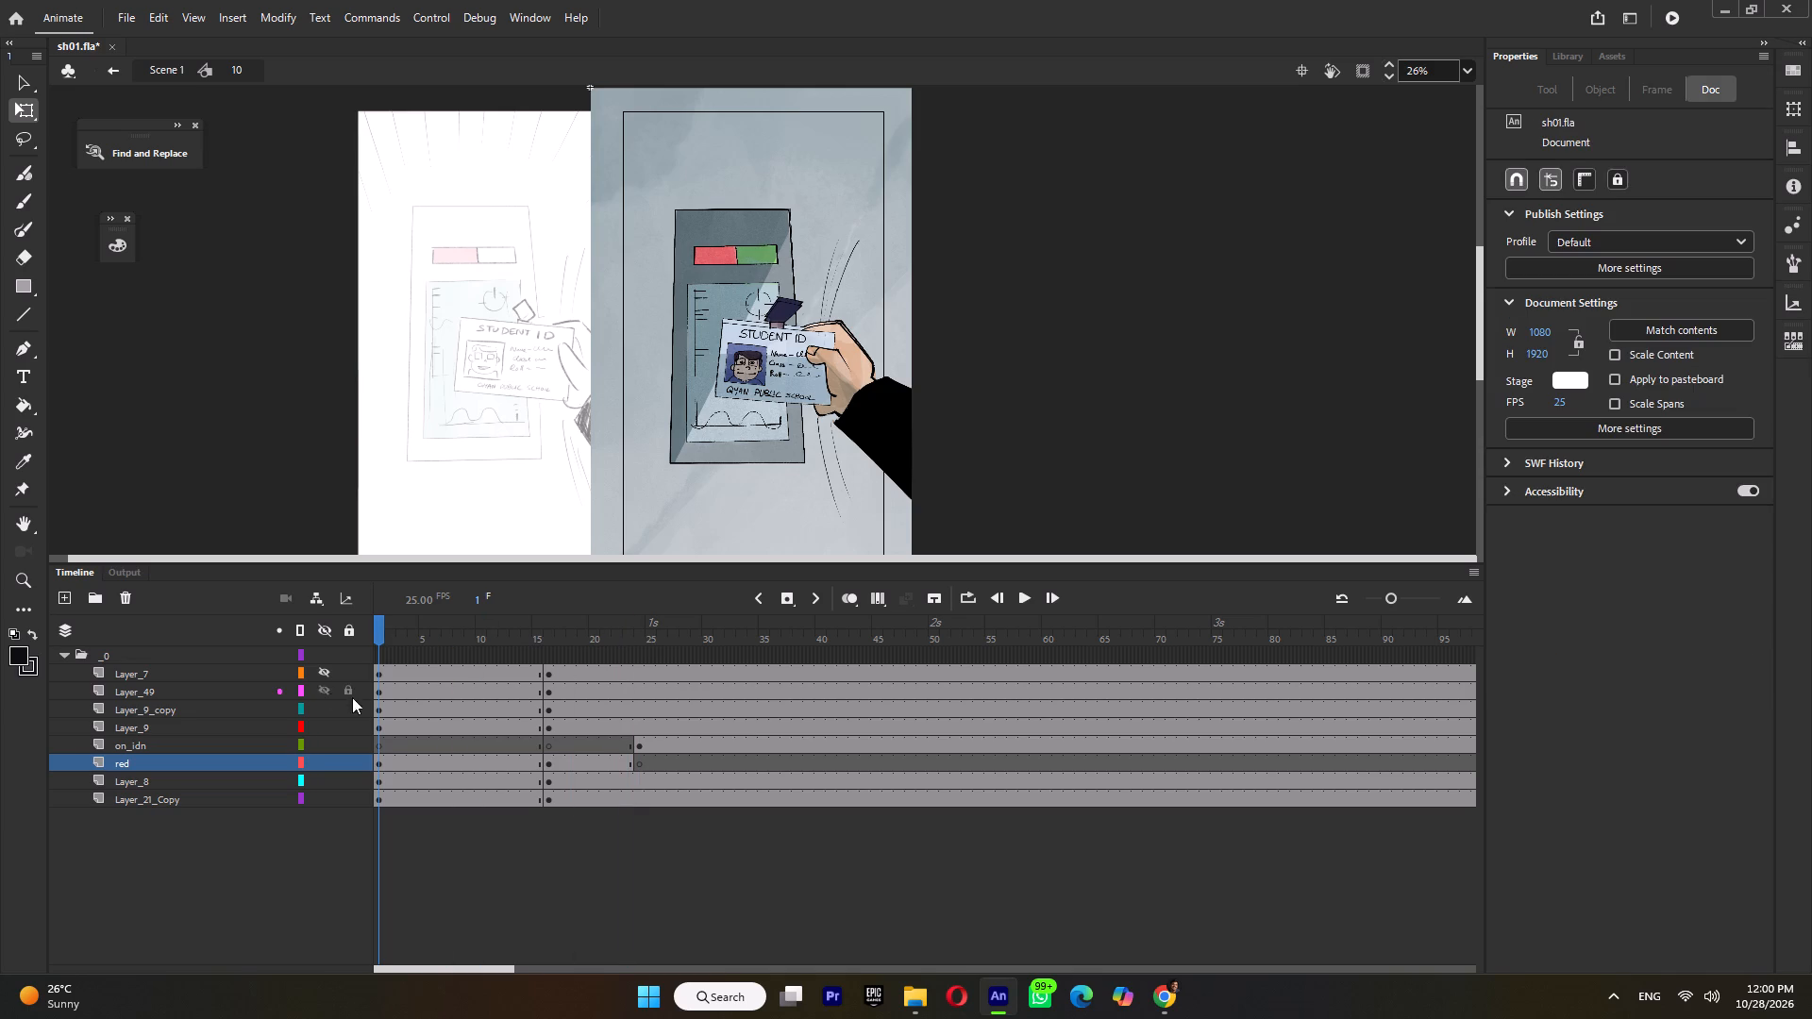
In the frames before 16, select Layer_9_copy's hand with the ID card and move its pivot to the sleeve's outer edge.
left_click(545, 645)
left_click(551, 637)
left_click(495, 626)
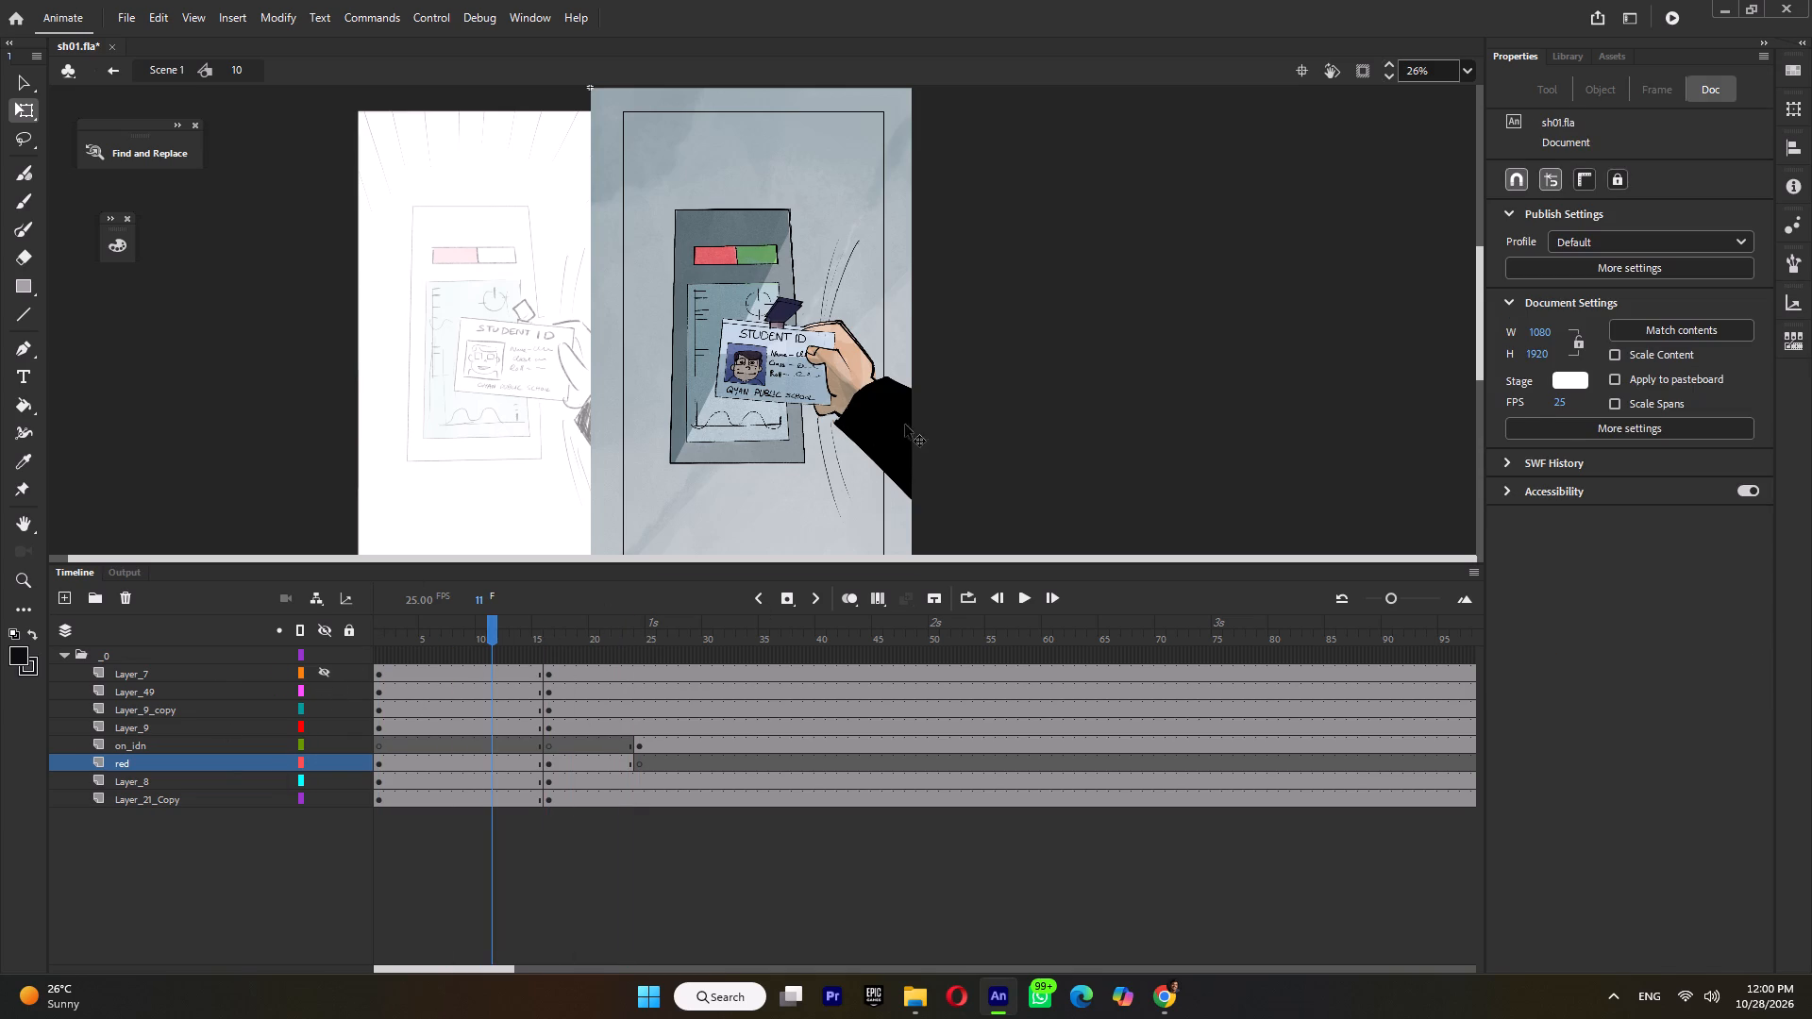
left_click(885, 443)
left_click(816, 401)
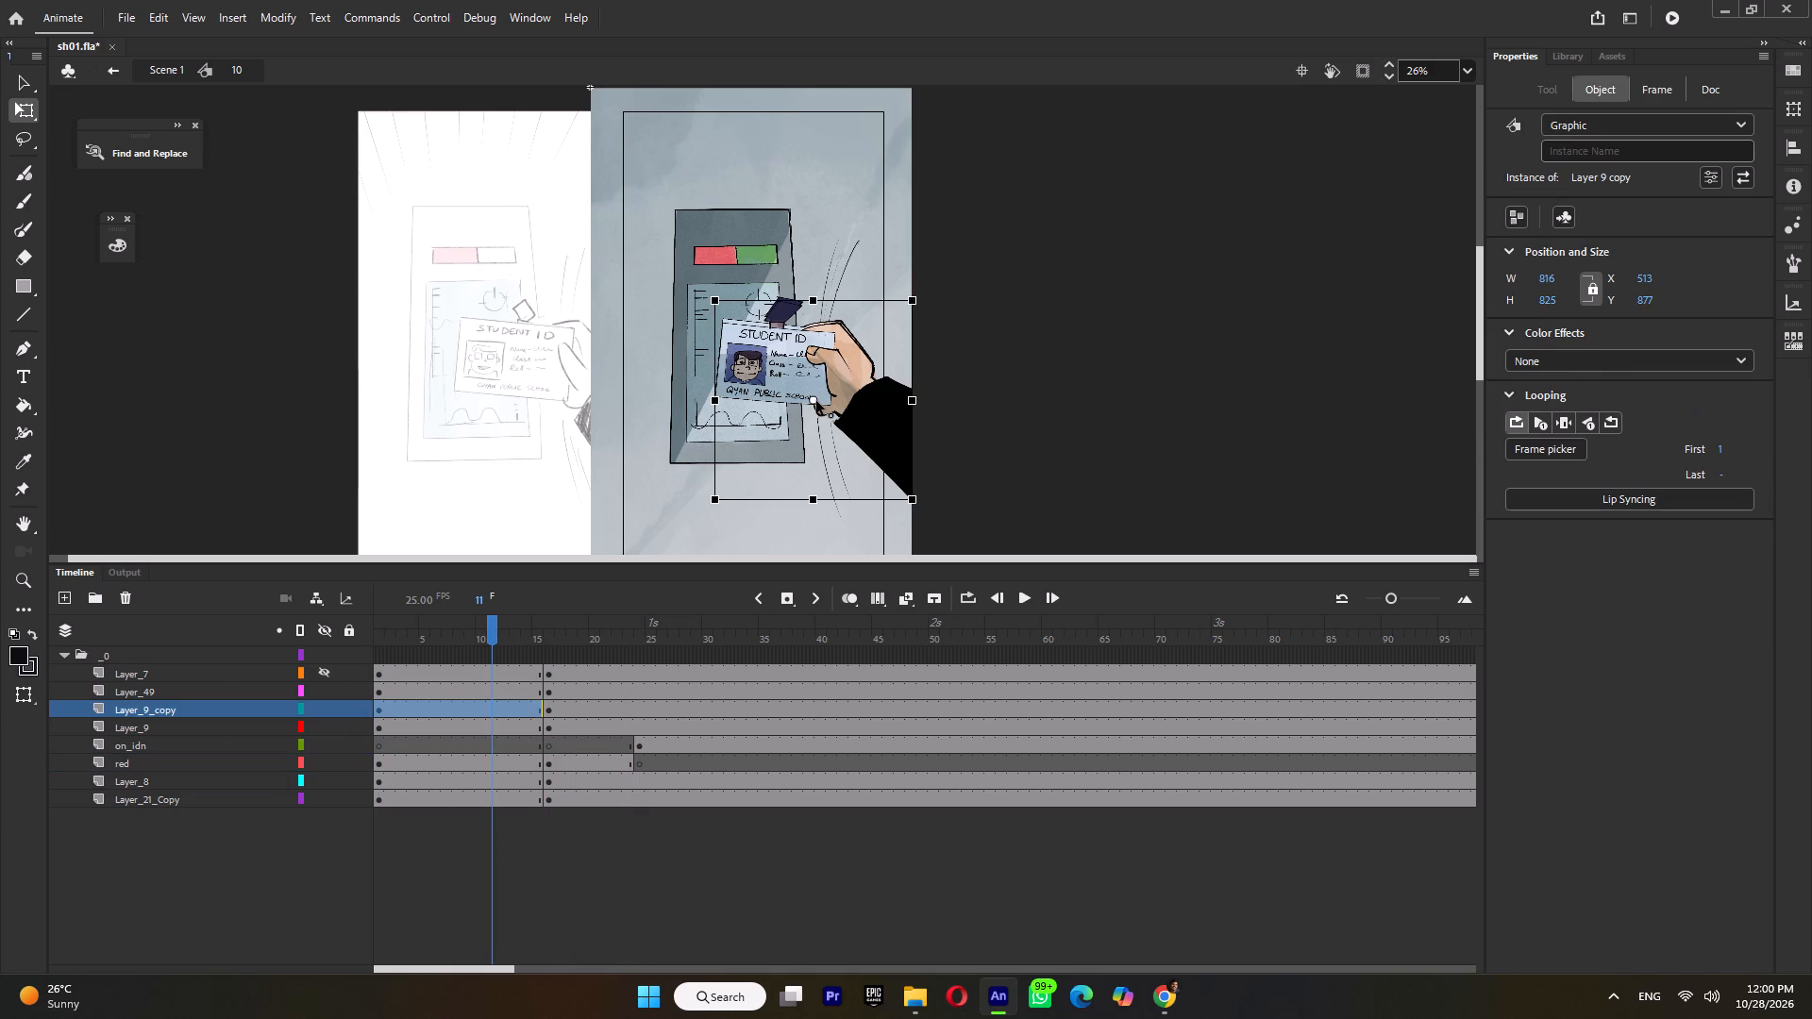
left_click(324, 710)
left_click(323, 709)
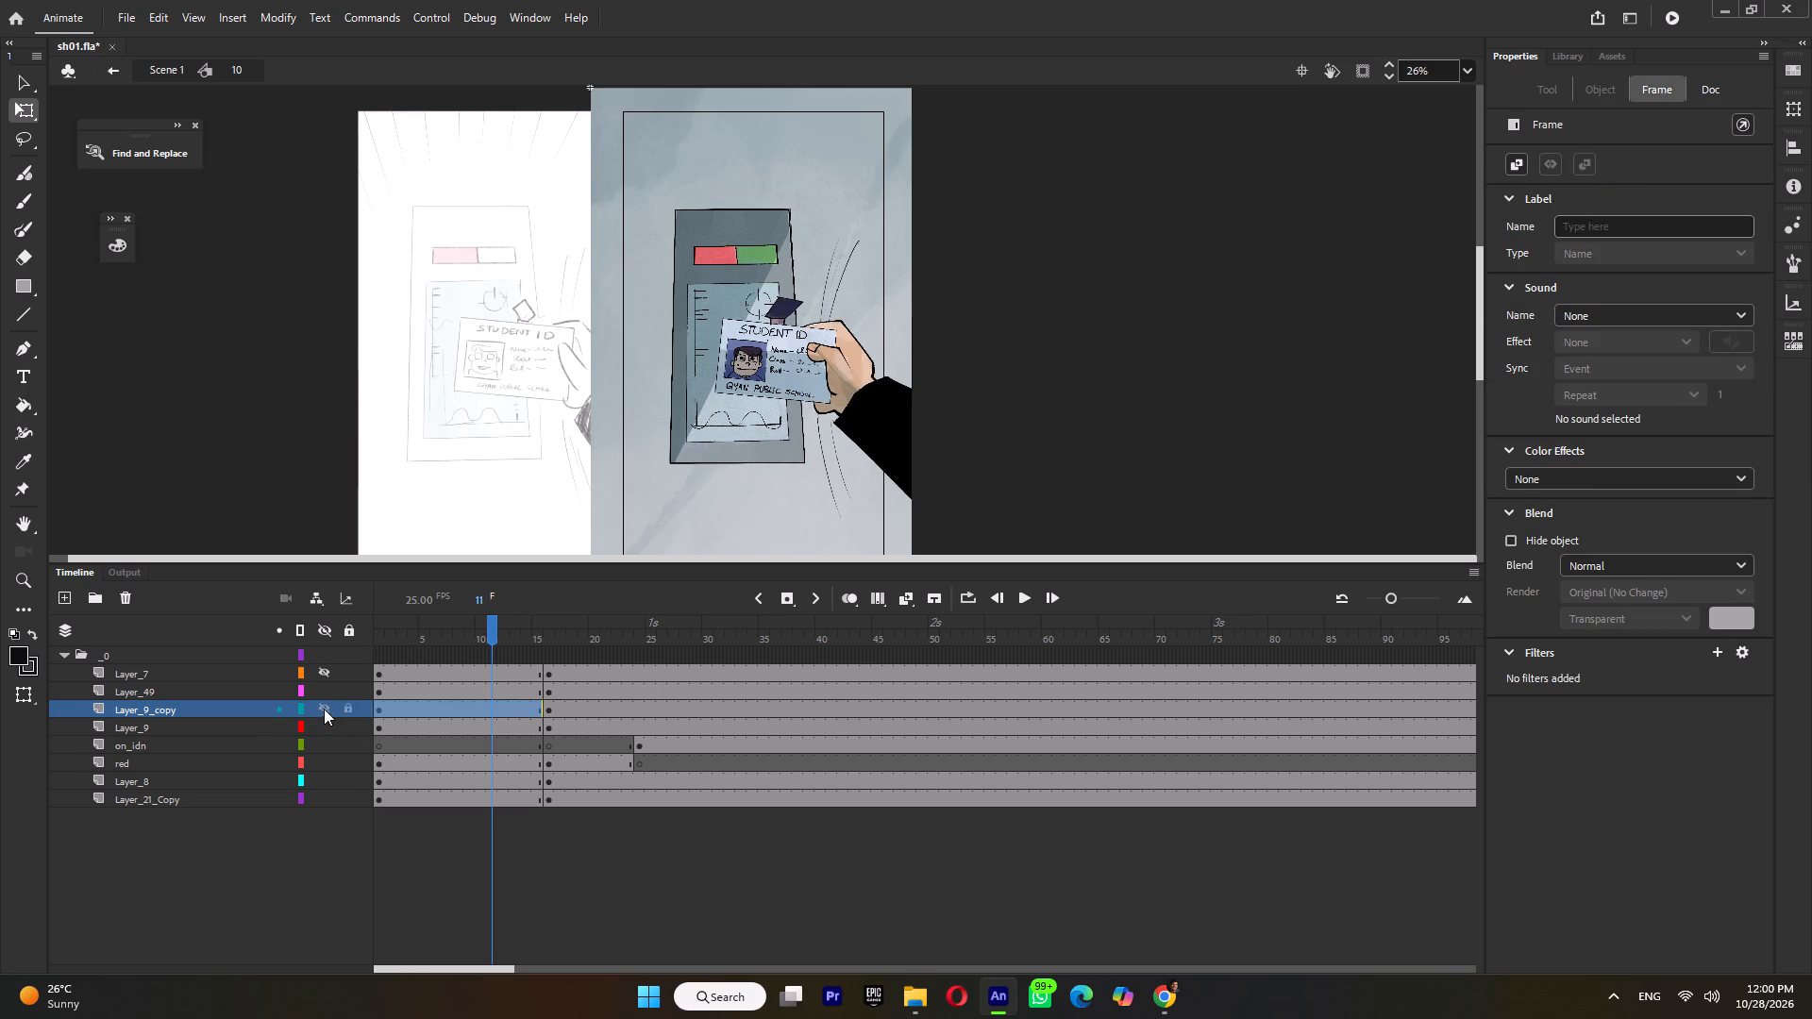
left_click_drag(815, 403, 912, 454)
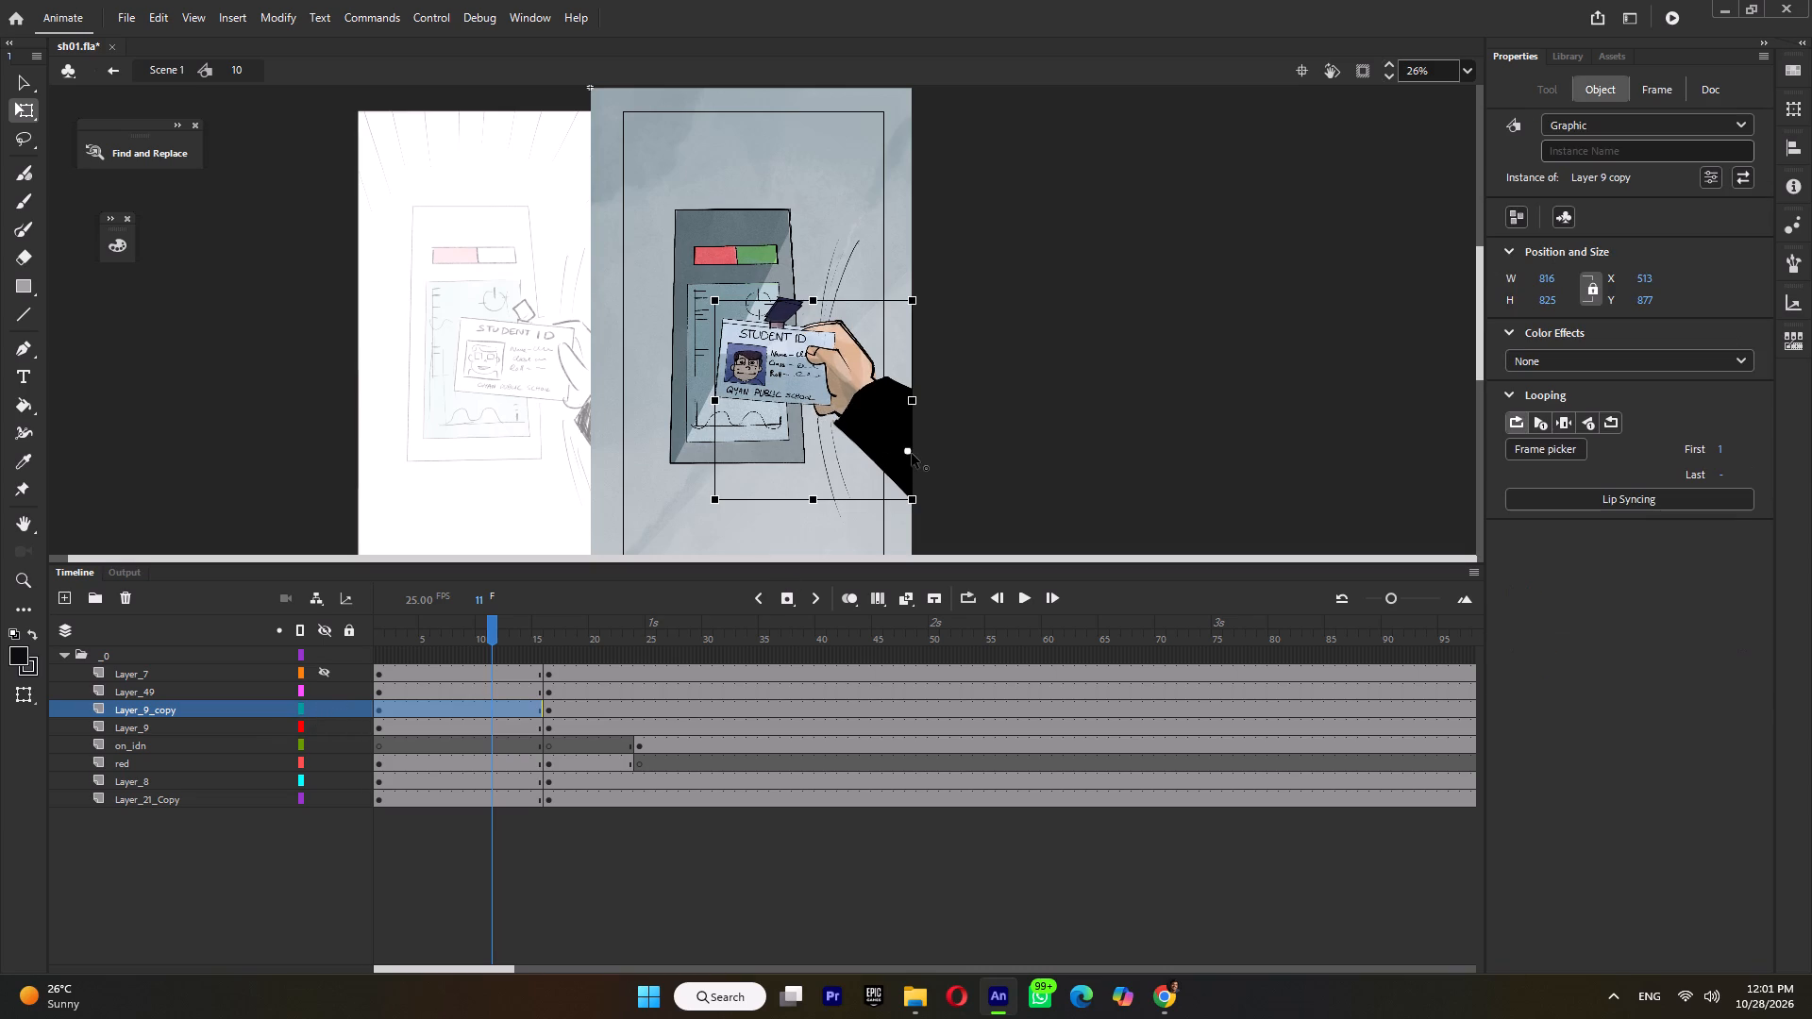
left_click_drag(912, 454, 914, 468)
Rotate the Layer_9_copy hand clockwise and move it up and out of the shot, to about X 1454, Y 209.
left_click_drag(710, 307, 760, 273)
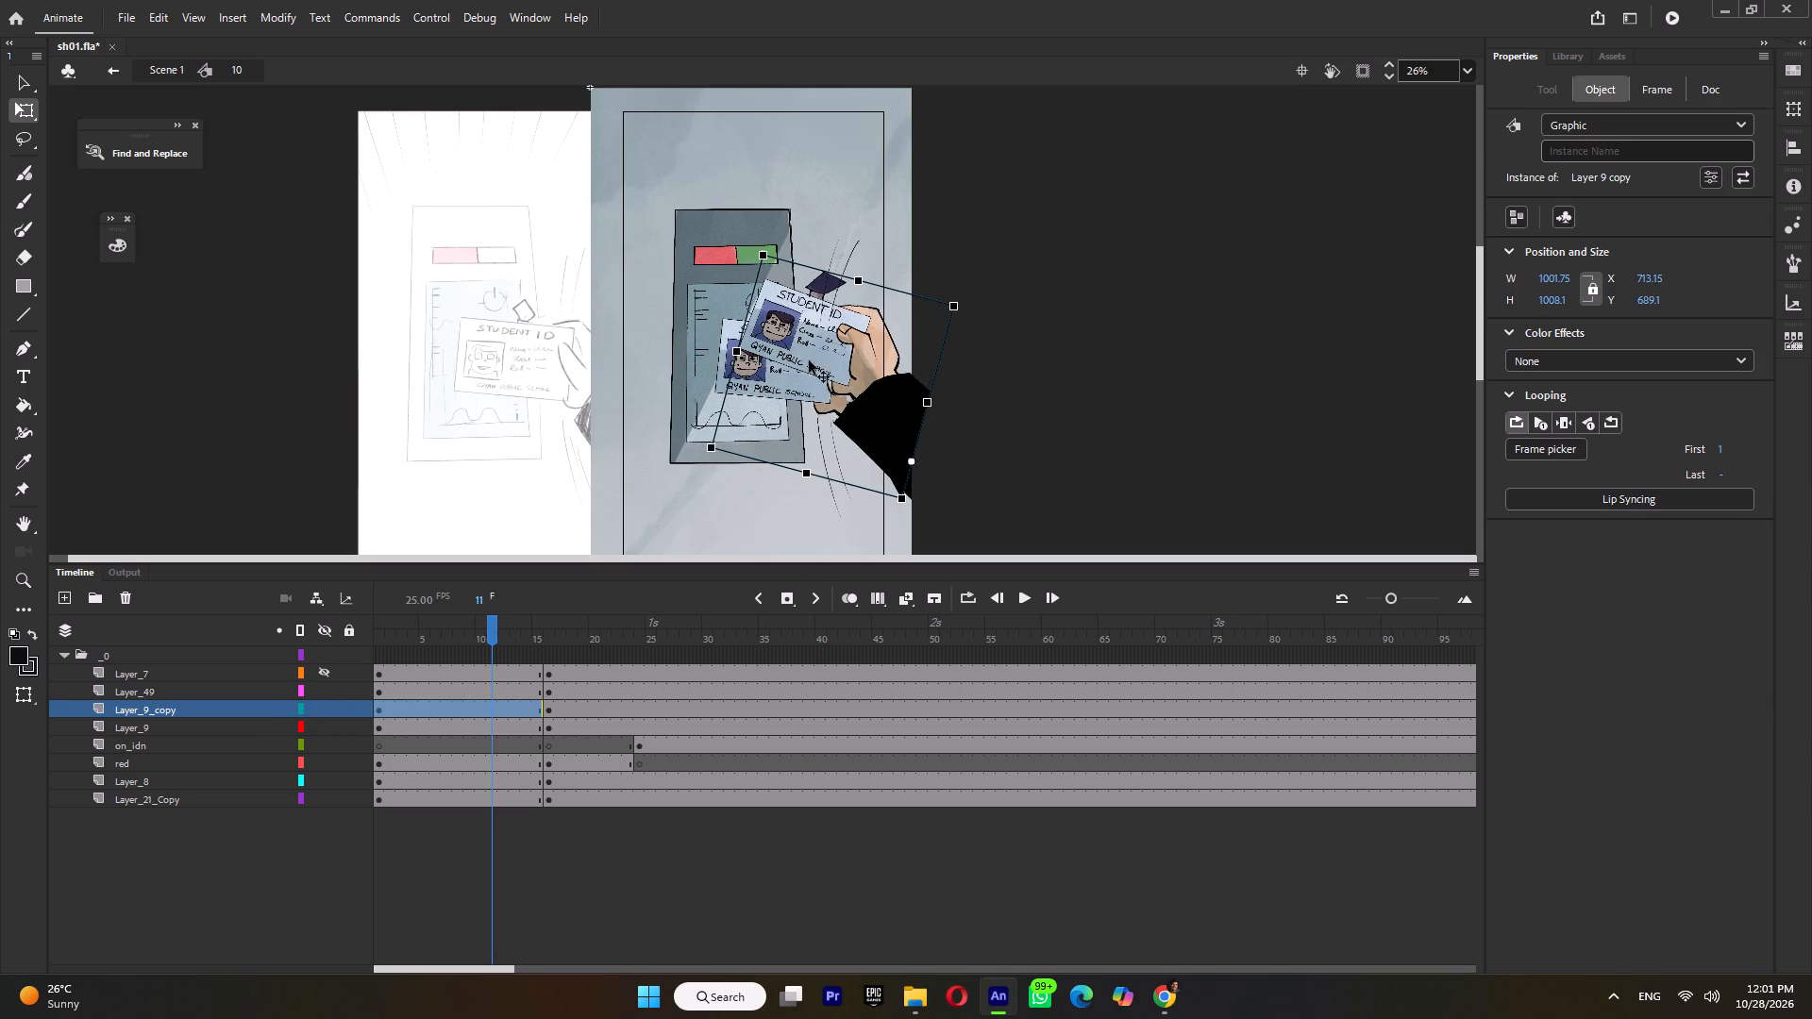
left_click_drag(866, 394, 1020, 295)
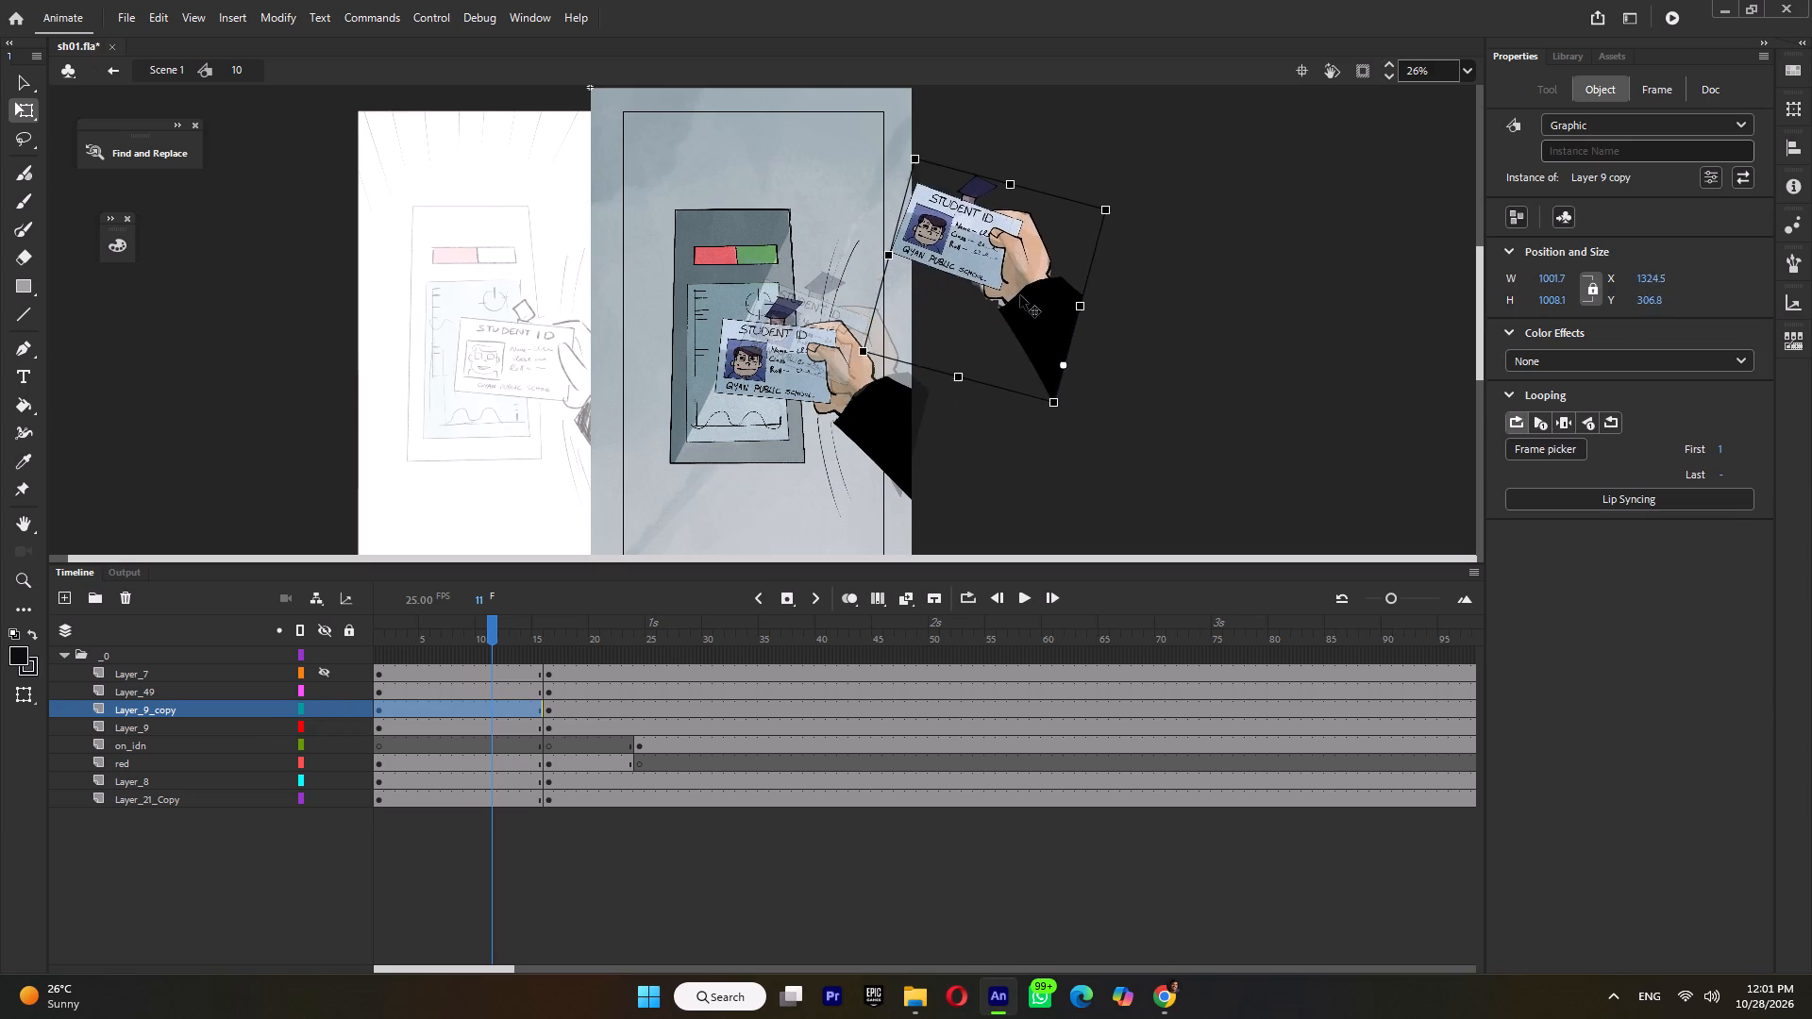
left_click_drag(1020, 295, 1046, 278)
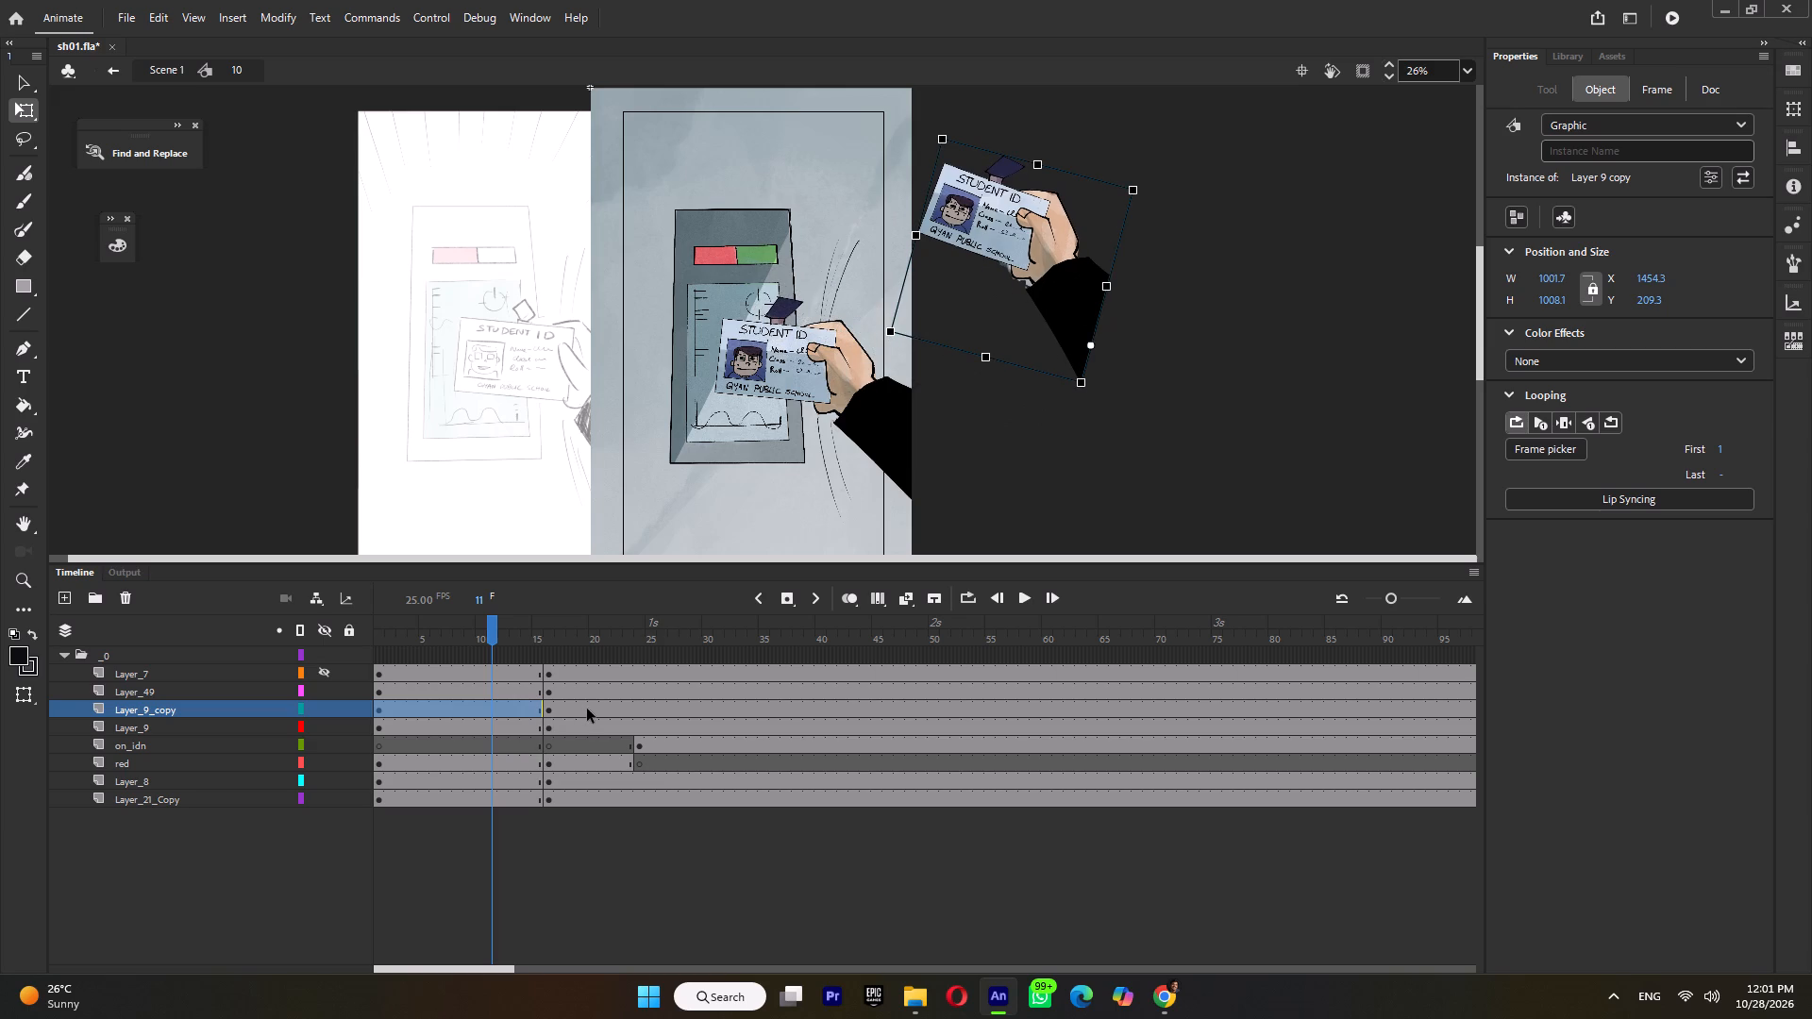
Add a keyframe on Layer_9_copy at frame 20, and select its frame 16 keyframe.
left_click(587, 709)
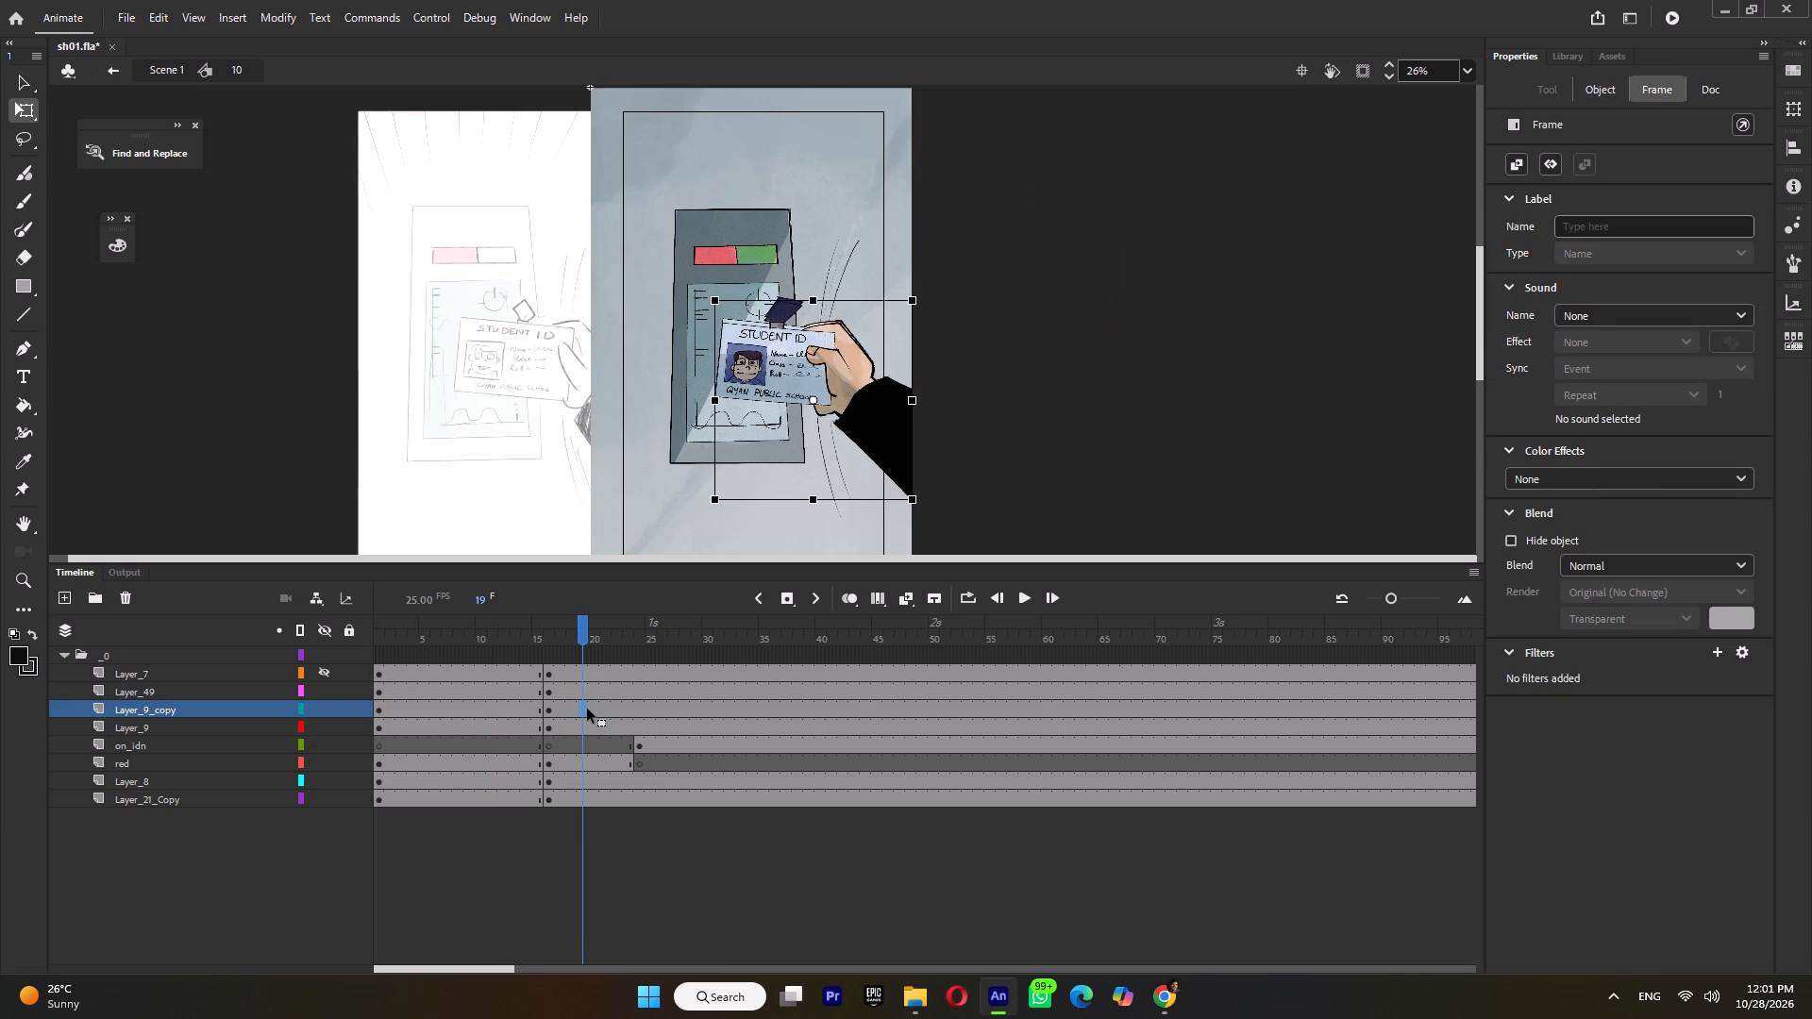
left_click(595, 710)
key("F6")
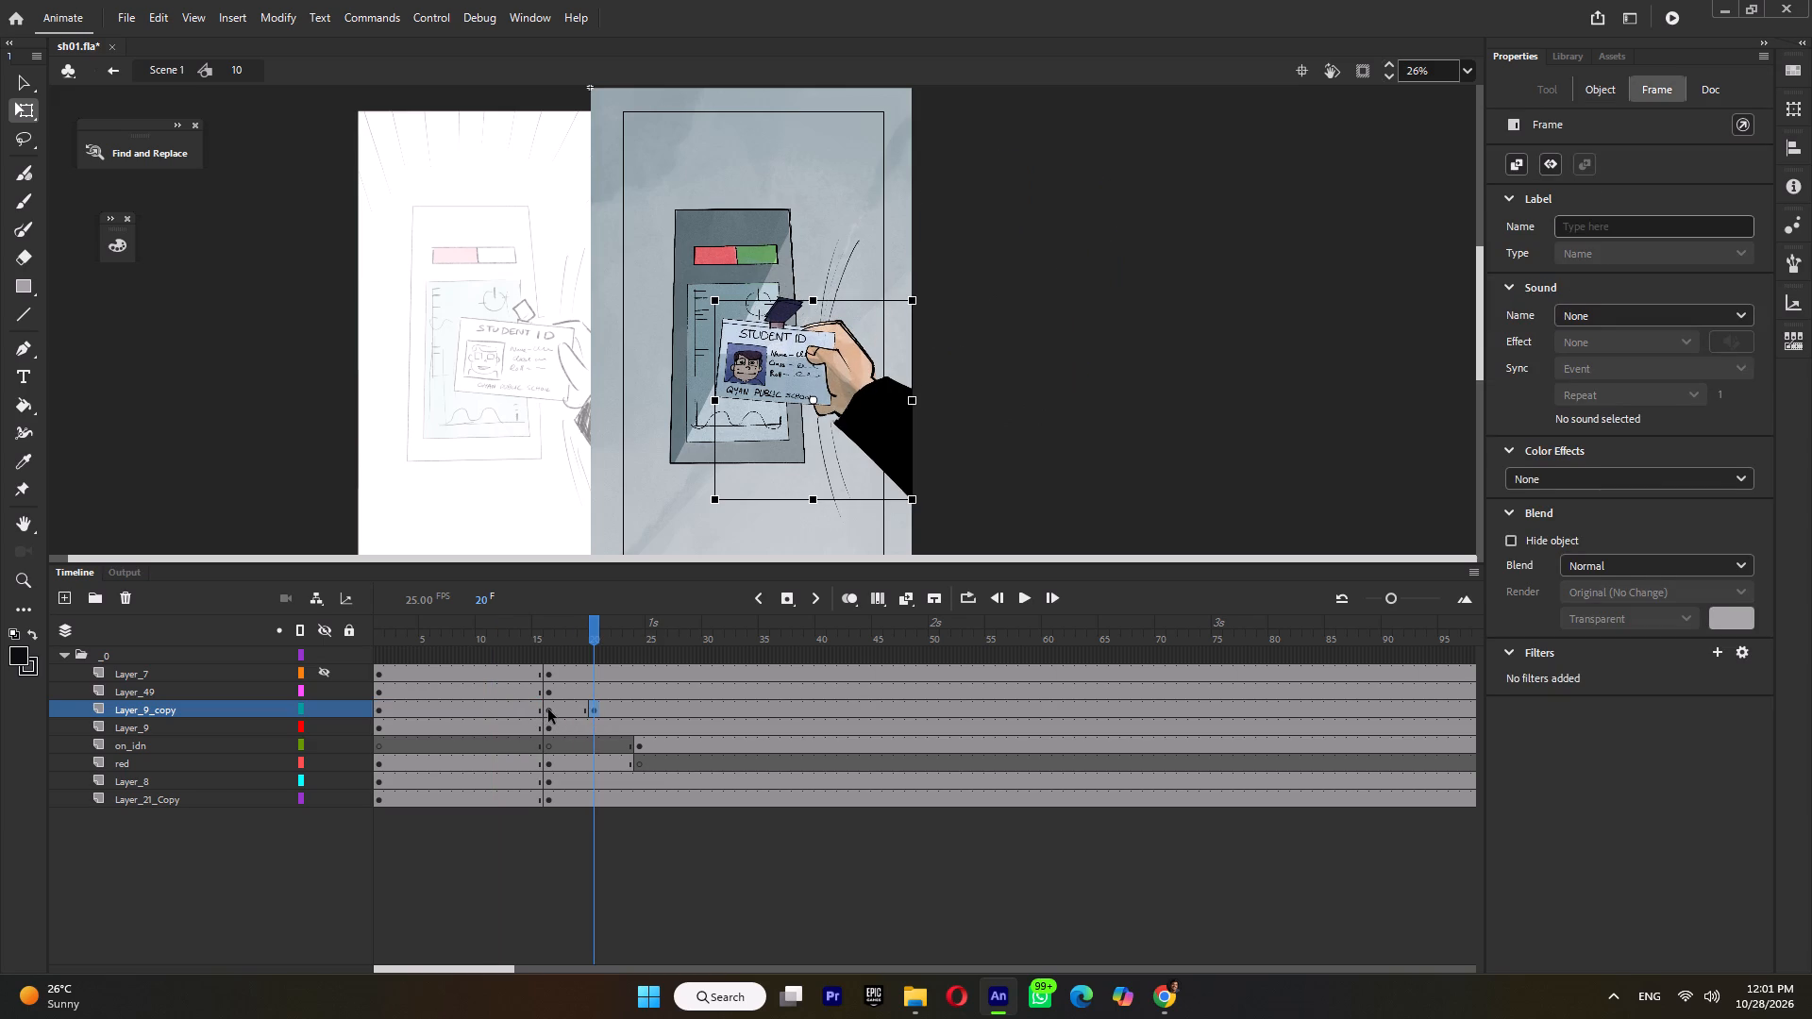
left_click(548, 710)
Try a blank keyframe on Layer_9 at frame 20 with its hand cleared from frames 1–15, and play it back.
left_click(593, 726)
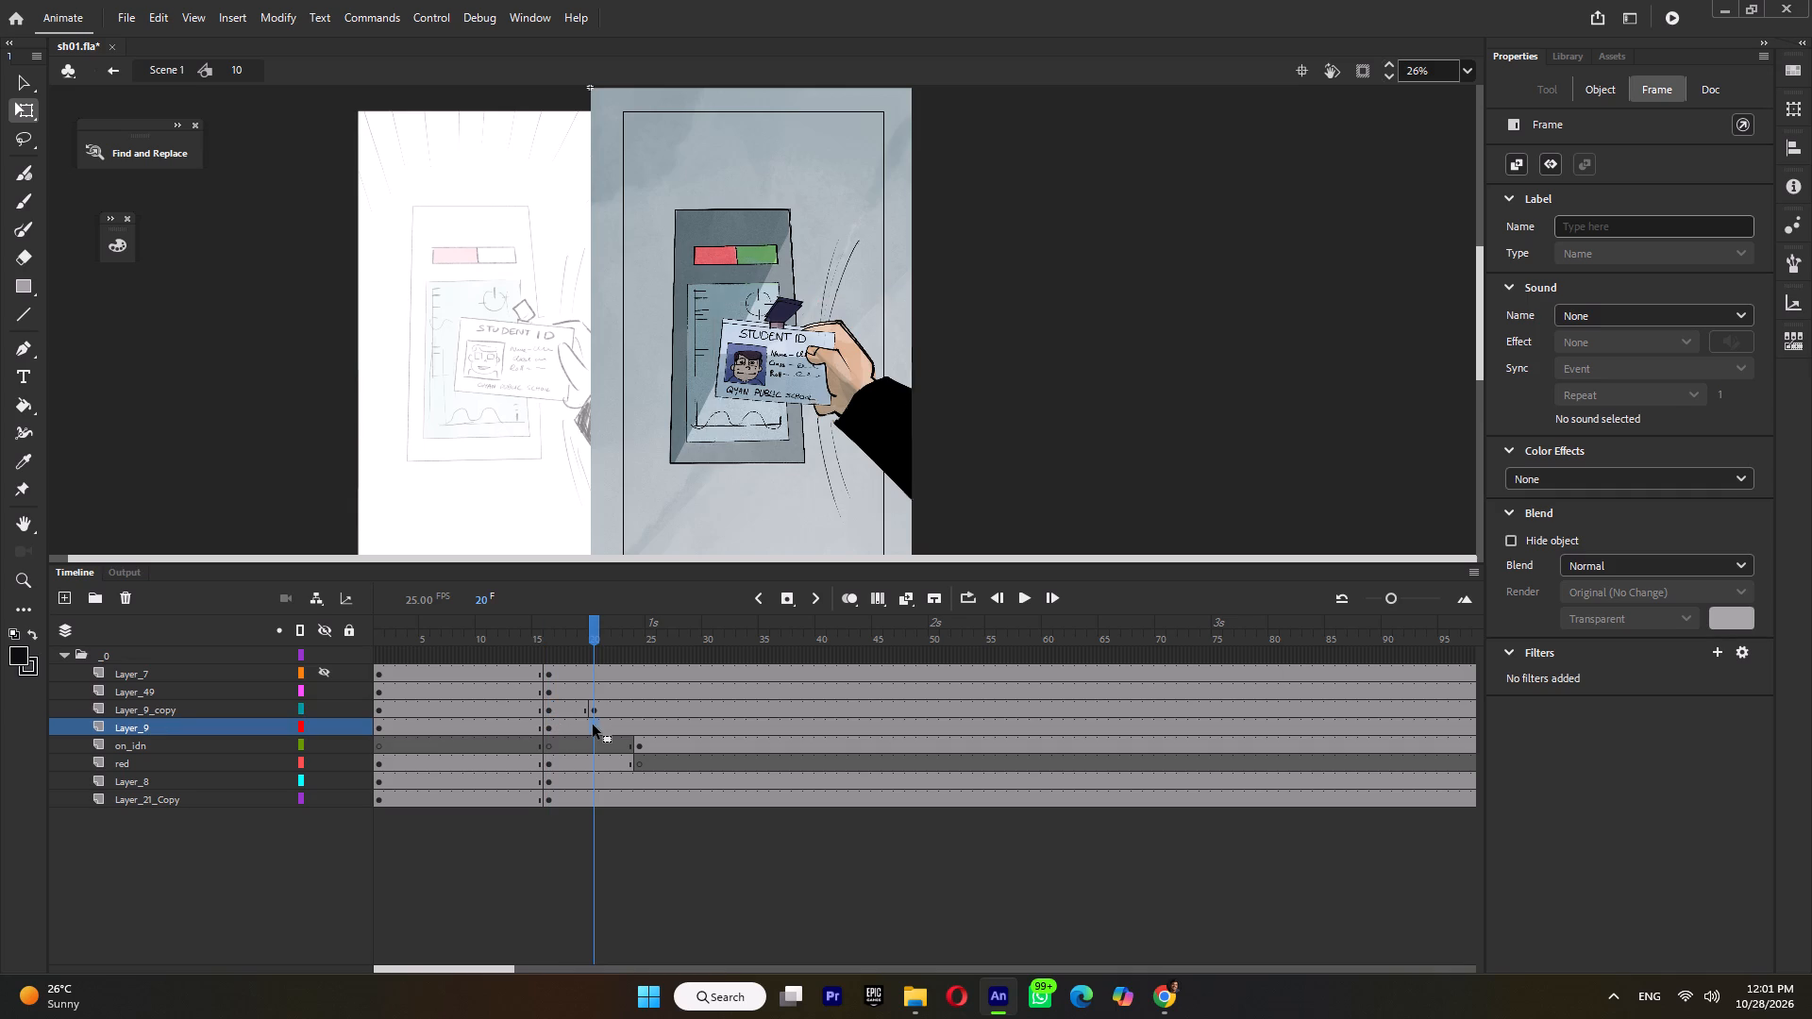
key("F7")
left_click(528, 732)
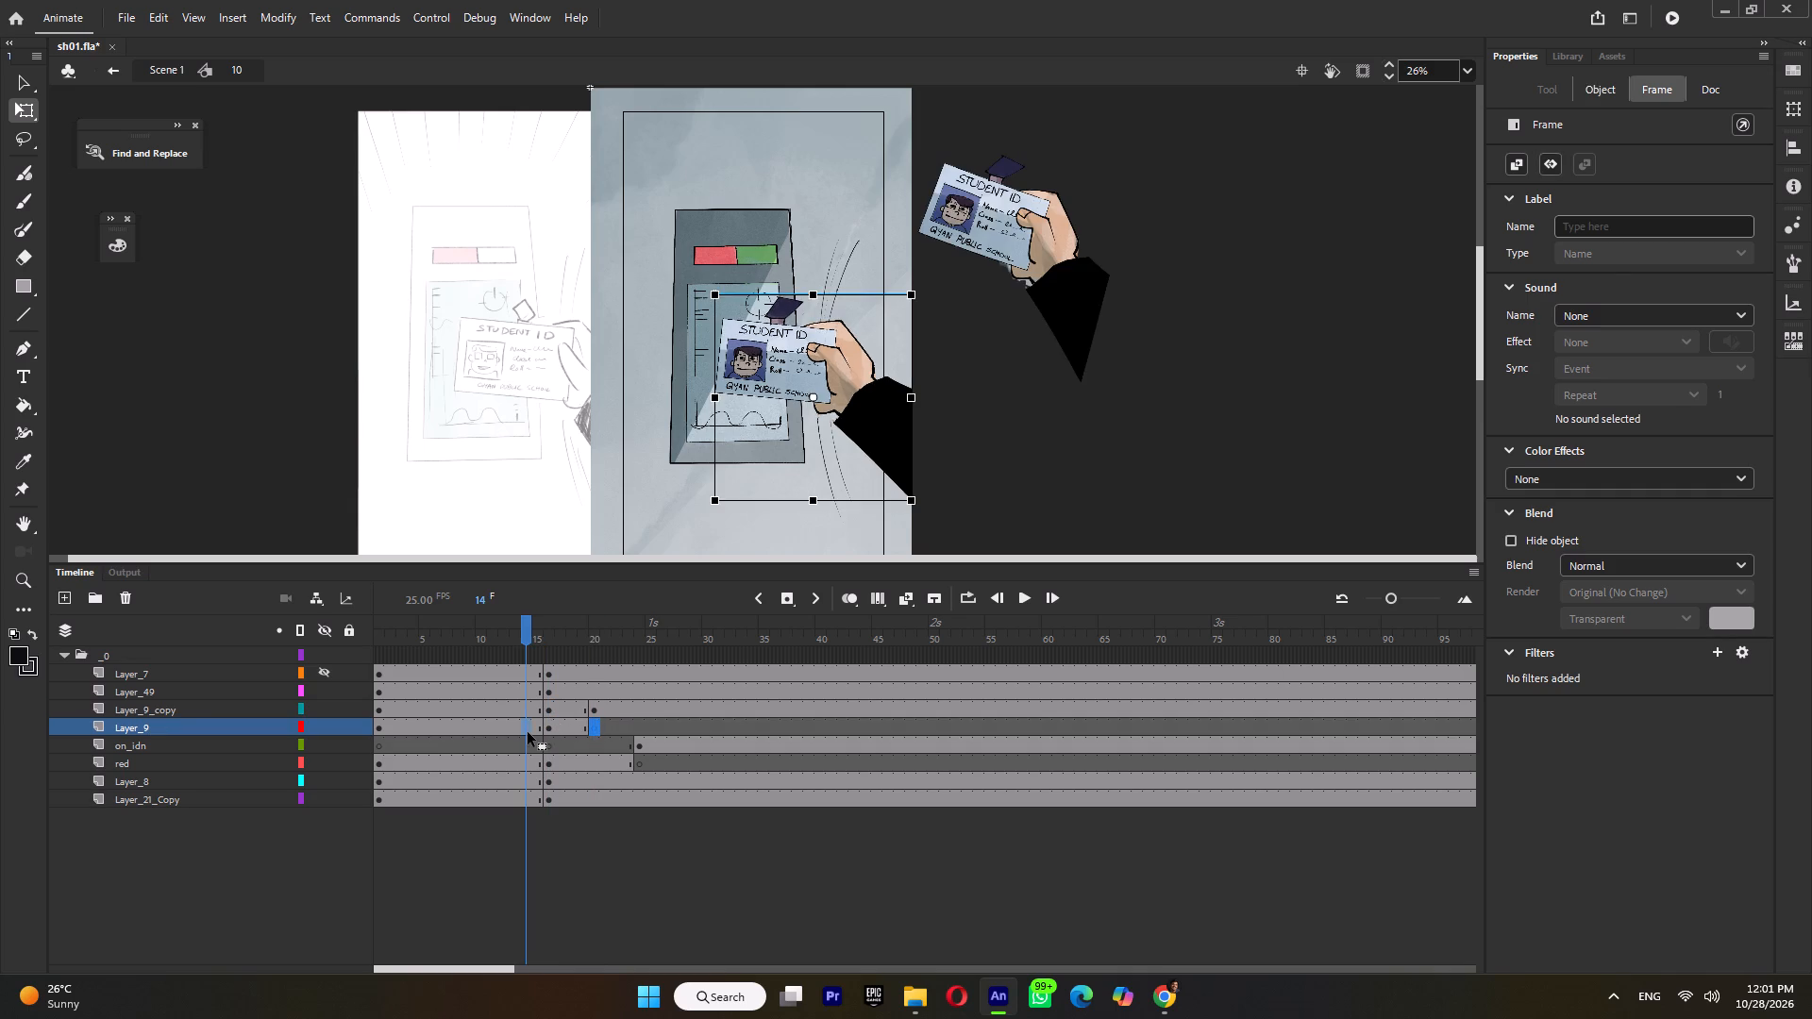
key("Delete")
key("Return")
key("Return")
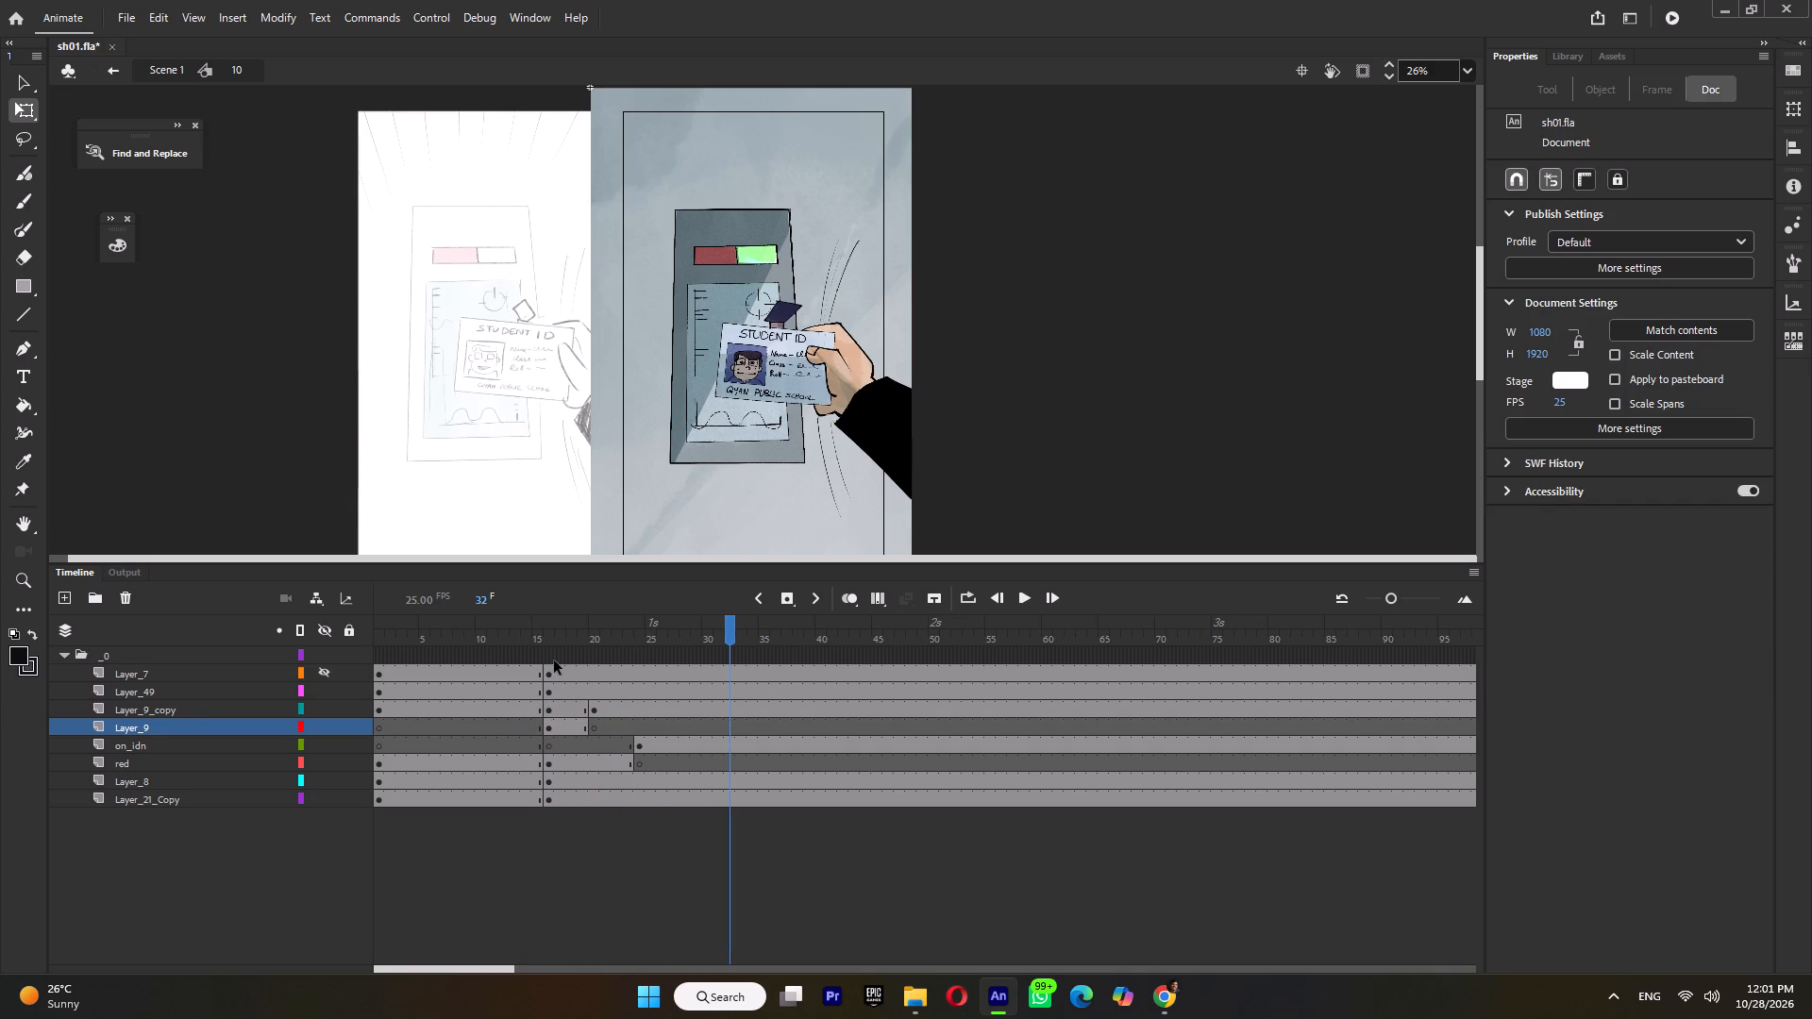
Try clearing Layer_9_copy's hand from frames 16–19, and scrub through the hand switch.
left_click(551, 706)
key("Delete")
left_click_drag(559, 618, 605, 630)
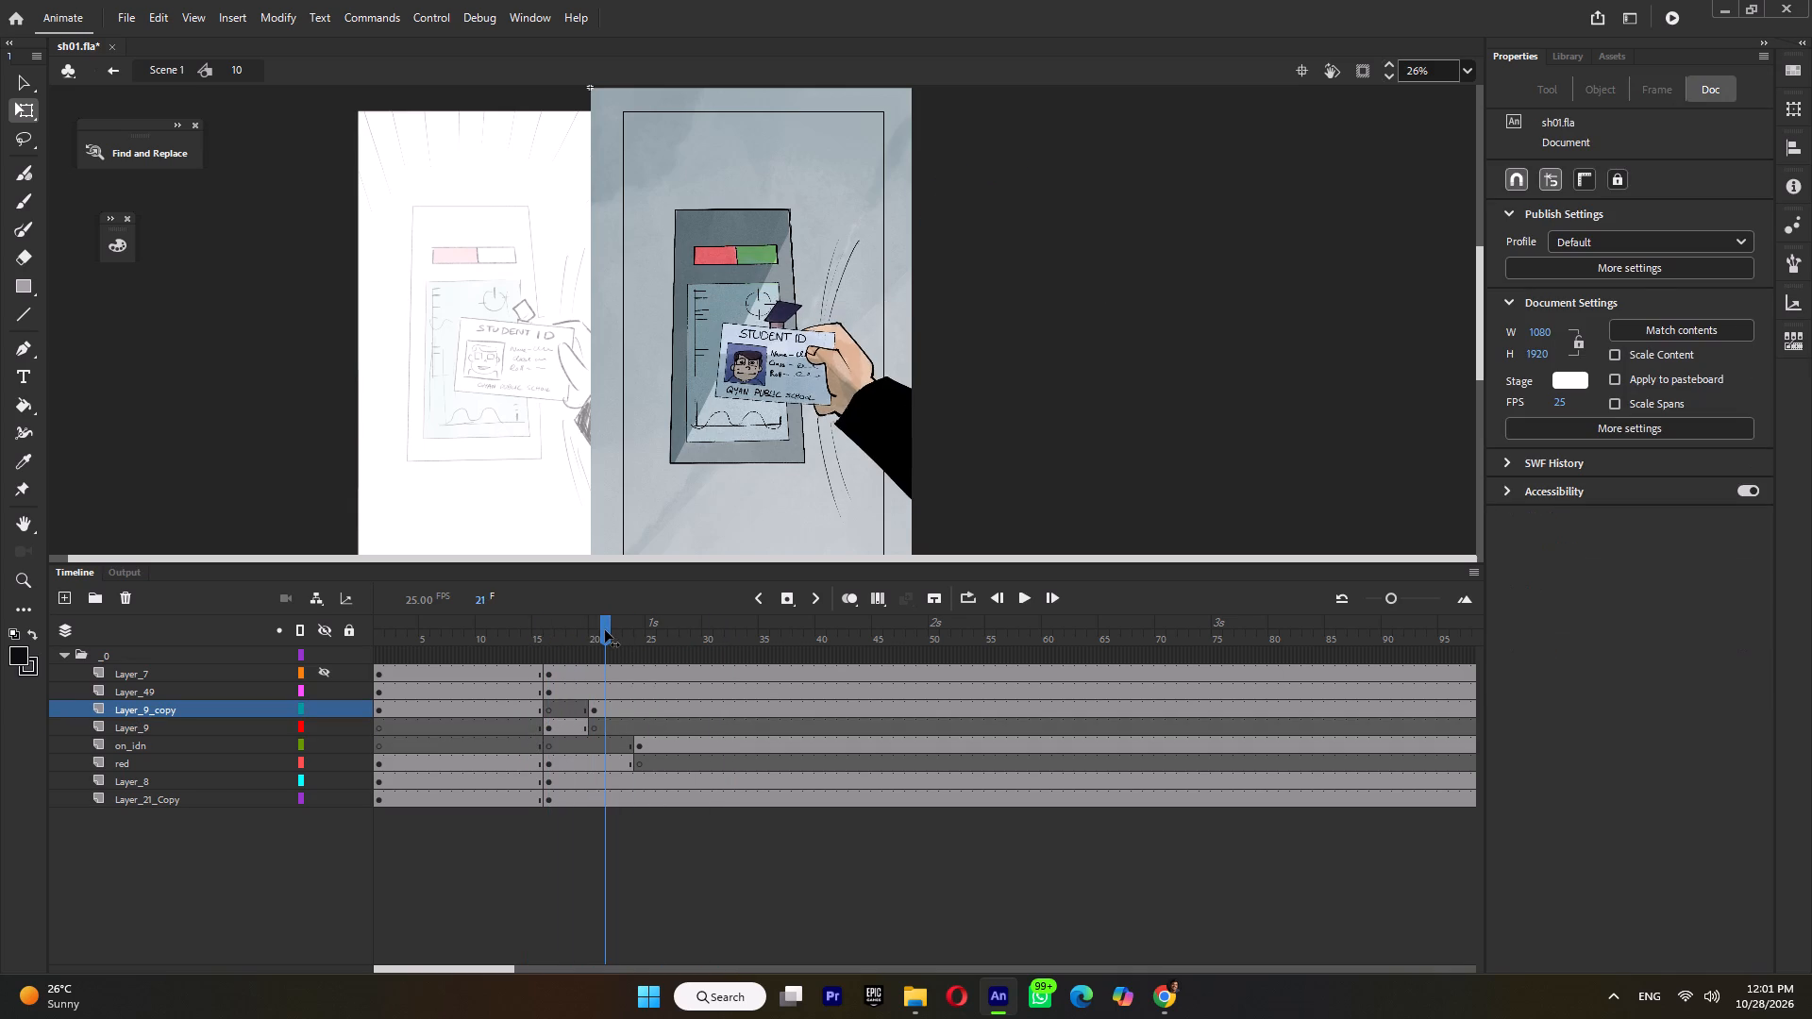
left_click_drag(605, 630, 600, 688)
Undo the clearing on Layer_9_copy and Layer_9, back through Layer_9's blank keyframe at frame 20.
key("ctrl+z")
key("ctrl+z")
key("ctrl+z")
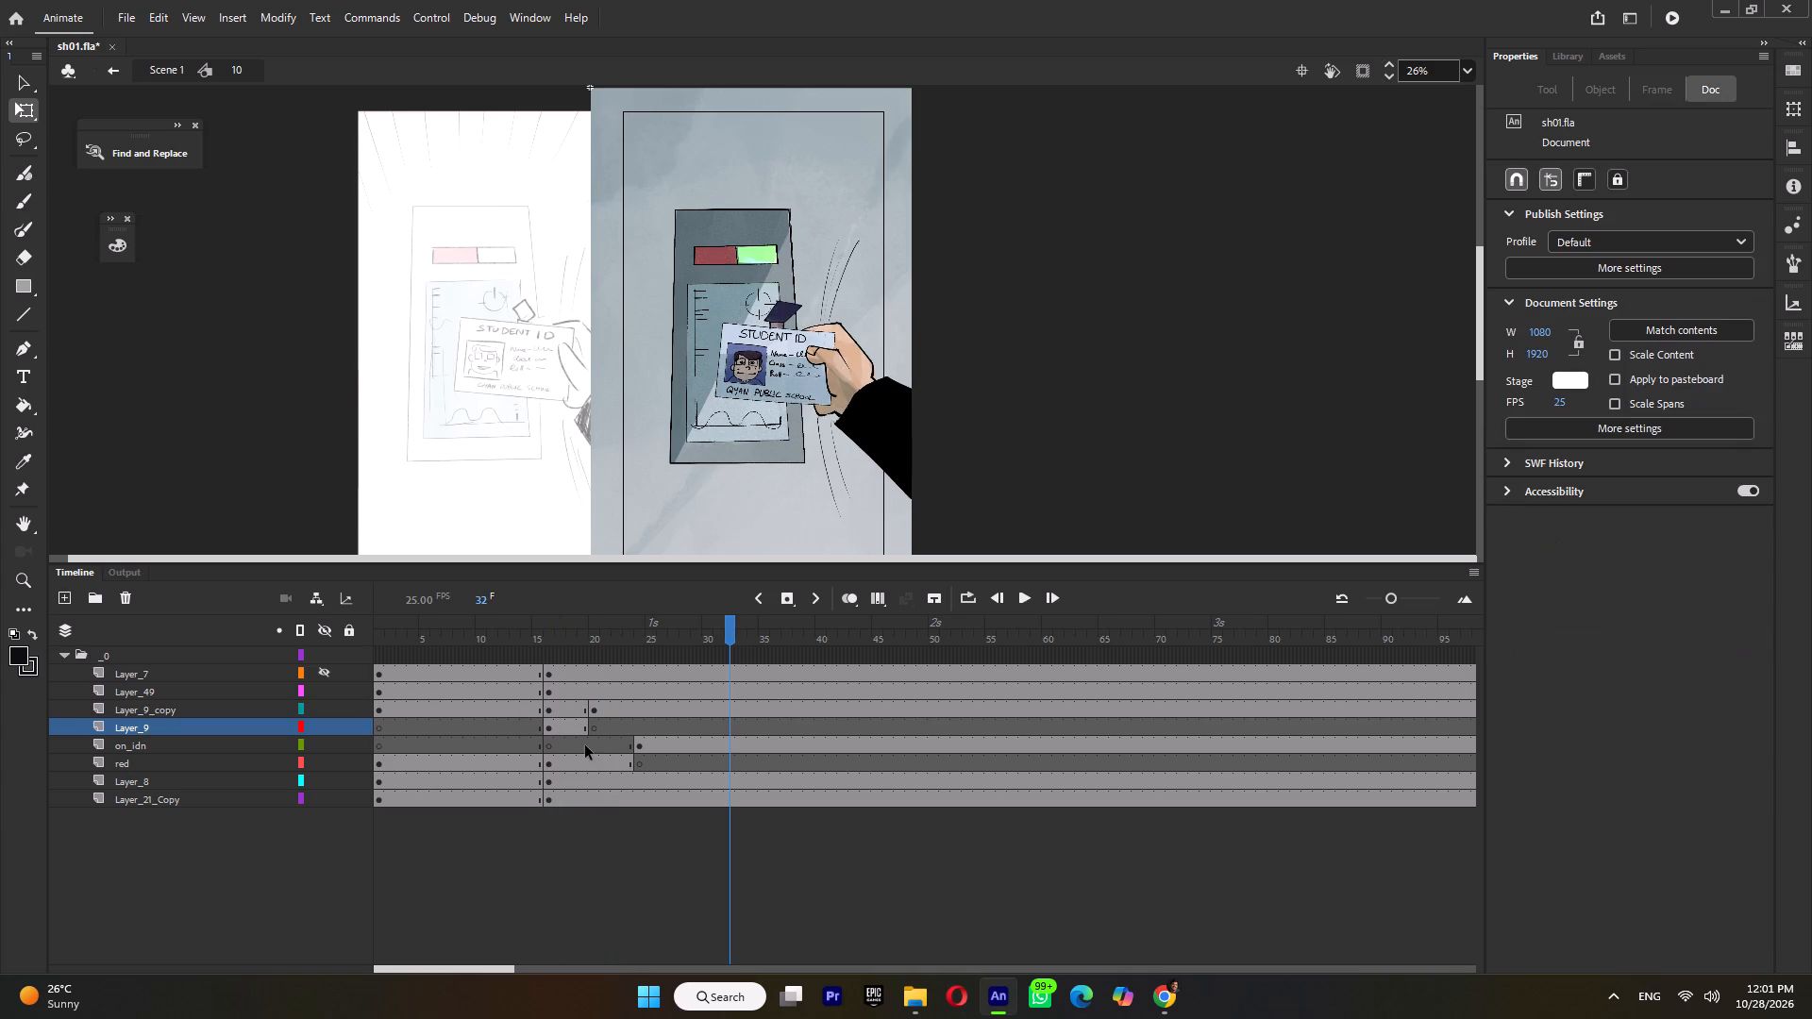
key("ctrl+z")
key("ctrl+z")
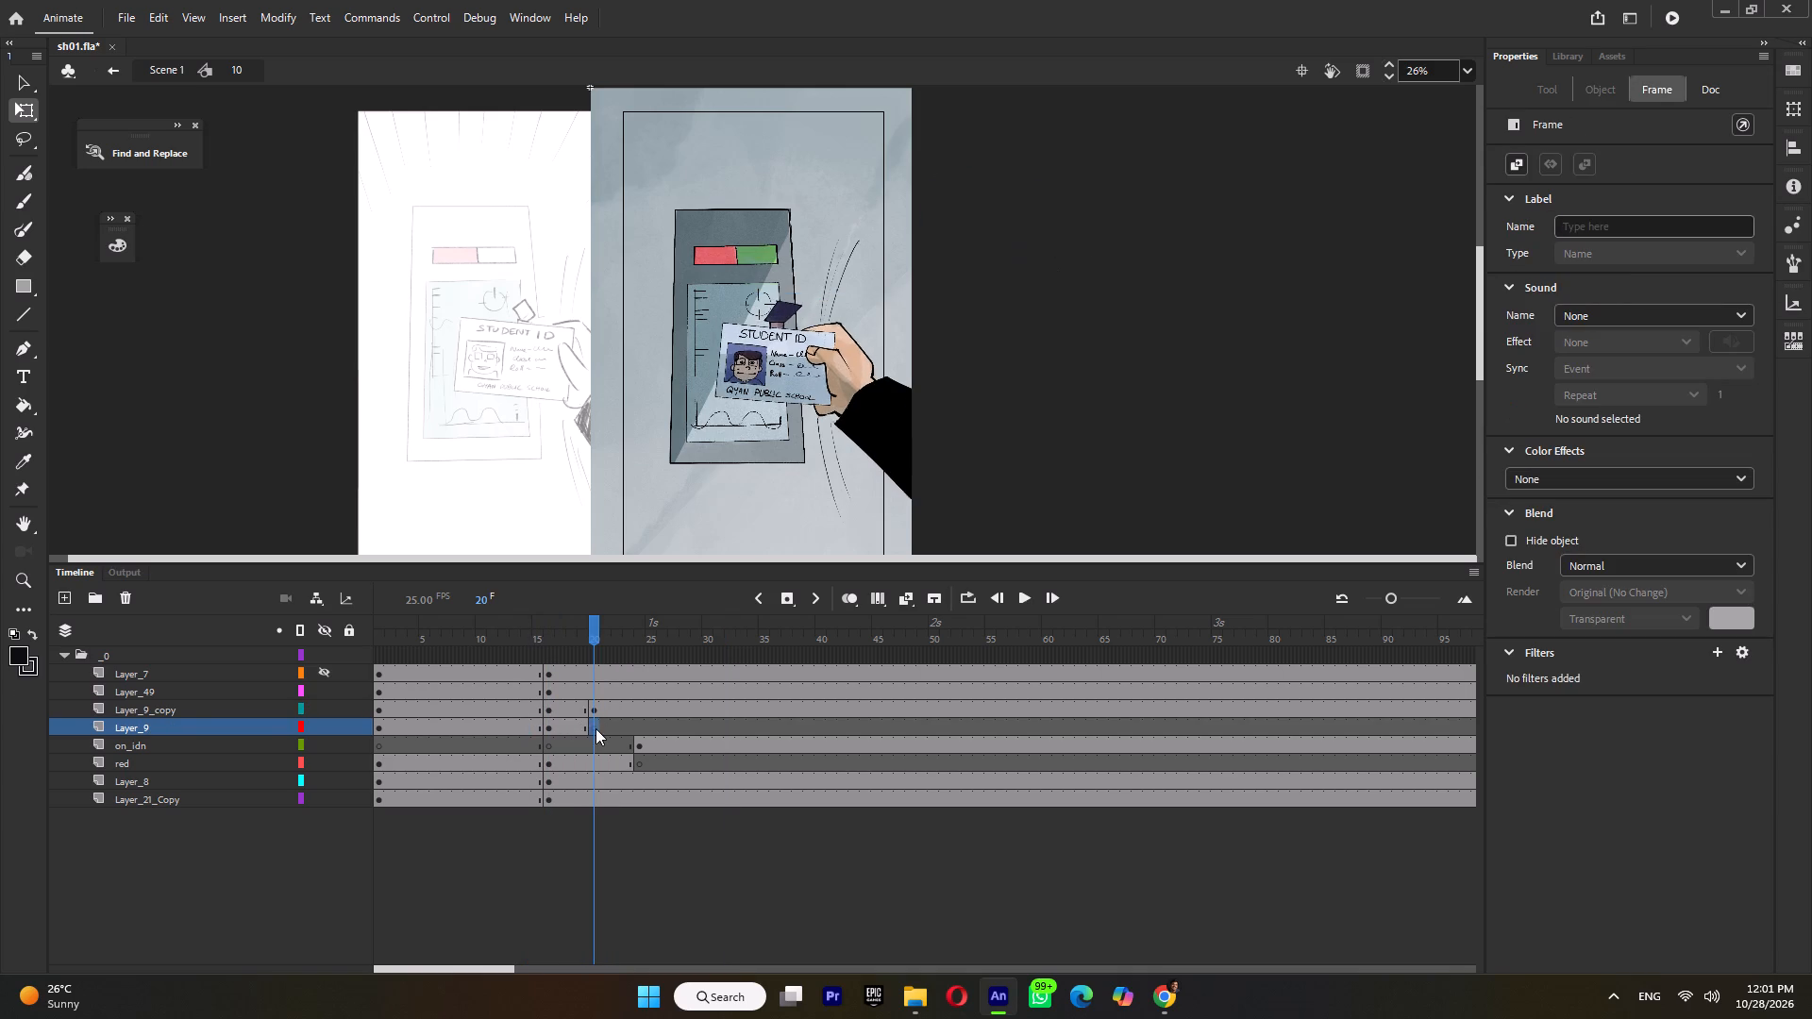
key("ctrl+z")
Add a keyframe on Layer_9 at frame 20, and clear its hand from frames 16–19.
key("F6")
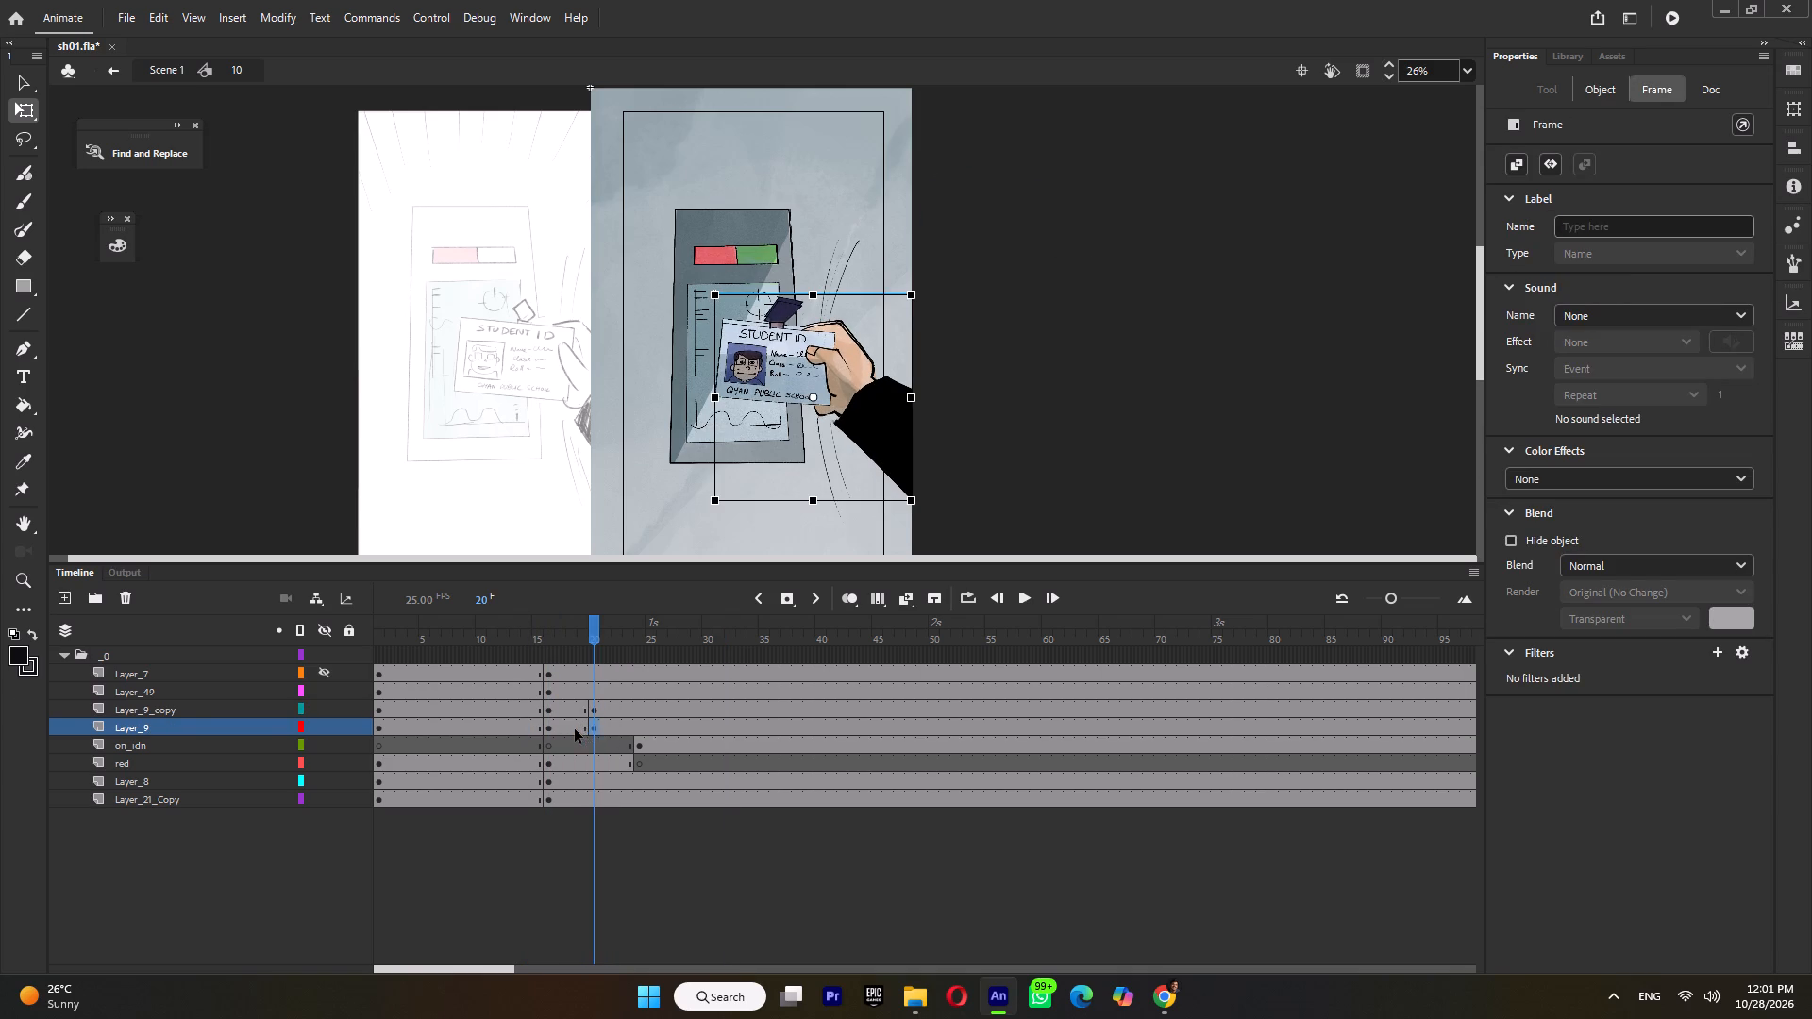
left_click(575, 729)
key("Delete")
Replace Layer_9_copy's keyframe at frame 20 with a blank keyframe, and play back the hand switch.
left_click(596, 710)
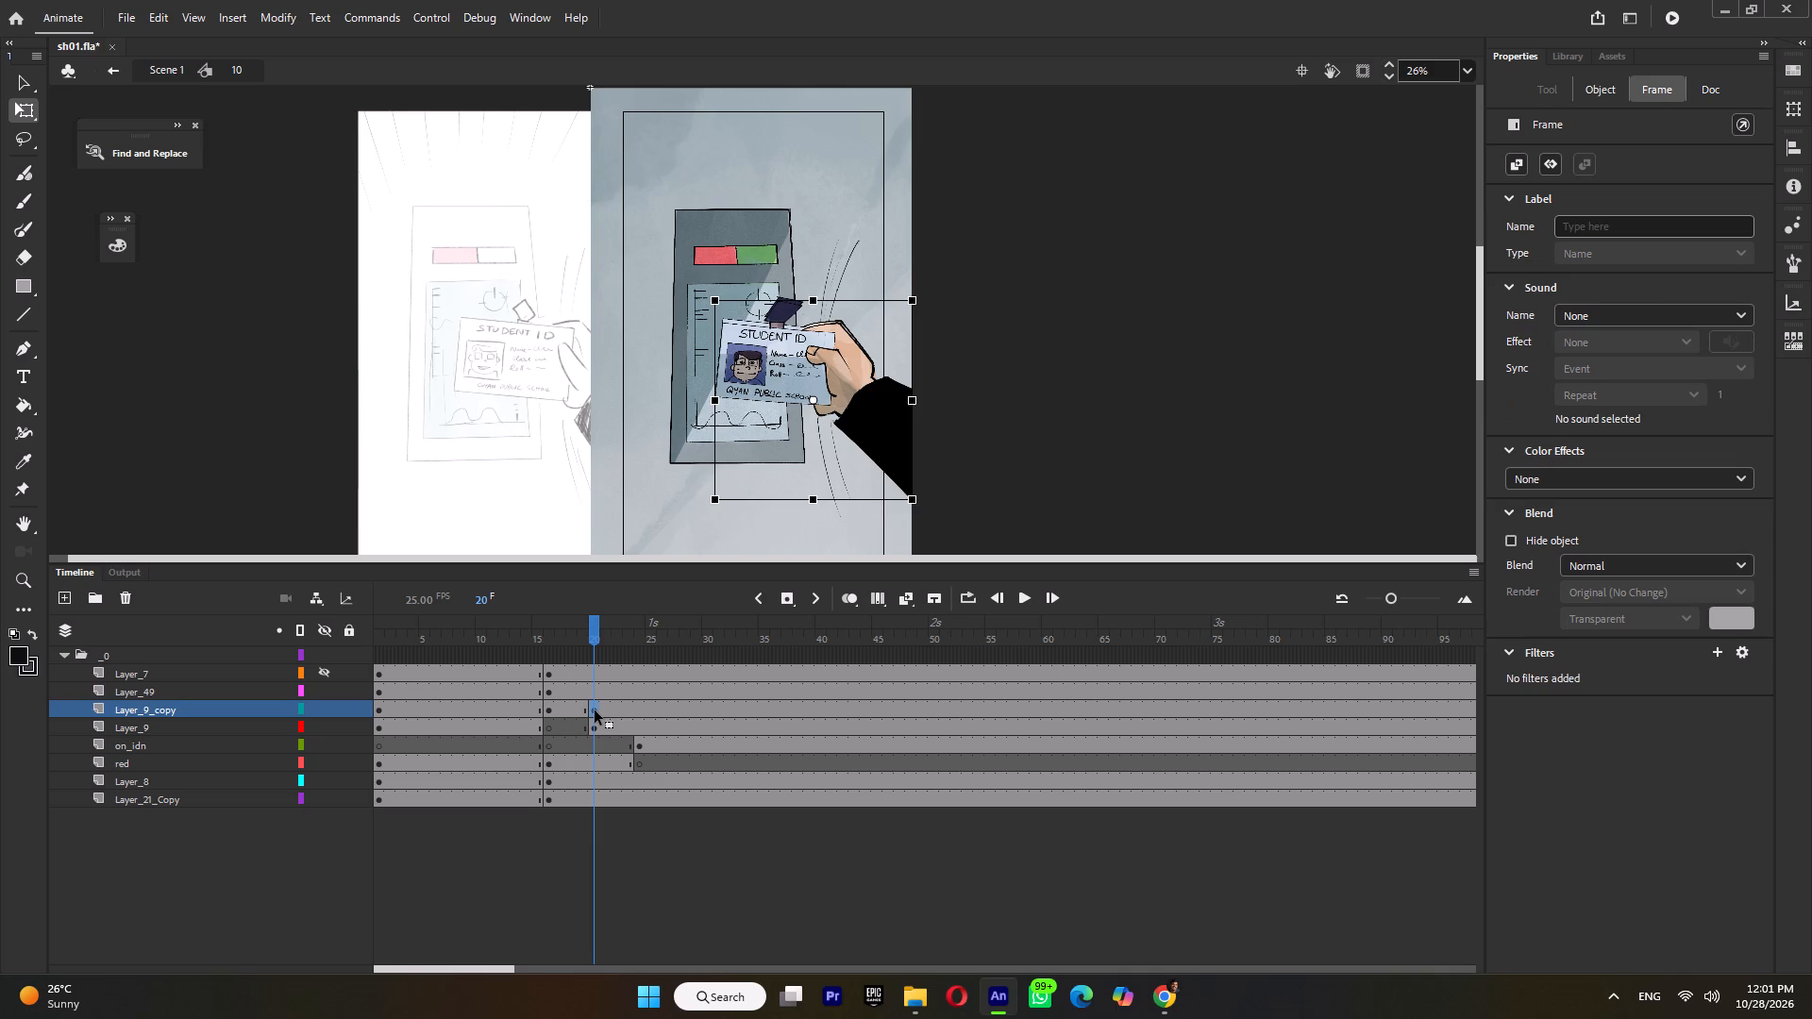
key("shift+F6")
key("F7")
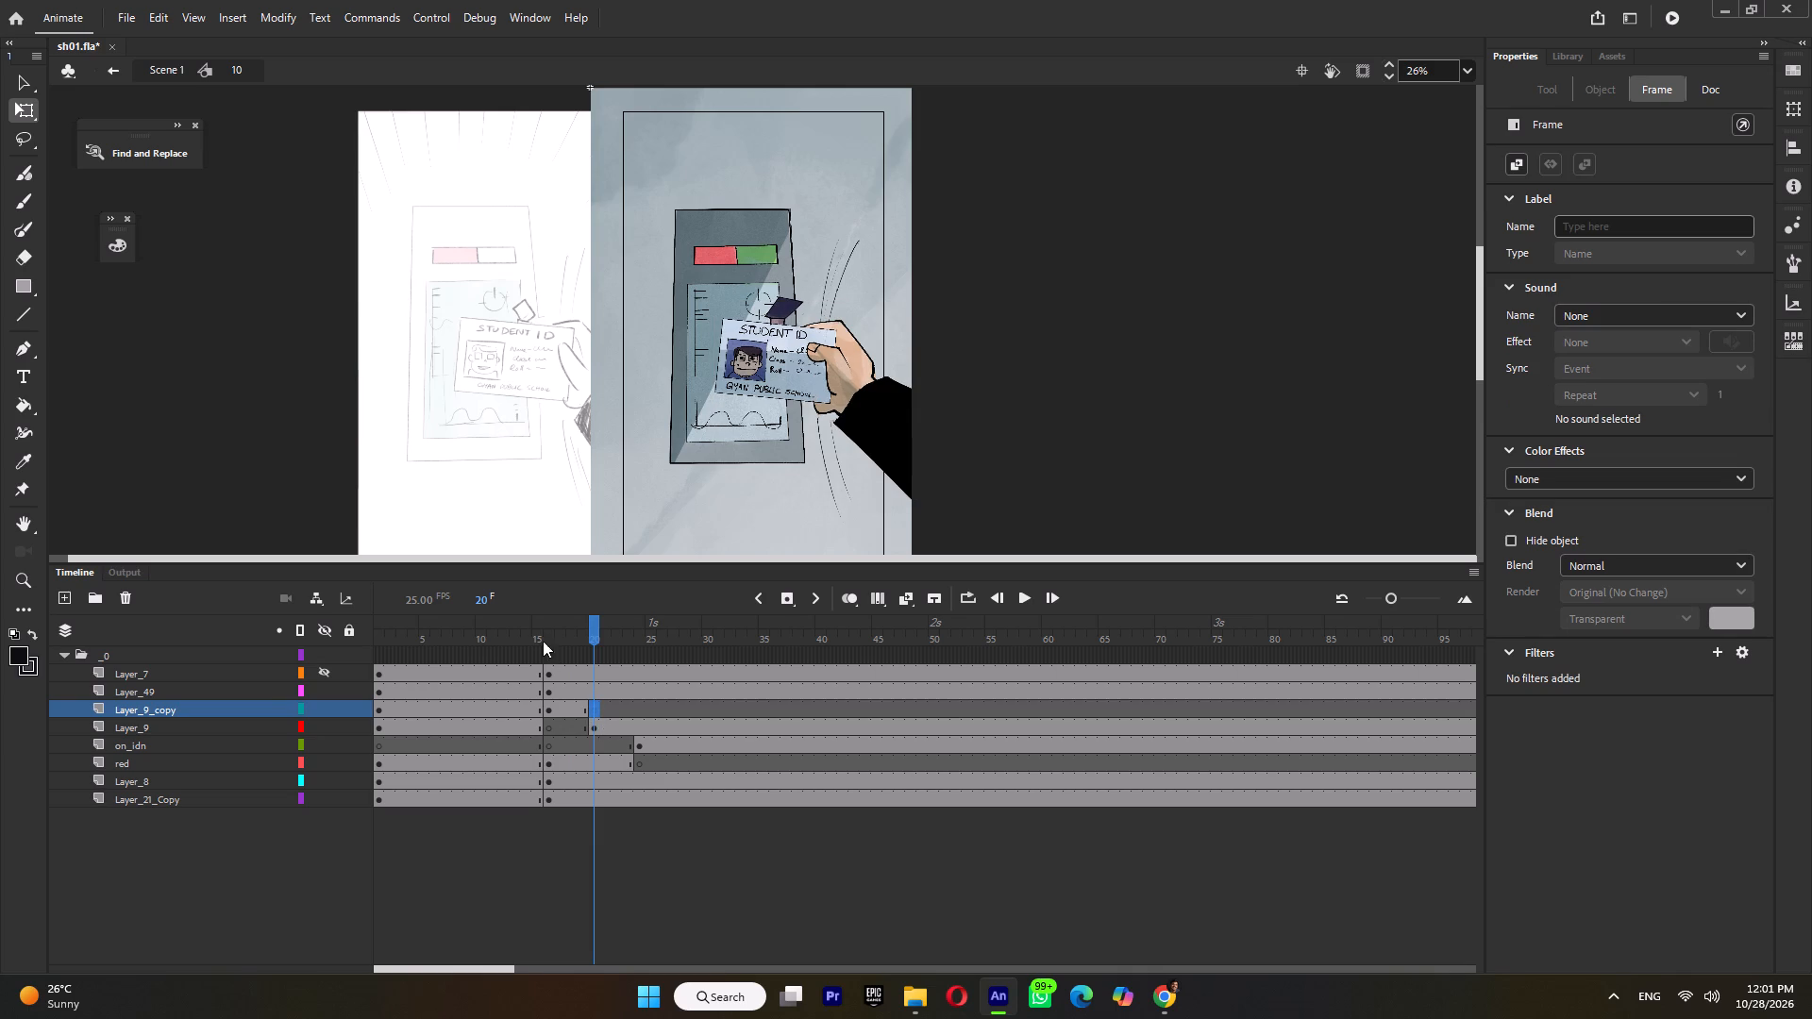
left_click(514, 633)
key("Return")
key("Return")
left_click_drag(530, 634, 546, 639)
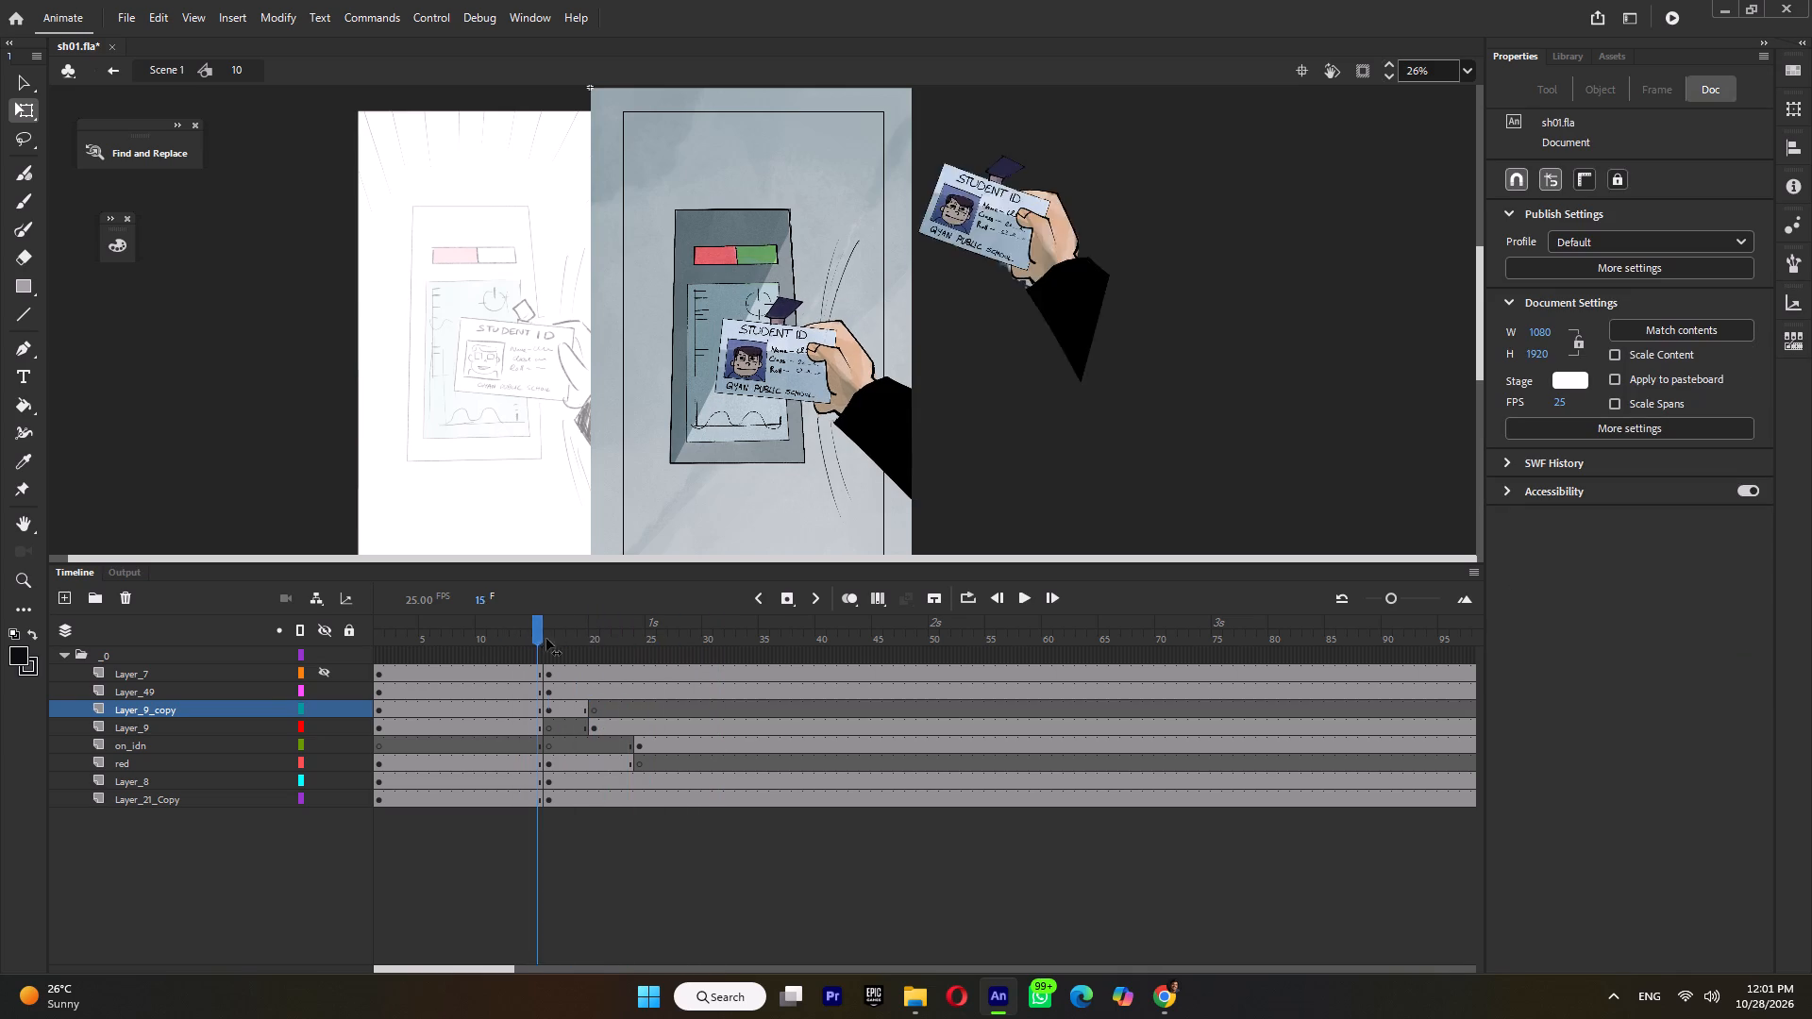
left_click_drag(546, 639, 559, 643)
Clear Layer_9's hand from frames 1–15 and check Layer_9_copy's hand at frame 16.
left_click(528, 724)
key("Delete")
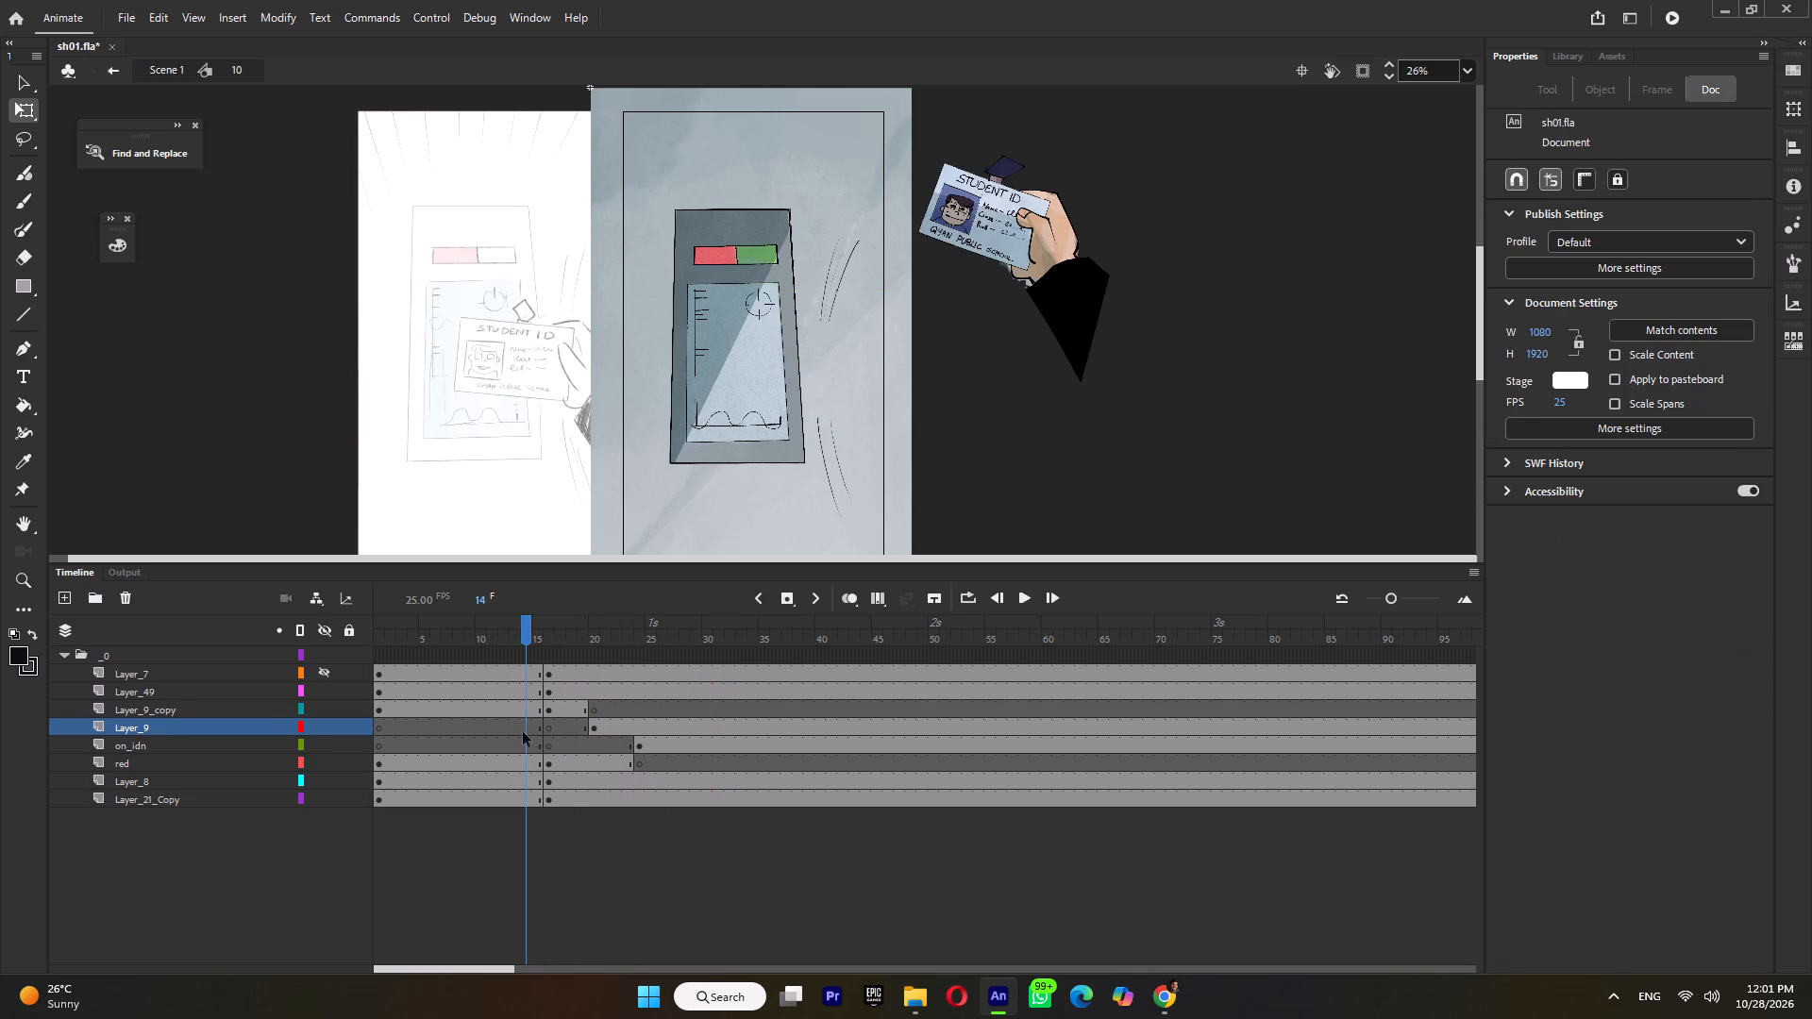
left_click(545, 712)
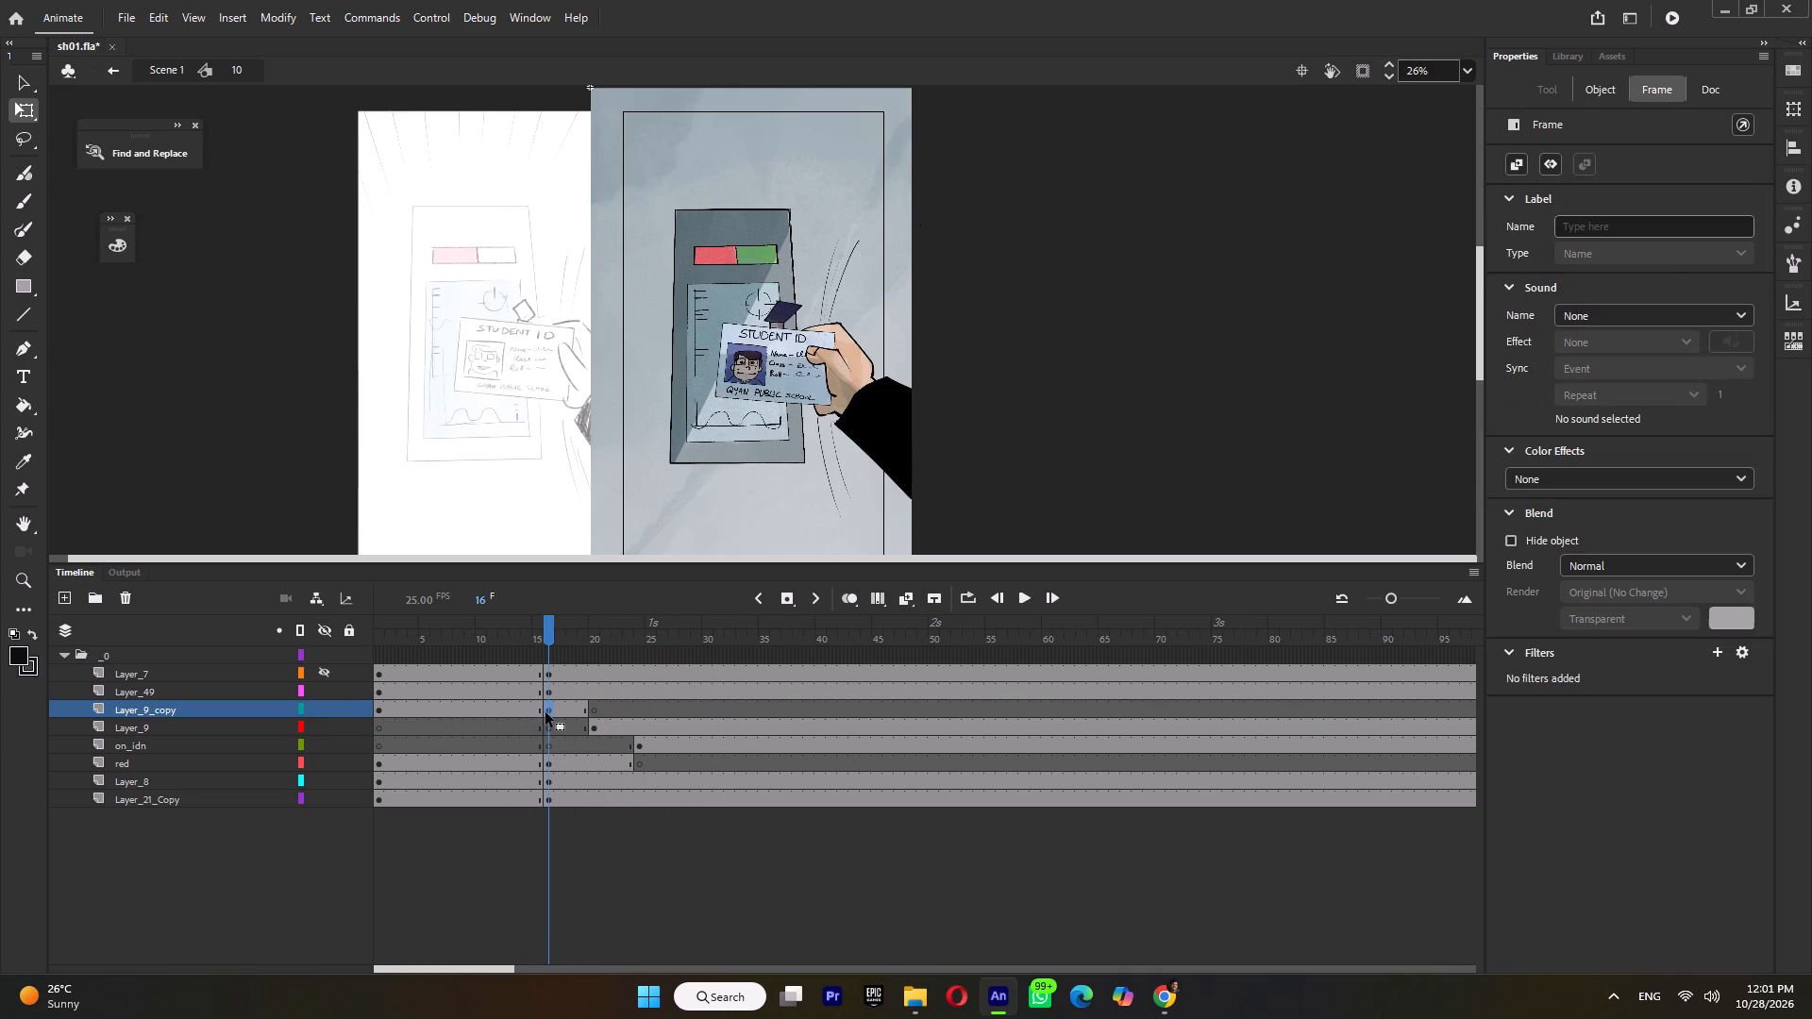
Add a keyframe on Layer_9_copy at frame 12, rotate the hand counterclockwise, and move it to overlap the card reader's edge.
left_click(515, 709)
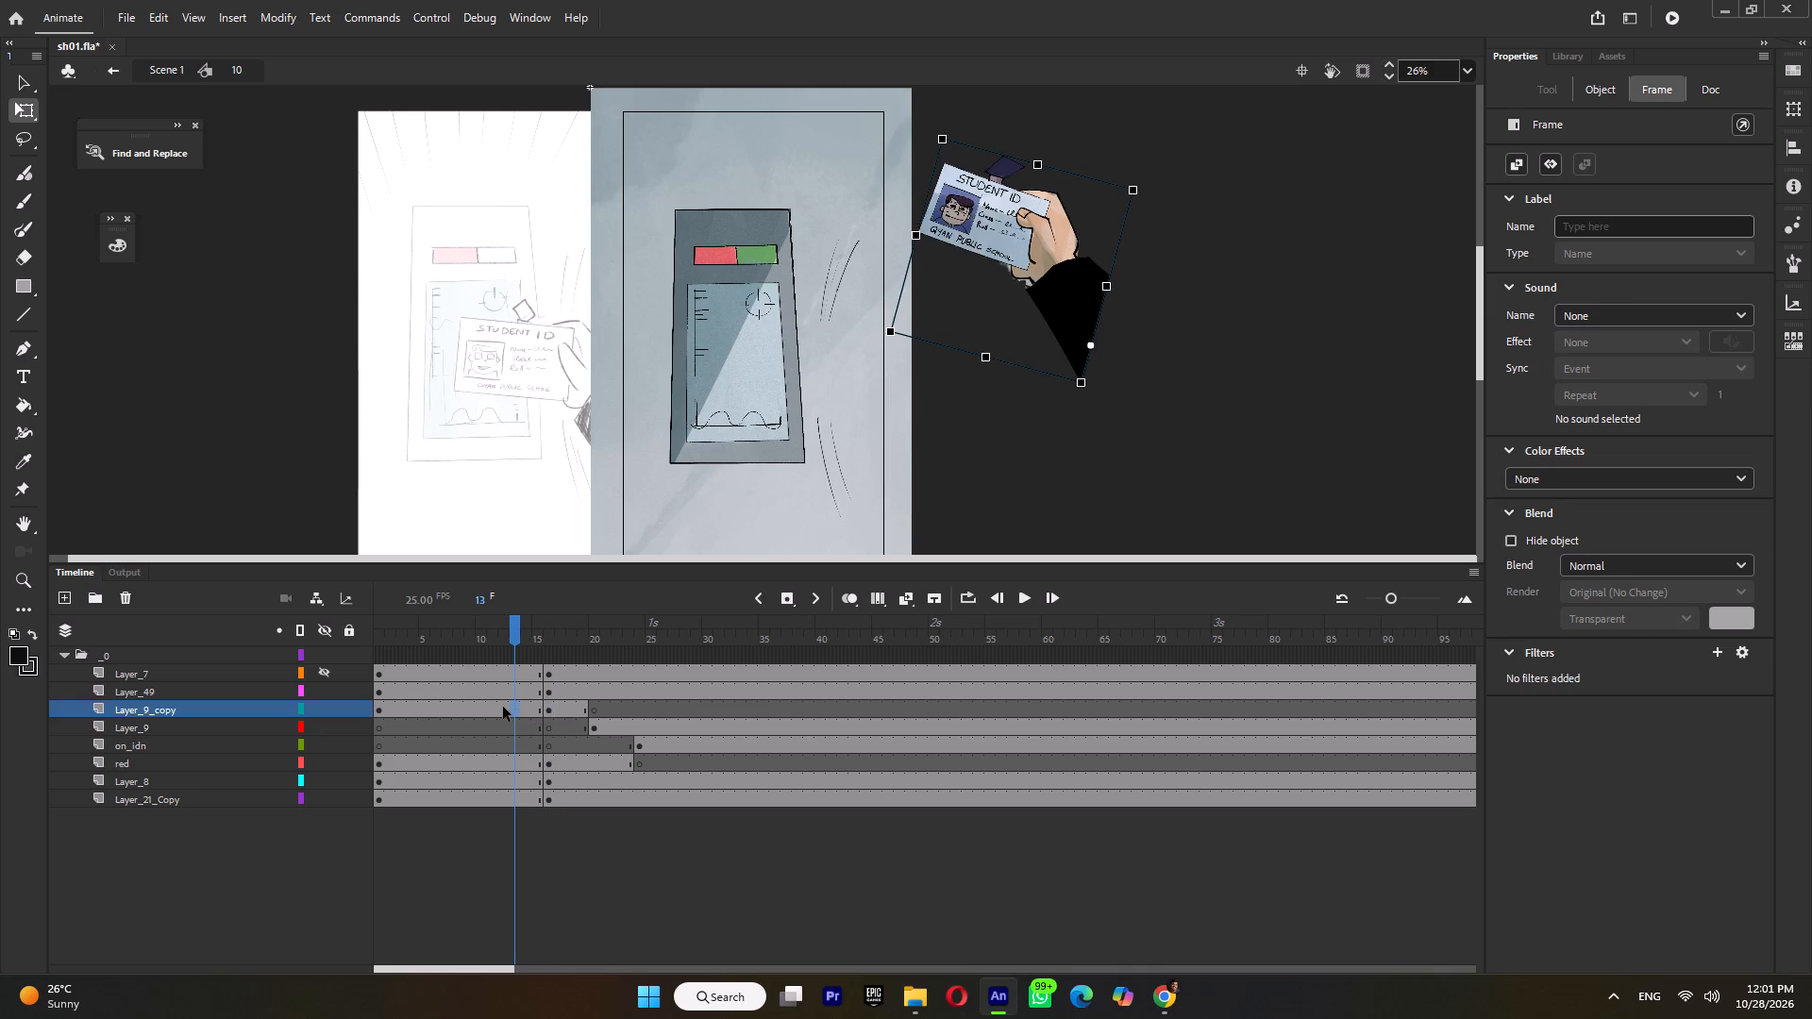
left_click(506, 707)
key("F6")
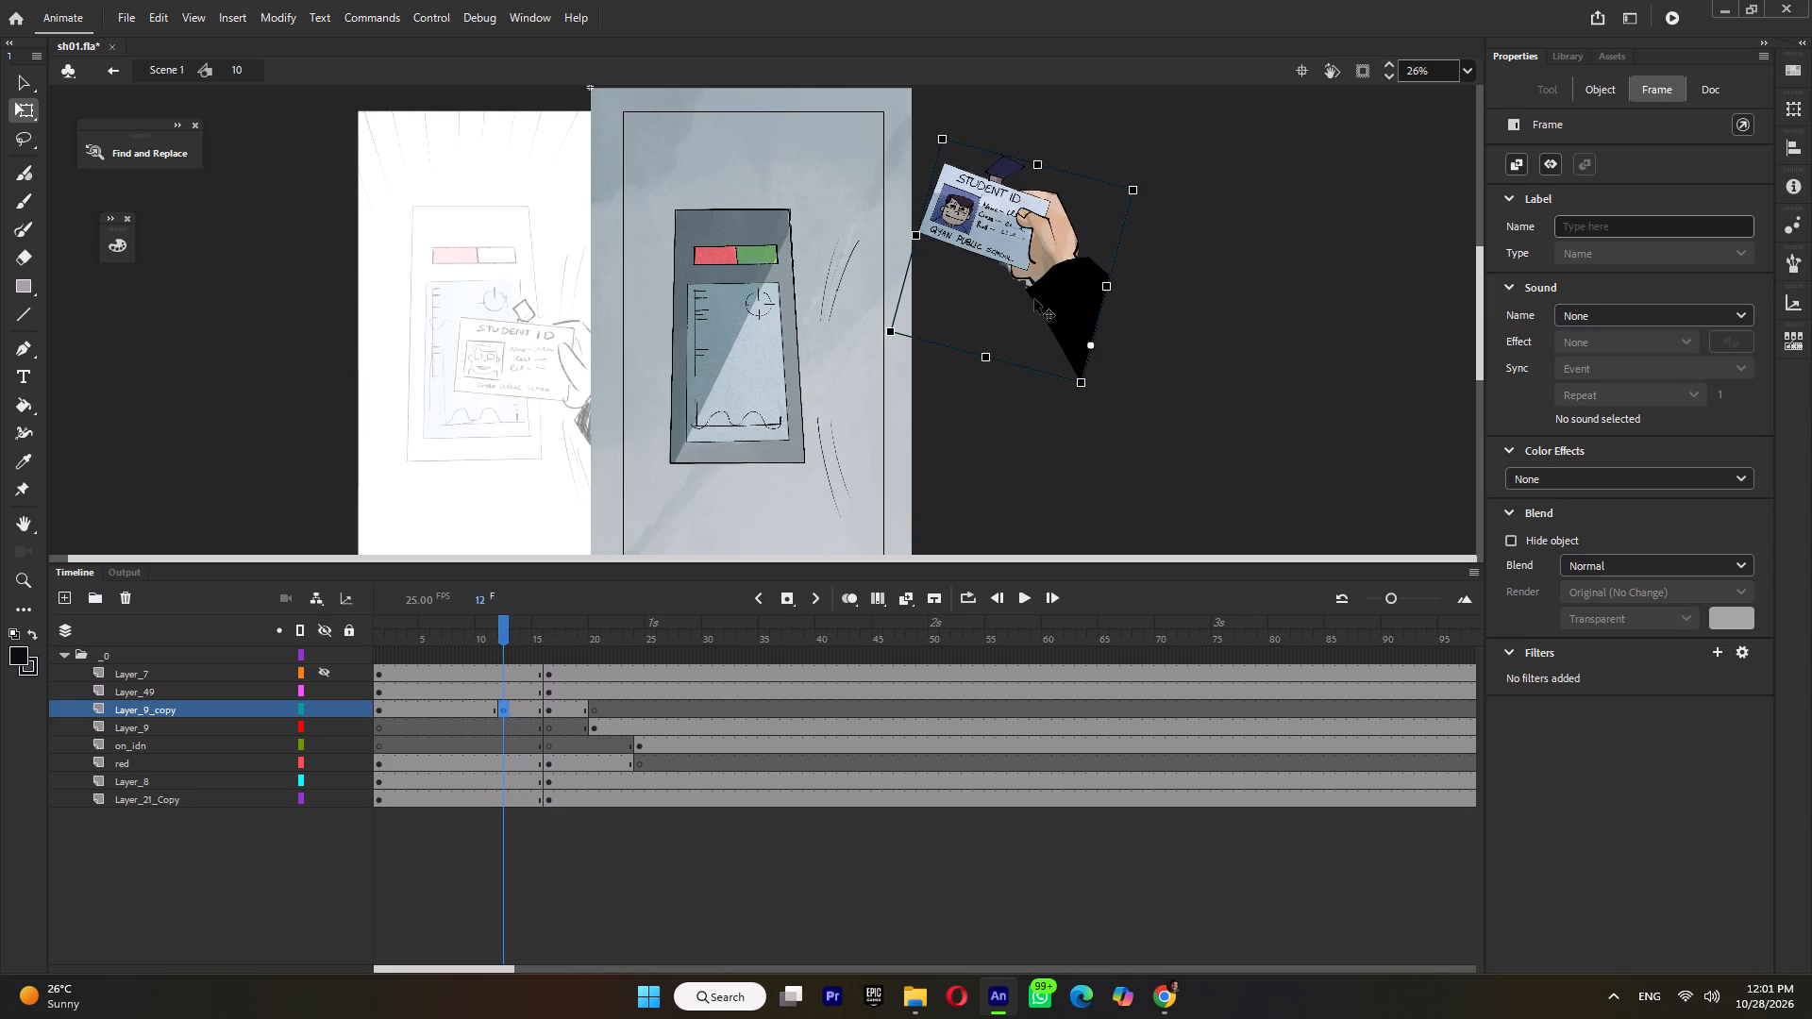
left_click_drag(952, 130, 916, 164)
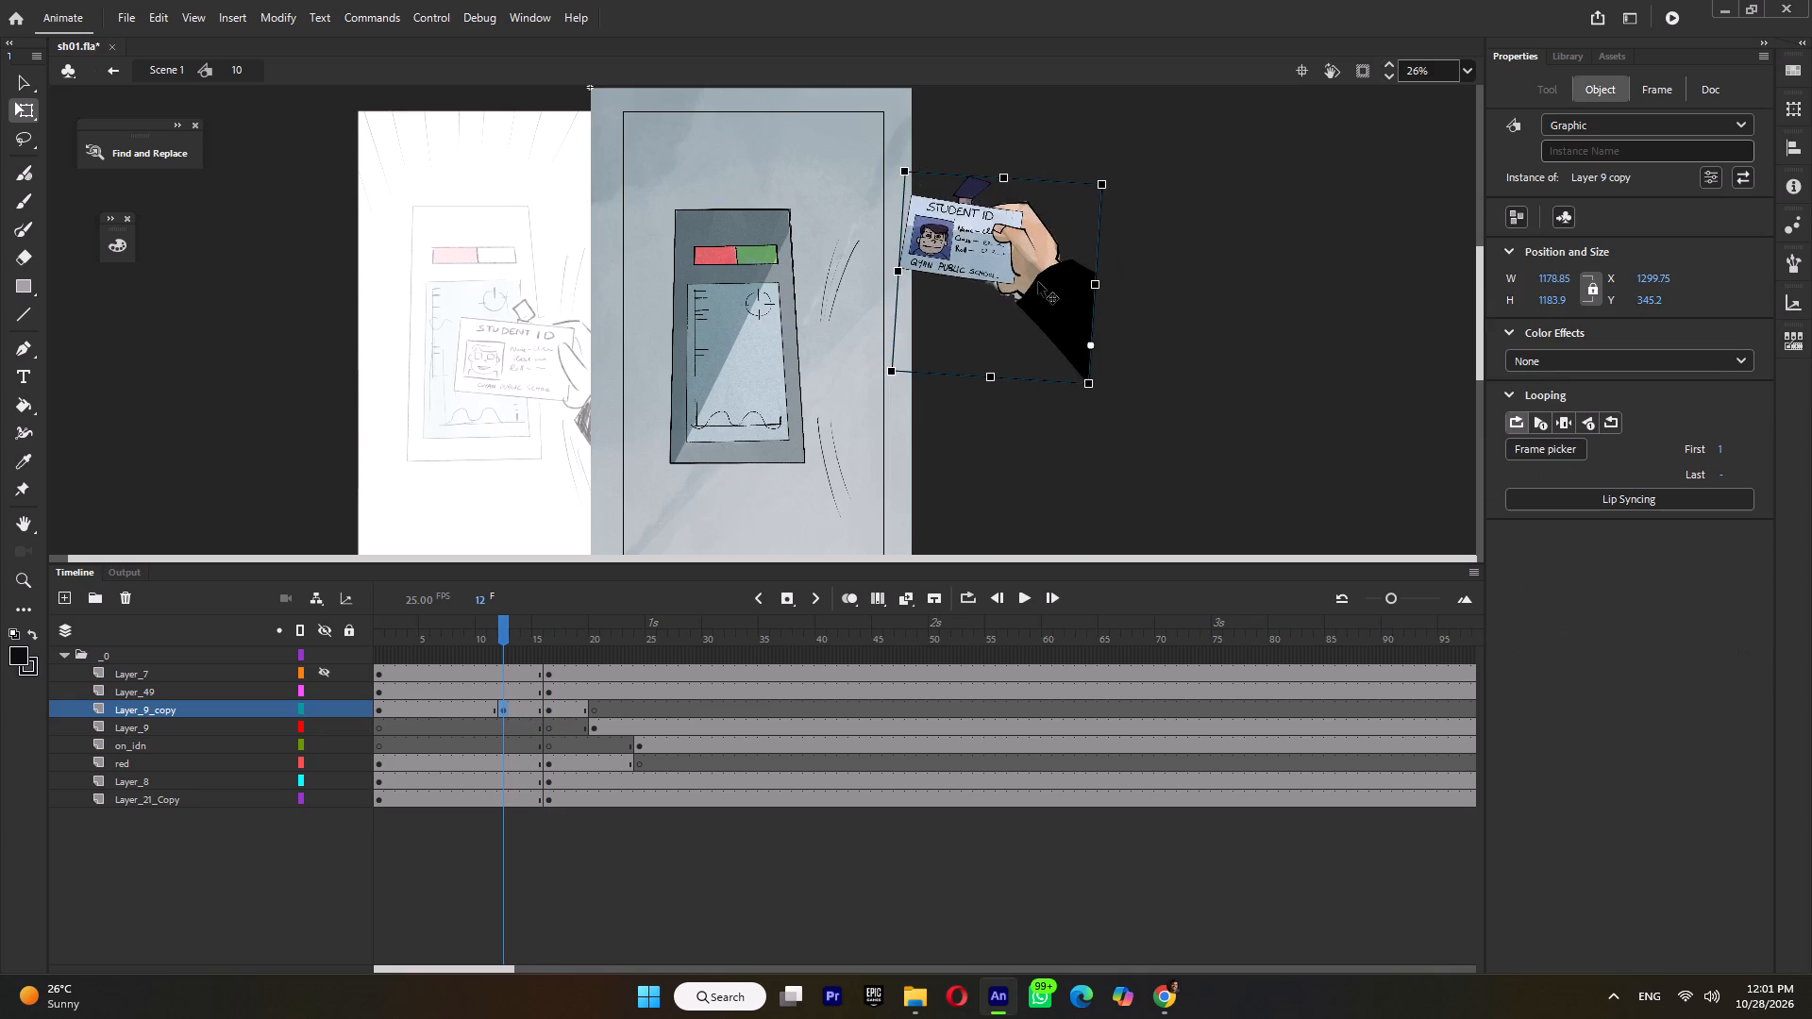
left_click_drag(1049, 284, 930, 348)
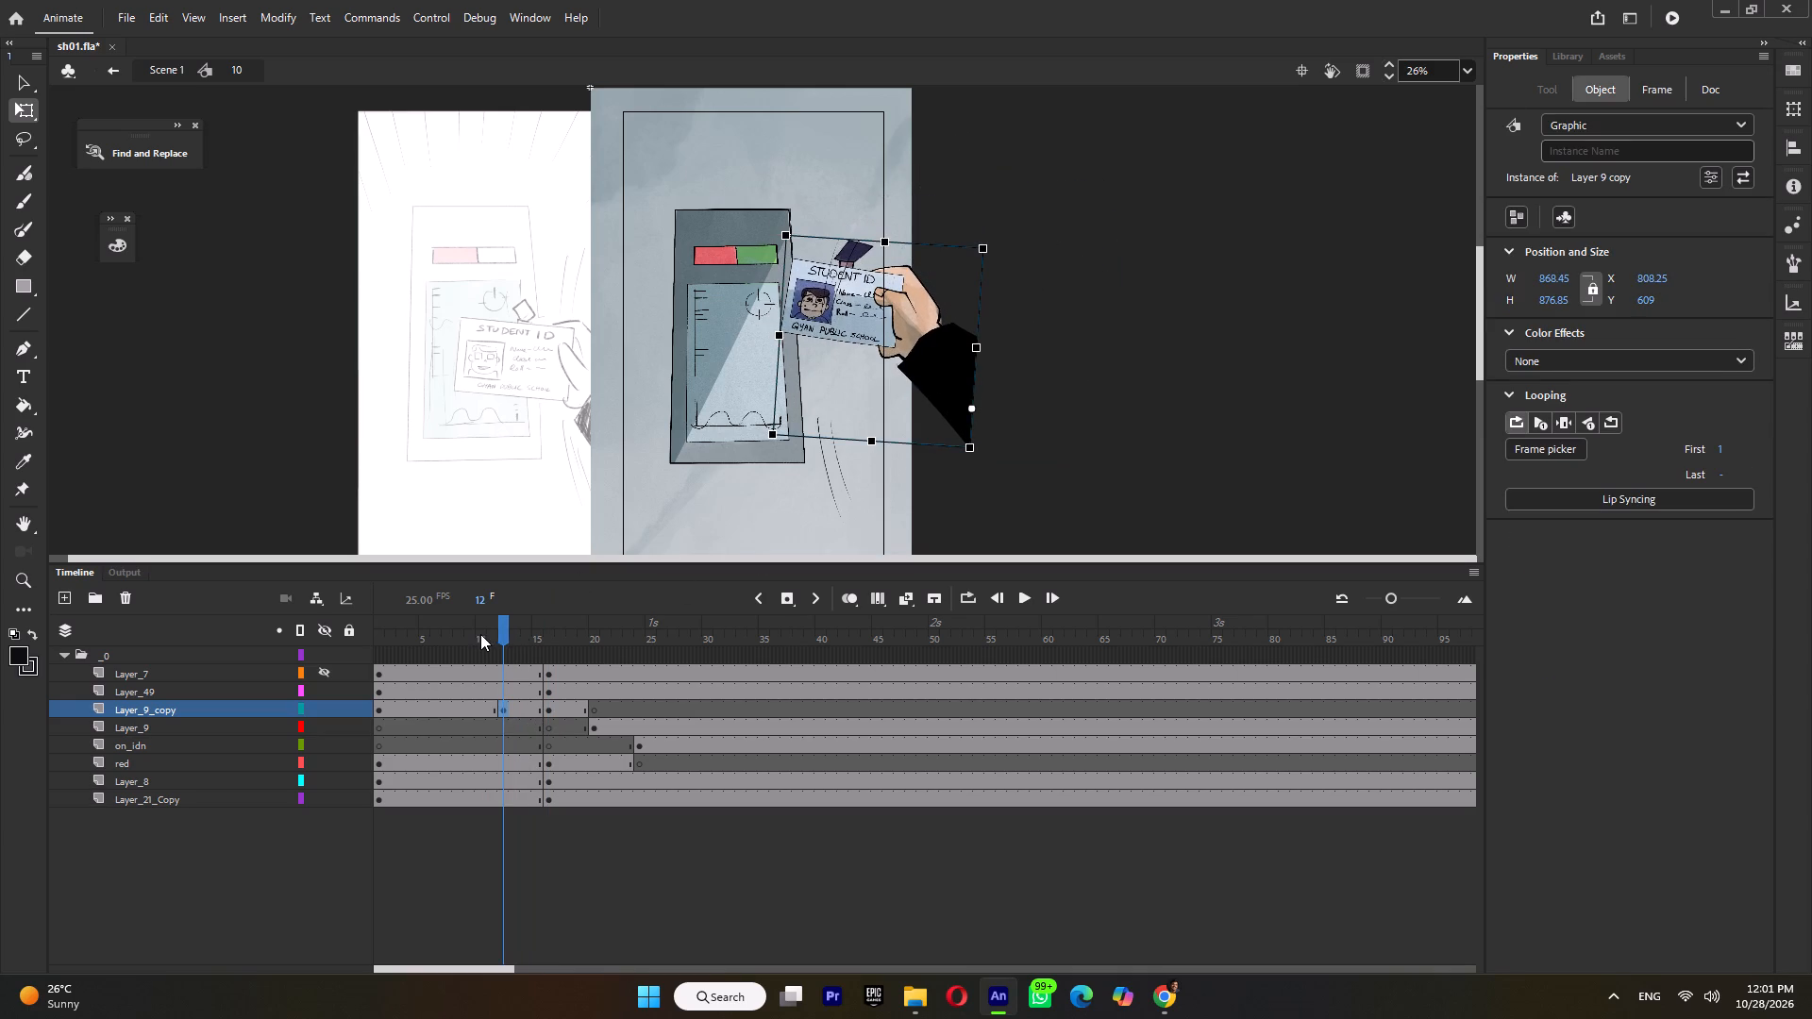
Play back and scrub the frames around 8–16 to check the student ID hand's entrance.
left_click(480, 634)
key("Return")
left_click(480, 634)
key("Return")
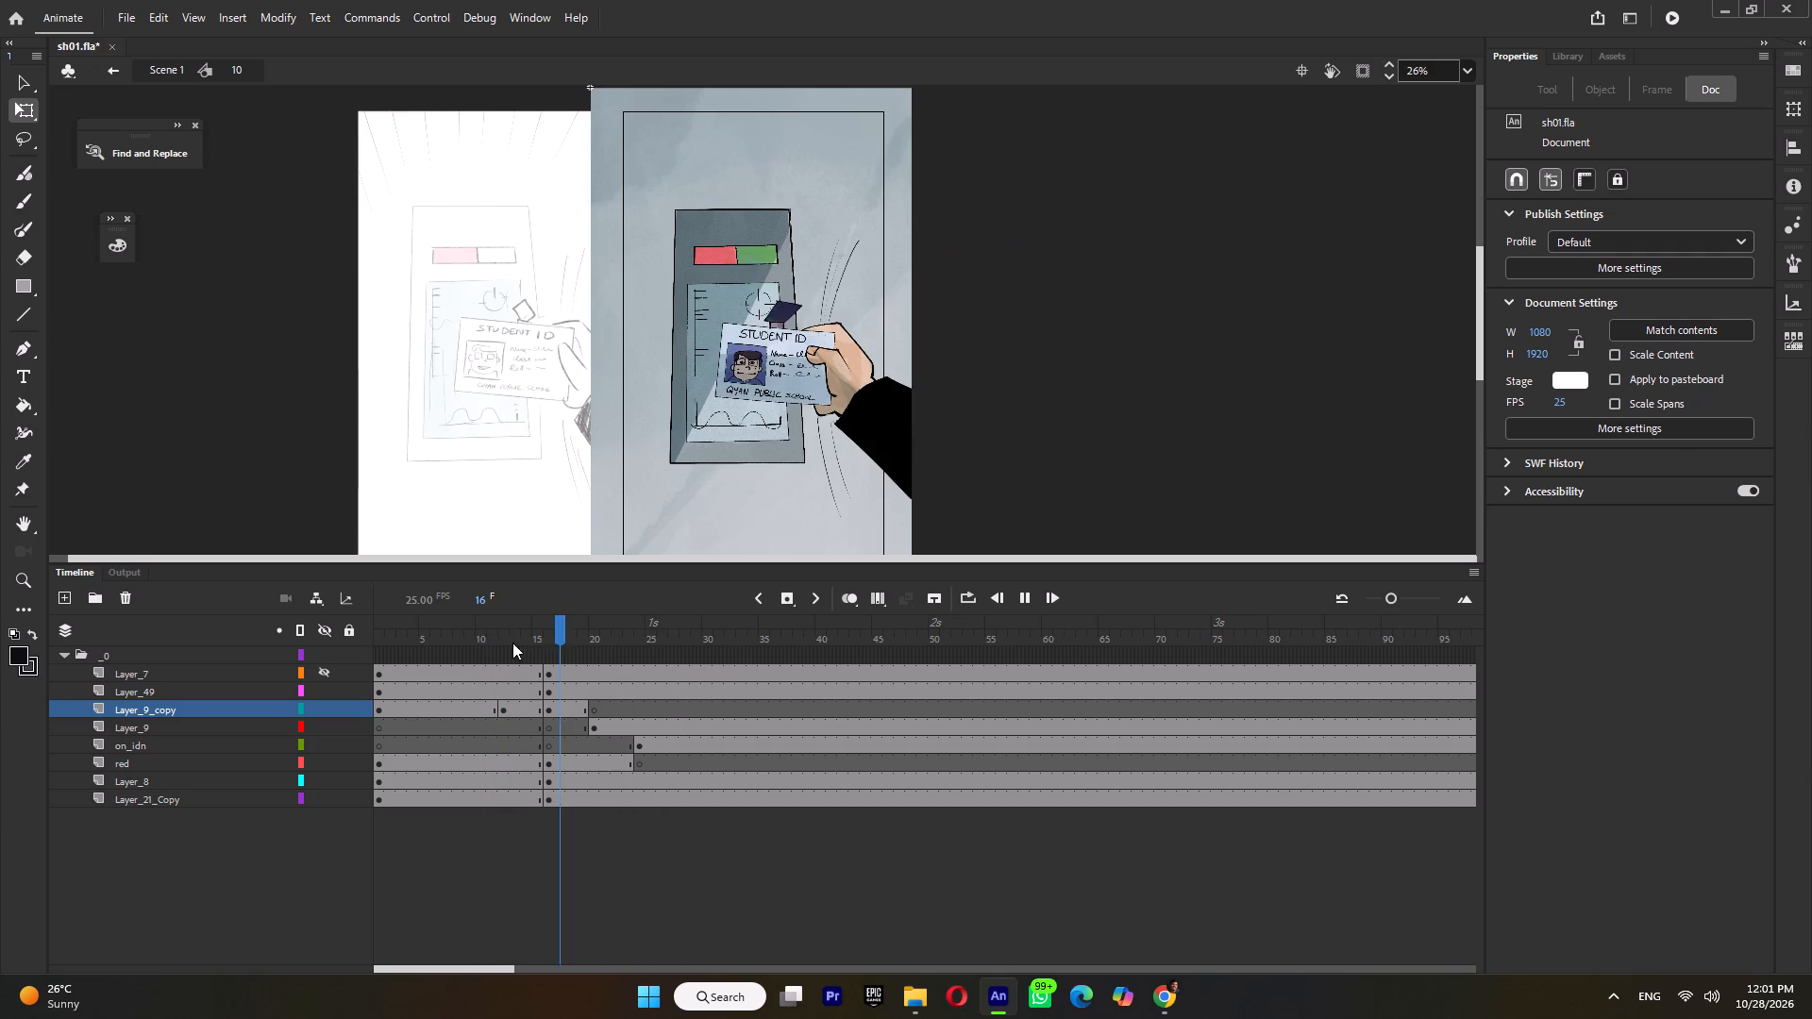
key("Return")
left_click(459, 713)
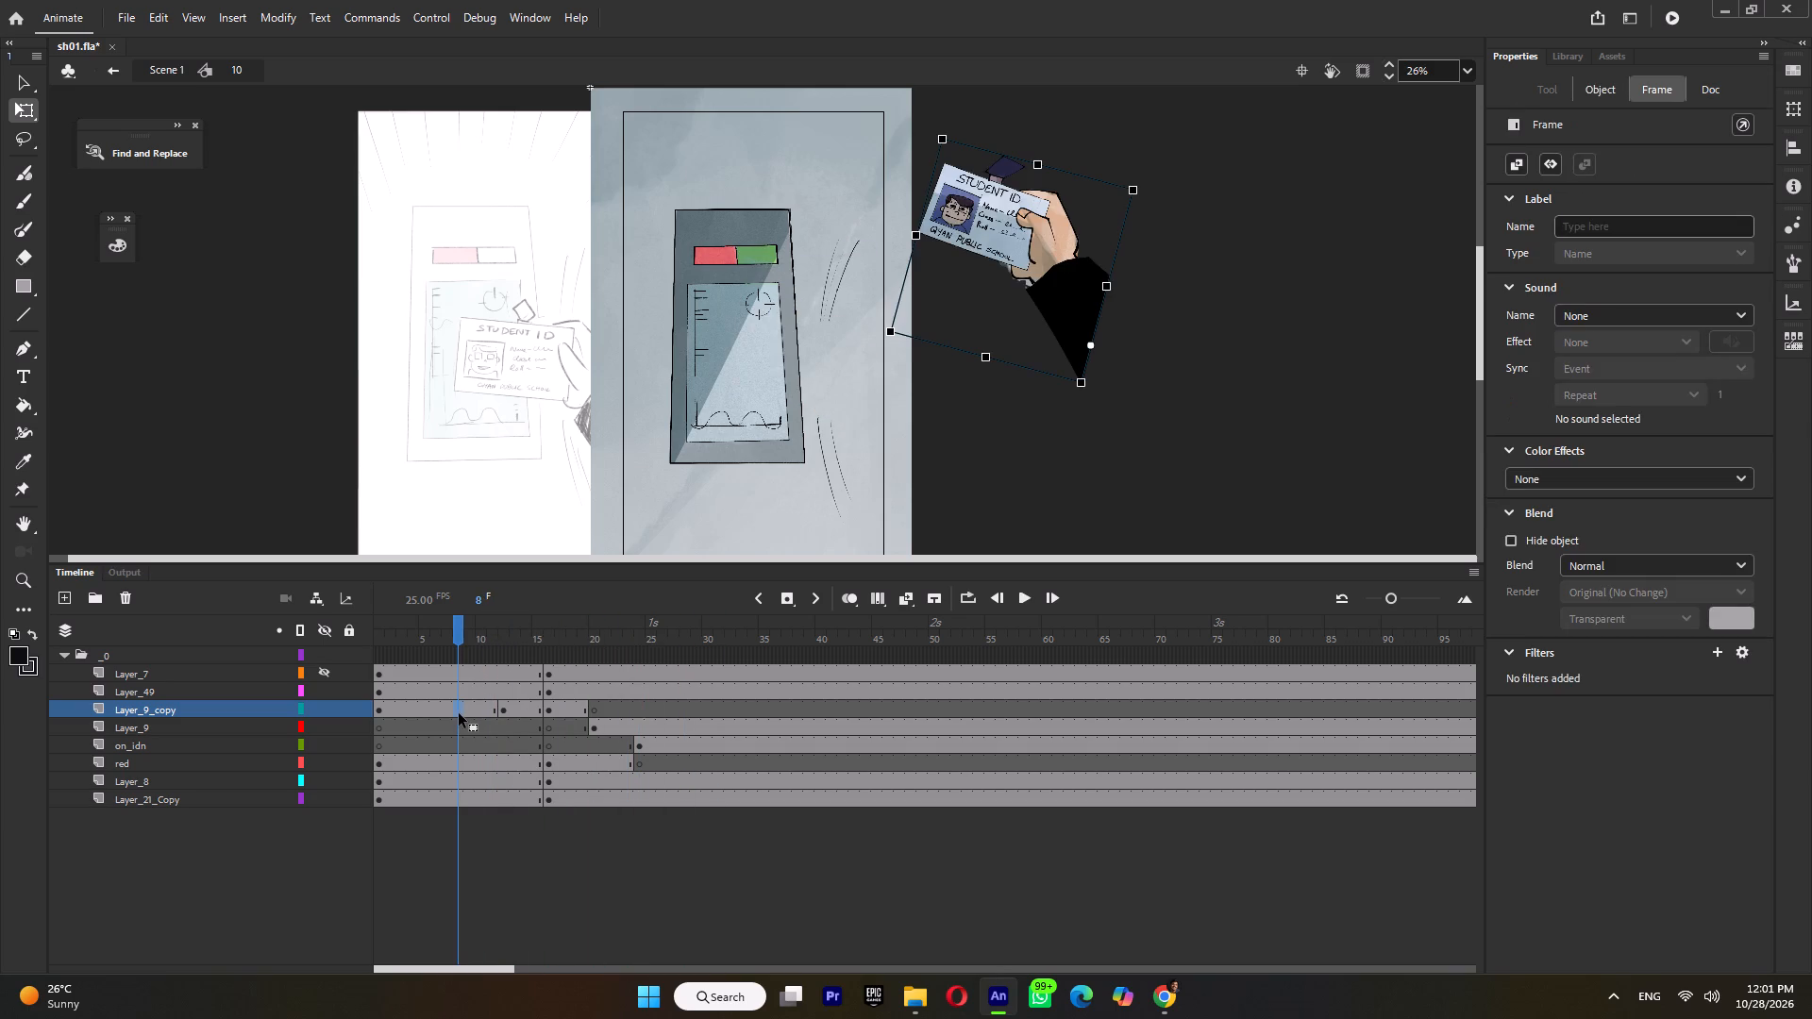
key("Return")
key("Return")
left_click_drag(492, 643, 522, 653)
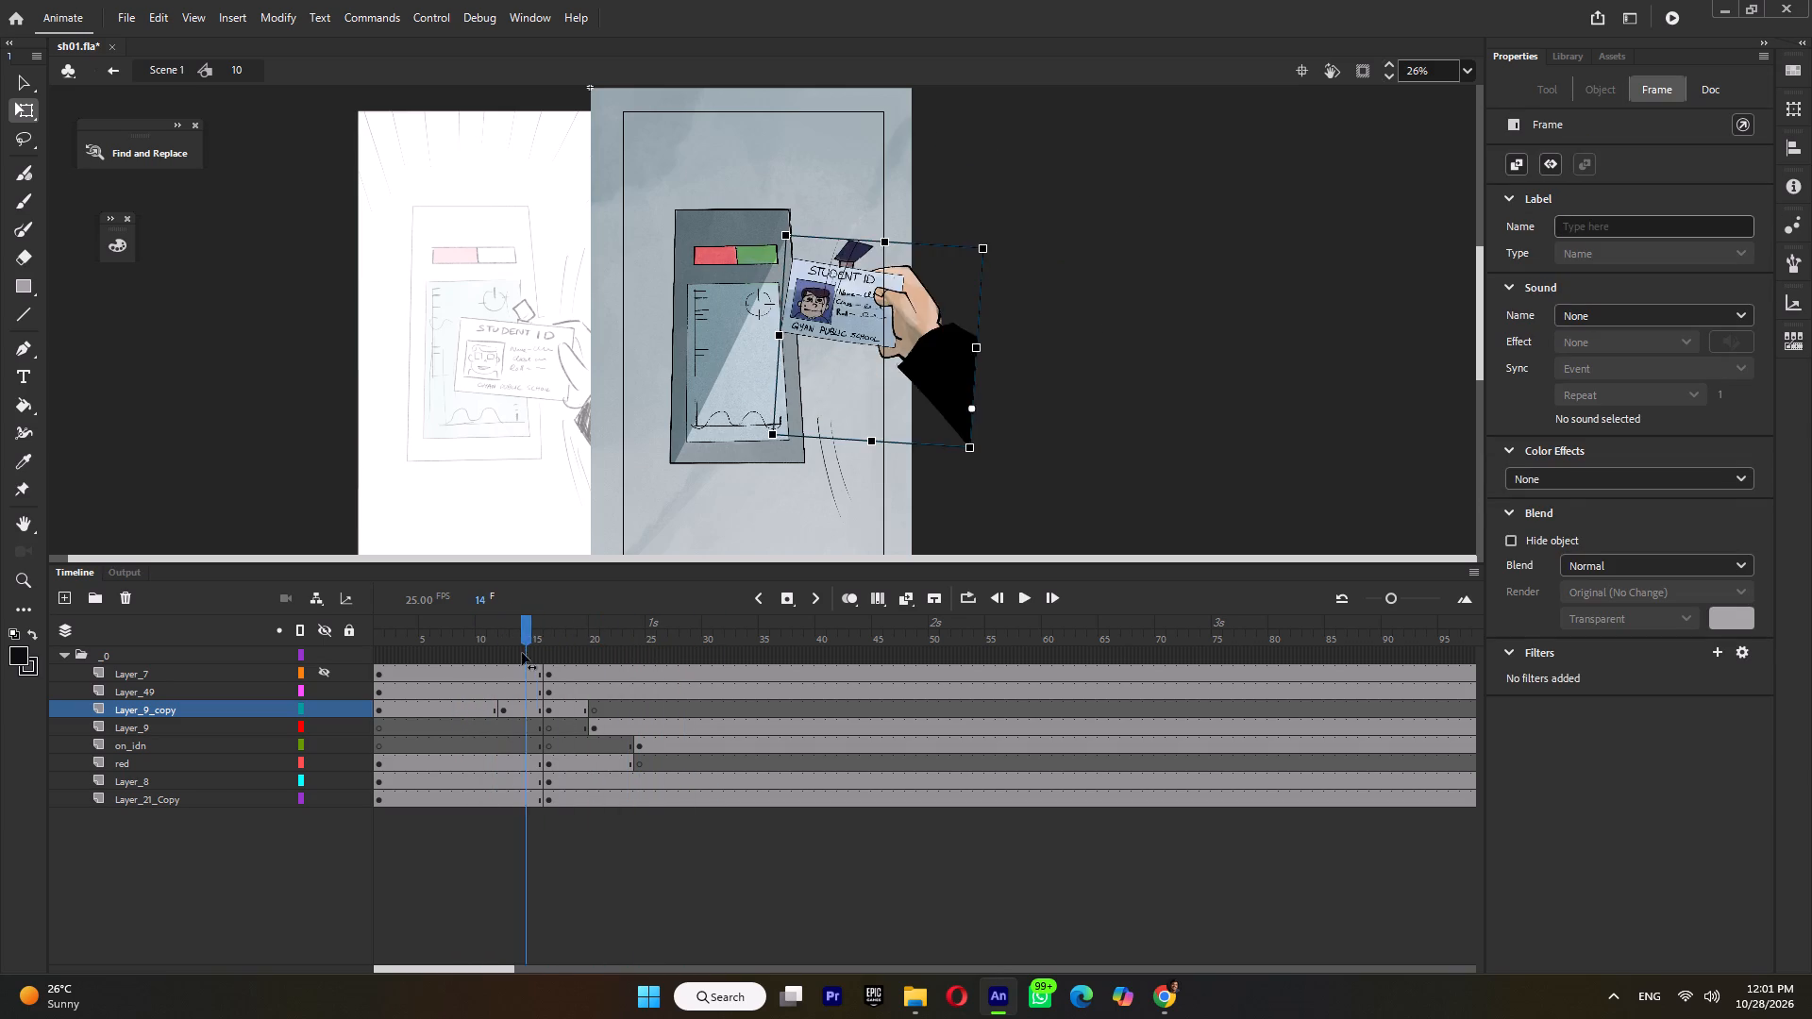
left_click_drag(522, 653, 554, 661)
Inside symbol Layer 49, extend Layer_1 to frame 13, add a keyframe at frame 7 with the motion lines enlarged and tilted clockwise, and play it back.
double_click(832, 279)
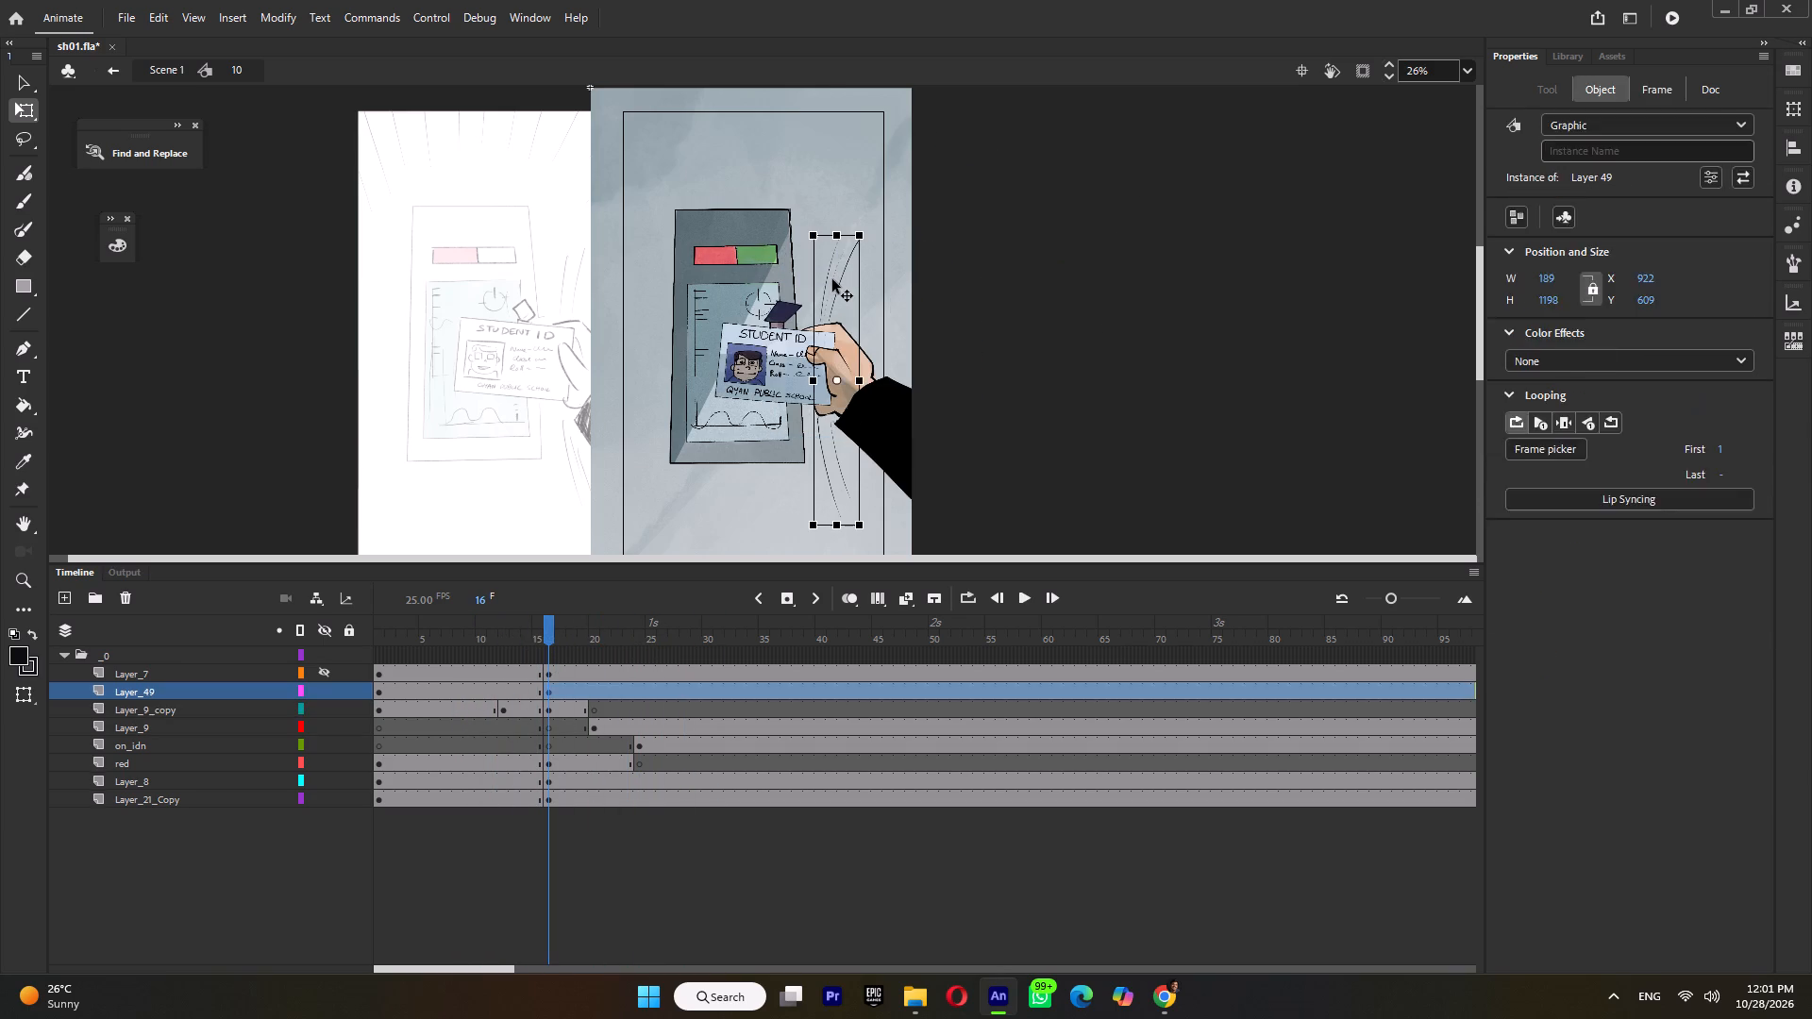
left_click(511, 661)
key("F5")
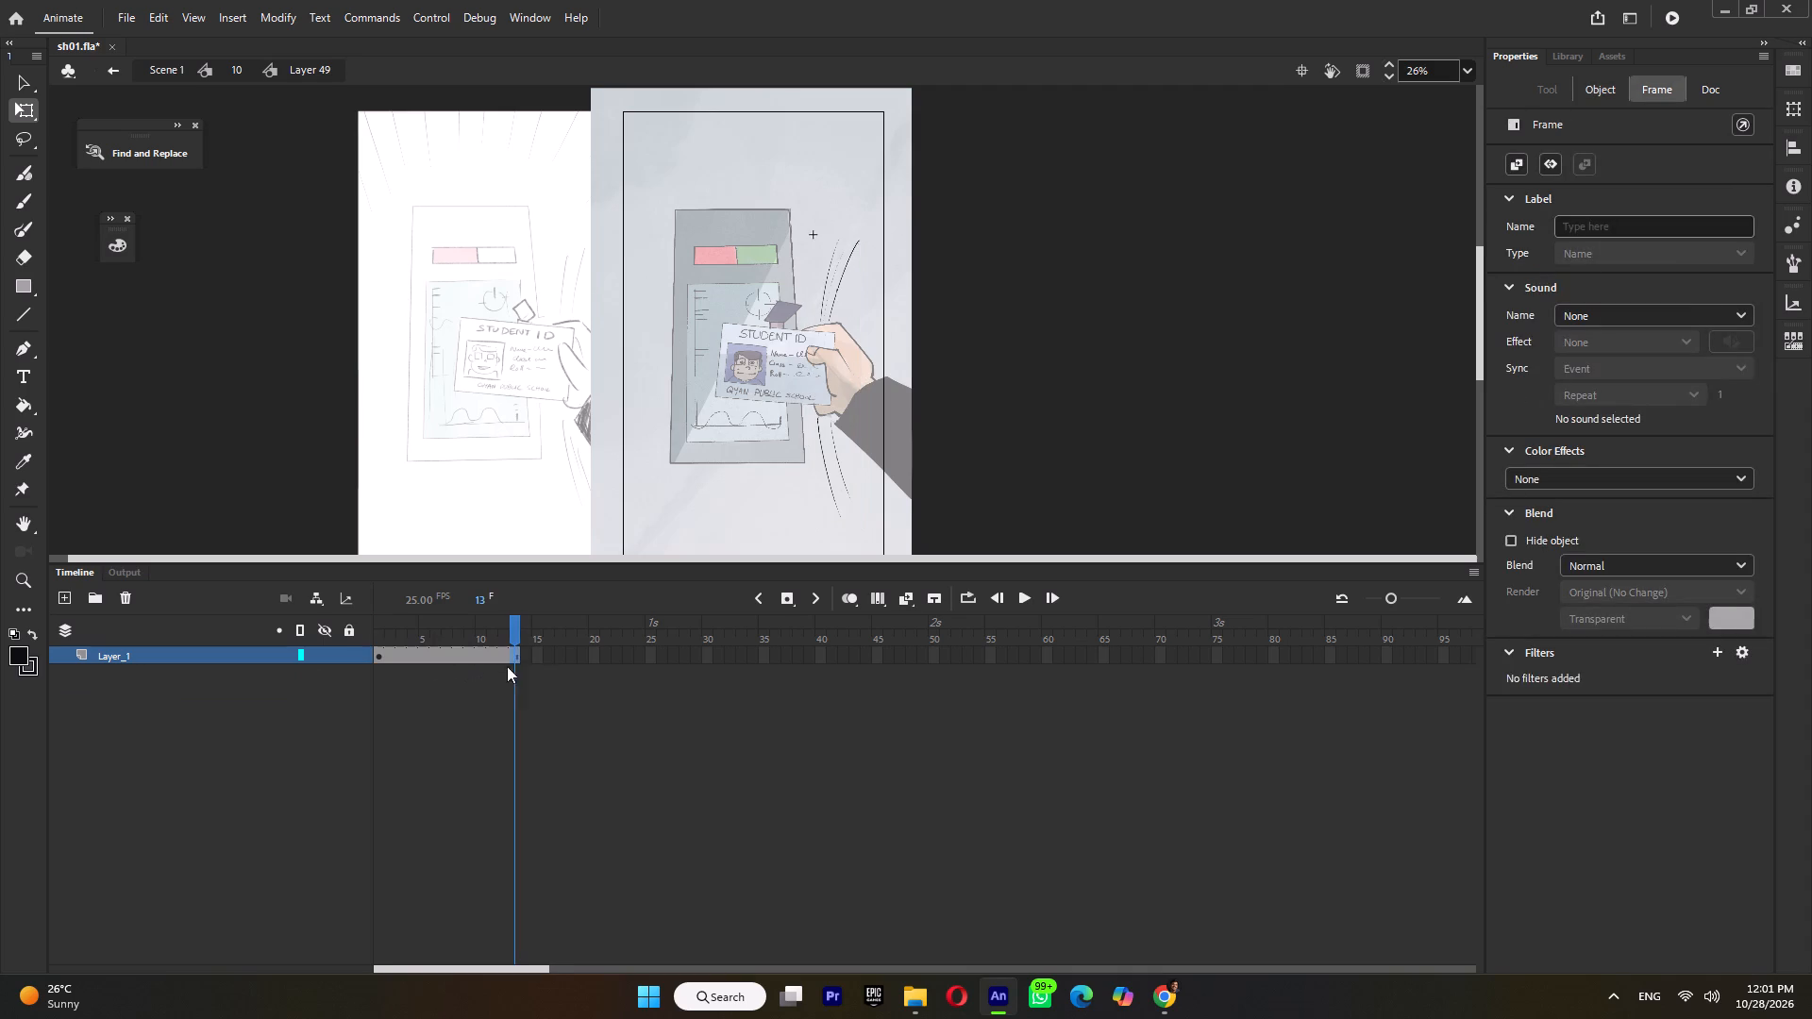
left_click(454, 654)
left_click(451, 658)
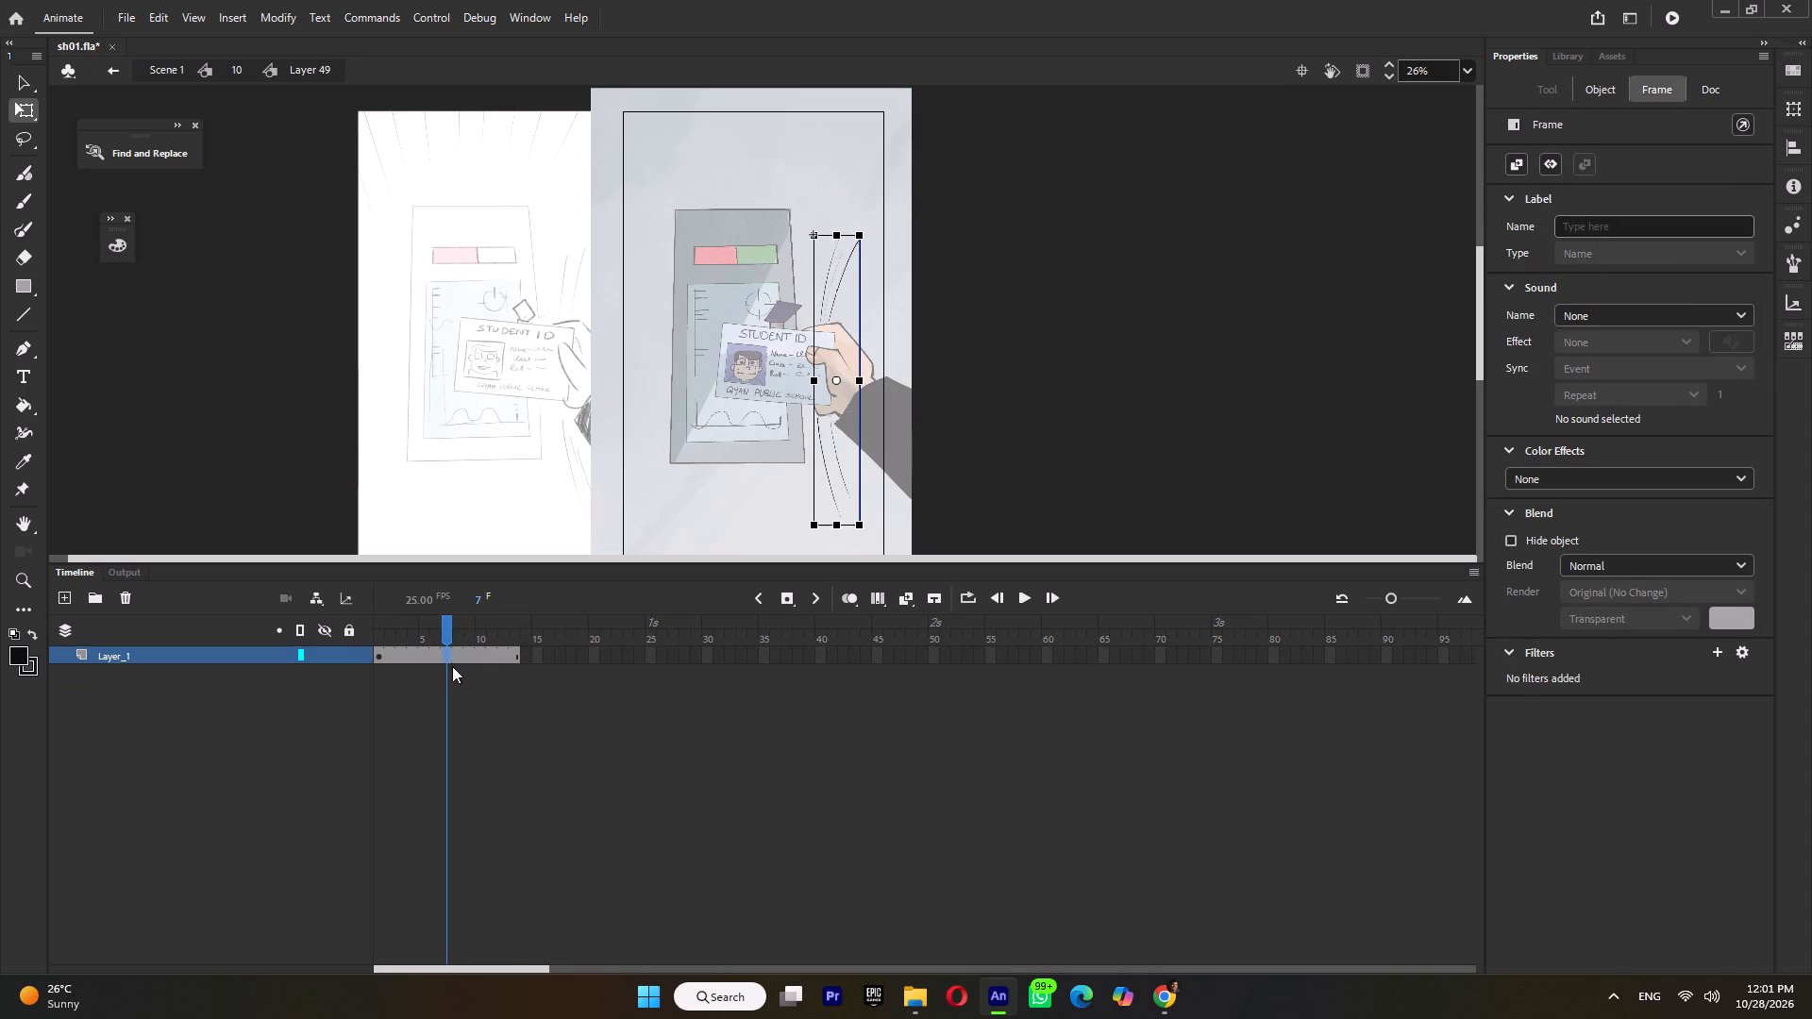
key("F6")
left_click_drag(860, 234, 881, 215, "shift")
left_click_drag(872, 214, 886, 218)
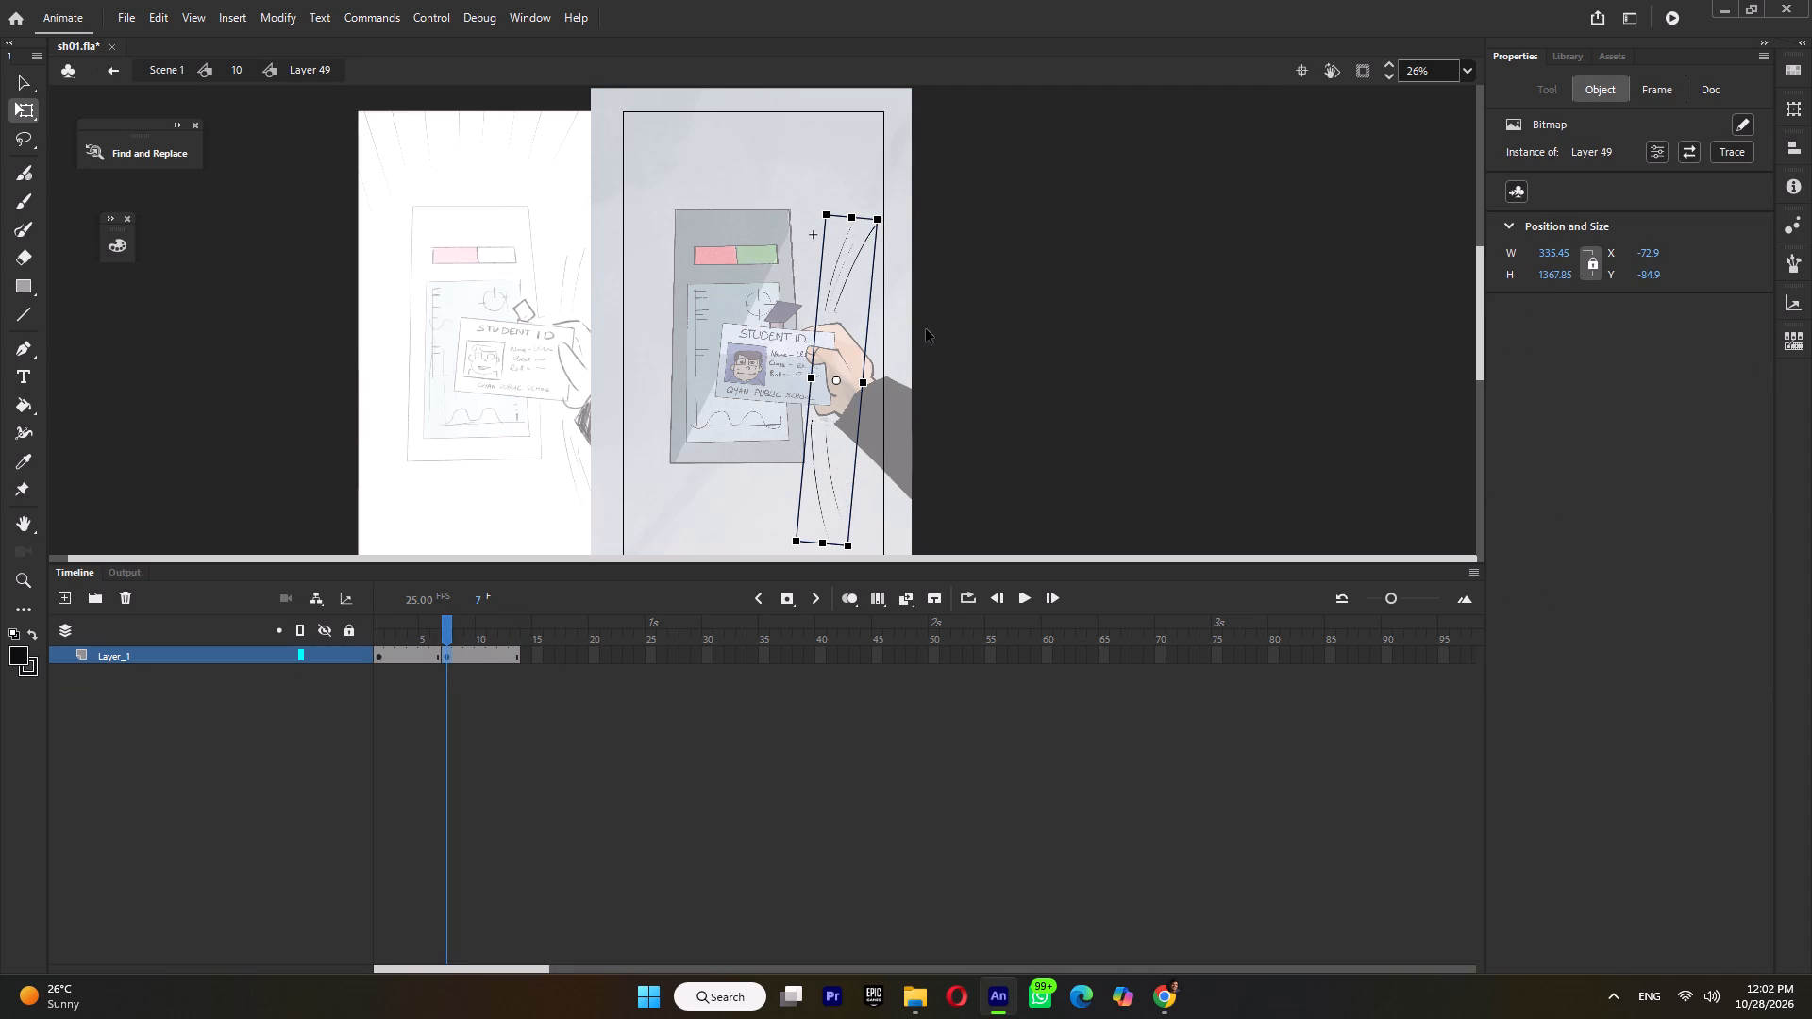
double_click(1061, 379)
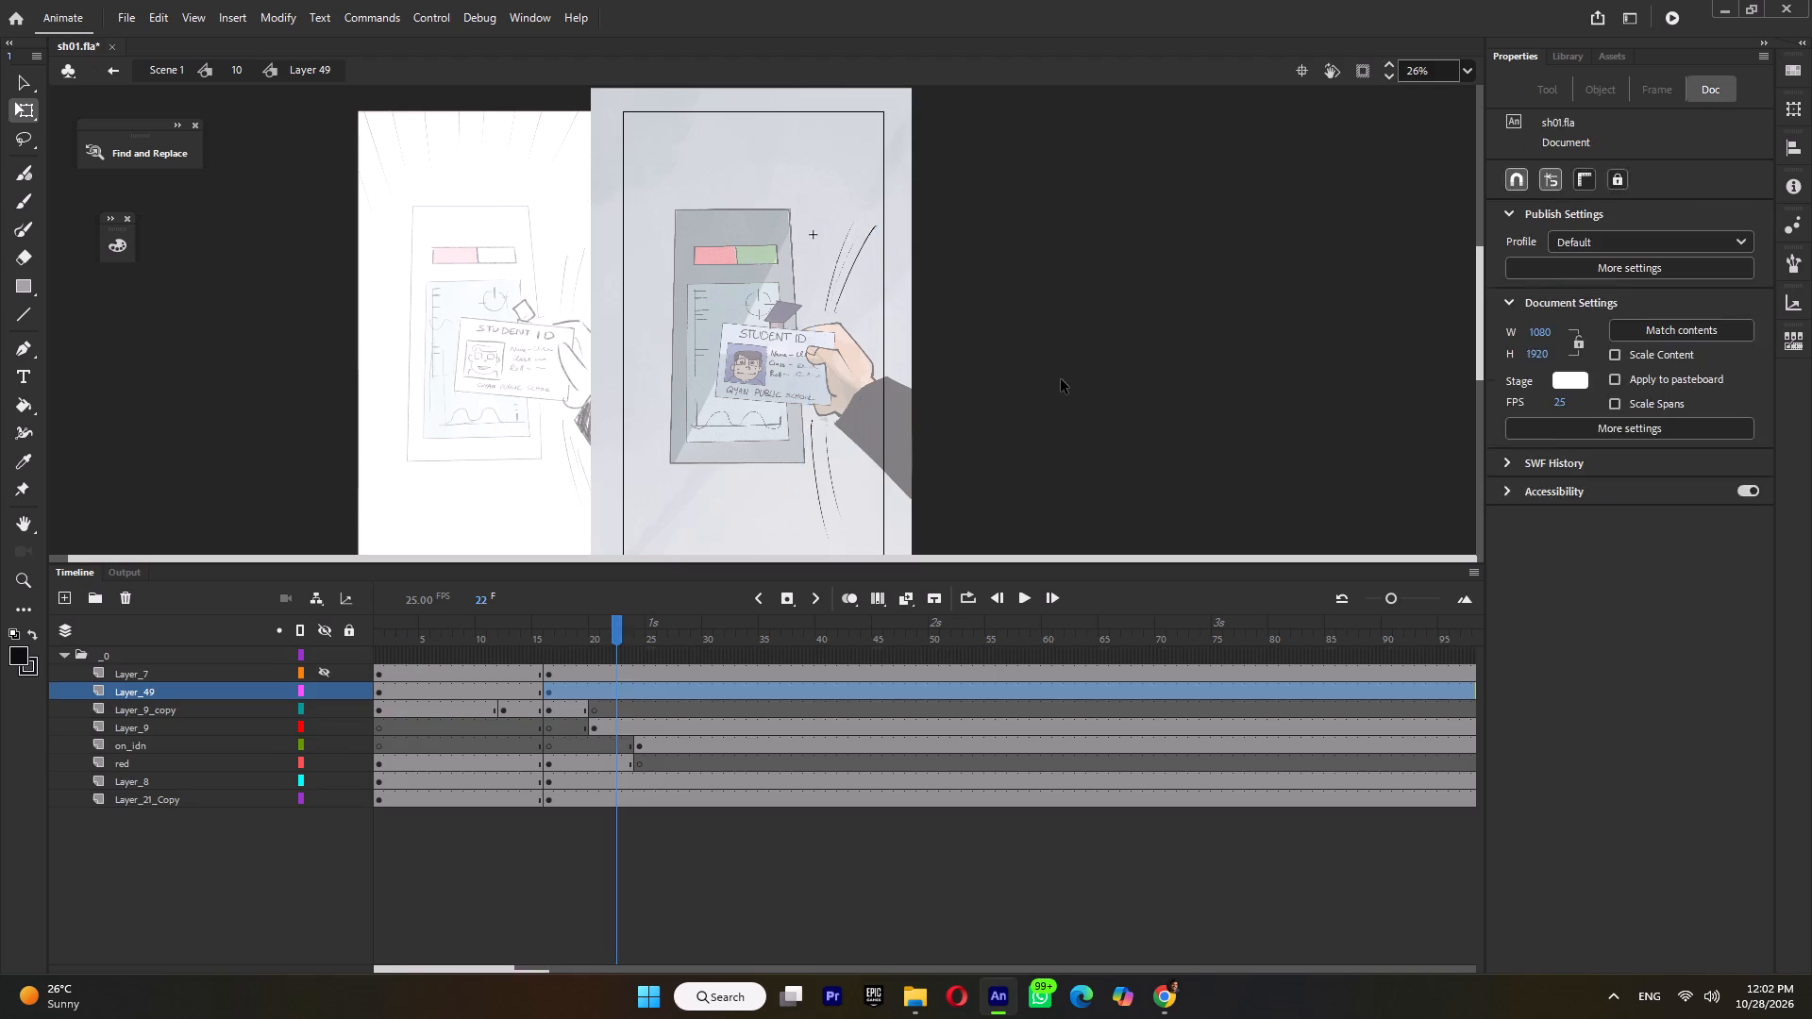
key("Return")
key("Return")
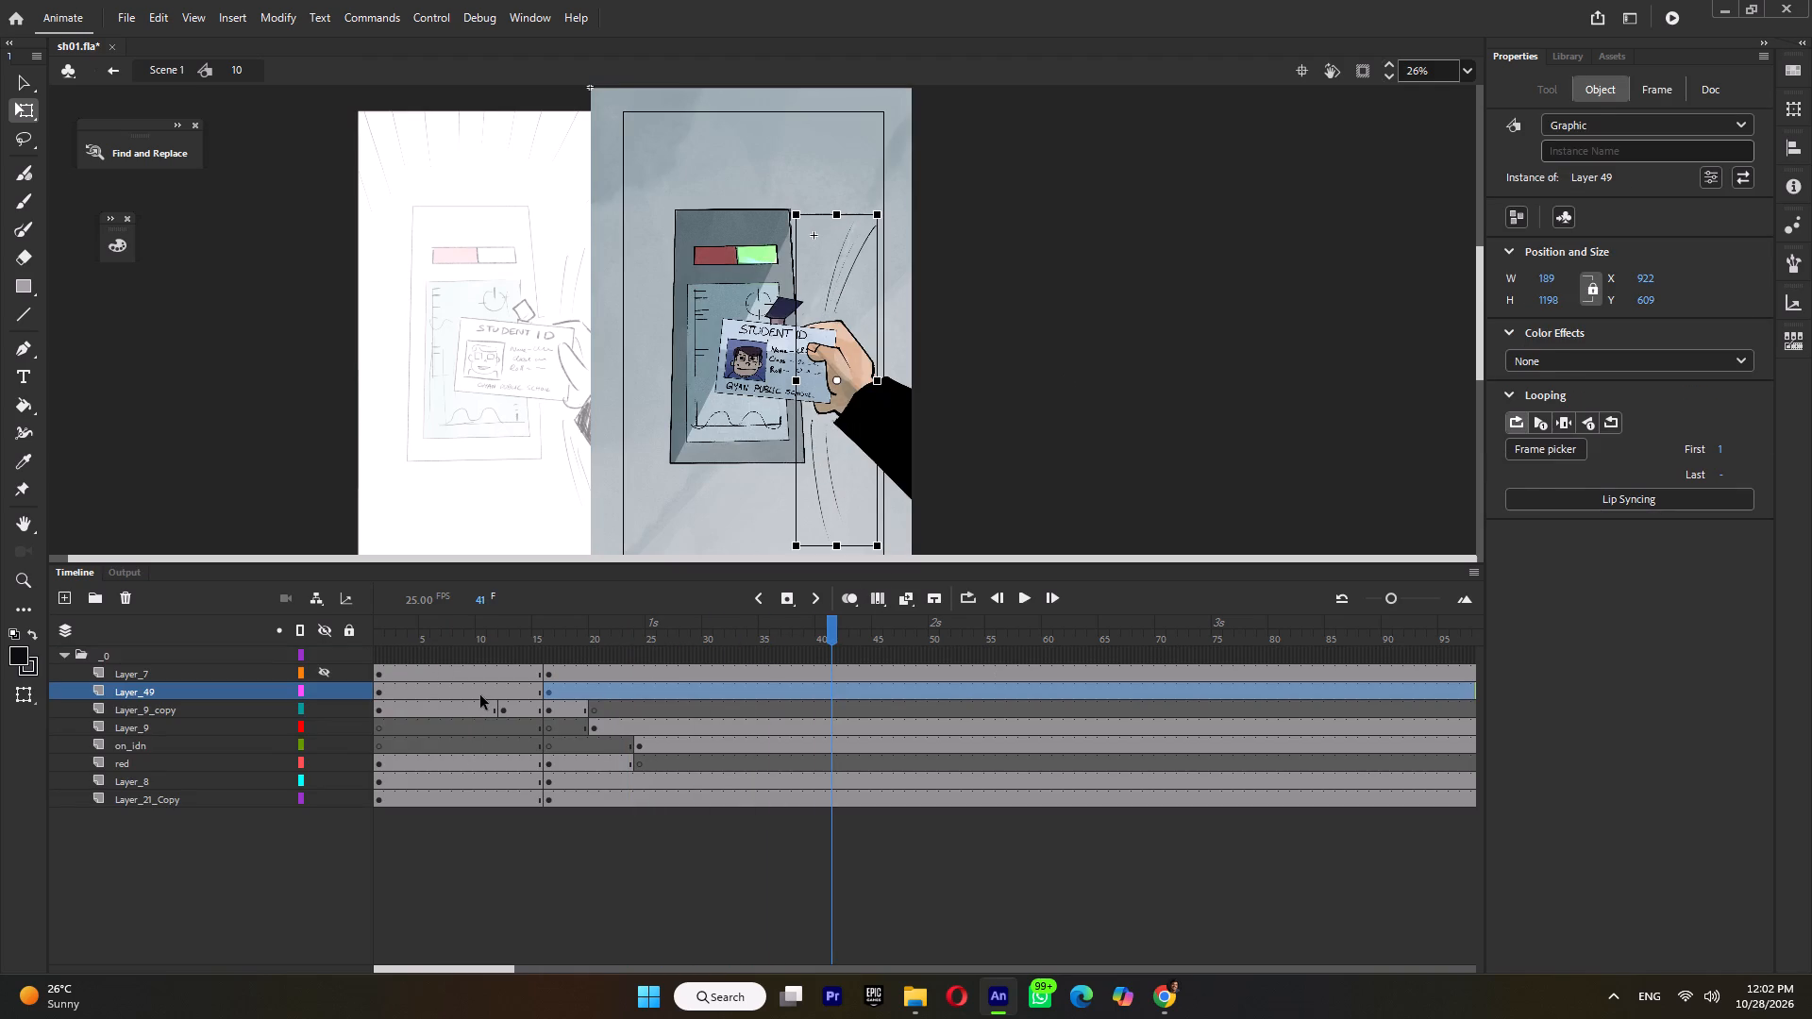
Add a keyframe on Layer_49 at frame 12, clear frames 1–11, and move frame 12's motion lines to about X 1031, Y 348.
left_click(479, 693)
left_click(502, 693)
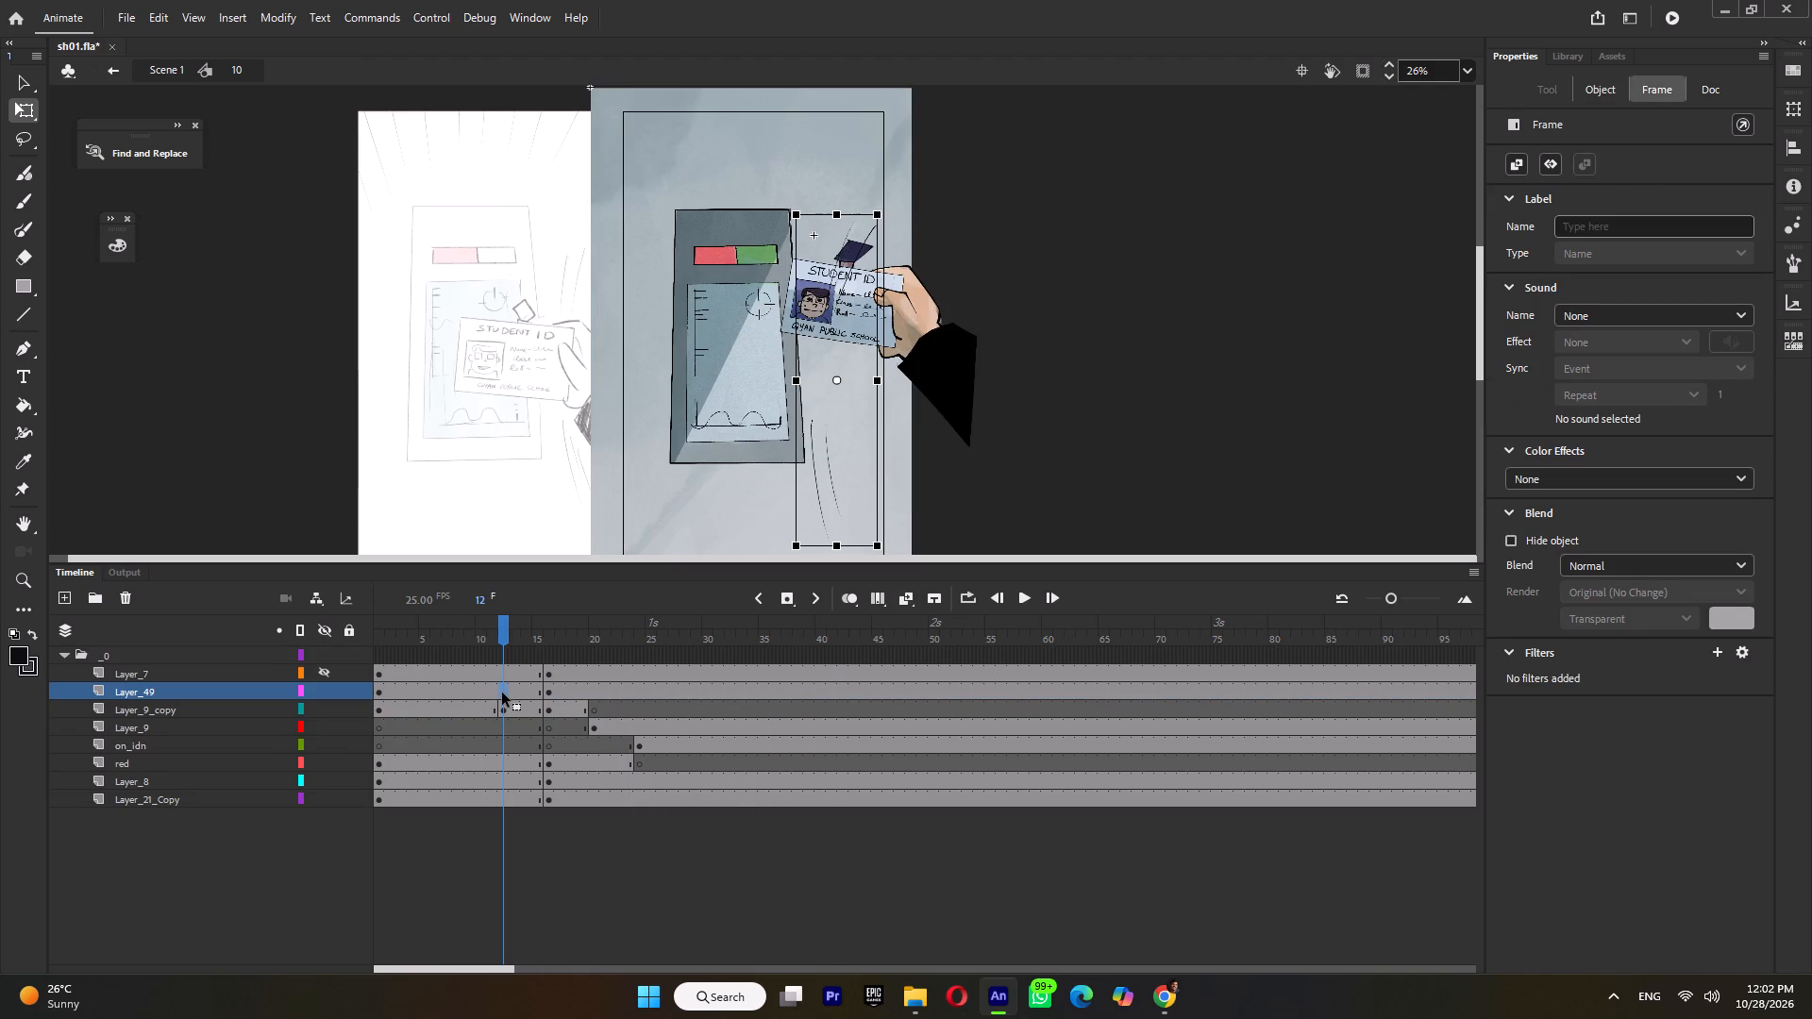
key("F6")
left_click(461, 693)
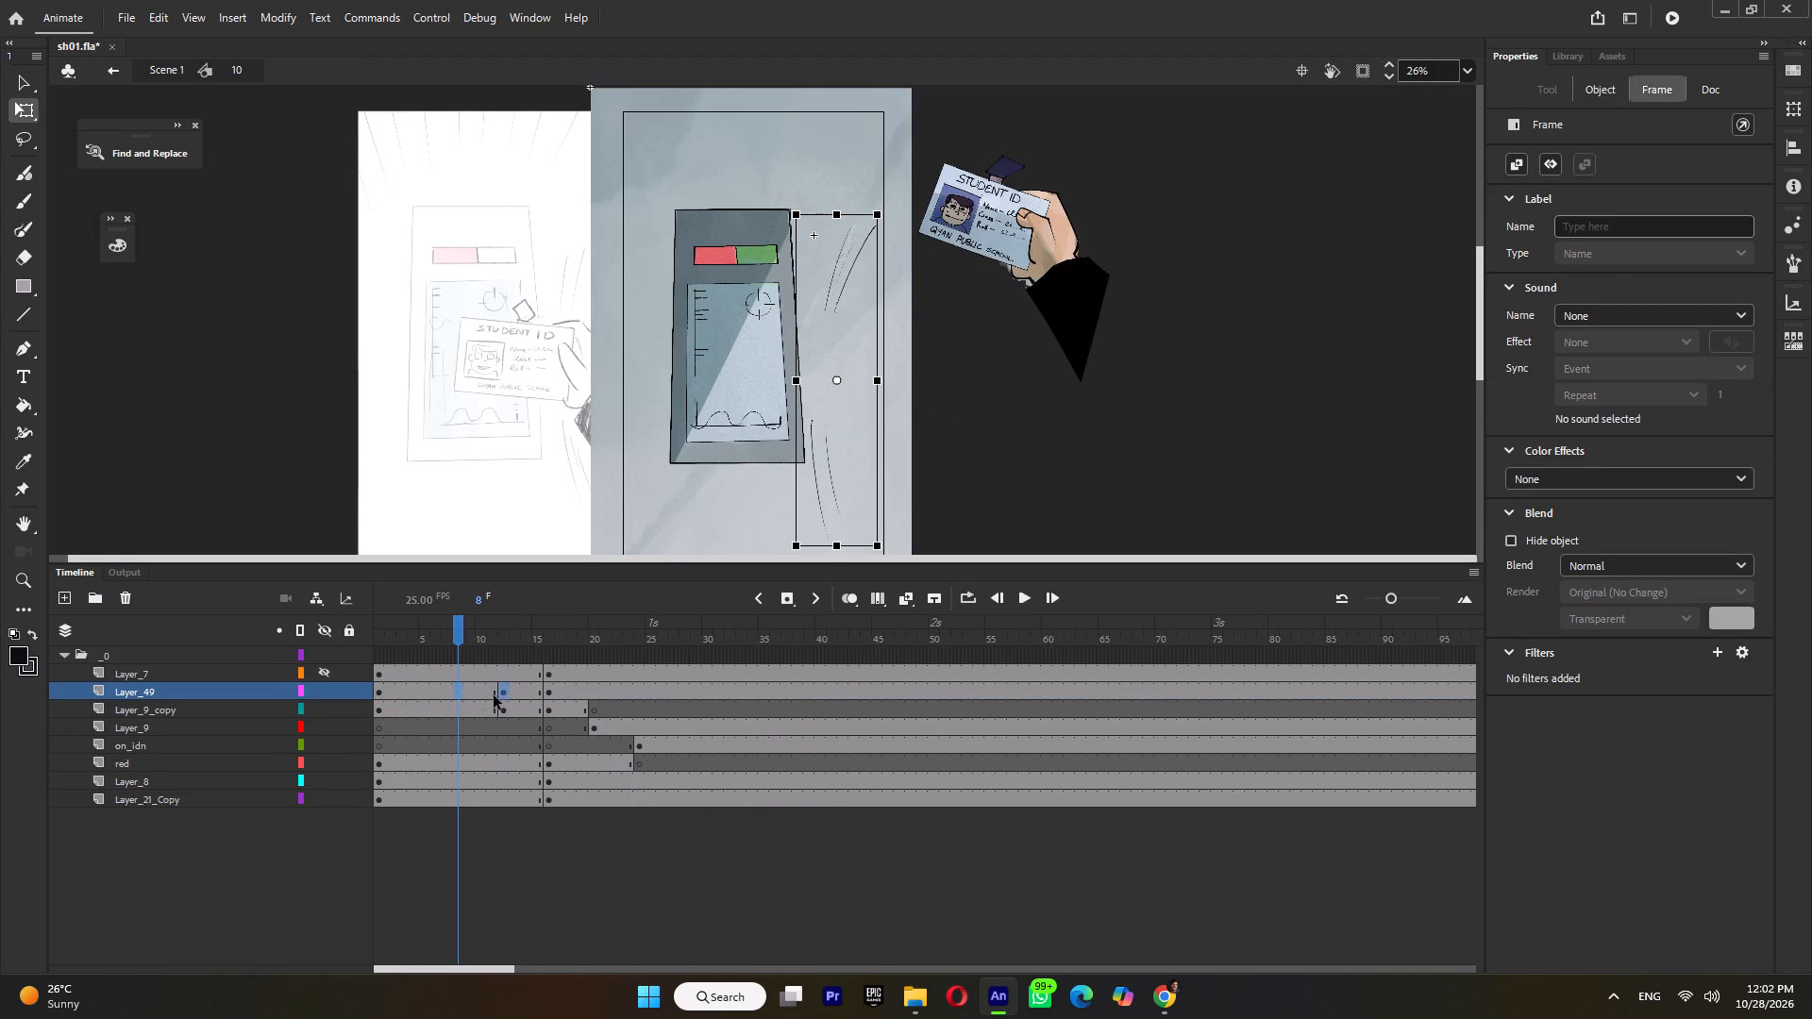
key("Delete")
left_click(502, 693)
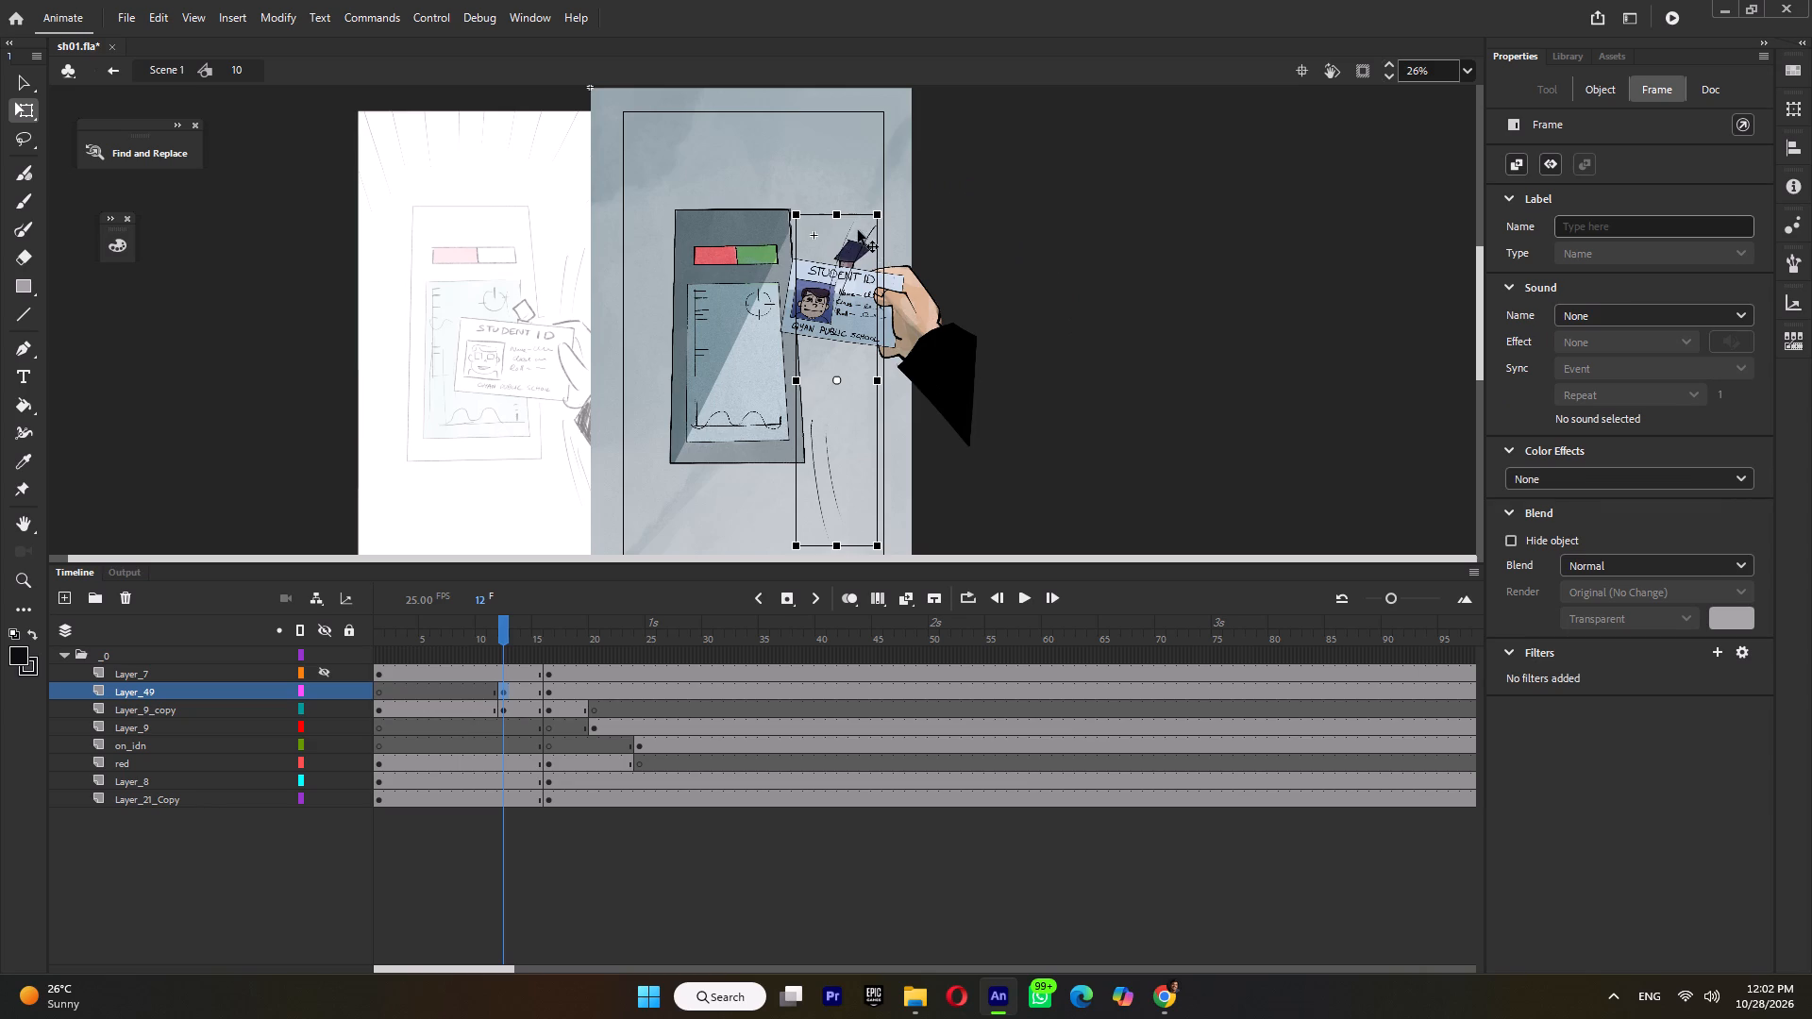
left_click_drag(865, 238, 892, 175)
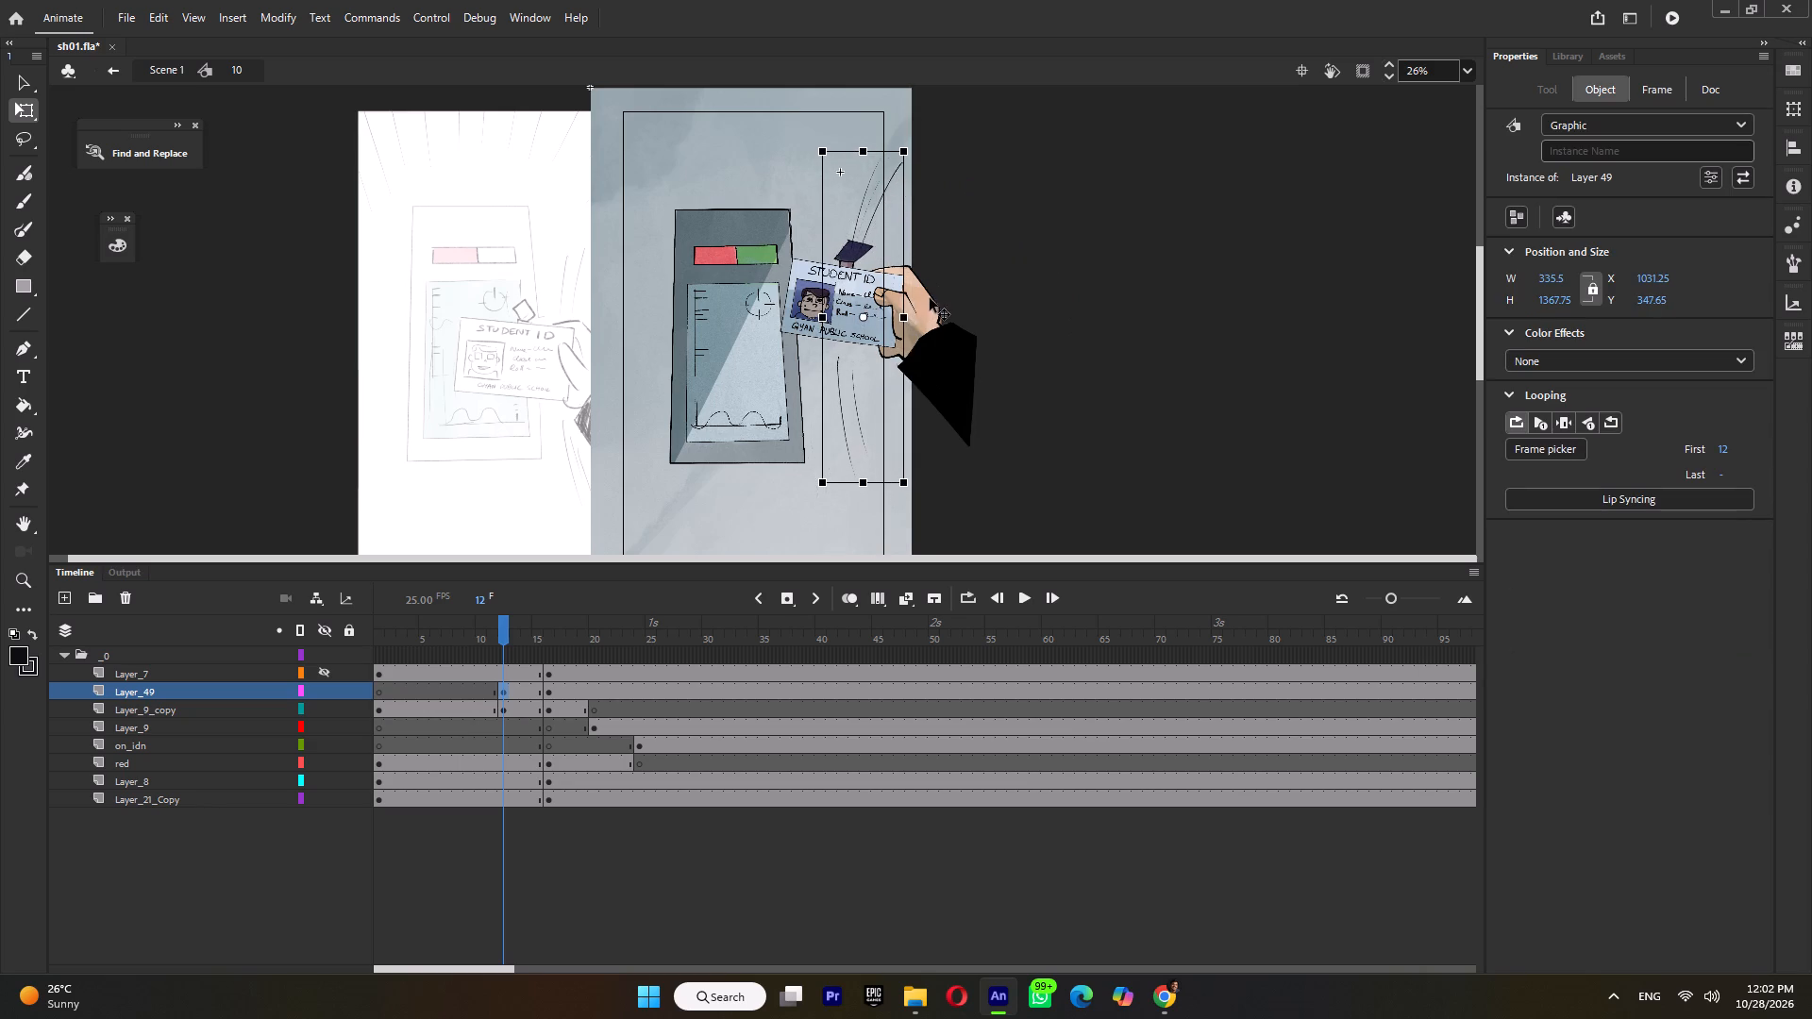
Save the document and play back symbol 10's hand entrance and light change.
key("ctrl+s")
key("Return")
key("Return")
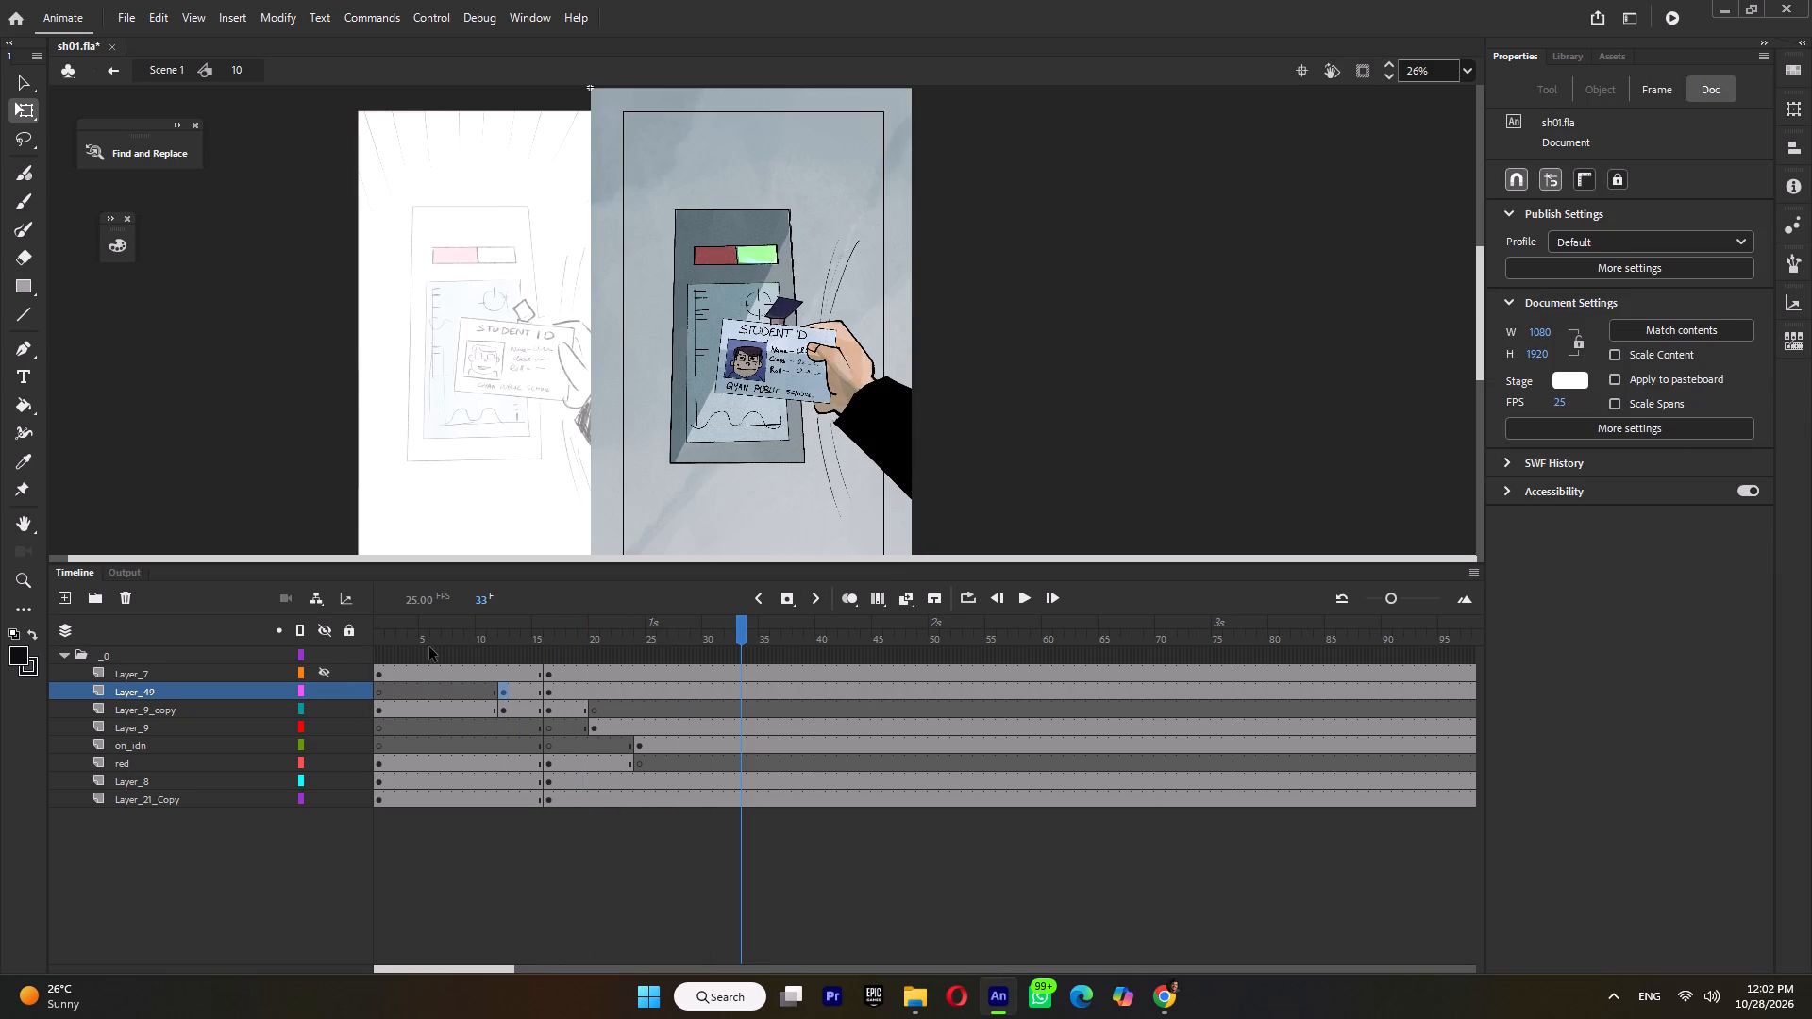
left_click(429, 647)
key("Return")
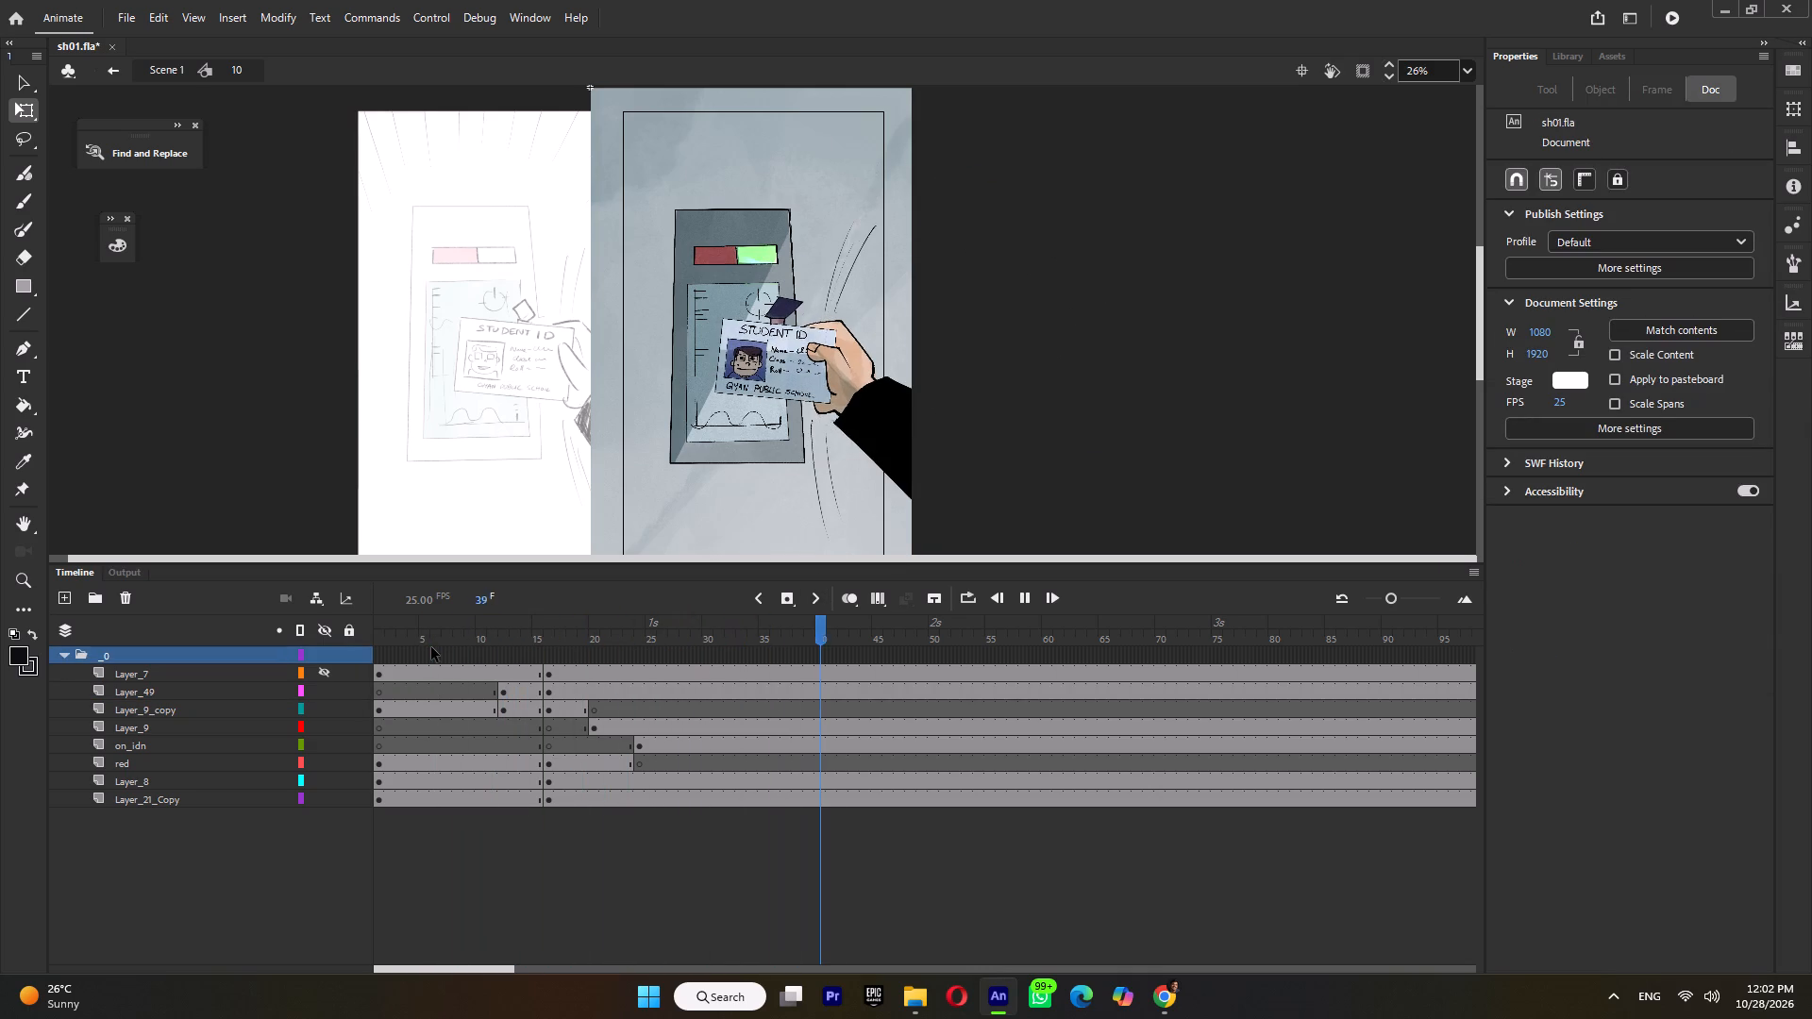
key("Return")
Return to Scene 1, and play and scrub the student ID shot through to the following shot.
double_click(1036, 439)
left_click(748, 636)
key("Return")
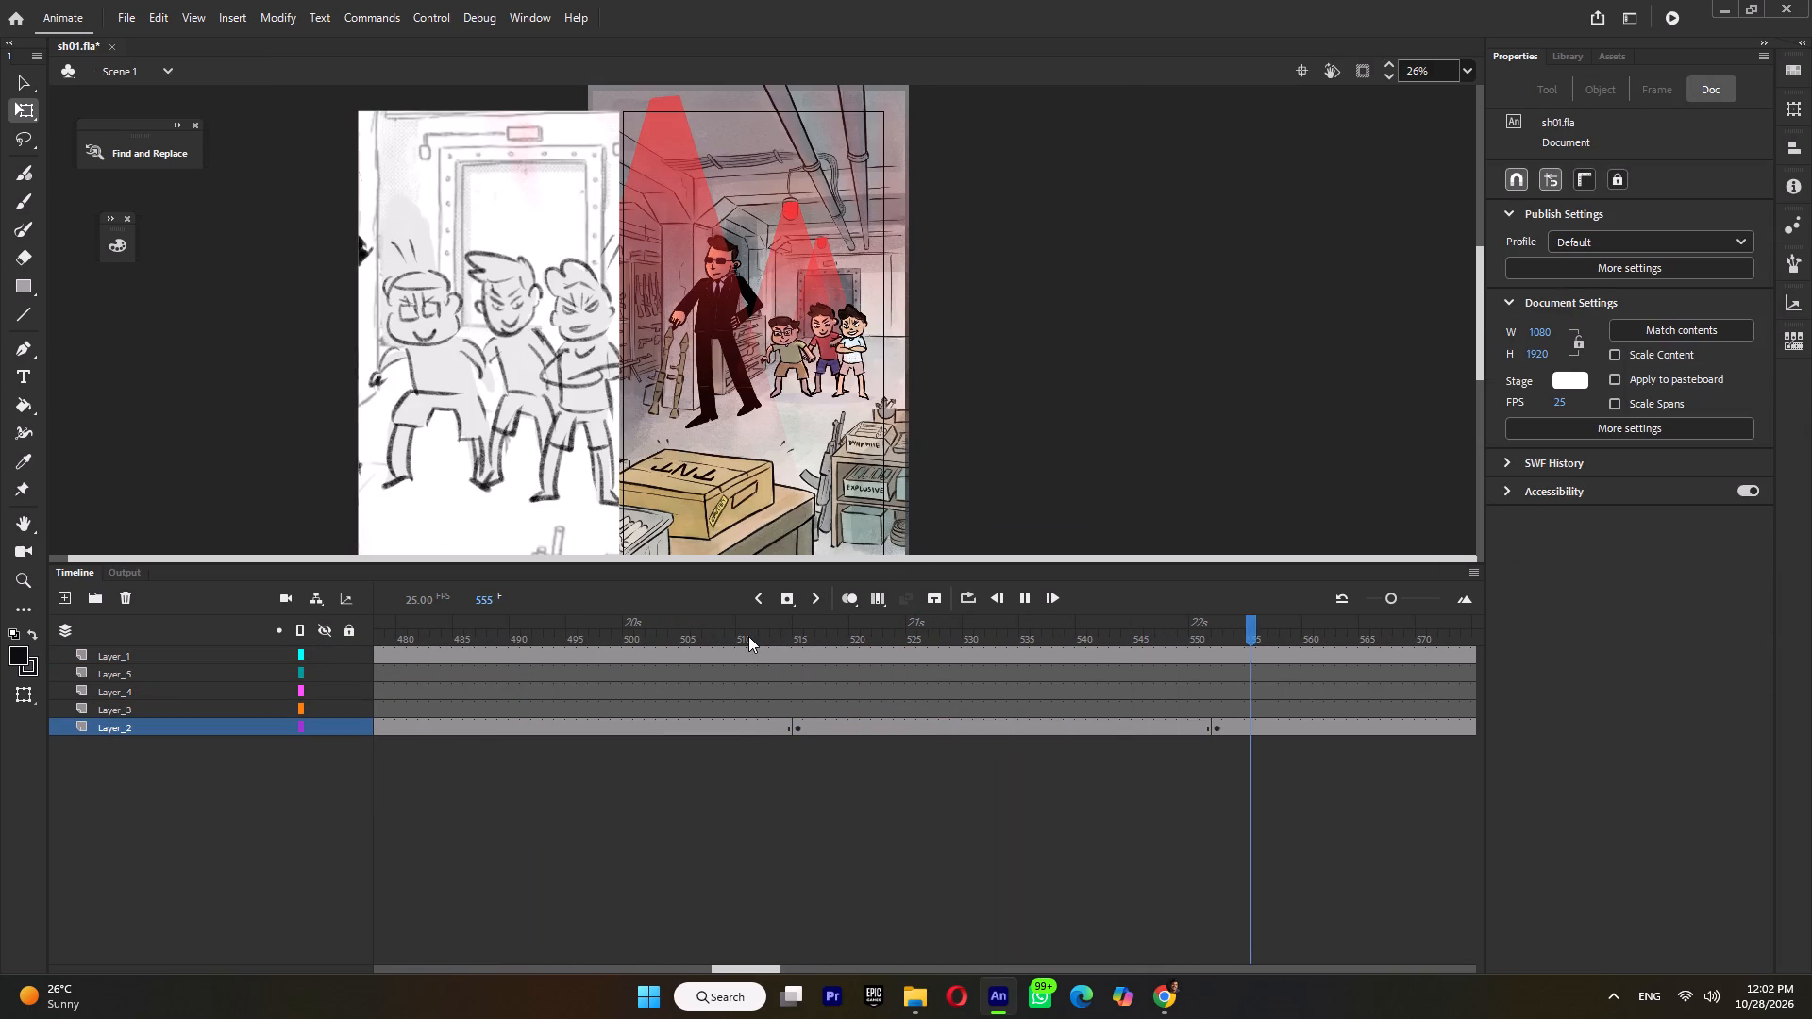
key("Return")
left_click_drag(1231, 633, 1230, 632)
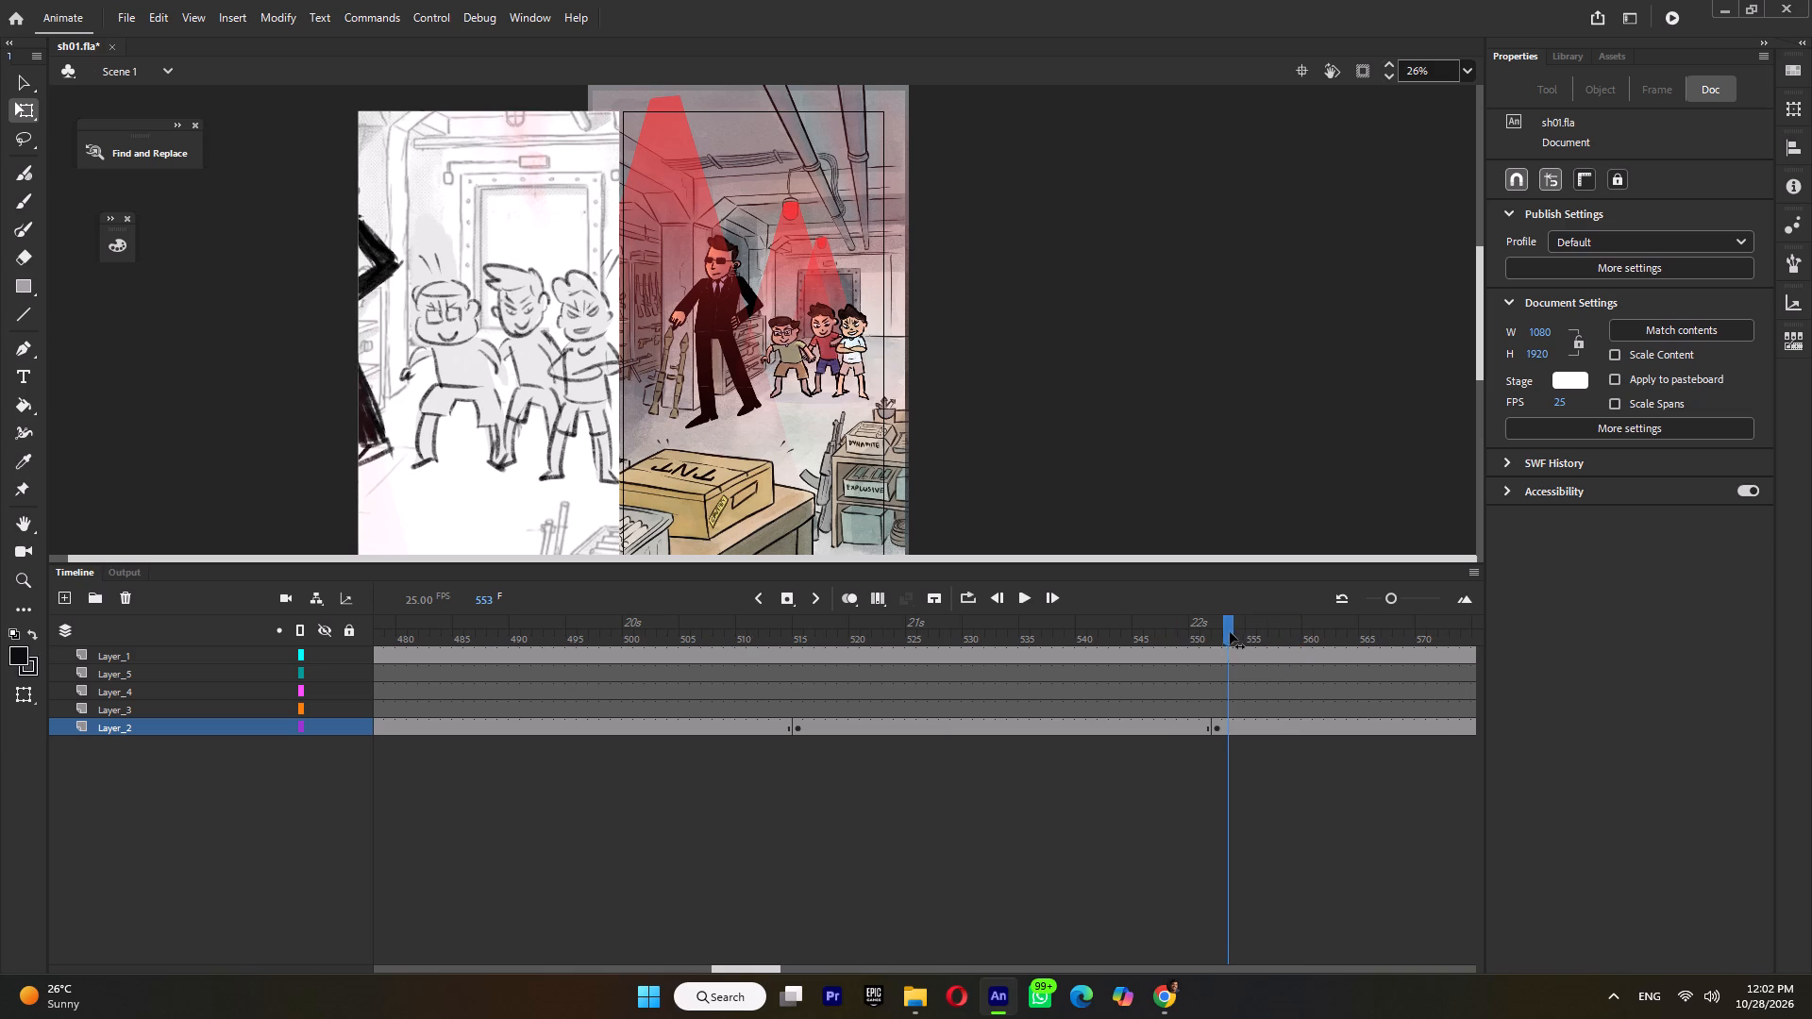
left_click_drag(1230, 632, 842, 699)
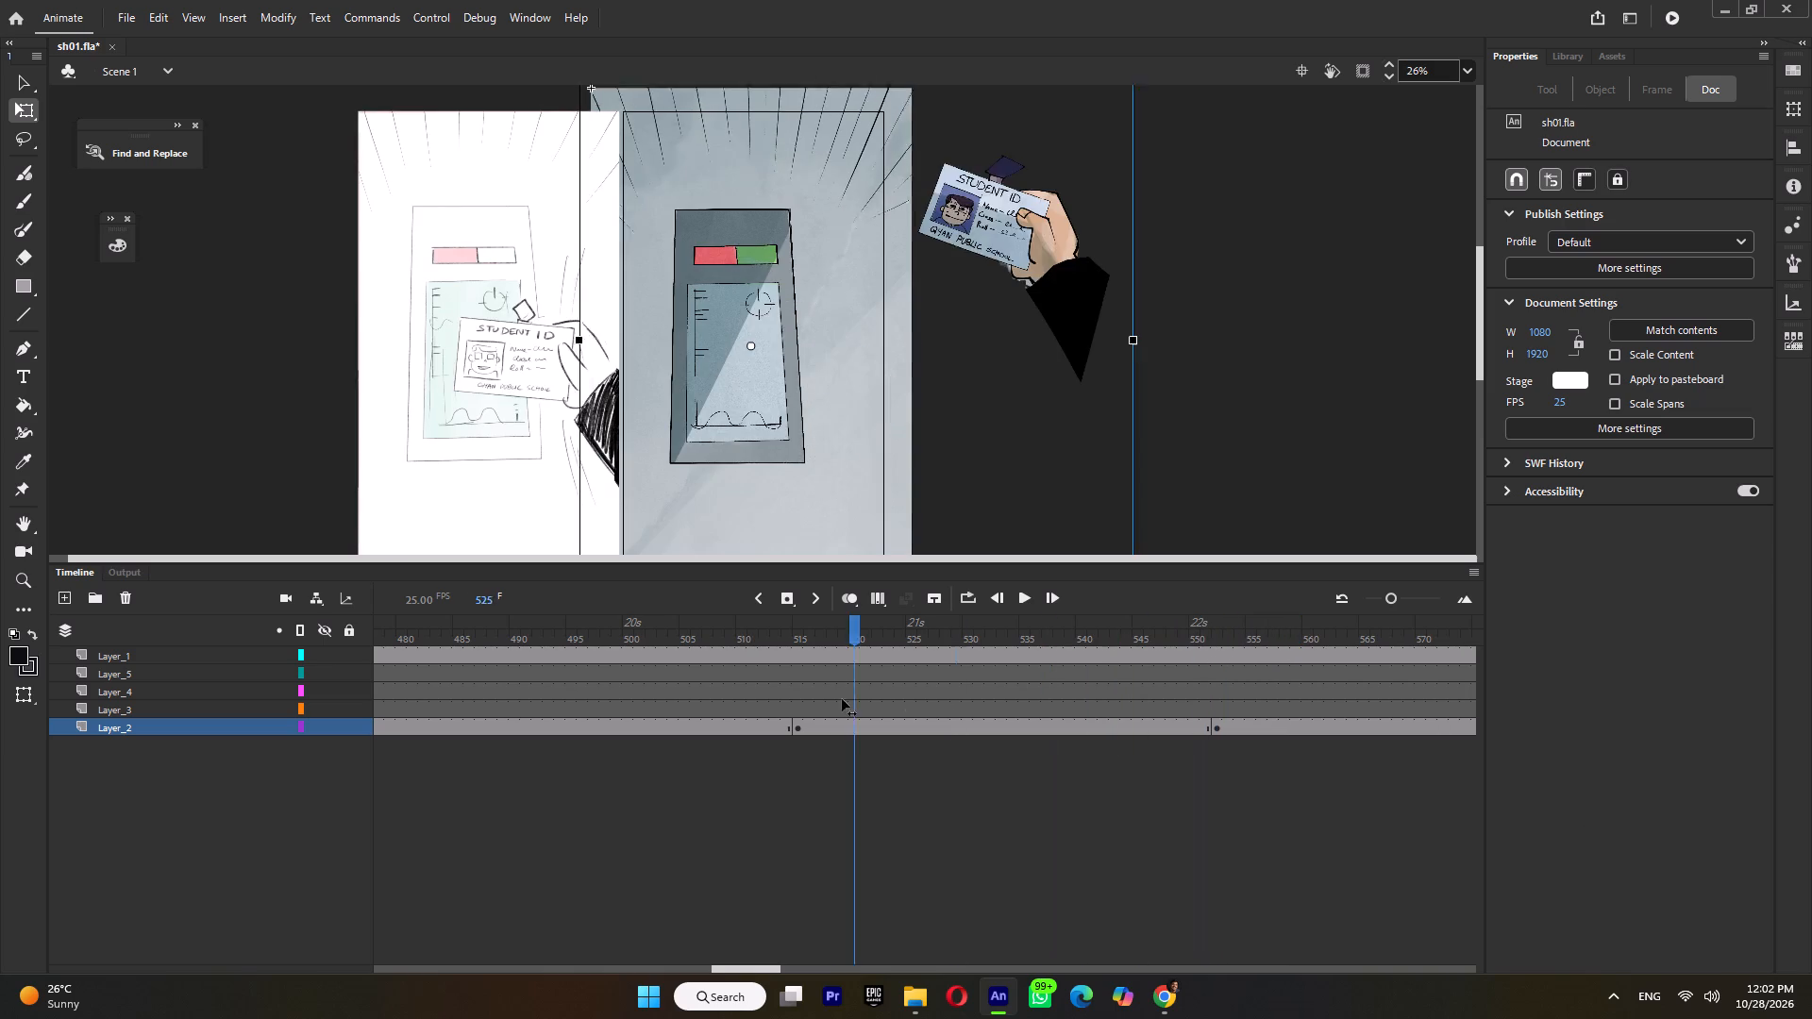
left_click_drag(842, 699, 1161, 712)
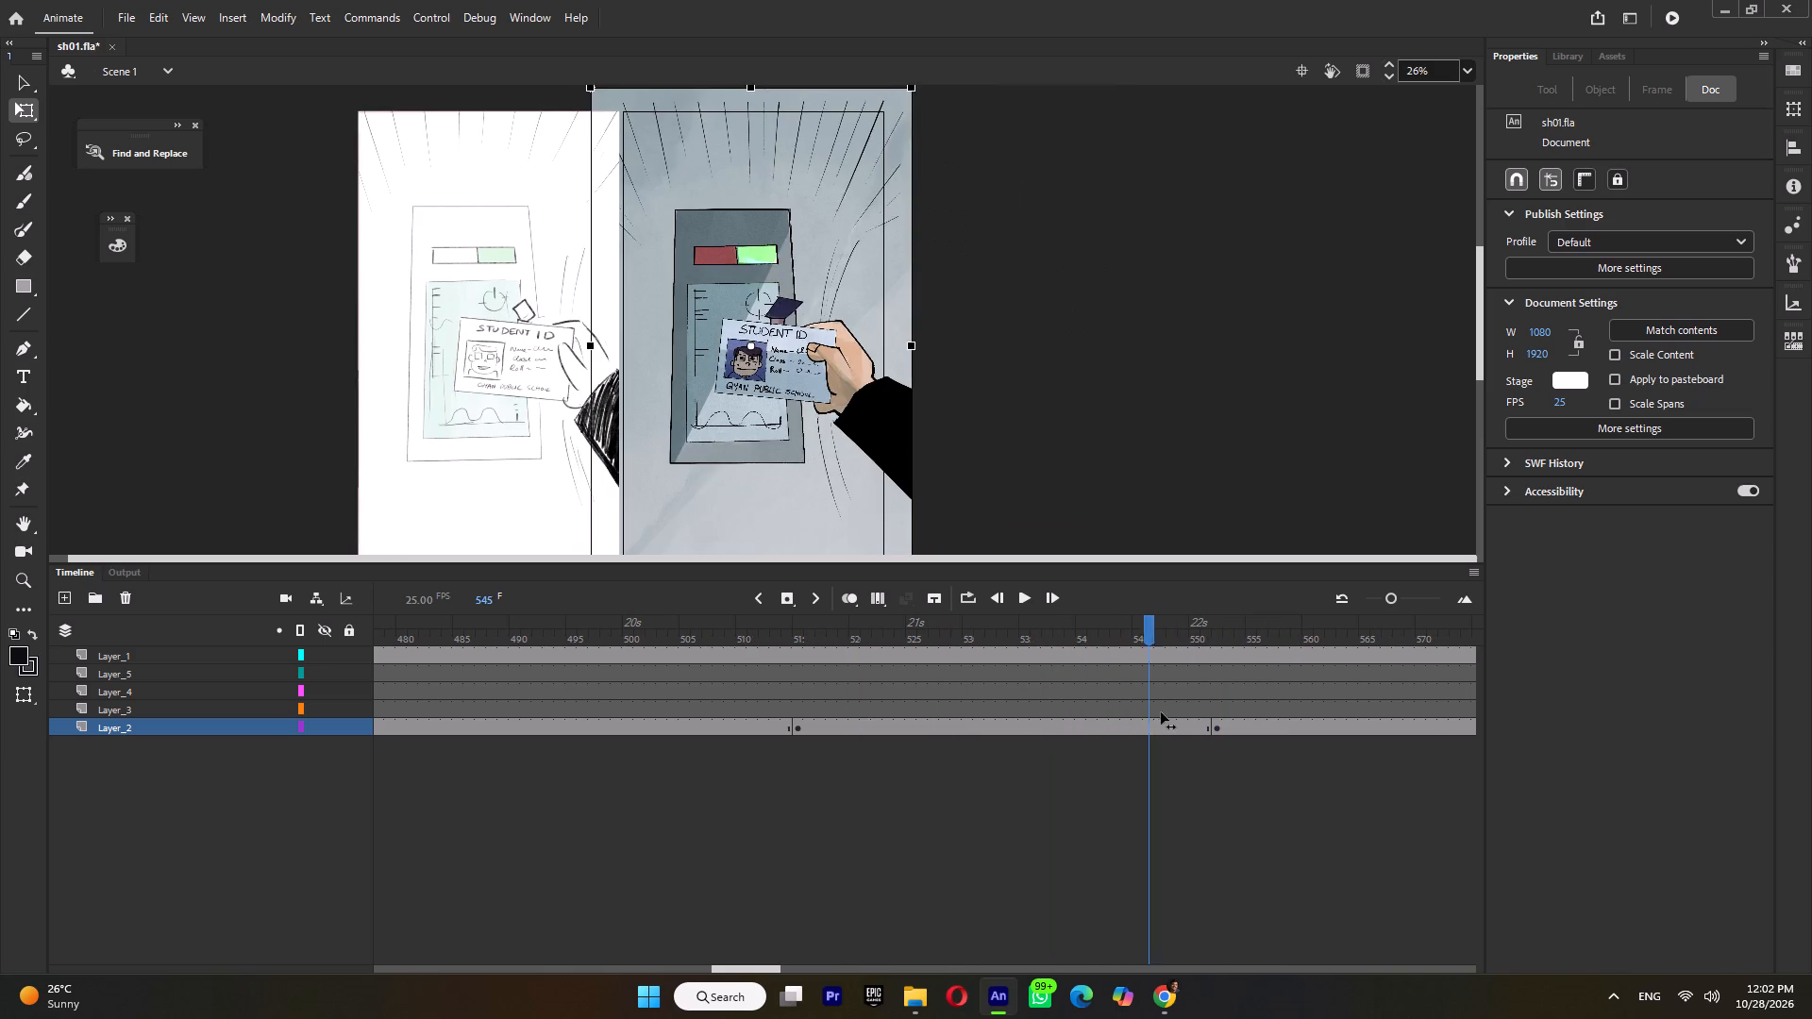
left_click_drag(1161, 712, 360, 734)
key("Return")
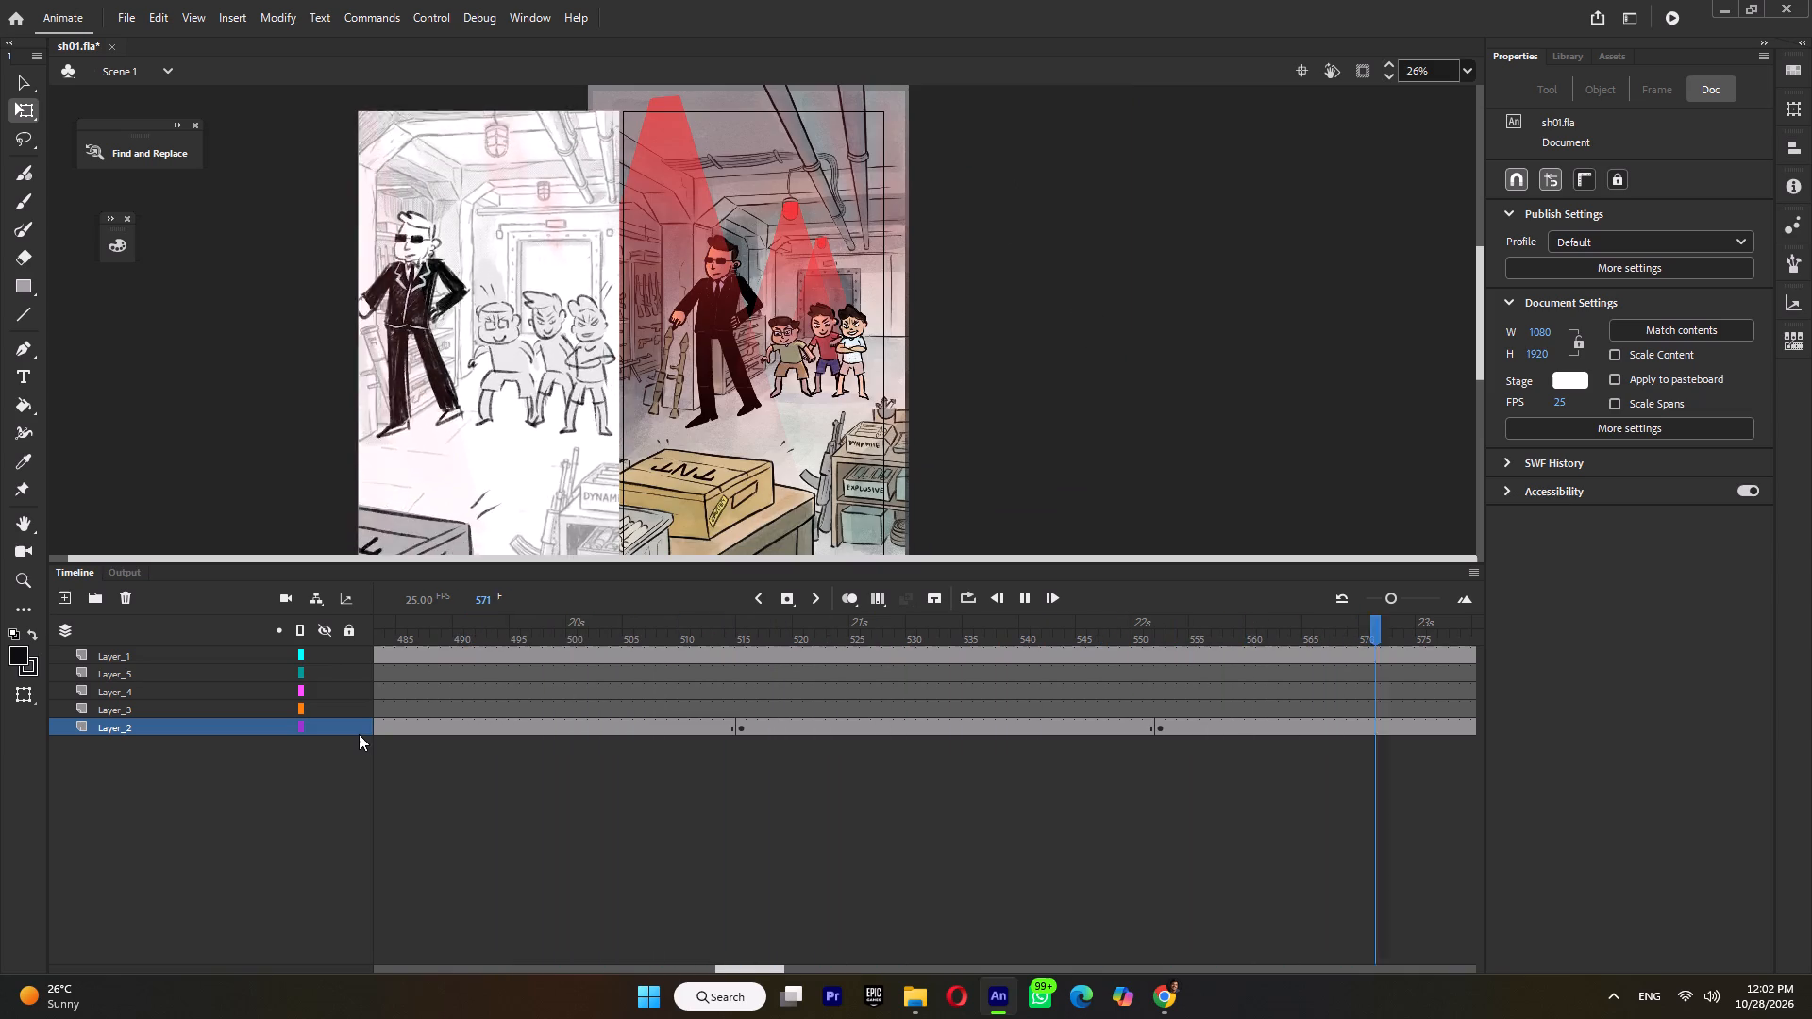
key("Return")
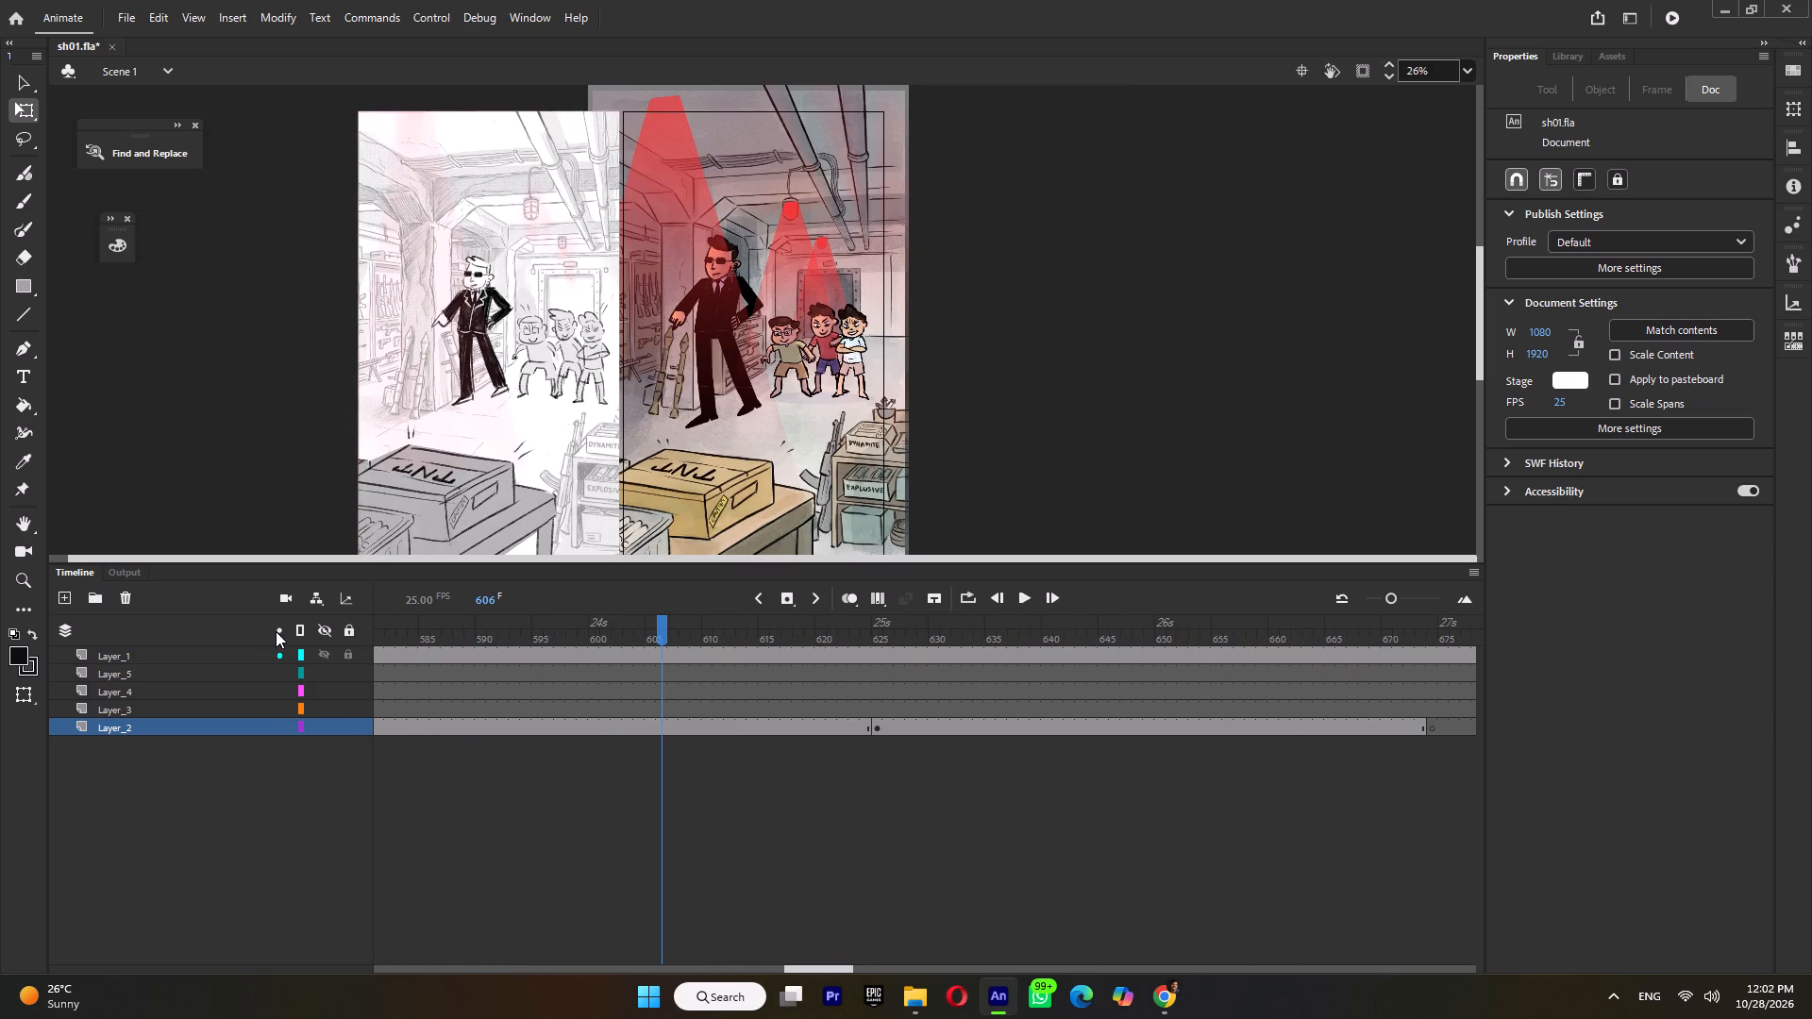
Move to the red-lit weapons room shot in Scene 1, open symbol 11 for editing, and expand its layer folder.
left_click_drag(397, 625, 491, 685)
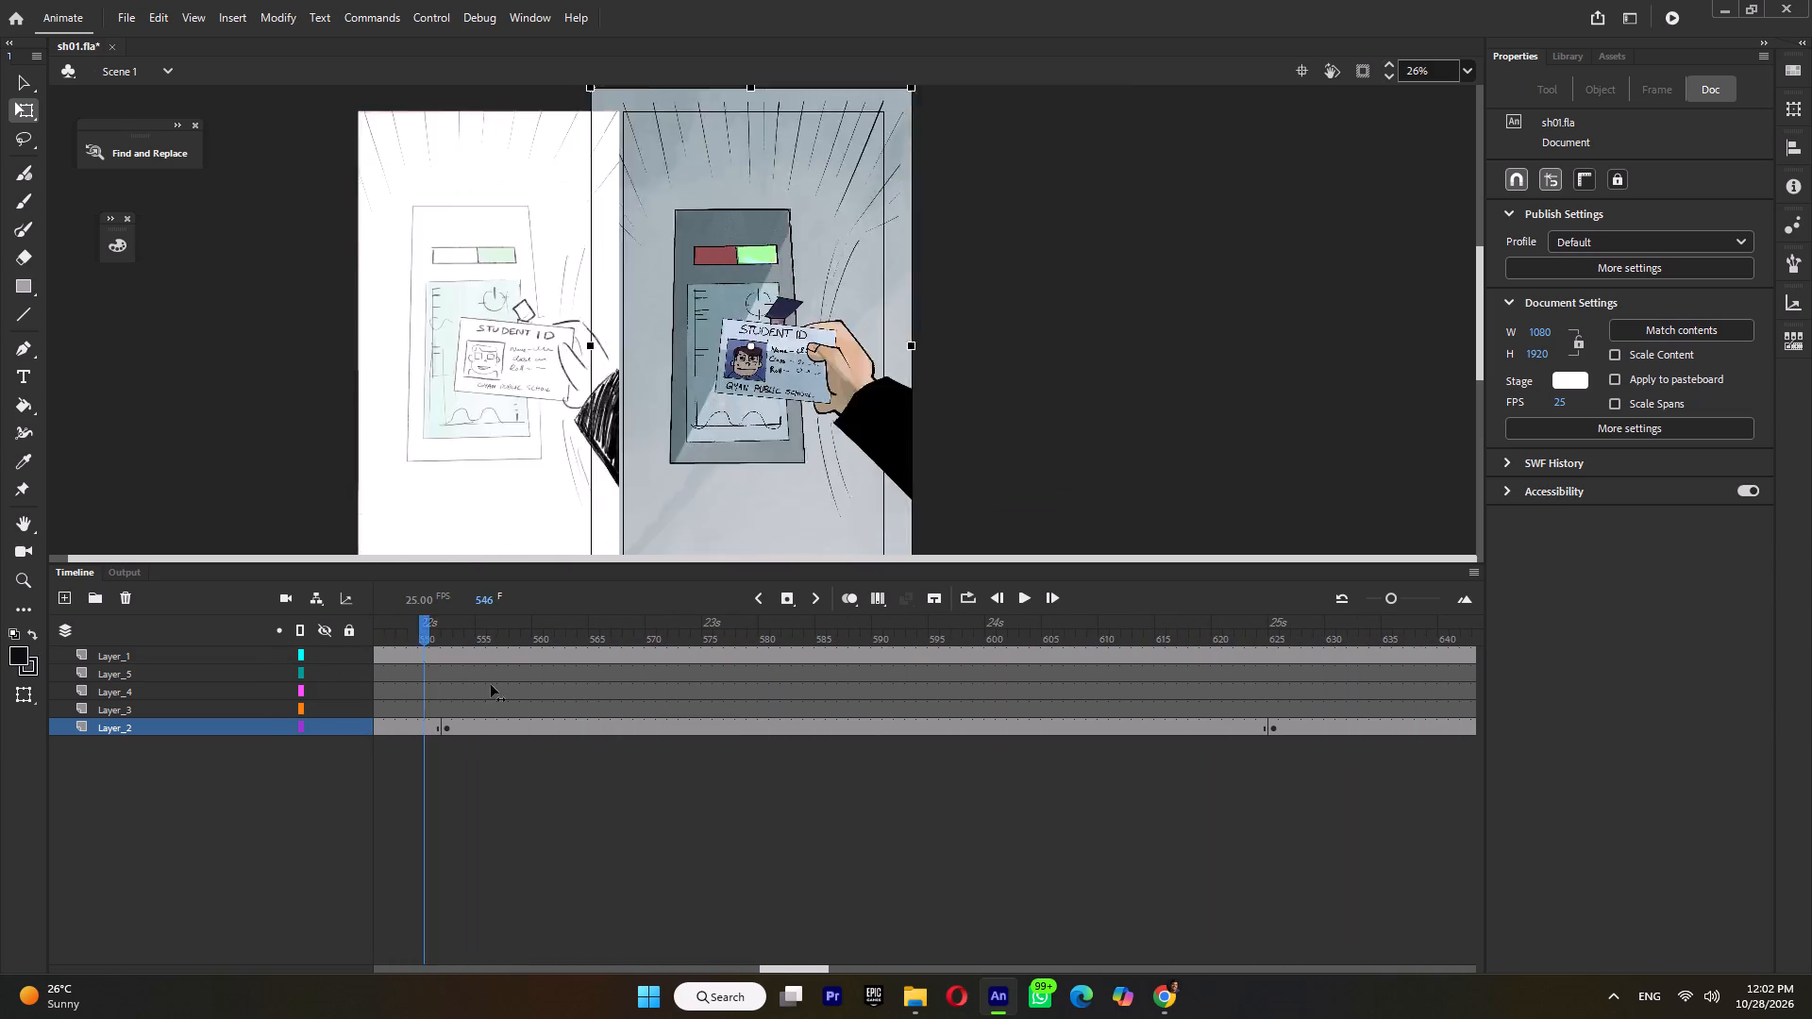
left_click_drag(491, 685, 515, 684)
double_click(764, 409)
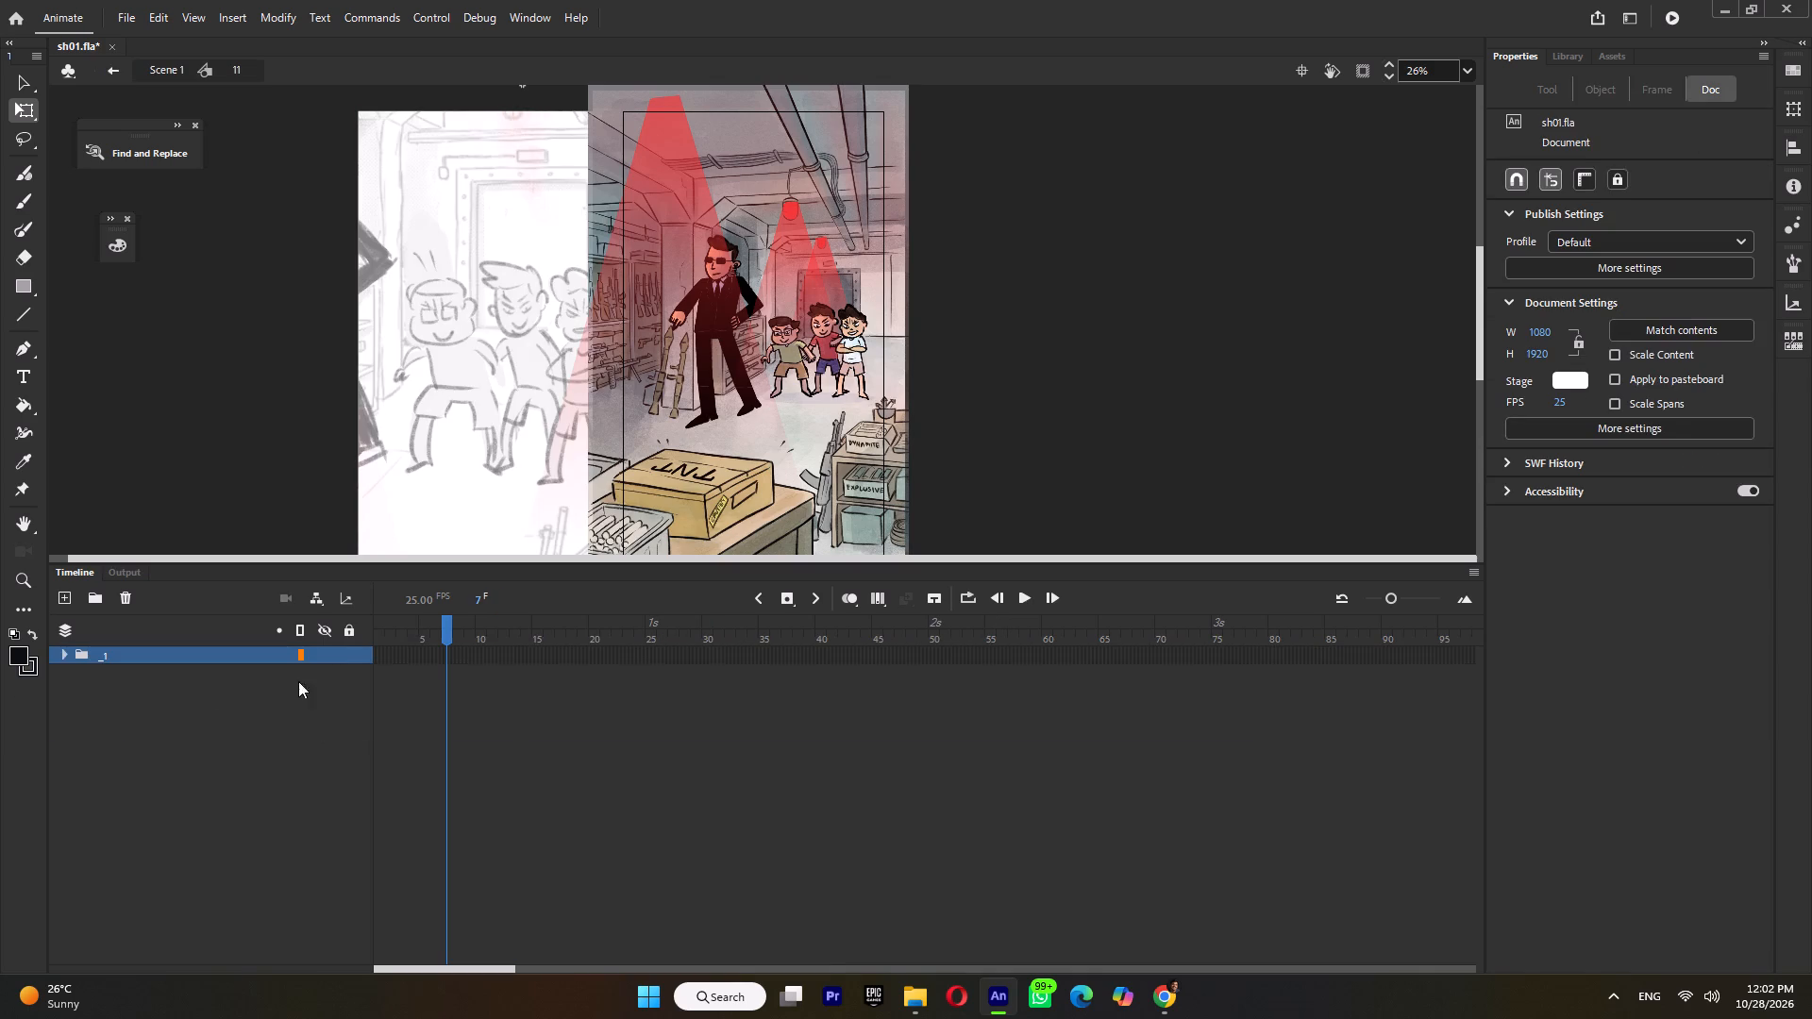
left_click(61, 657)
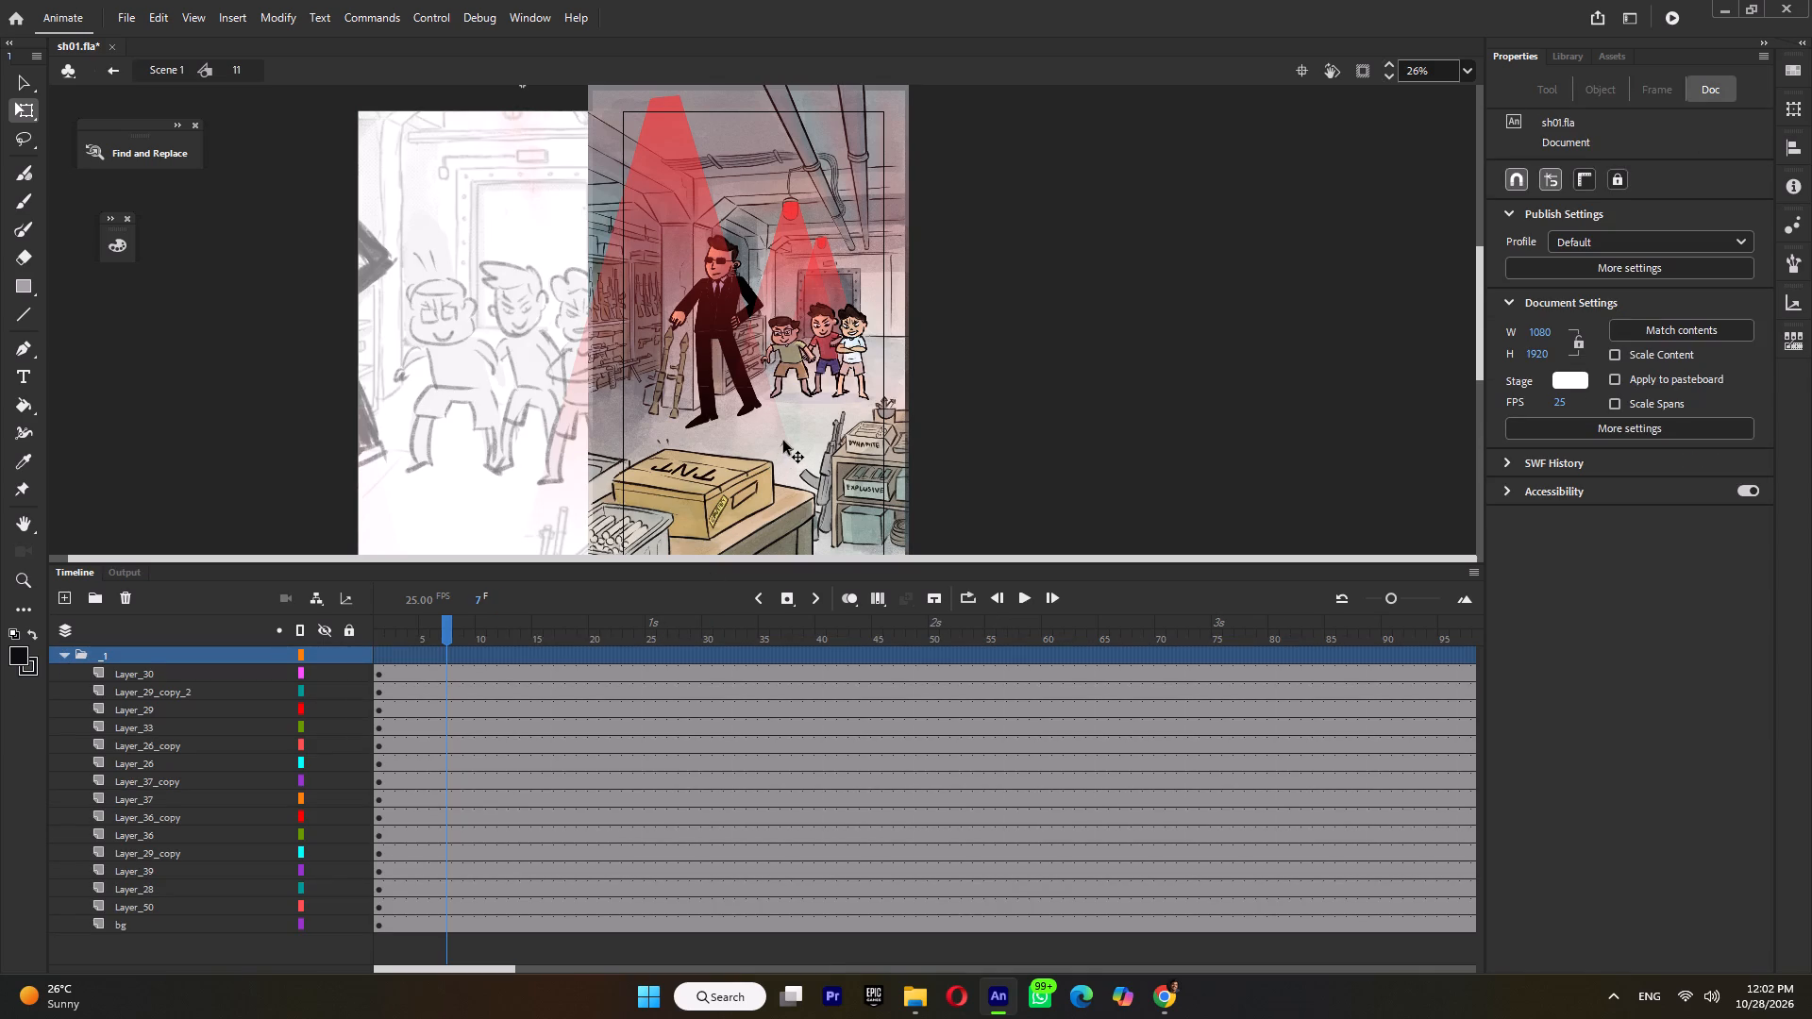
double_click(783, 441)
double_click(965, 450)
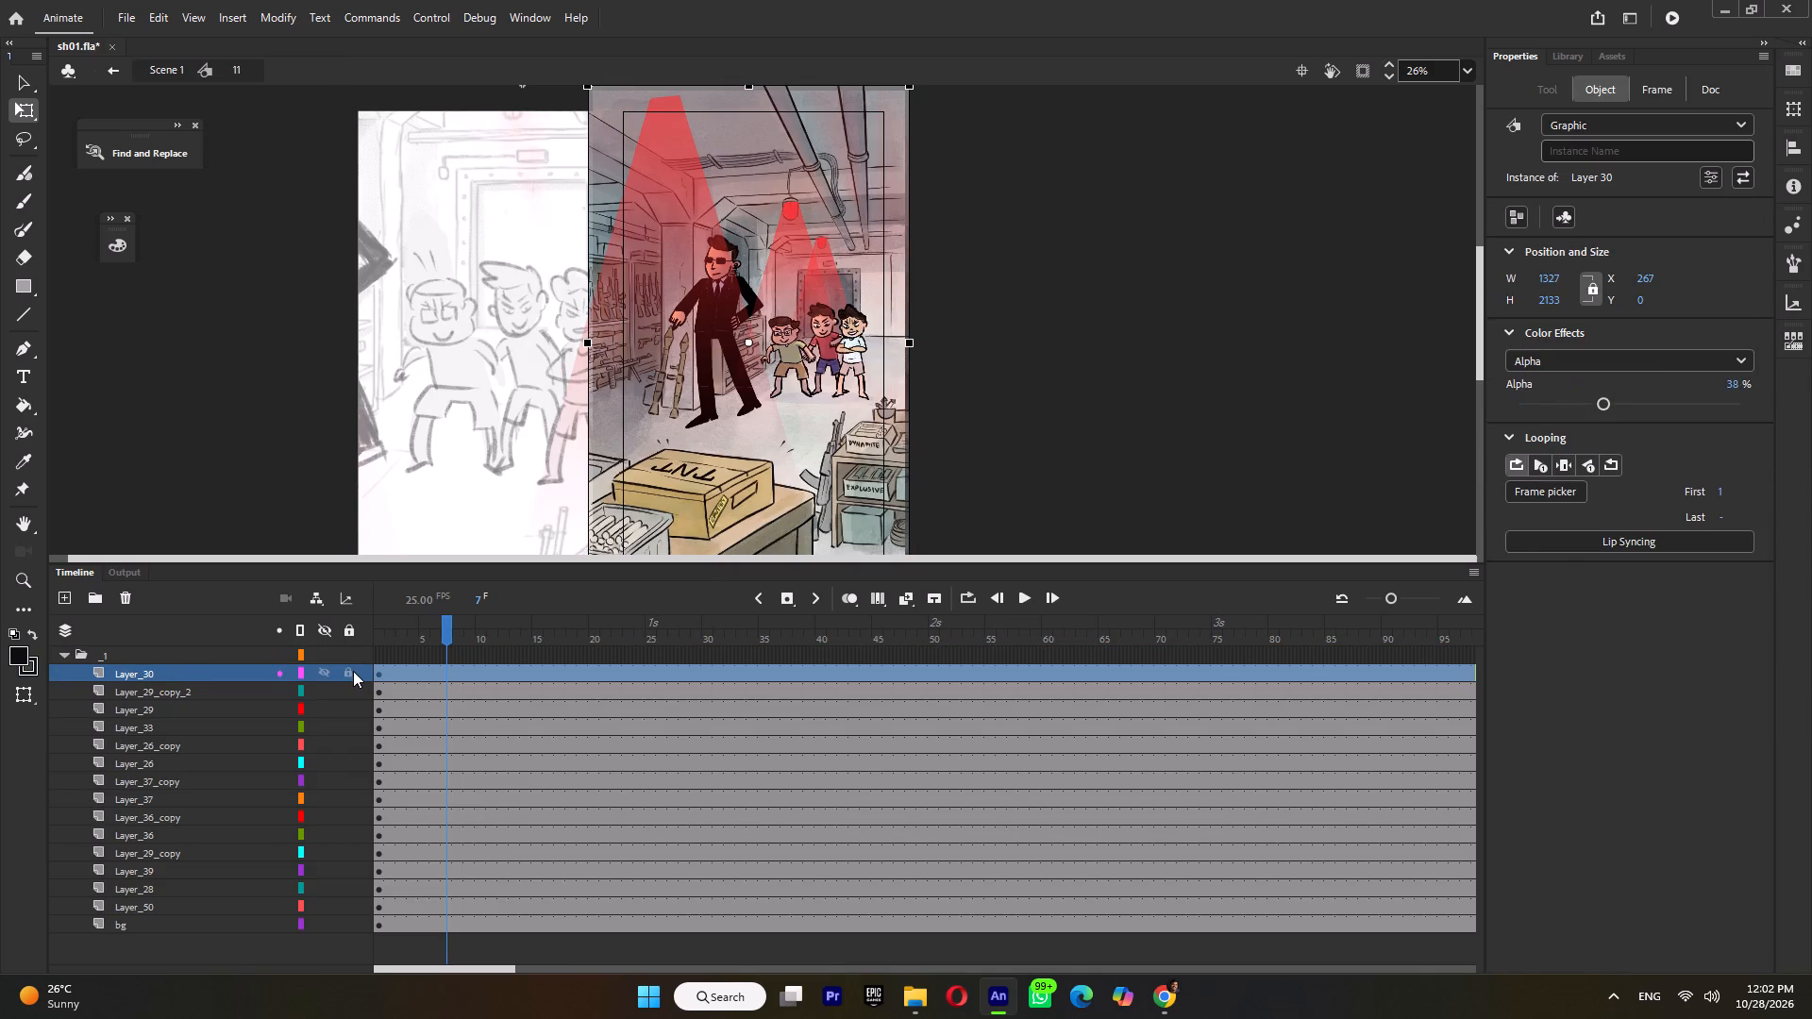
Lock the red light overlay layers Layer_30 and Layer_29_copy_2 in symbol 11.
left_click(353, 671)
left_click(788, 447)
scroll(788, 447, "up", 2, "ctrl")
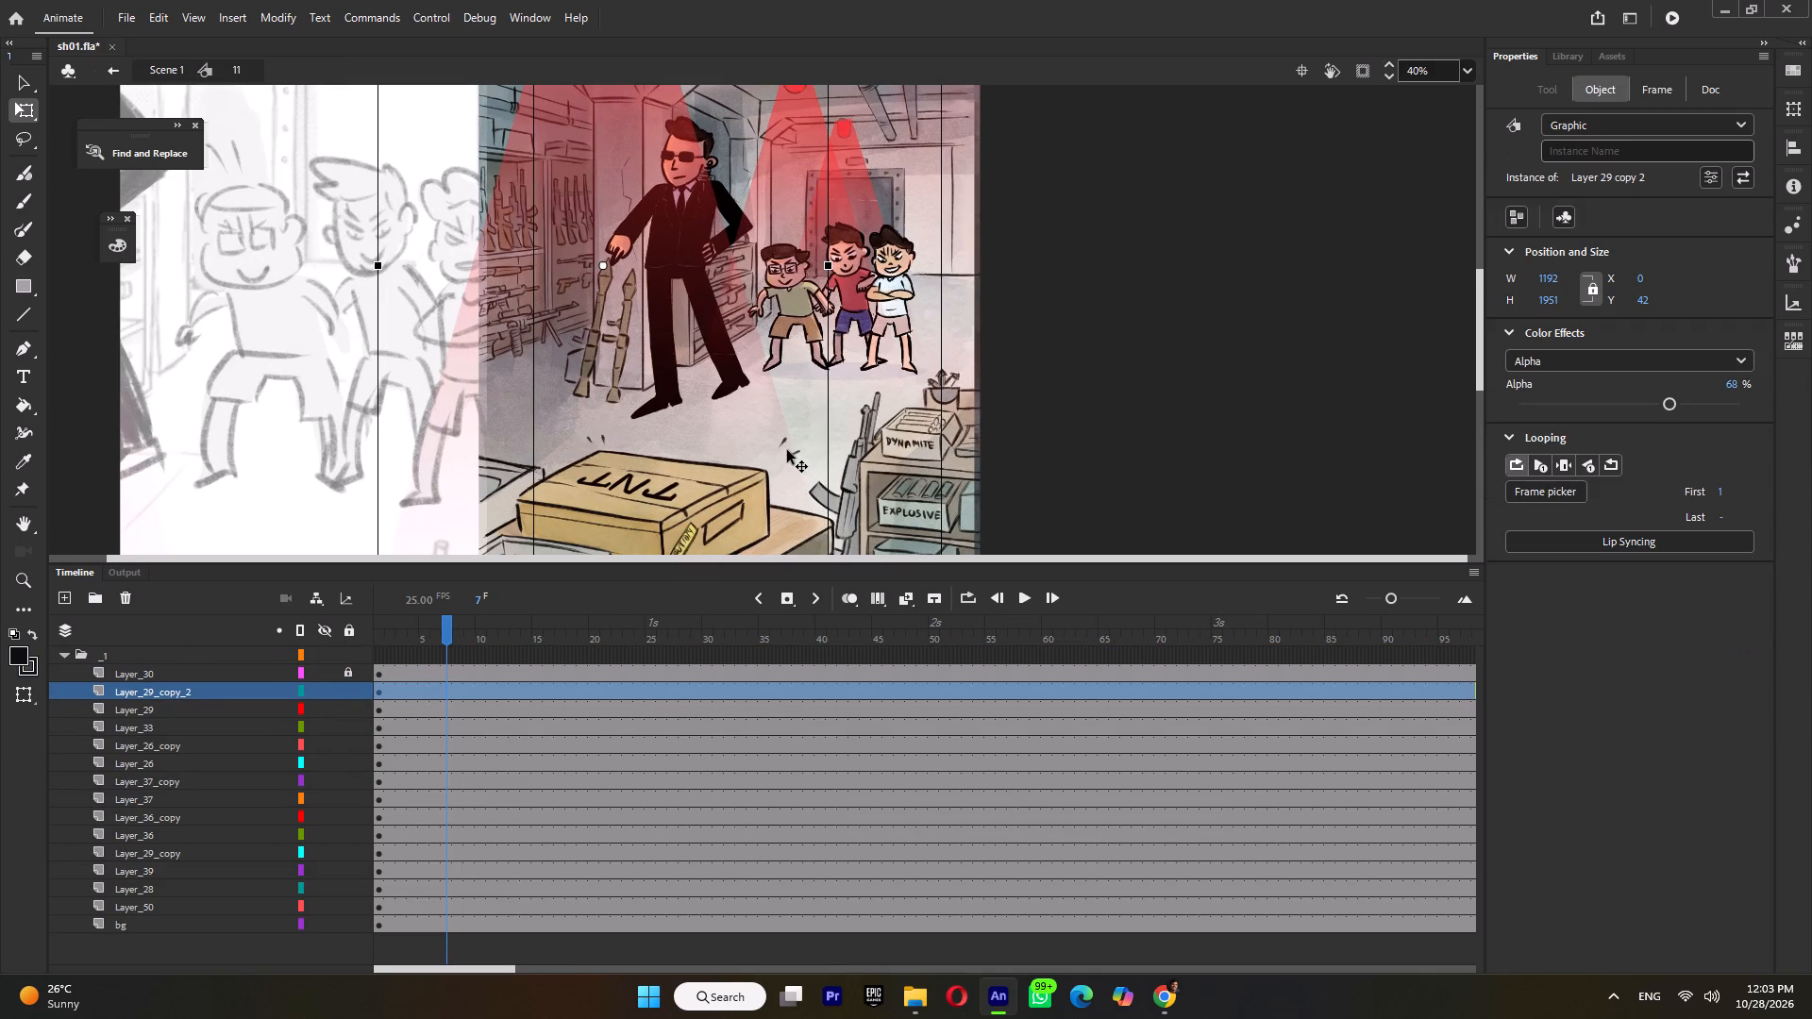
left_click(319, 689)
left_click(319, 689)
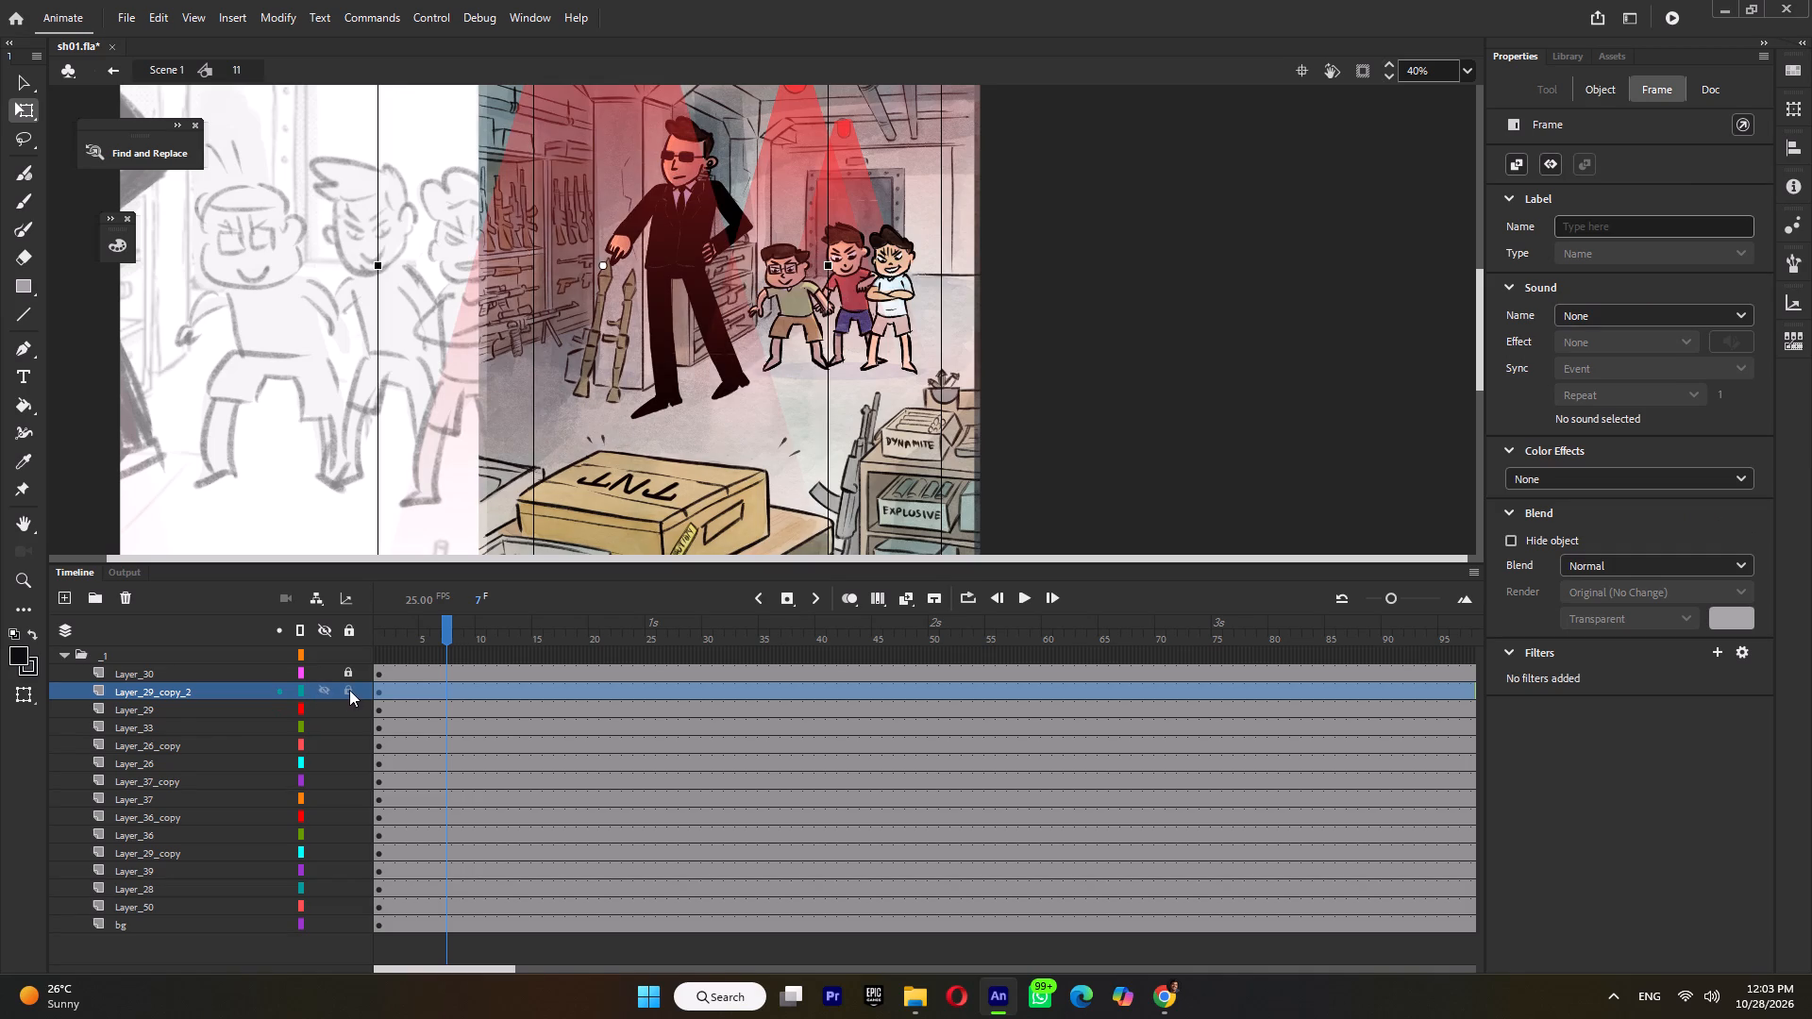
left_click(345, 686)
Open the Layer 50 symbol of motion marks above the TNT box, extend it to frame 12, and add a keyframe at frame 7.
left_click(792, 456)
left_click(792, 456)
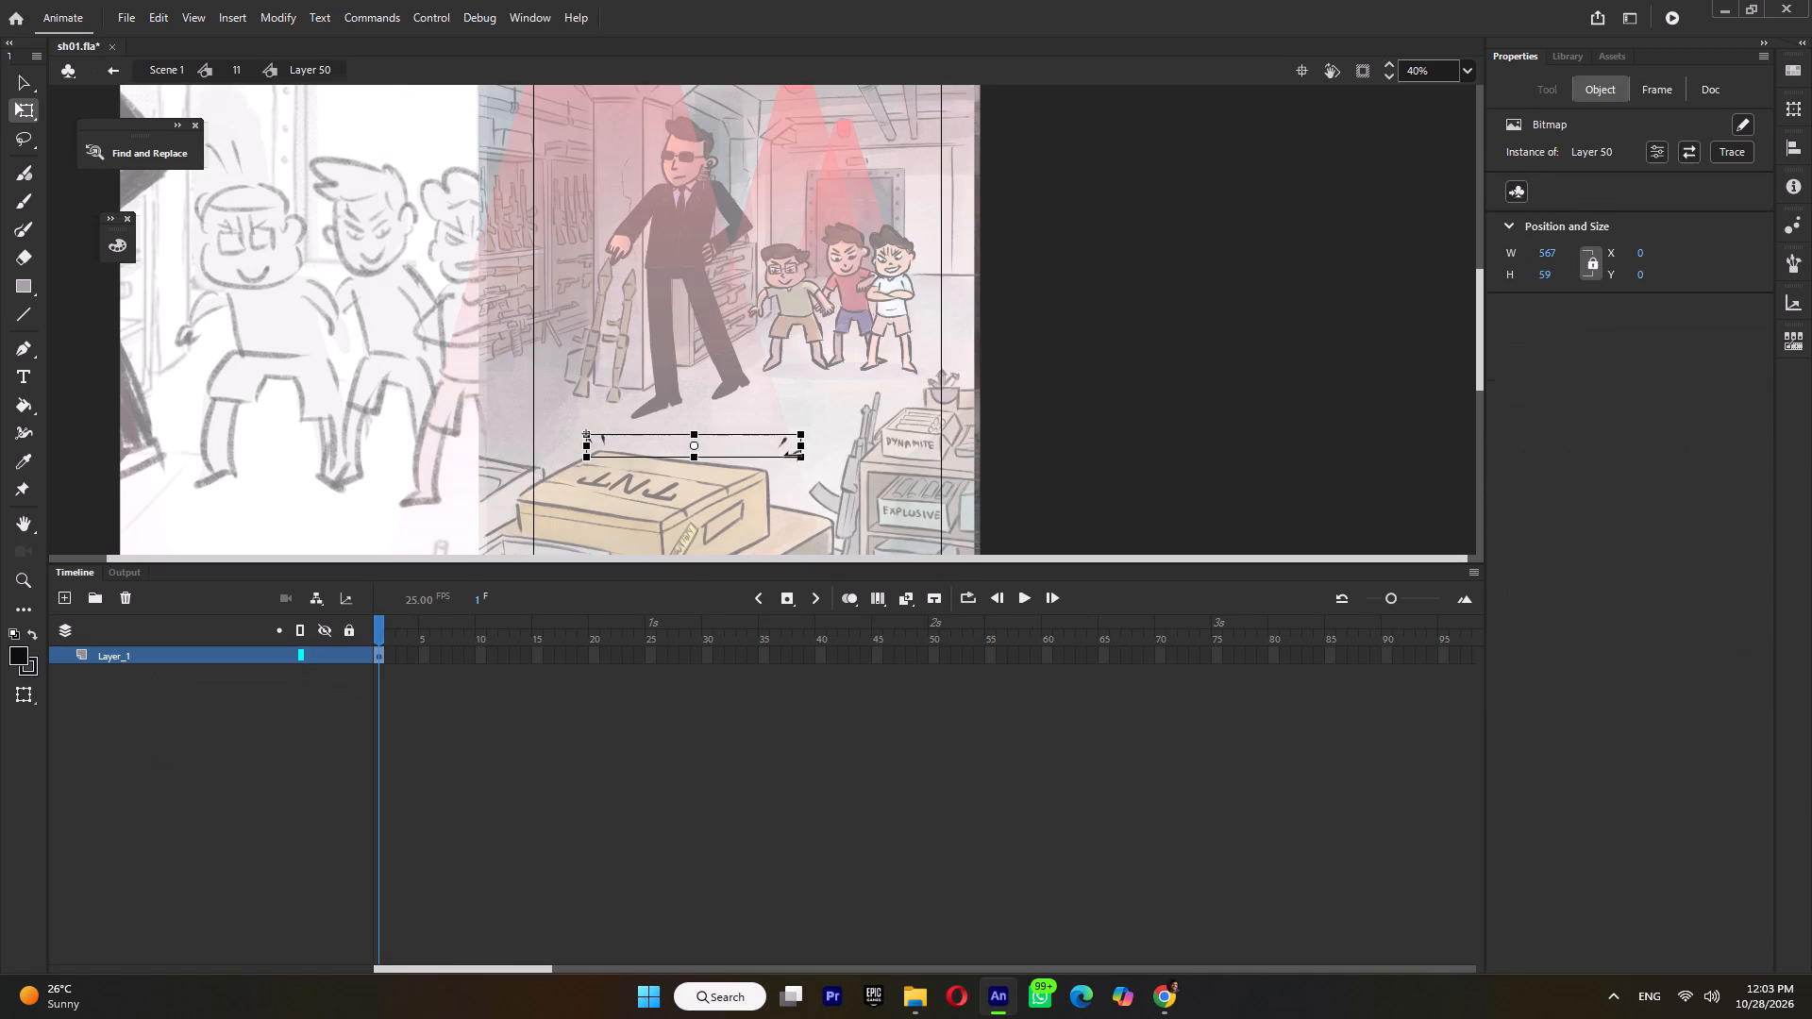
left_click(507, 658)
key("F5")
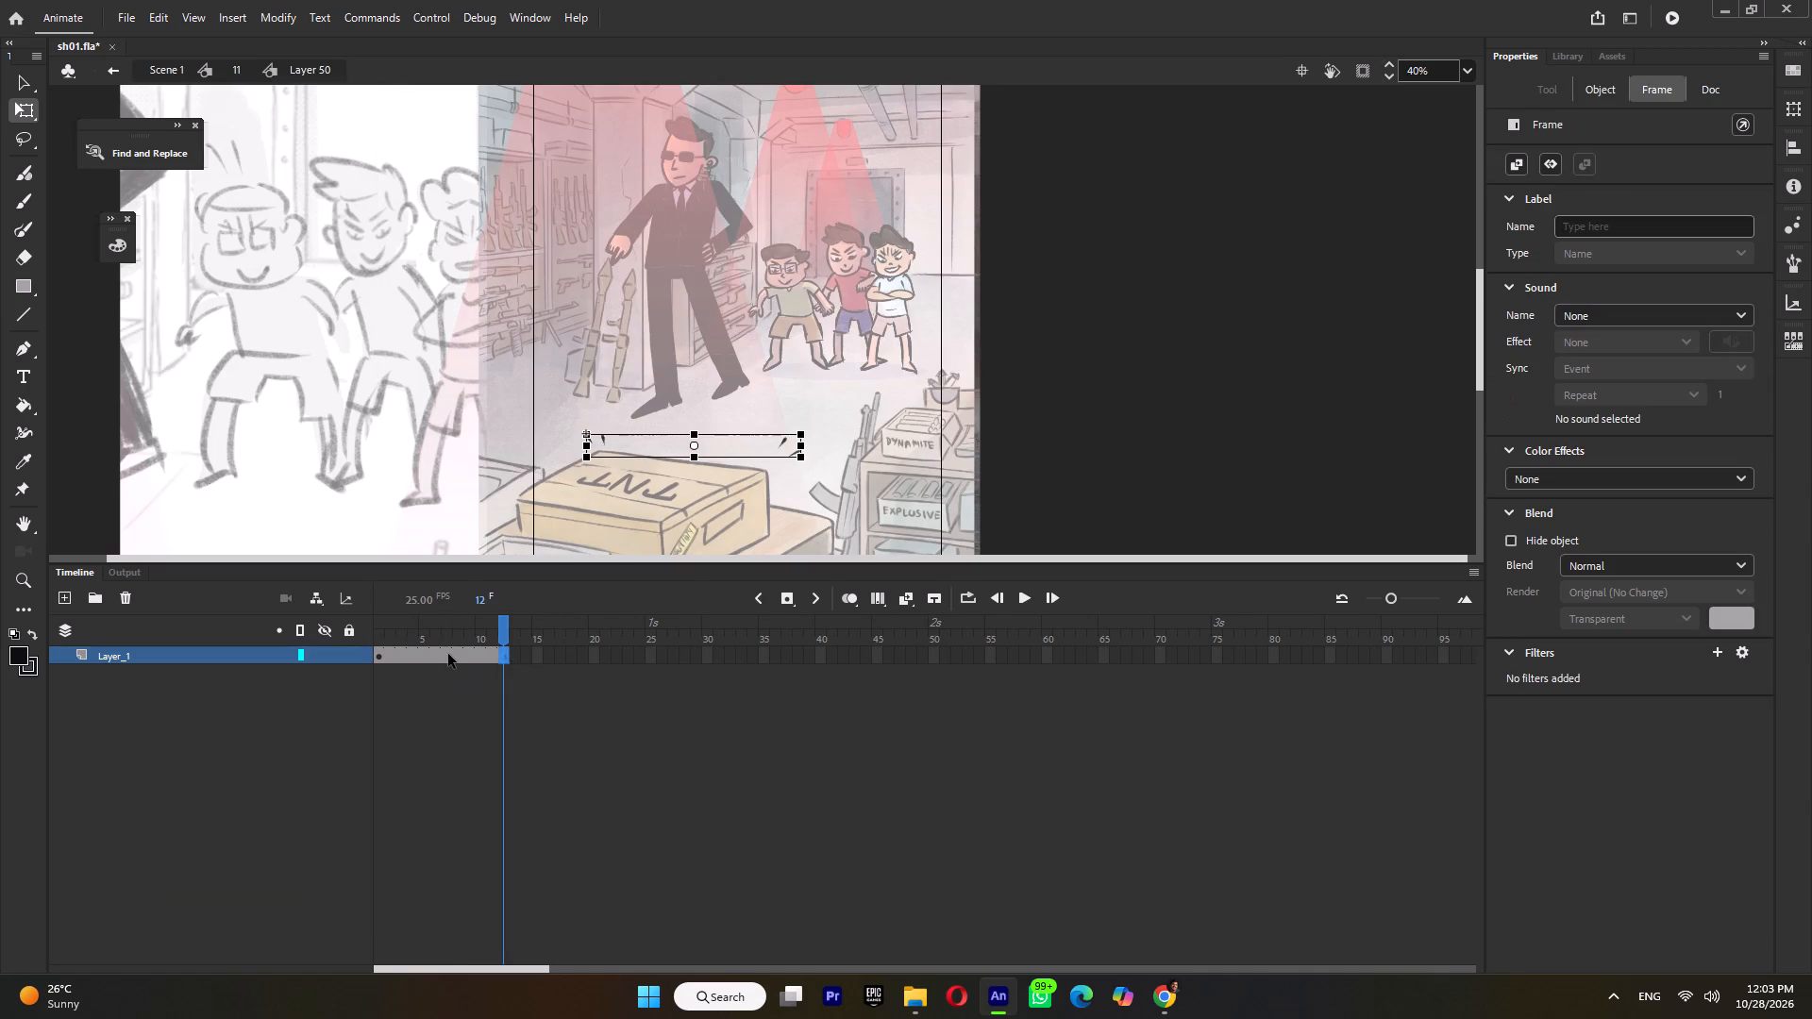
left_click(440, 658)
left_click(447, 655)
key("F6")
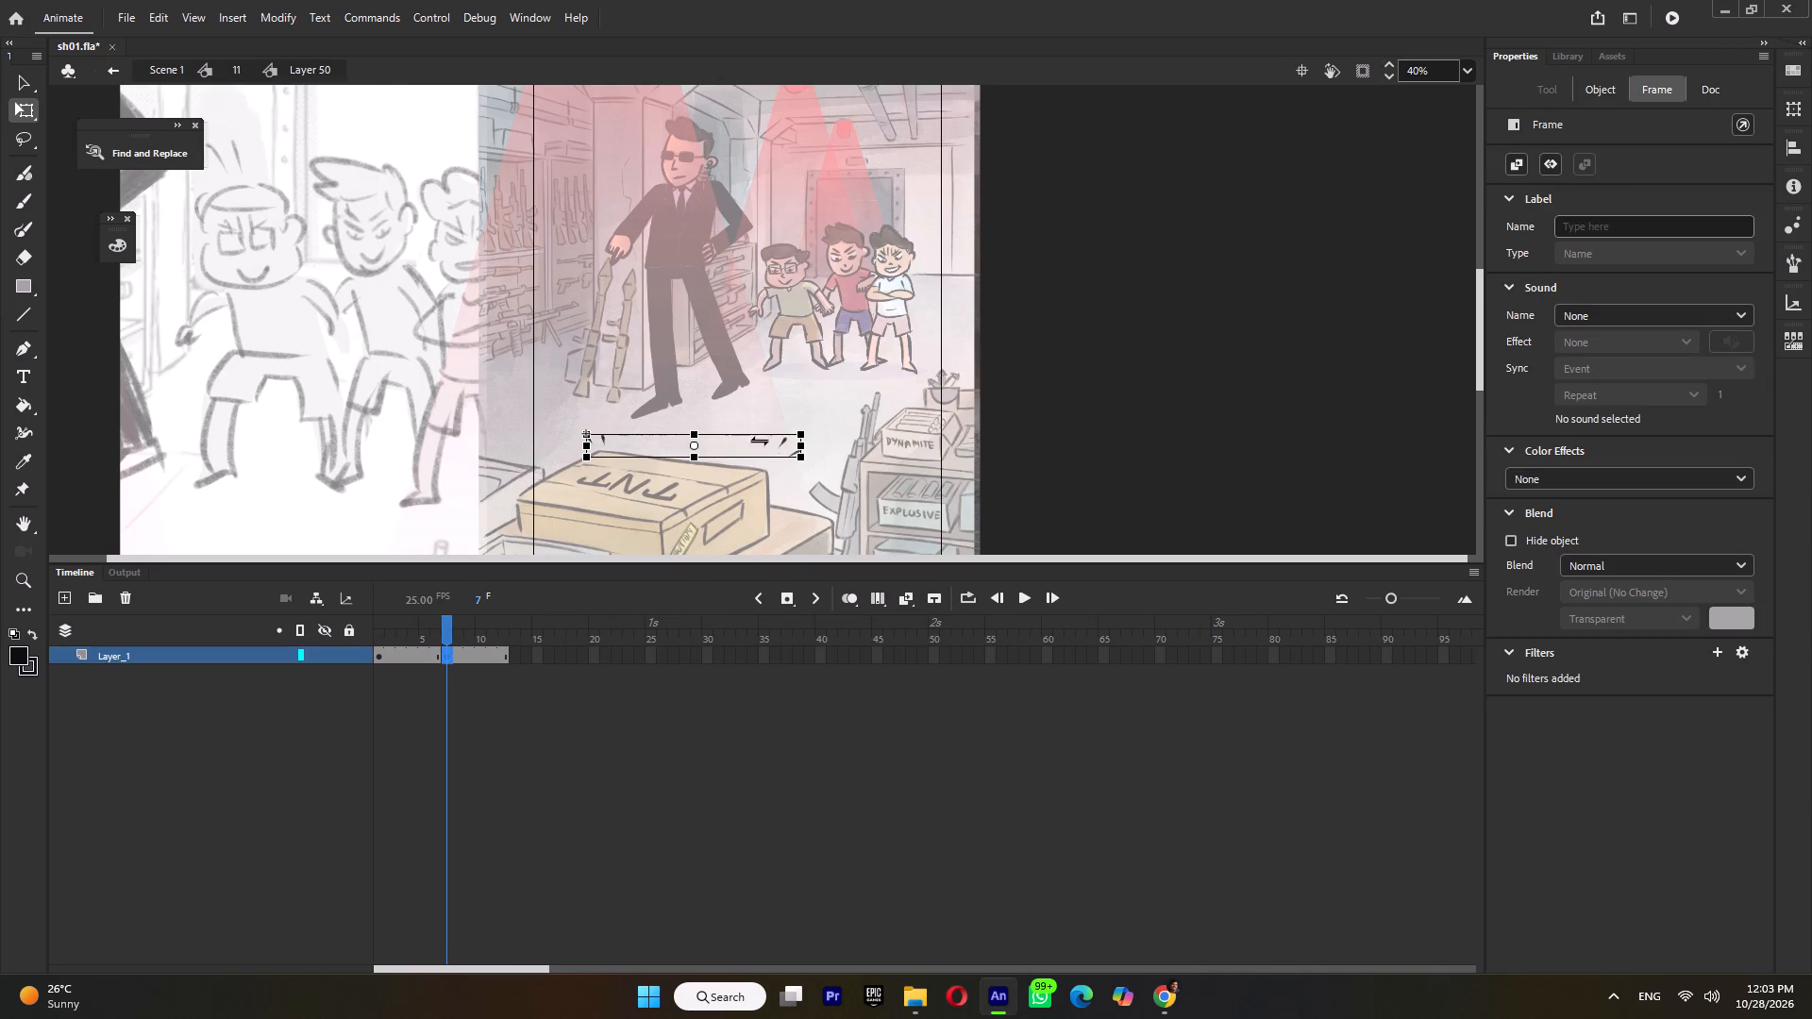
Enlarge frame 7's motion marks to about 654 × 68, move them to about X -44, Y -31, and play the result in symbol 11.
scroll(810, 447, "up", 3, "ctrl")
left_click_drag(838, 422, 870, 400, "shift")
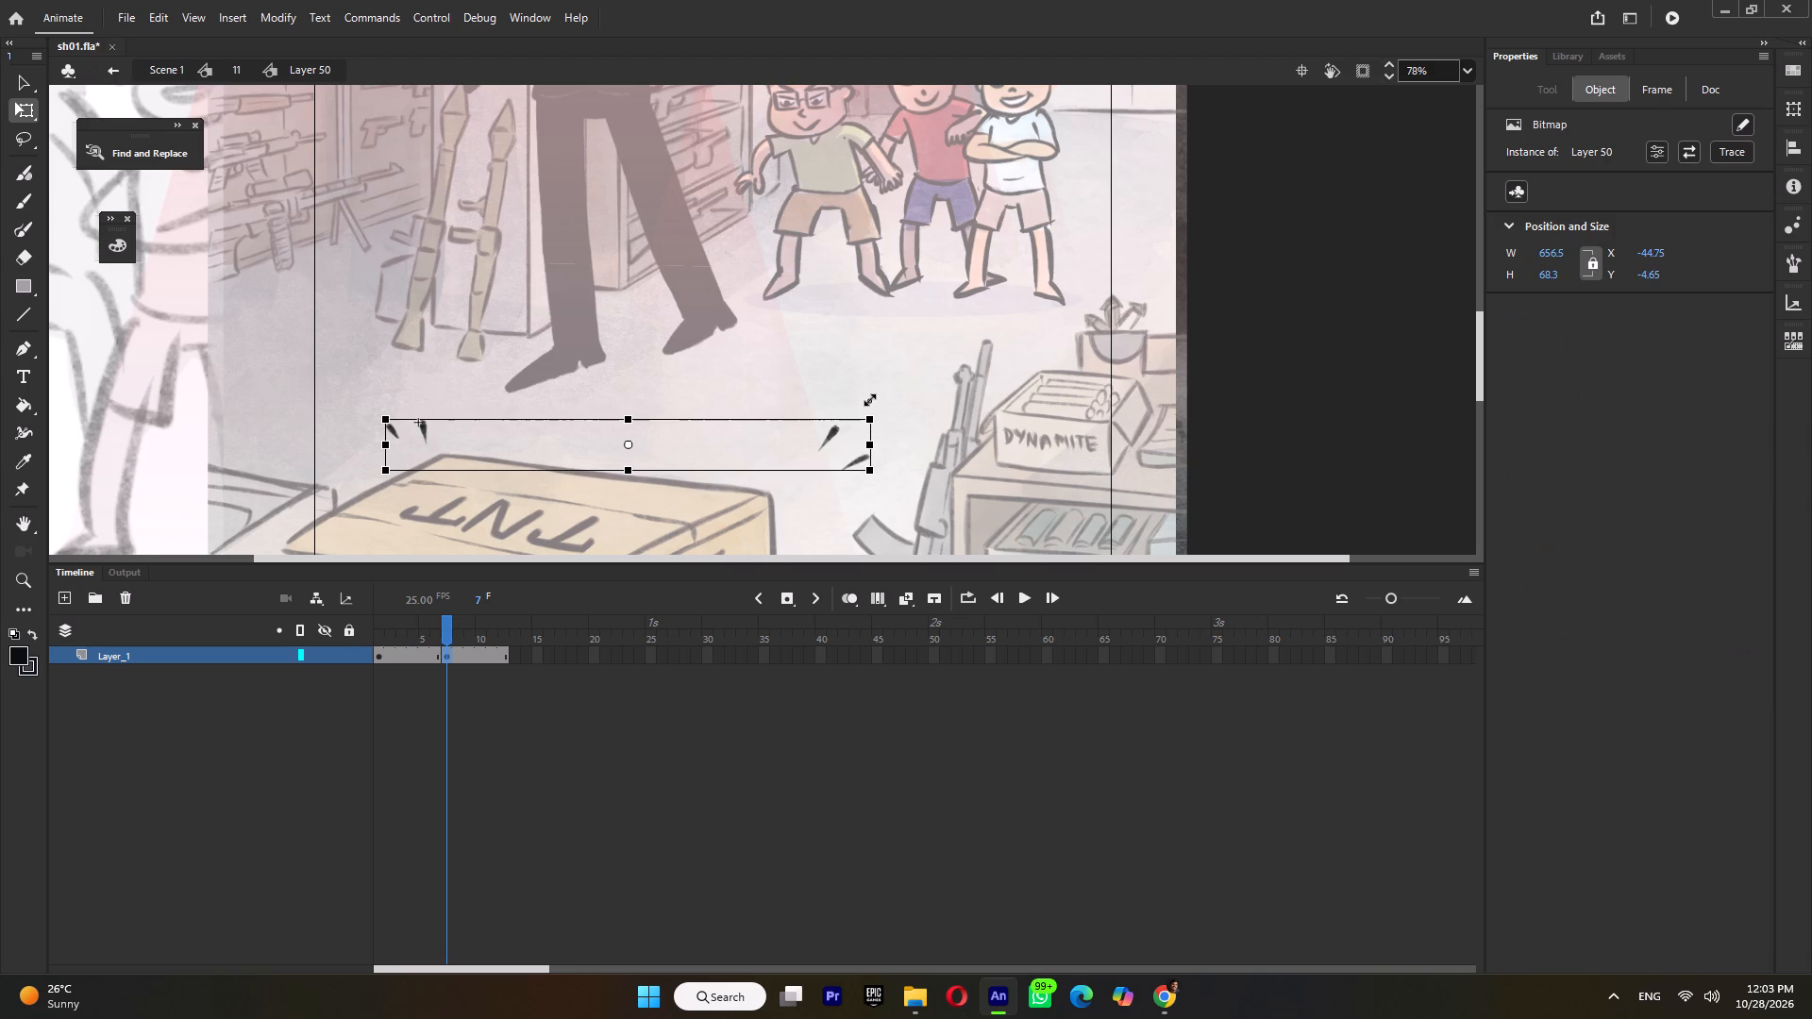
left_click_drag(870, 400, 870, 401, "shift")
left_click_drag(830, 430, 833, 411)
scroll(832, 414, "down", 5, "ctrl")
double_click(933, 406)
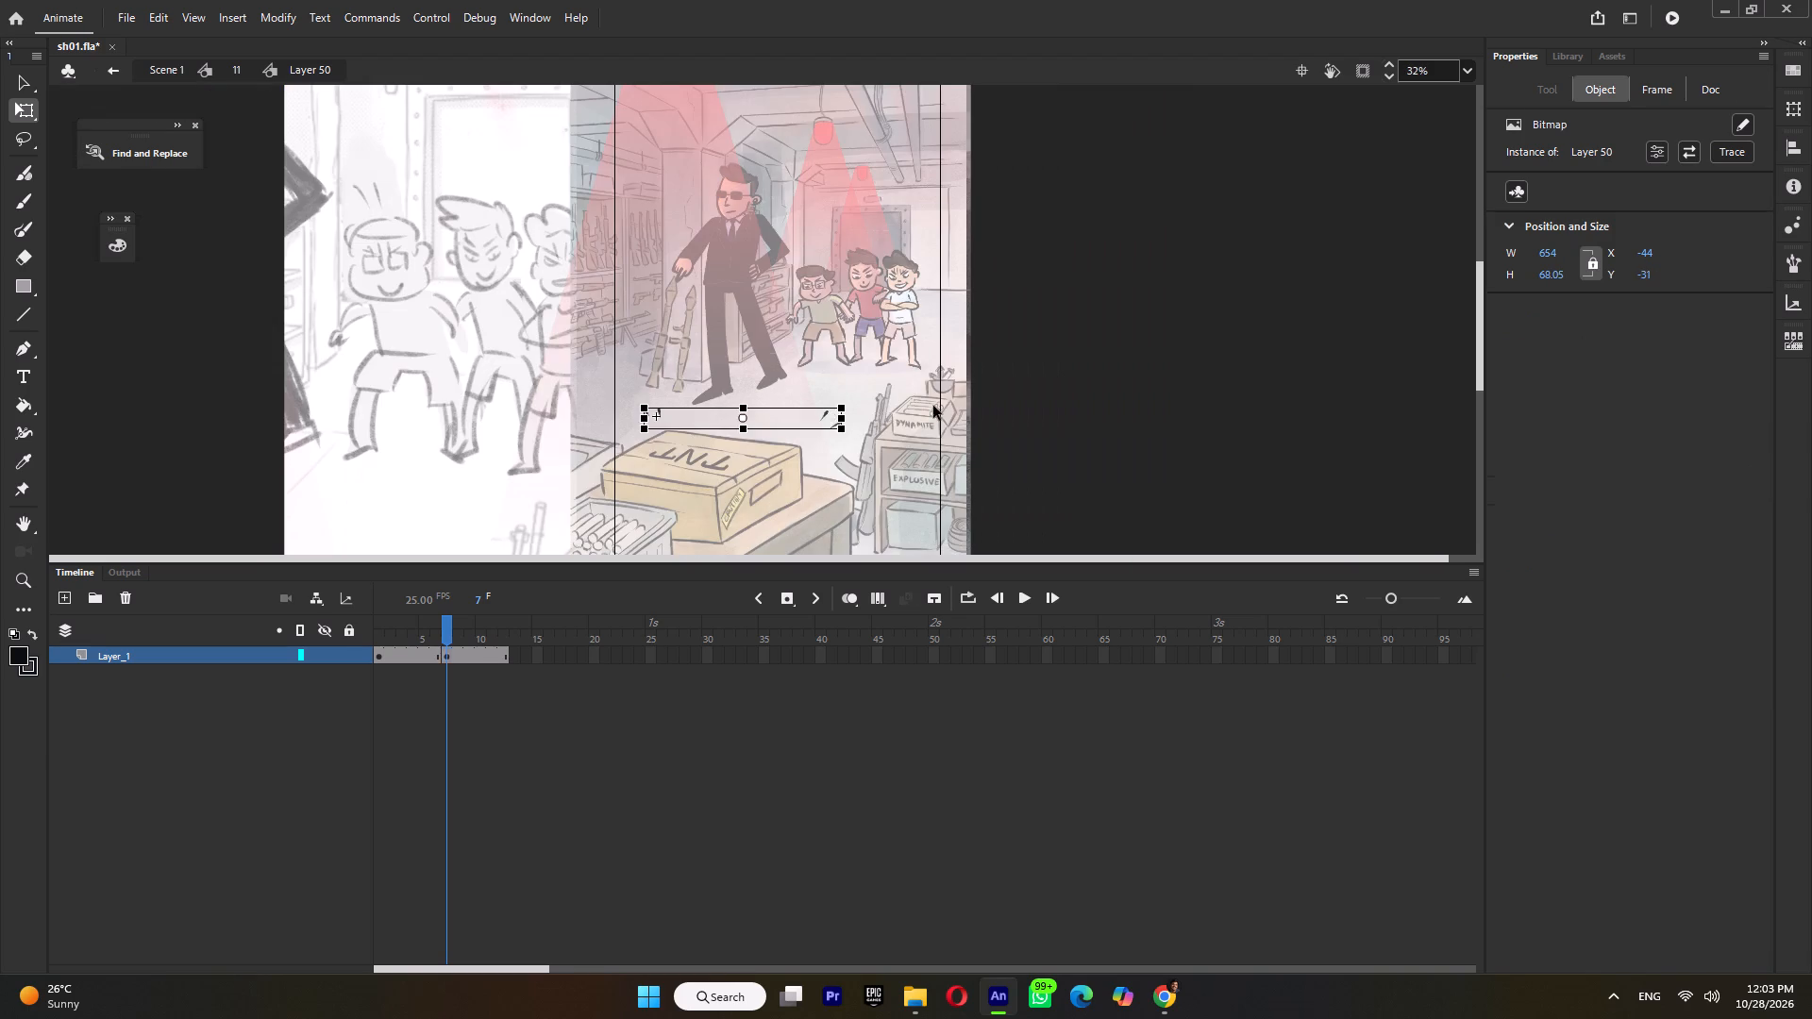
key("Return")
key("Return")
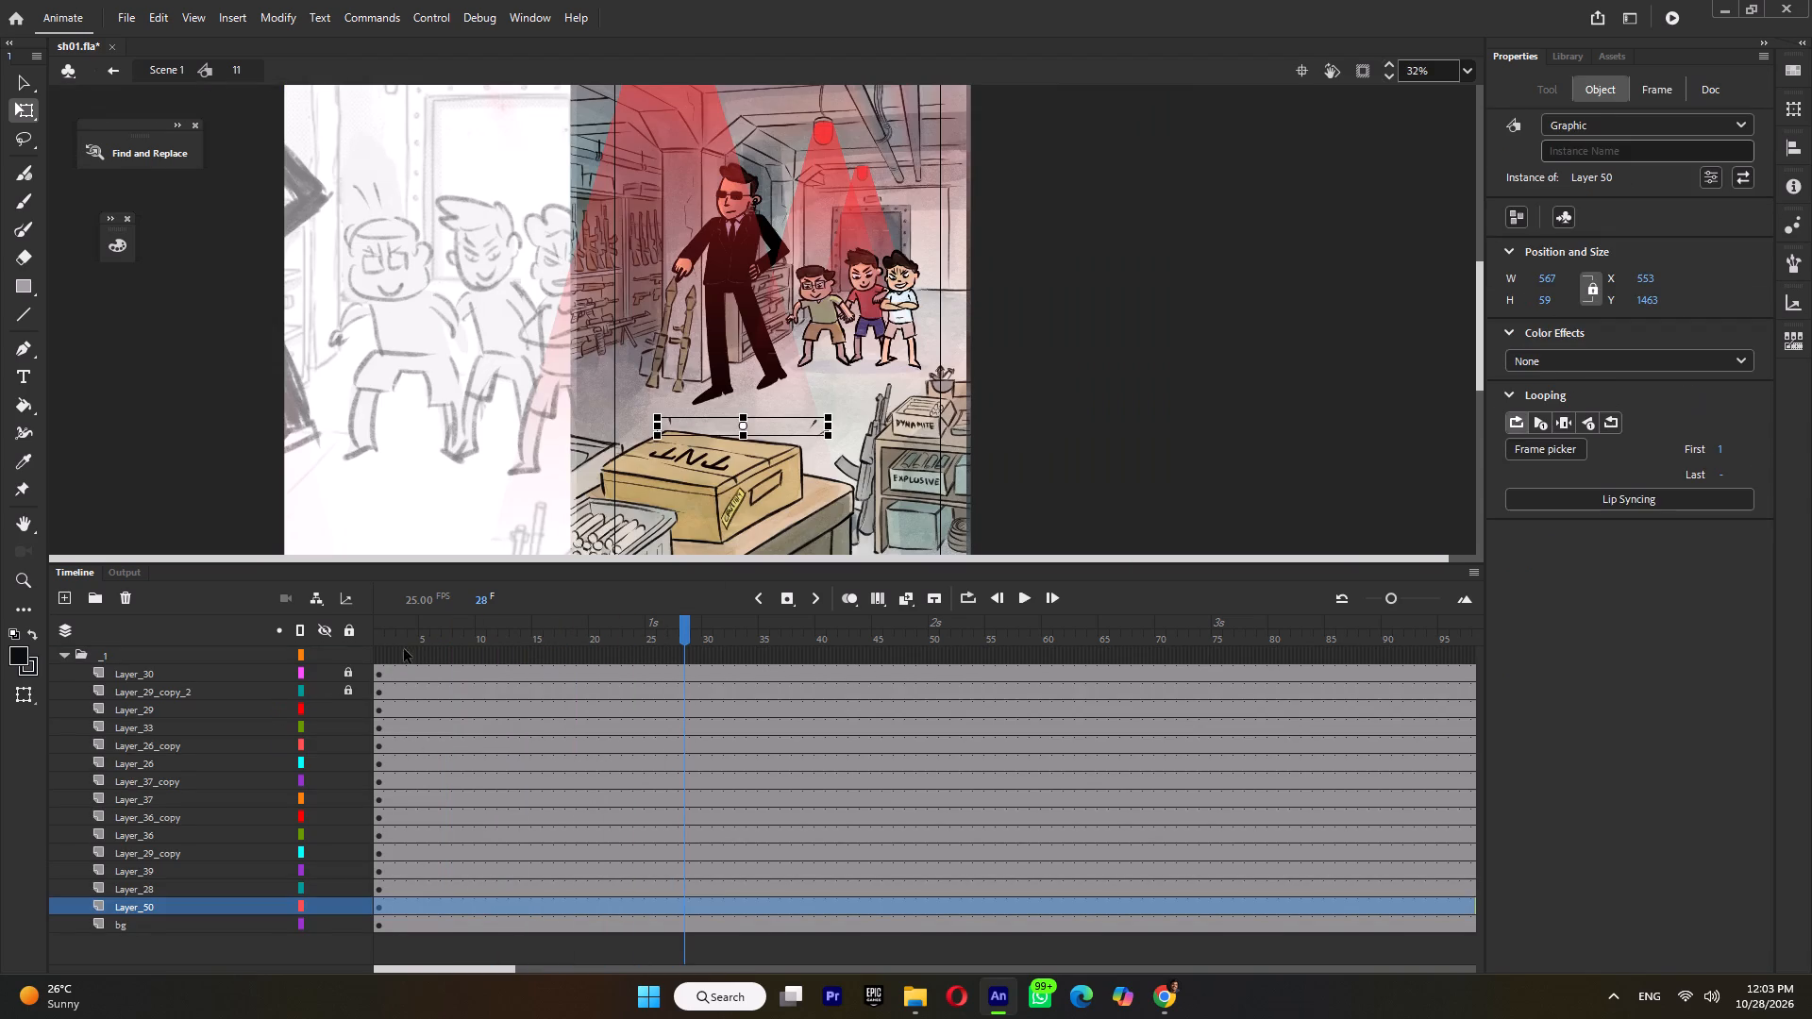
Go back to frame 1 of symbol 11 and lock Layer_50 and Layer_29.
left_click_drag(413, 636, 309, 660)
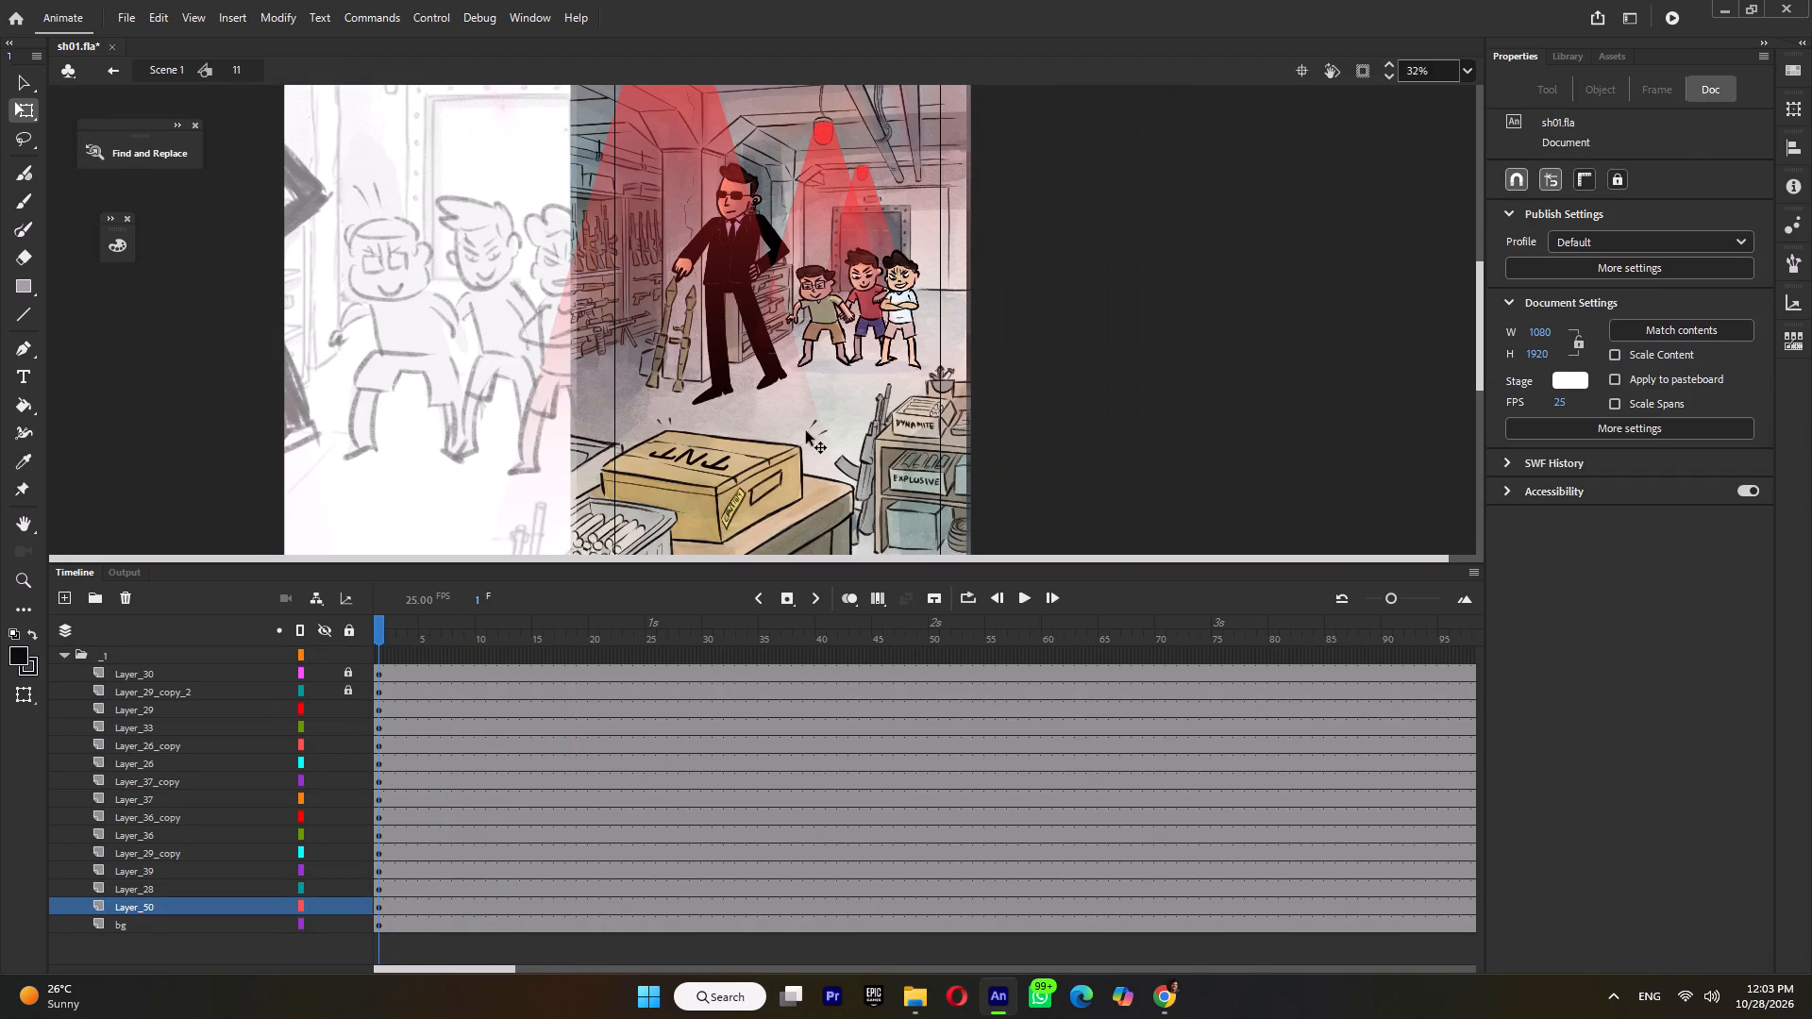
left_click(814, 419)
left_click(349, 904)
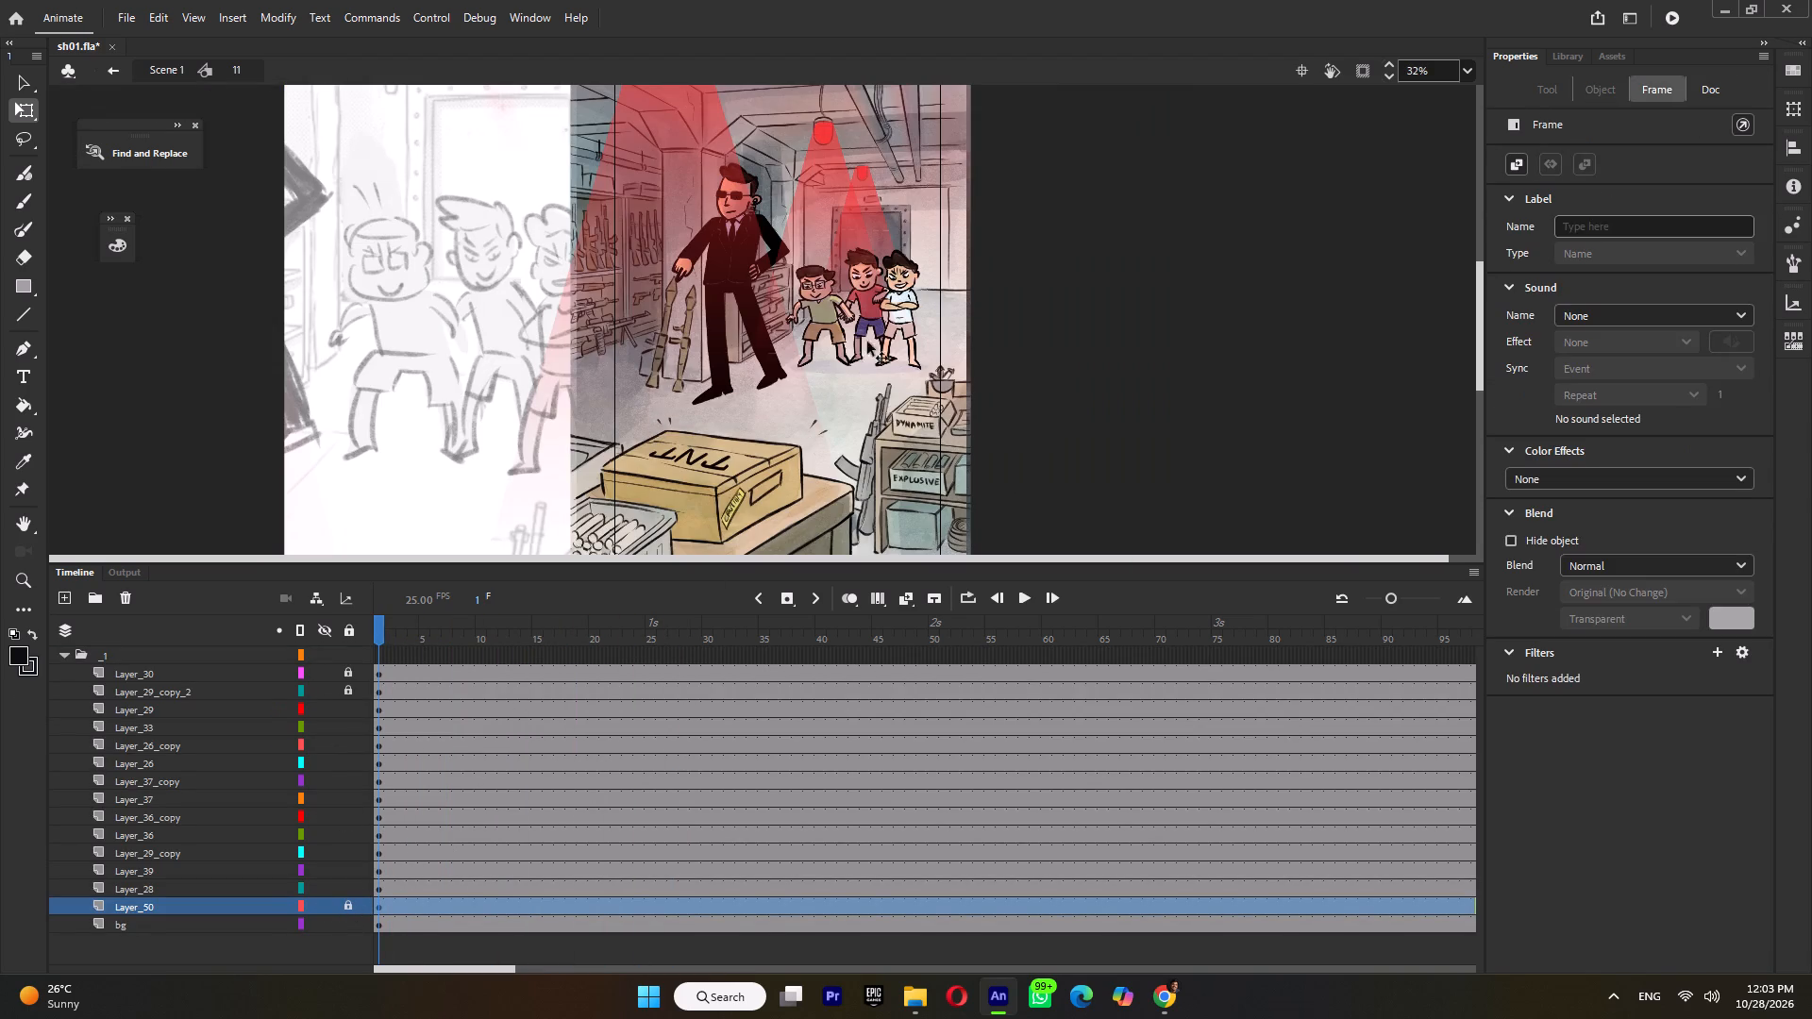
left_click(830, 303)
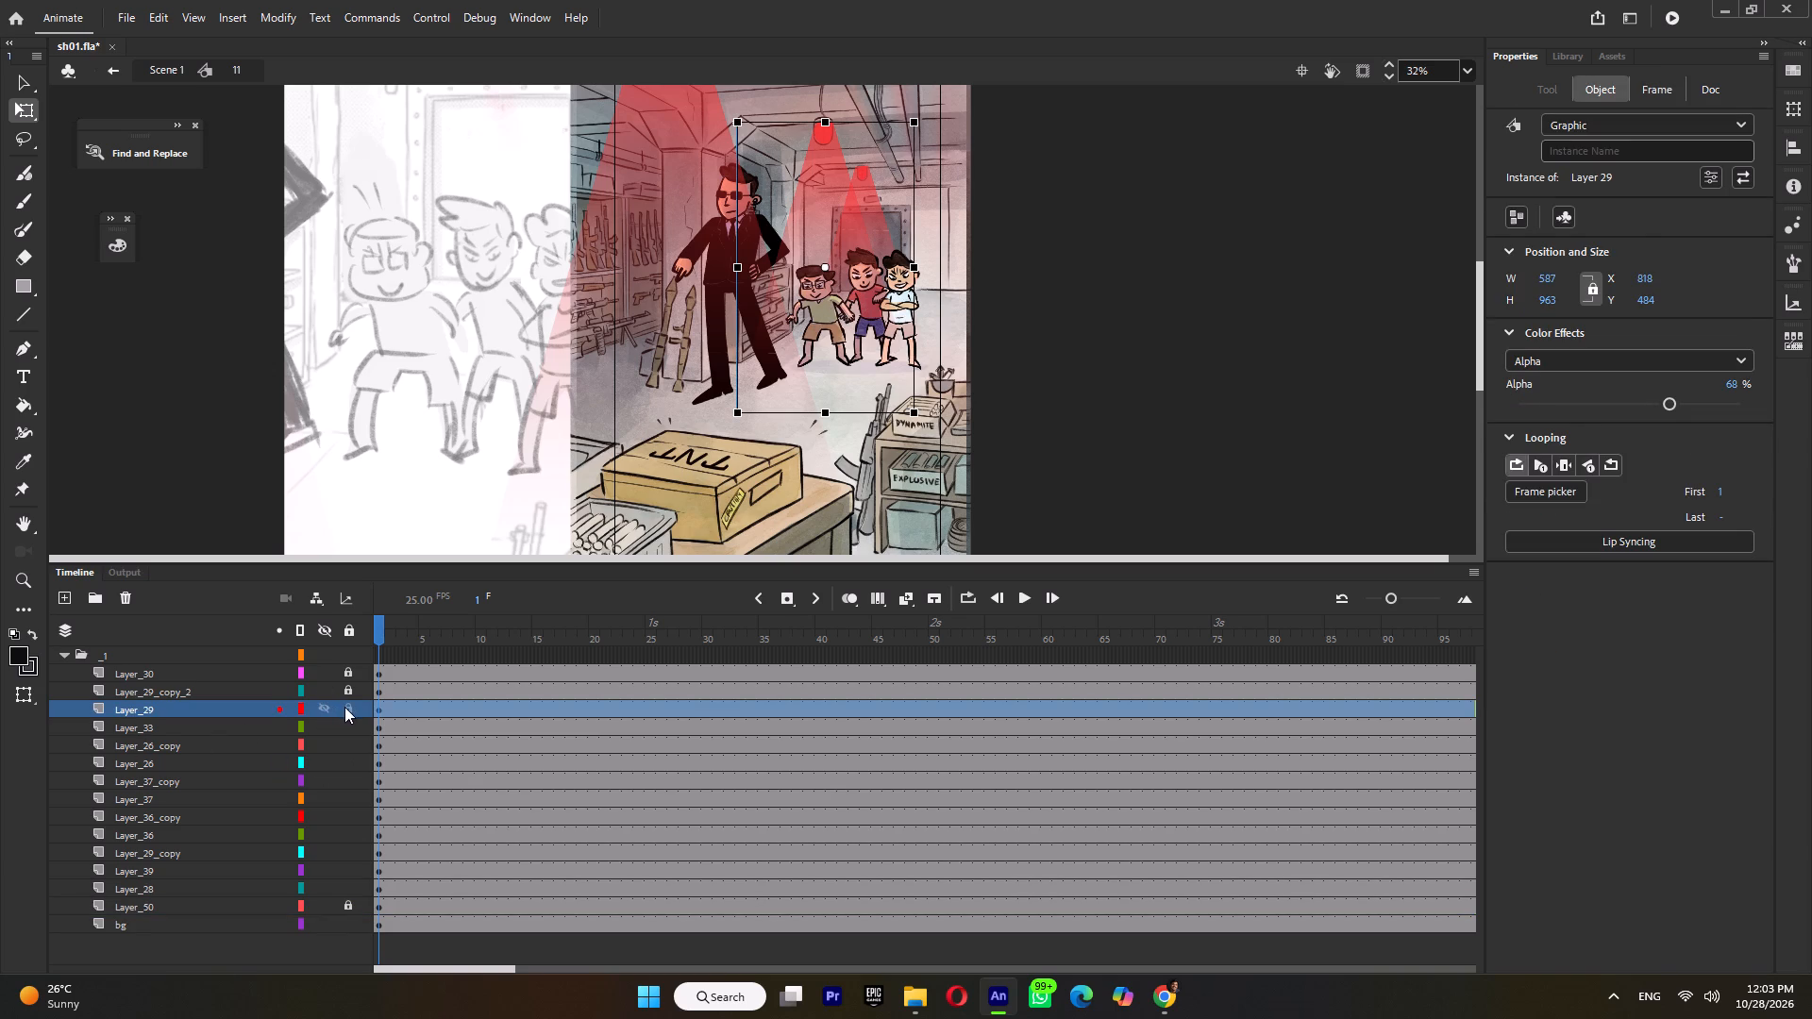
left_click(344, 707)
Convert the green-shirted boy's Layer_37_copy and Layer_37 into one symbol and distribute its two poses to separate keyframes.
left_click(818, 299)
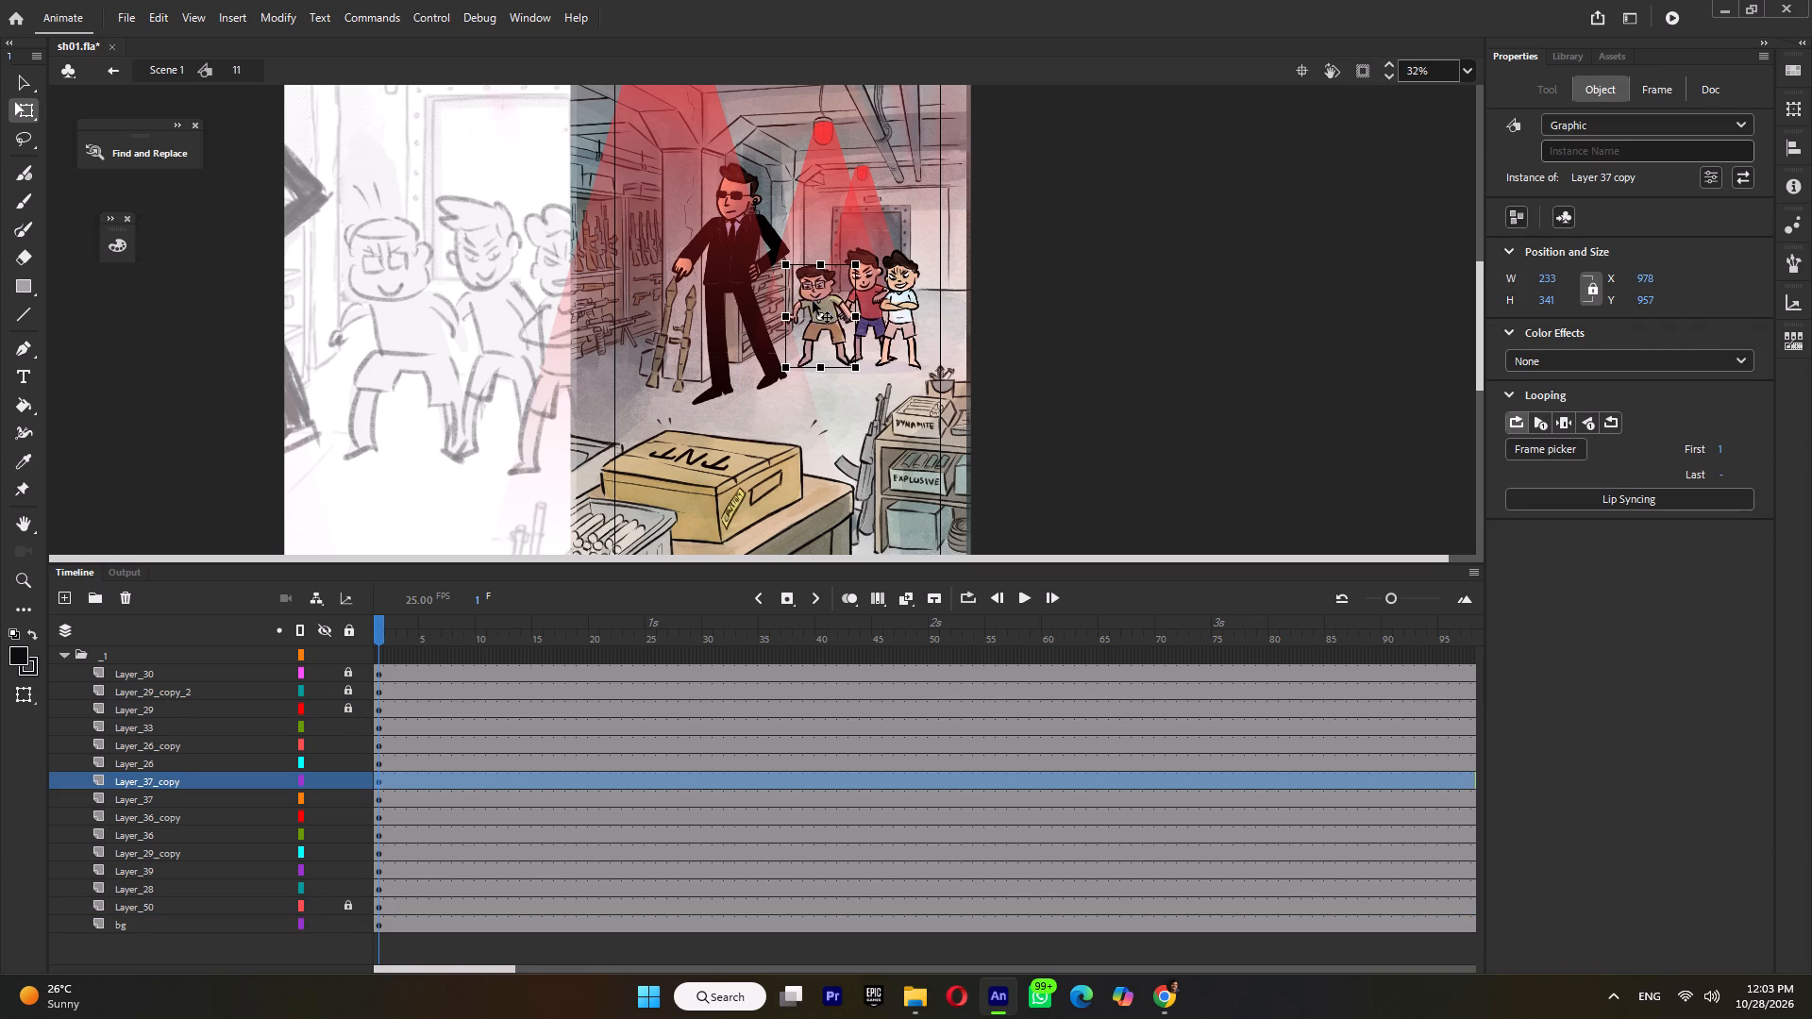
left_click_drag(822, 331, 789, 337)
key("ctrl+z")
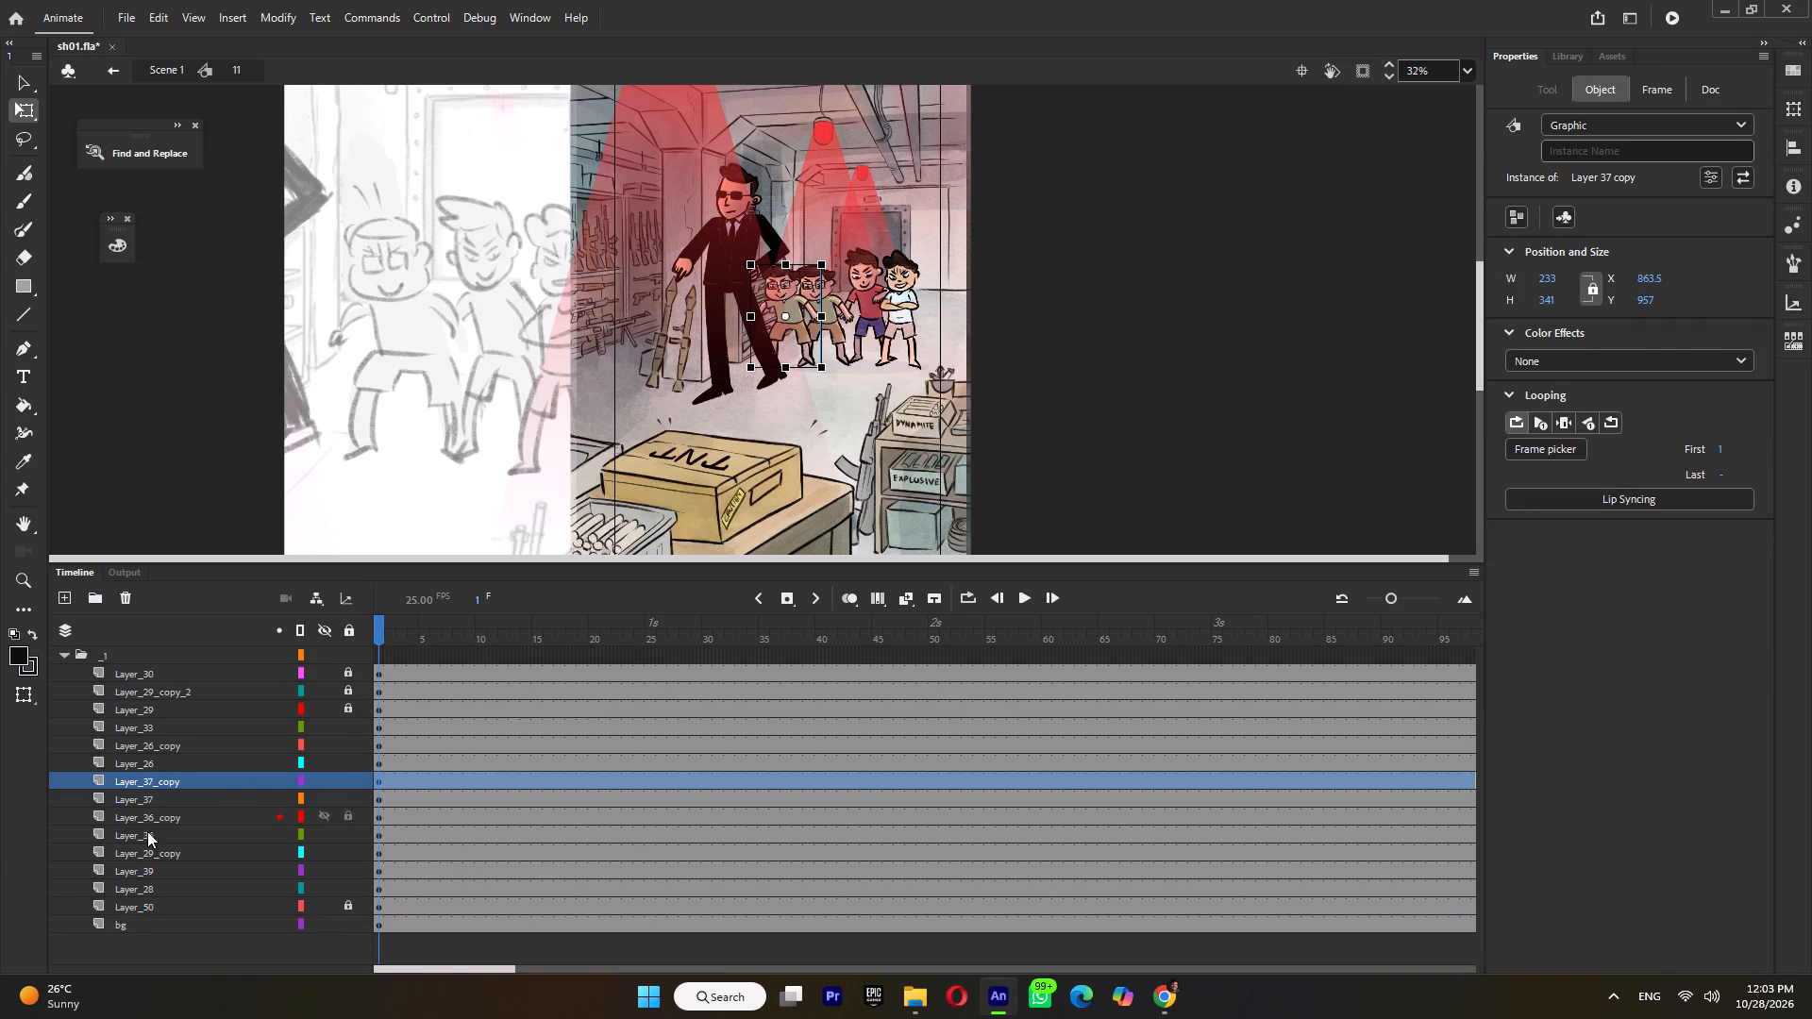
left_click(150, 801, "shift")
right_click(150, 801)
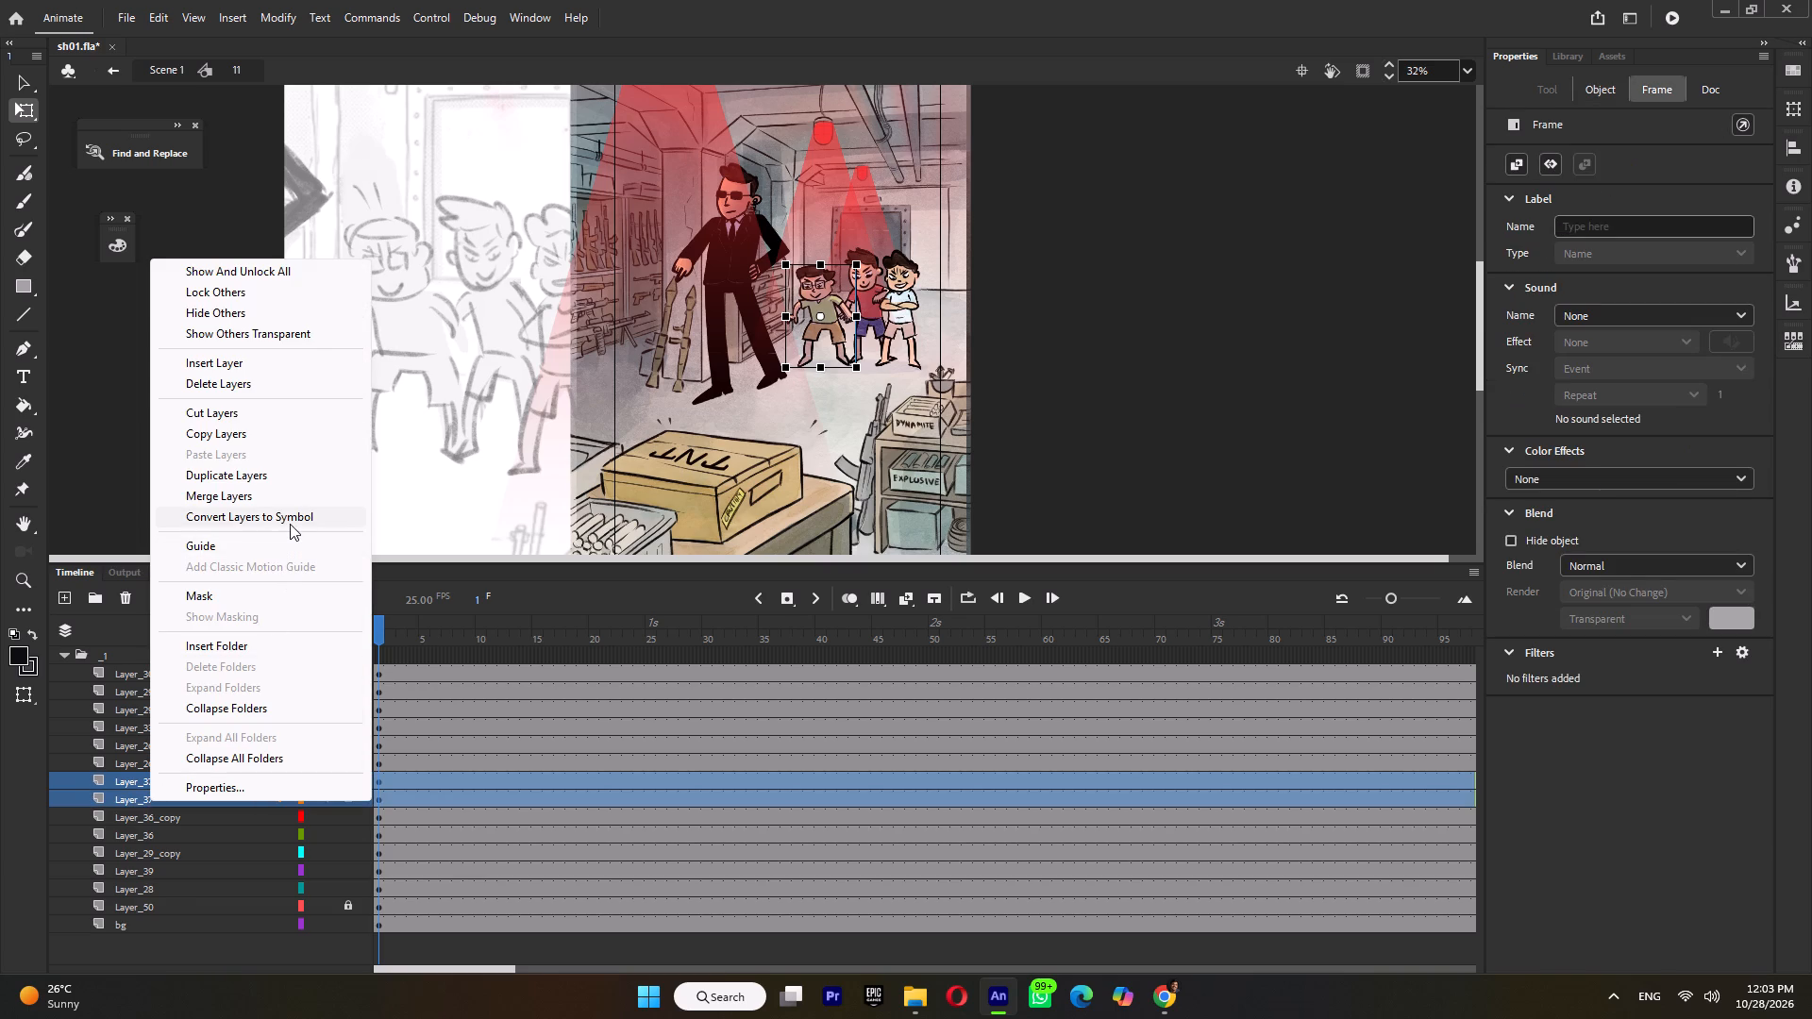
left_click(290, 522)
left_click(1036, 239)
scroll(835, 324, "up", 2, "ctrl")
double_click(817, 338)
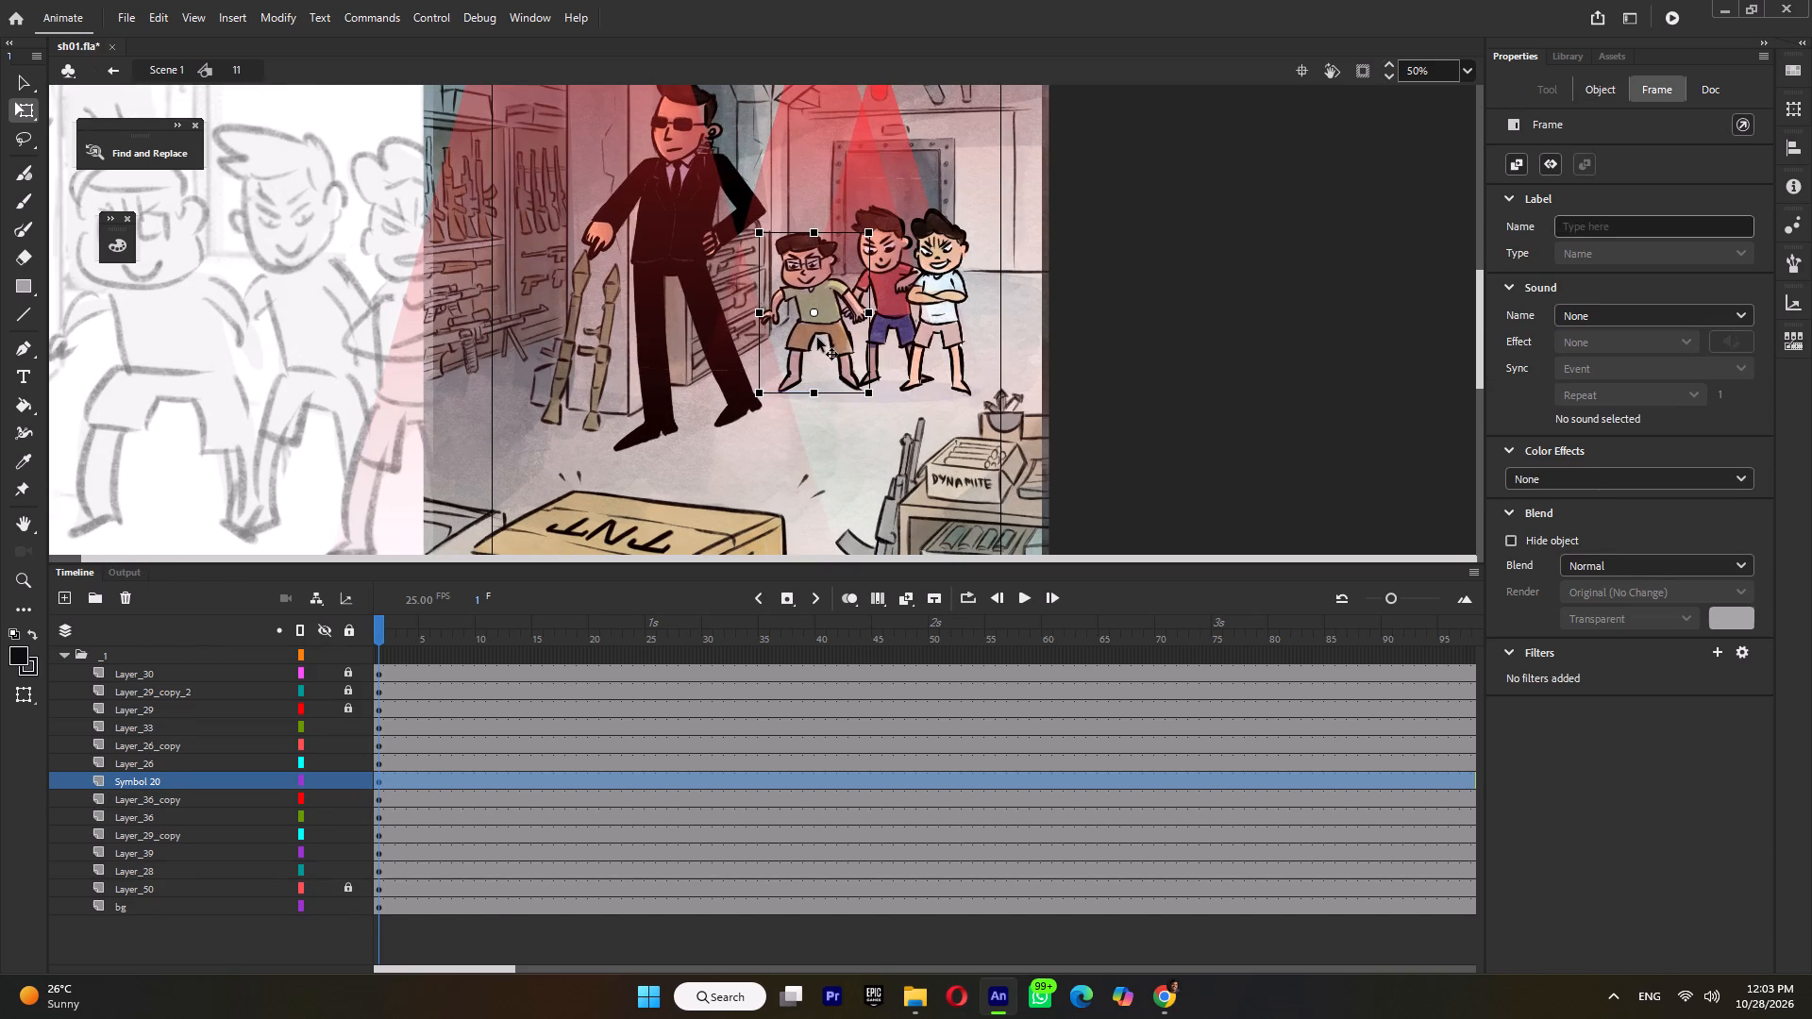
left_click_drag(914, 175, 713, 505)
key("ctrl+shift+k")
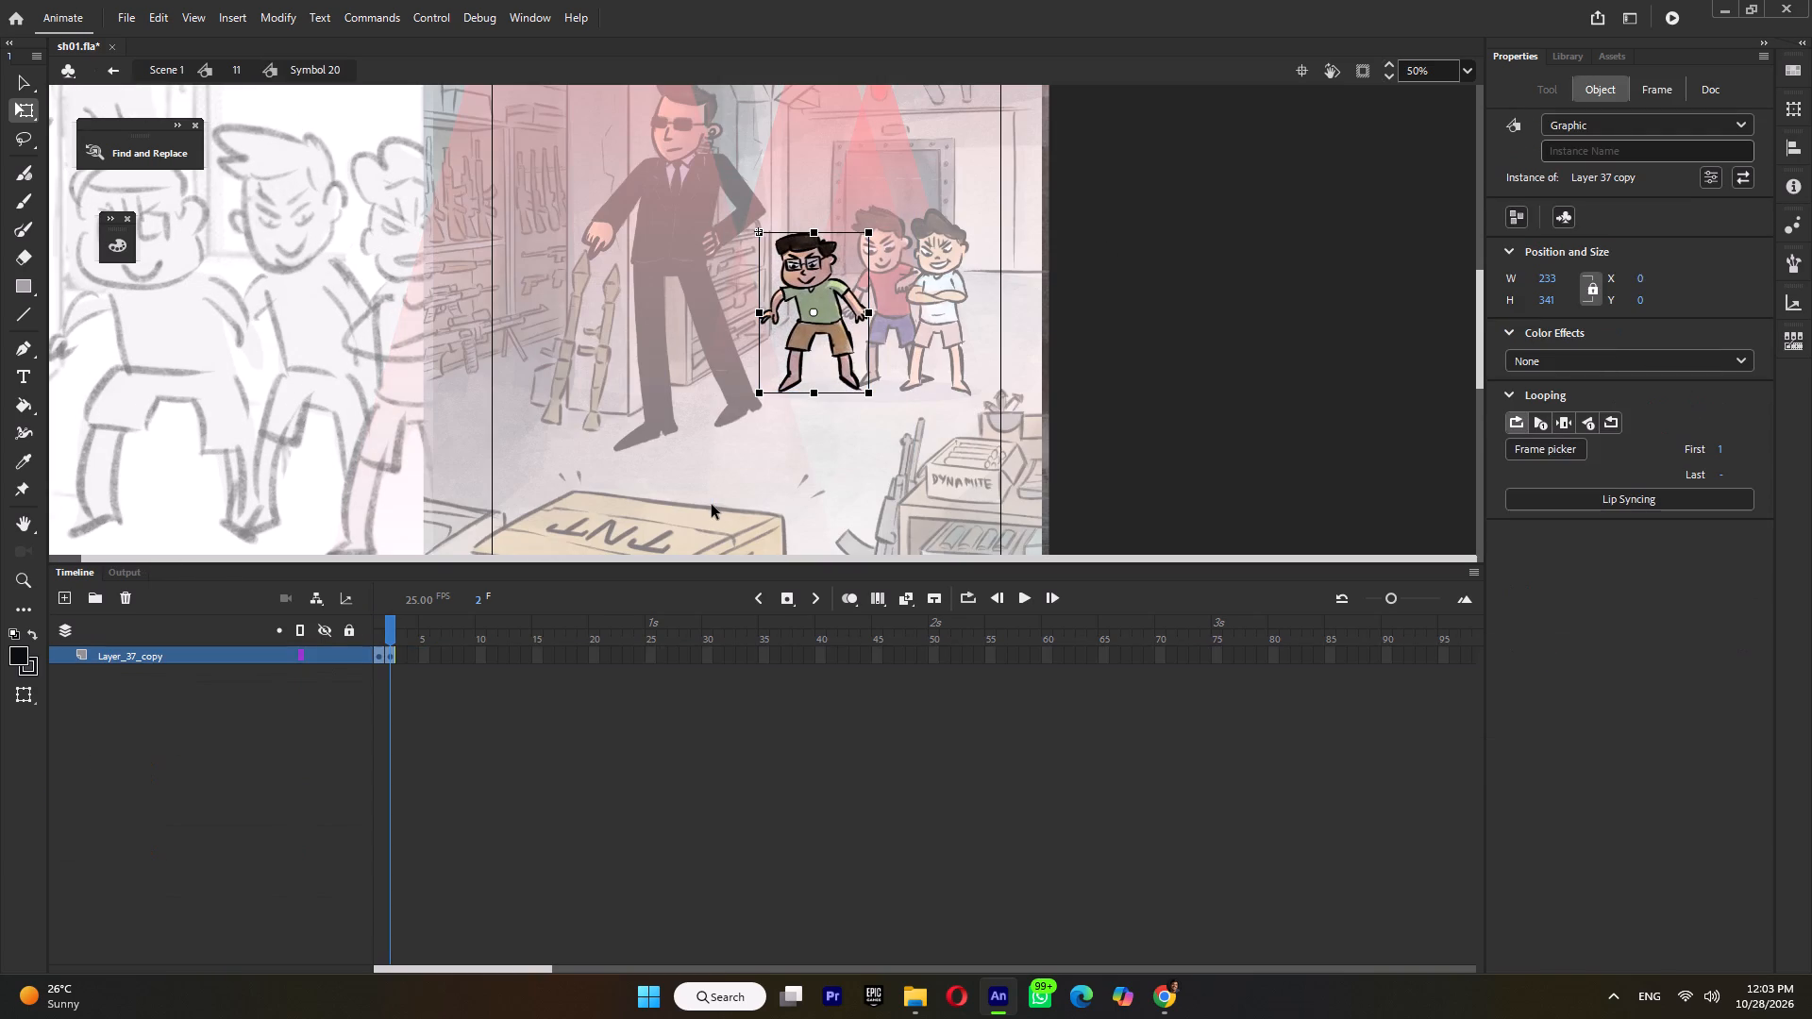
Hold the green-shirted boy's first pose through frame 8 and the second through frame 17, and play the loop in symbol 11.
left_click(380, 658)
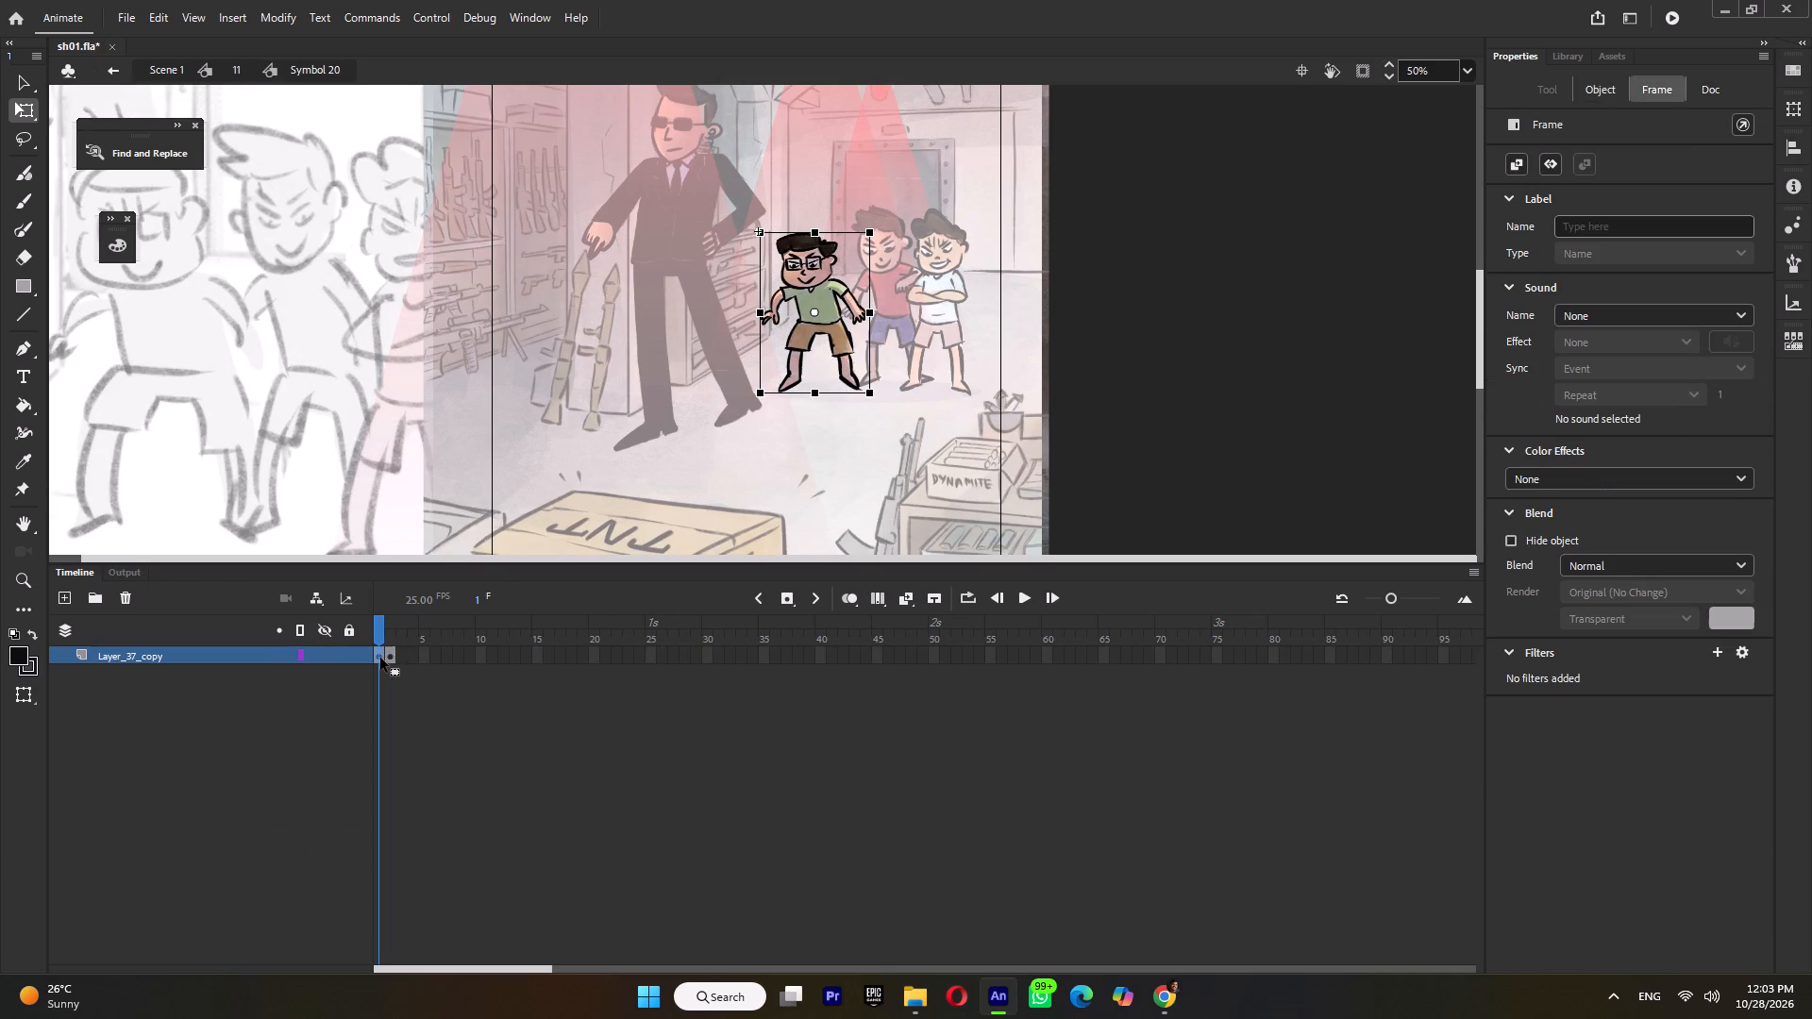
key("F5")
key("F5")
key("F5")
key("F5")
key("F5")
key("F5")
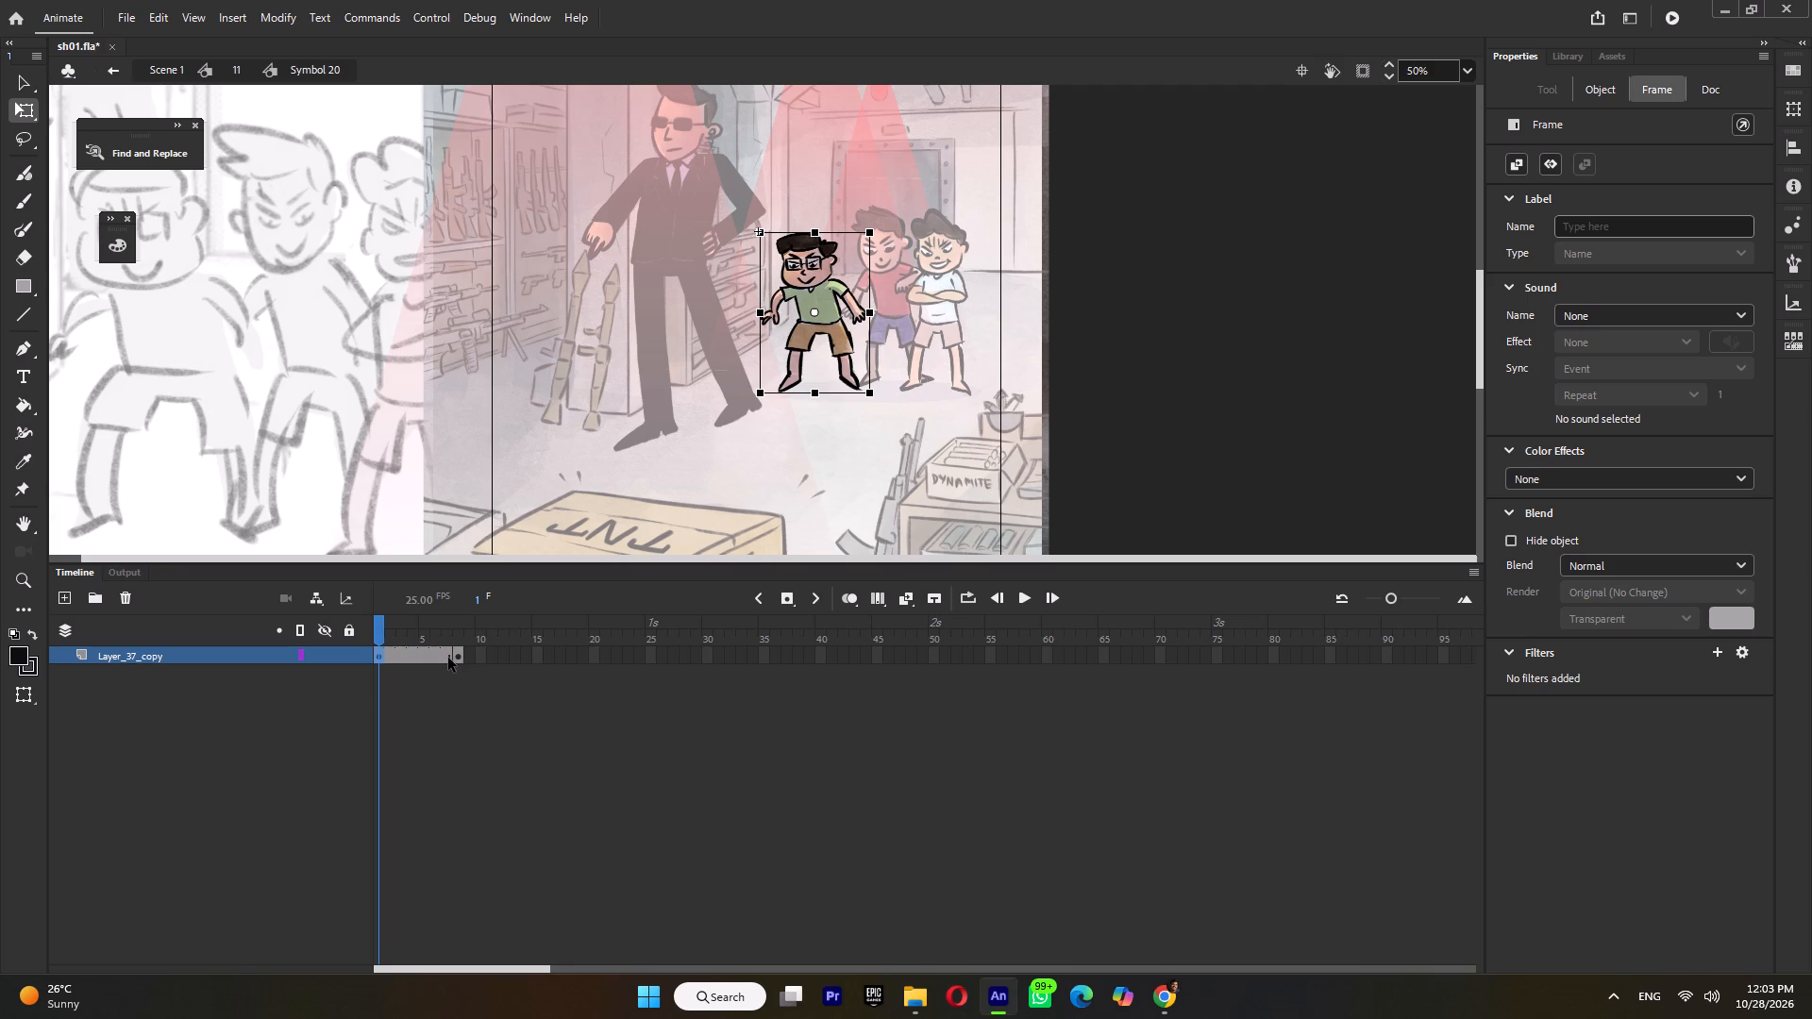
key("F5")
left_click(469, 657)
key("F5")
key("F5")
key("F5")
key("F5")
key("F5")
key("F5")
key("F5")
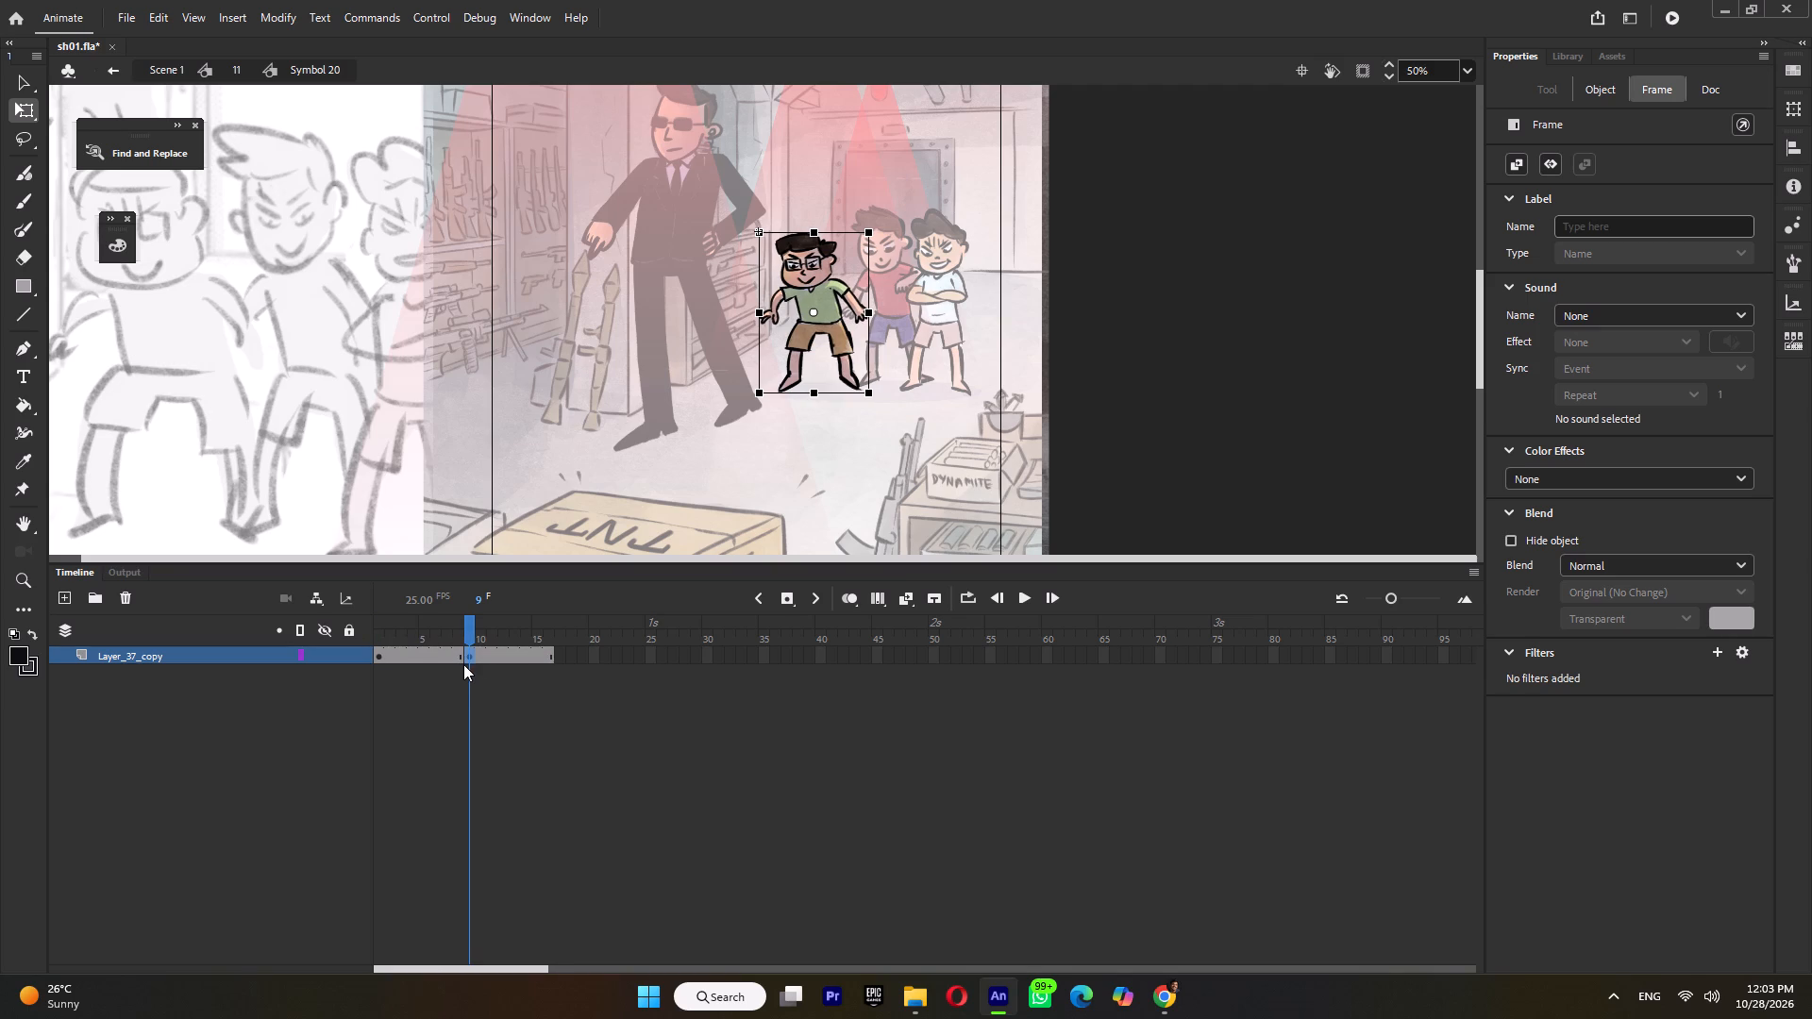
key("F5")
double_click(1146, 449)
key("Return")
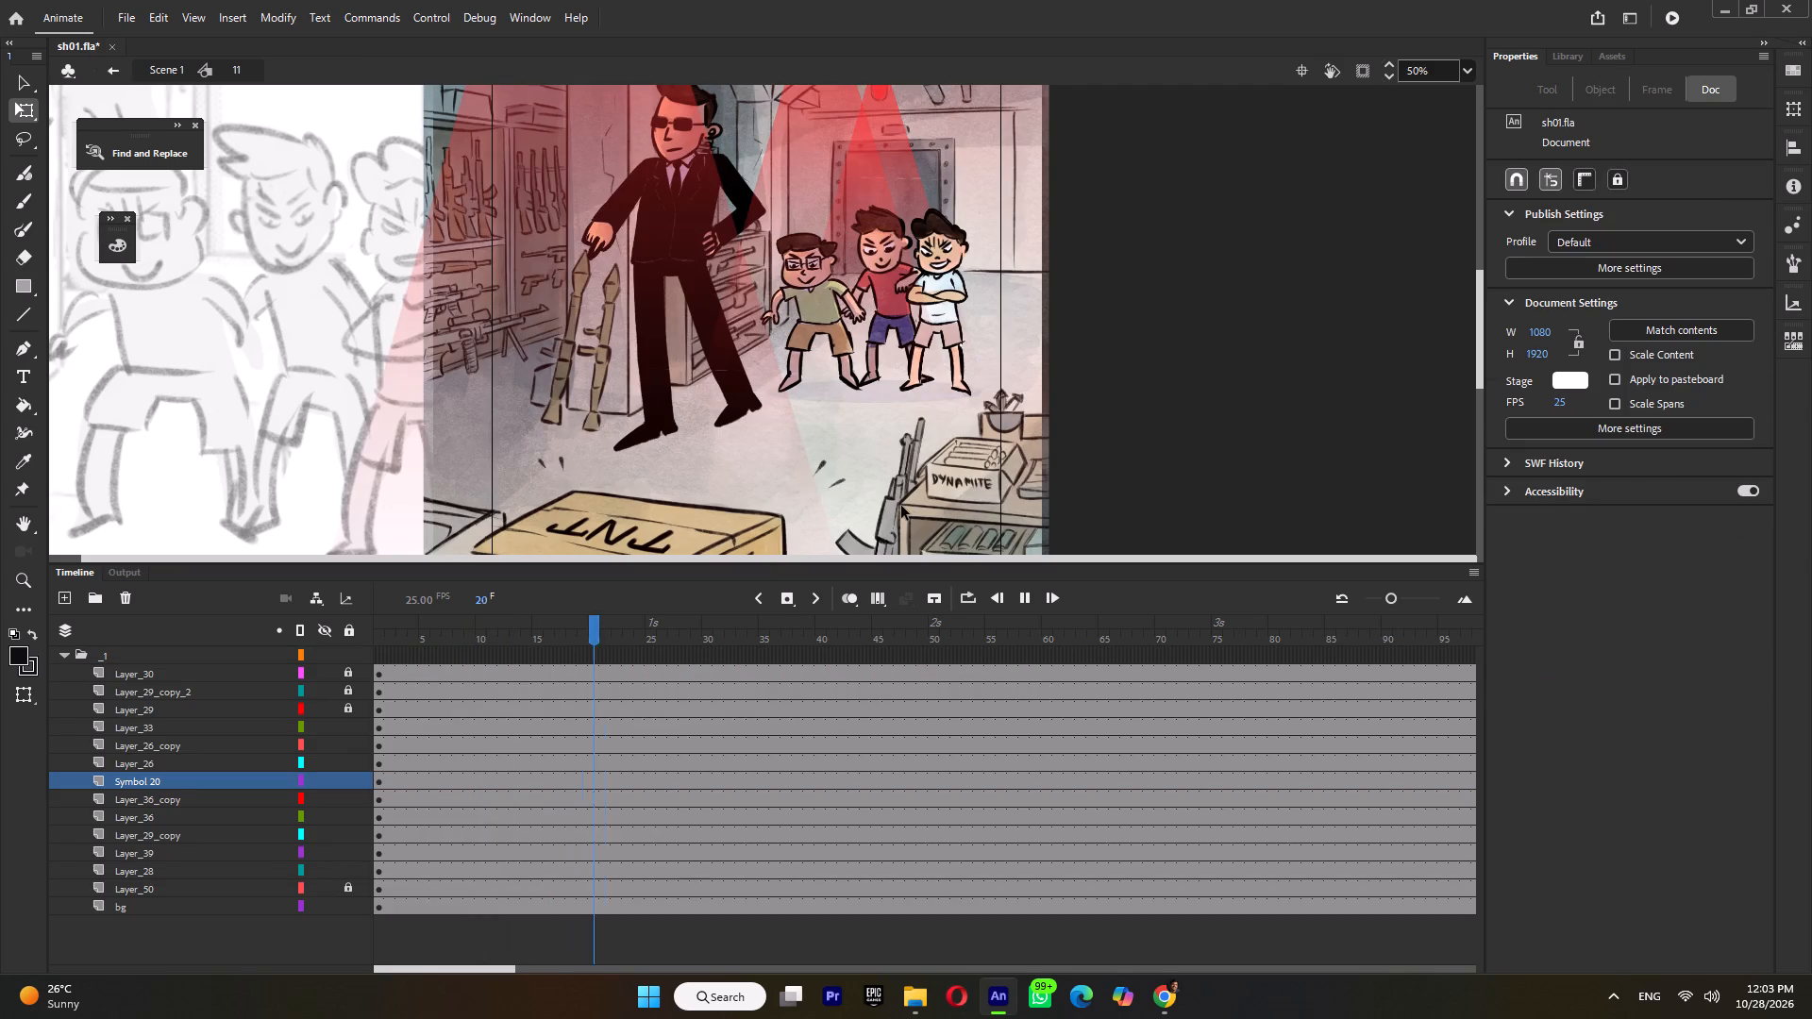
key("Return")
Convert the red-shirted boy's Layer_36_copy and Layer_36 into one graphic symbol and distribute its two poses to separate keyframes.
left_click(153, 799)
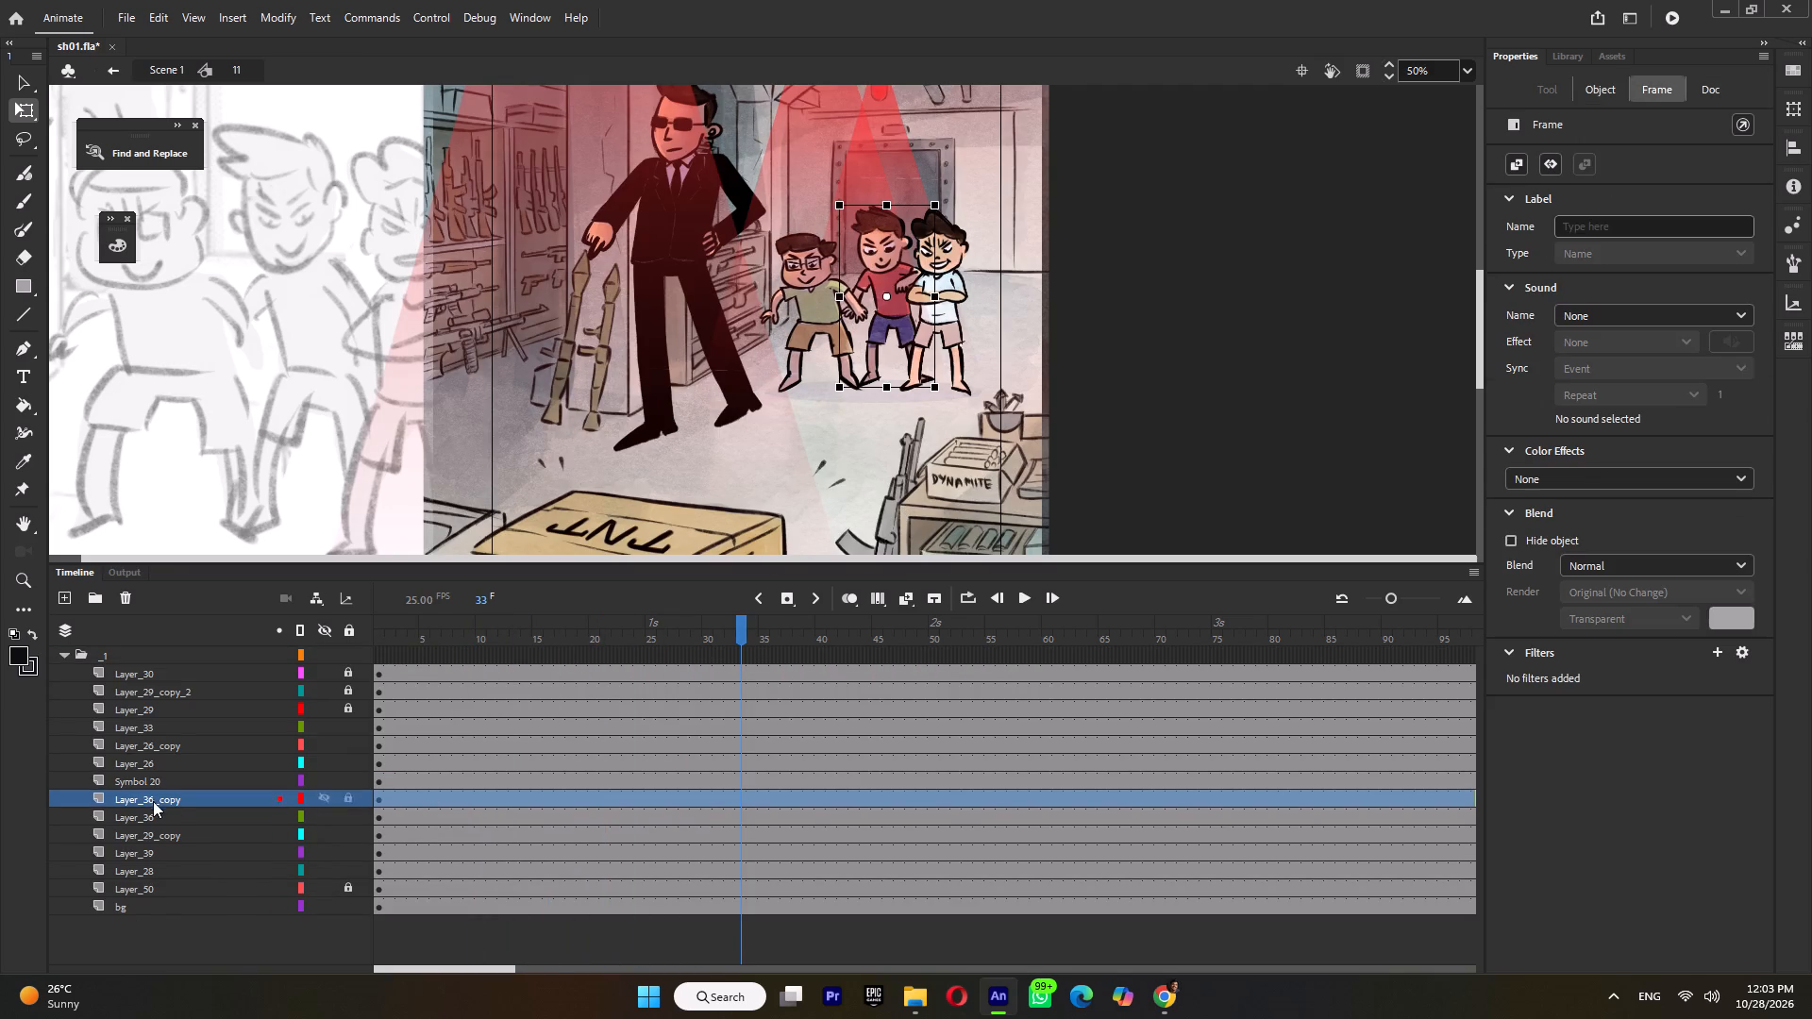
left_click(147, 814, "shift")
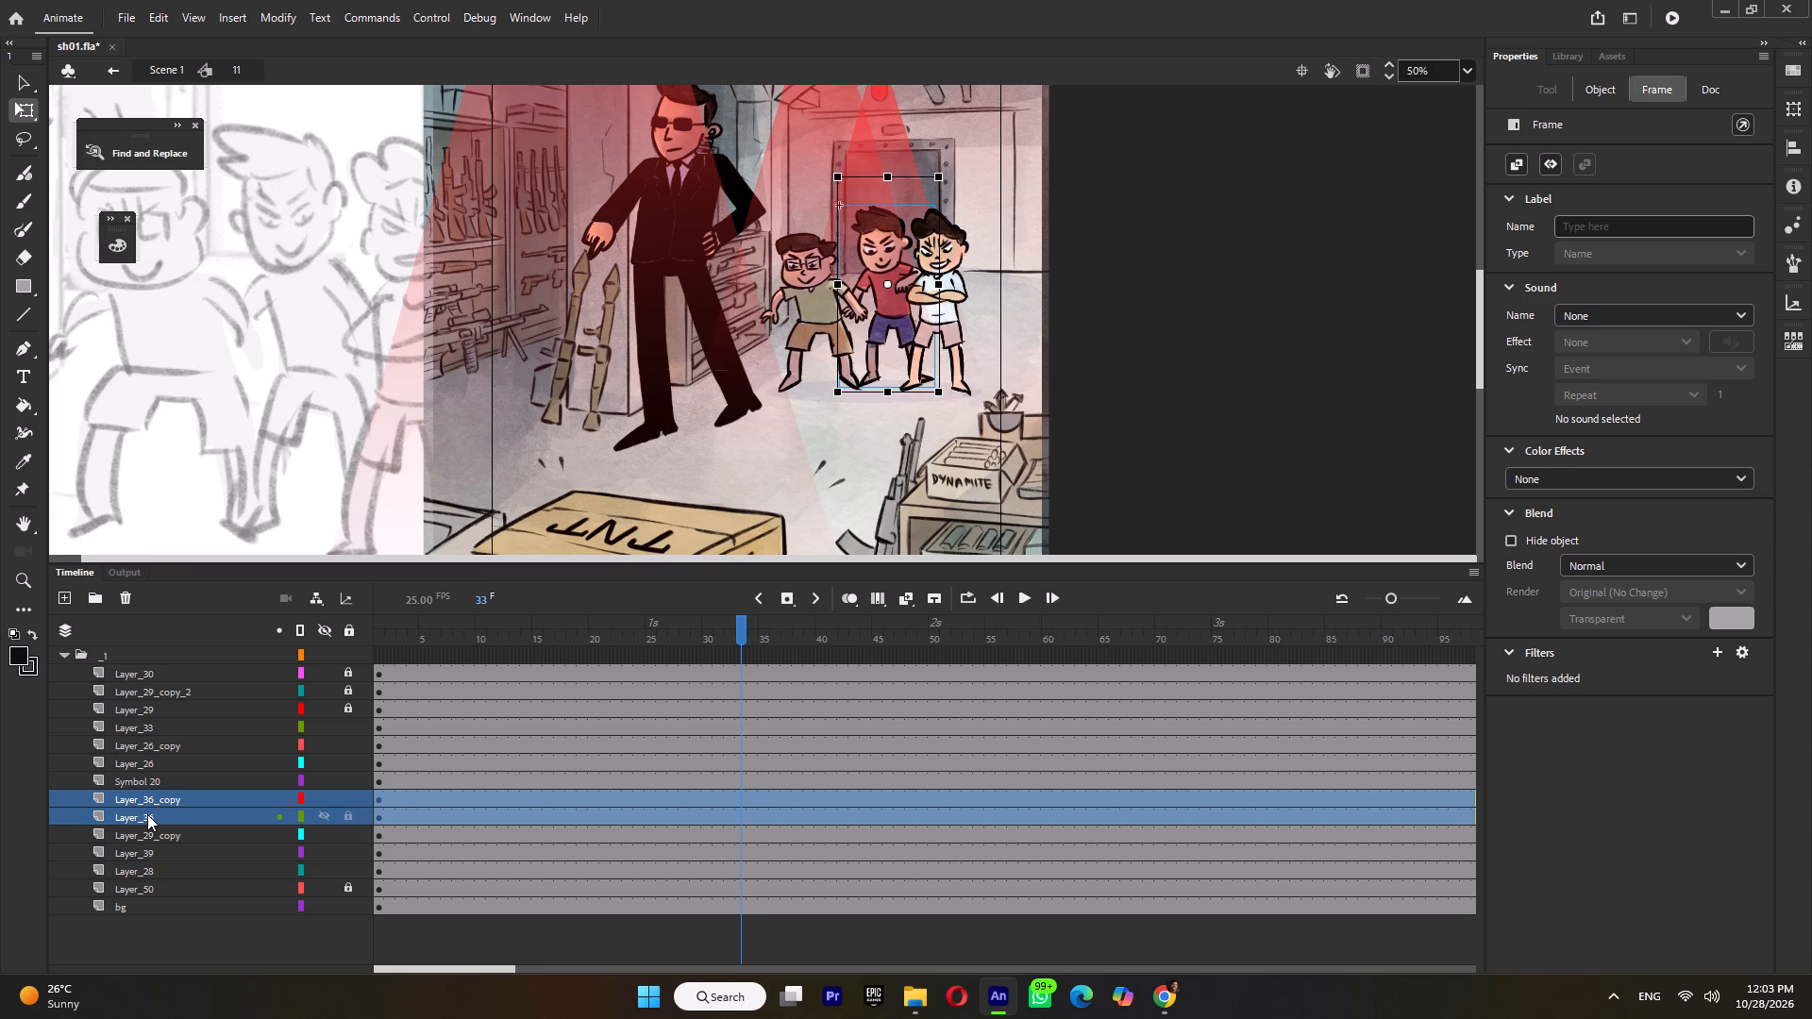
key("F8")
left_click(1014, 238)
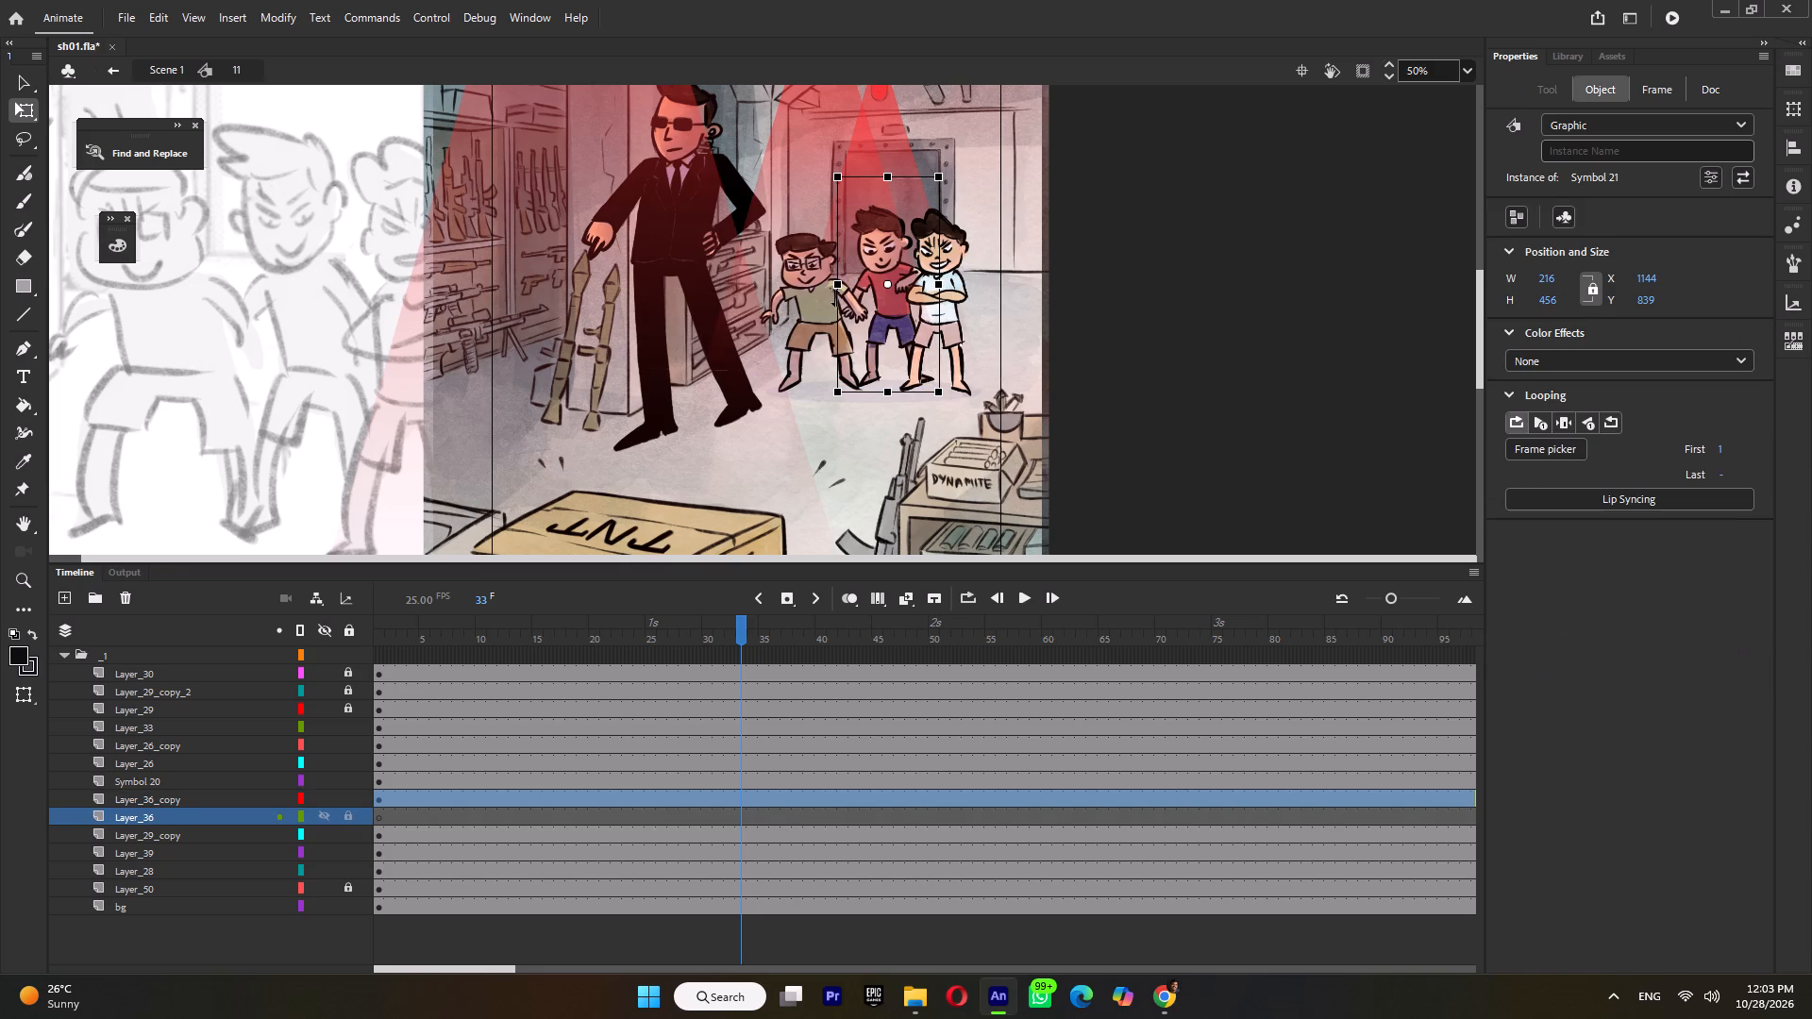
double_click(877, 247)
left_click_drag(1023, 184, 766, 460)
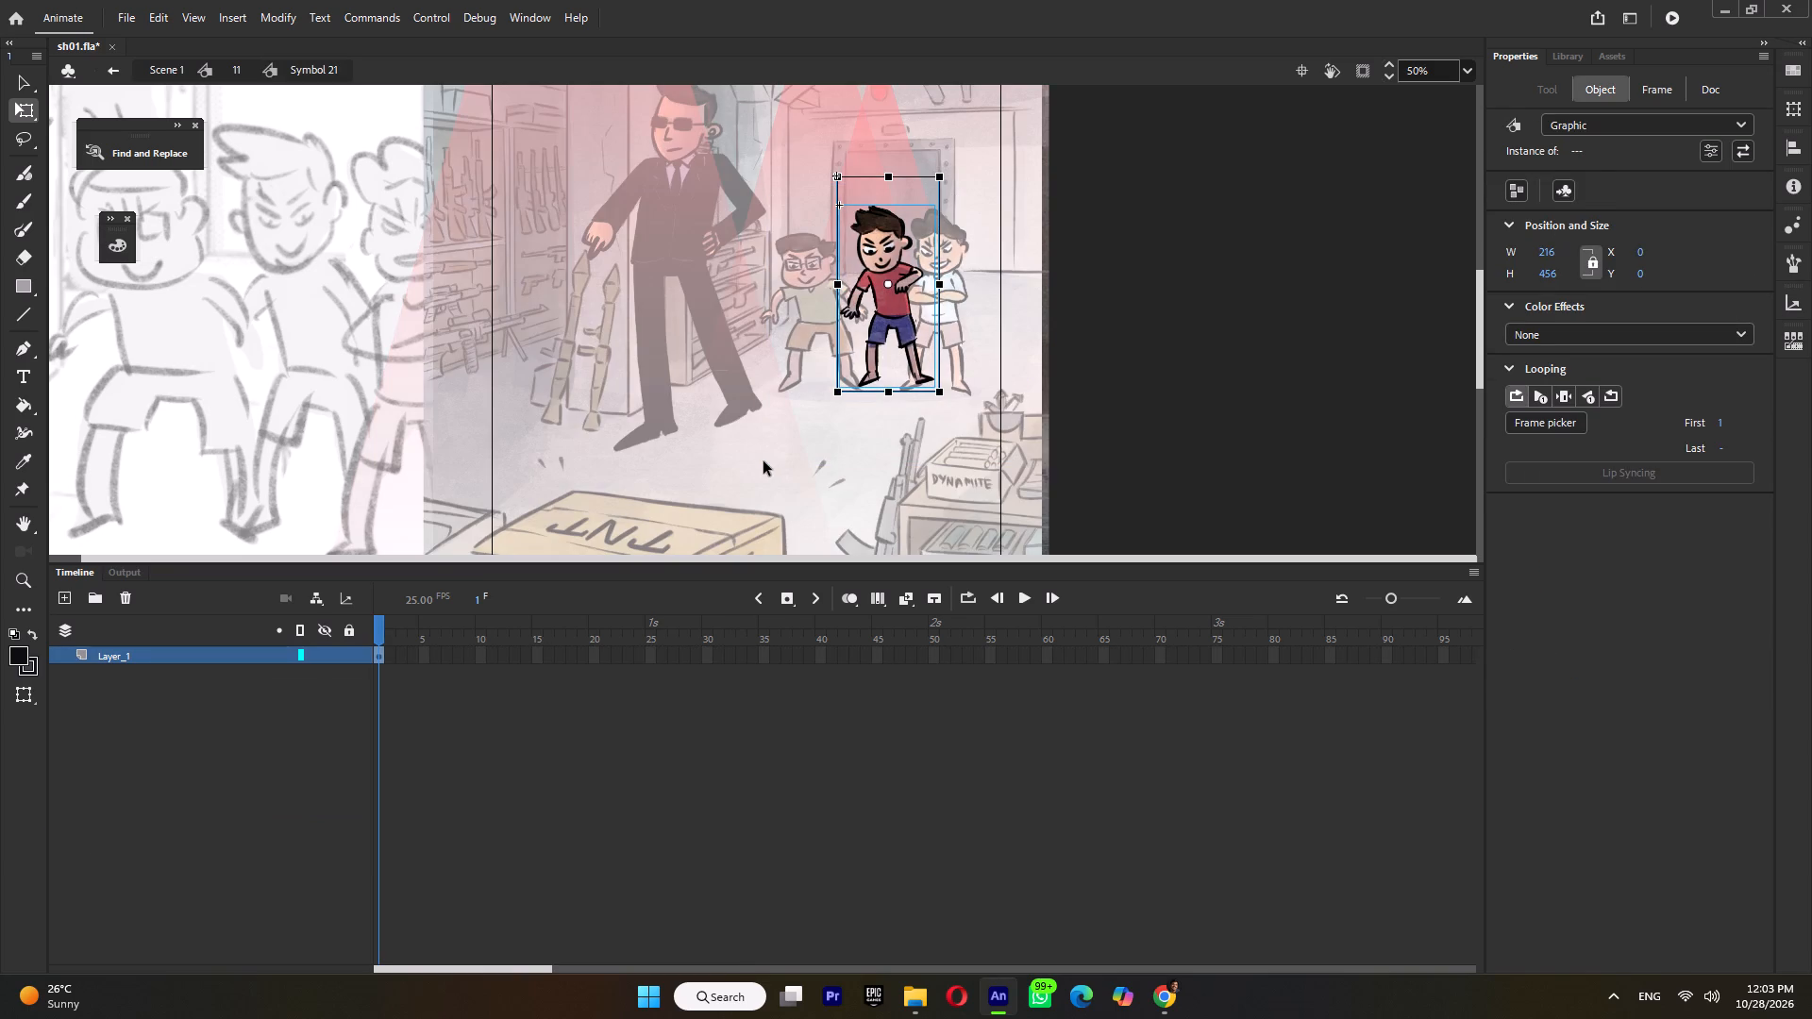
key("ctrl+shift+k")
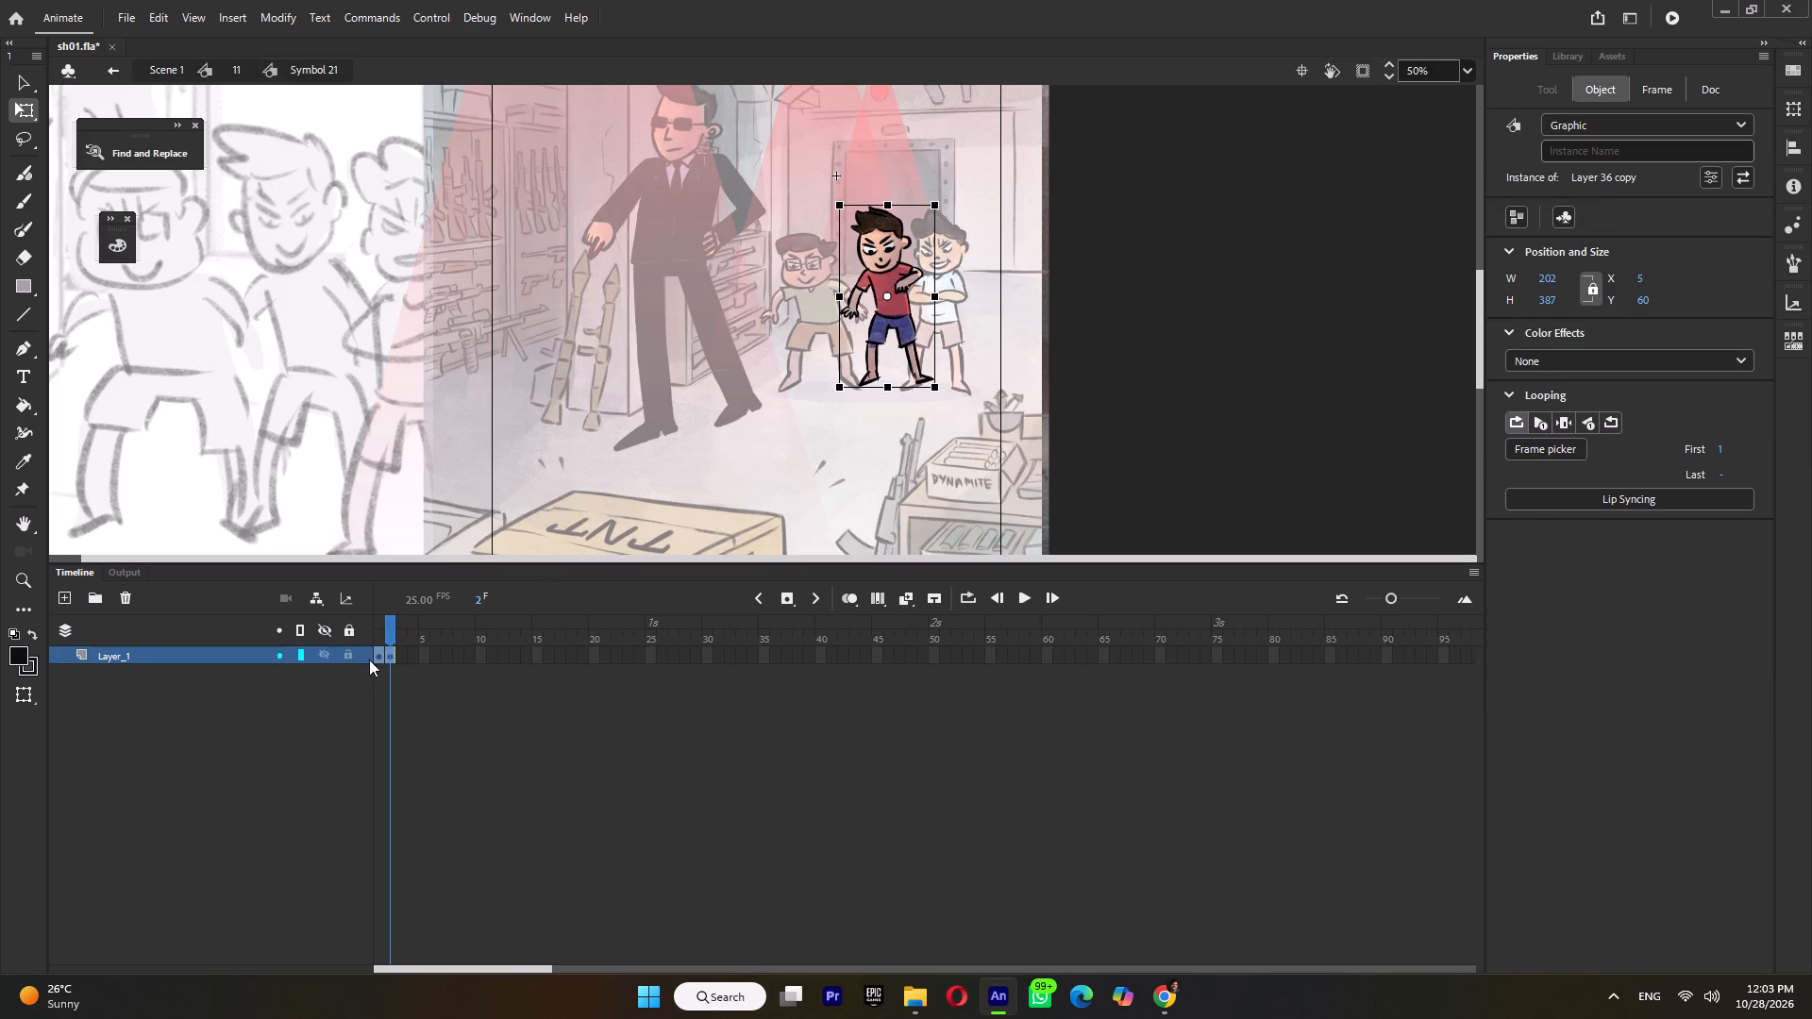
Hold the red-shirted boy's first pose through frame 8 and the second through frame 17, and return to symbol 11.
left_click(375, 658)
key("F5")
key("F5")
key("F5")
key("F5")
key("F5")
key("F5")
left_click(458, 653)
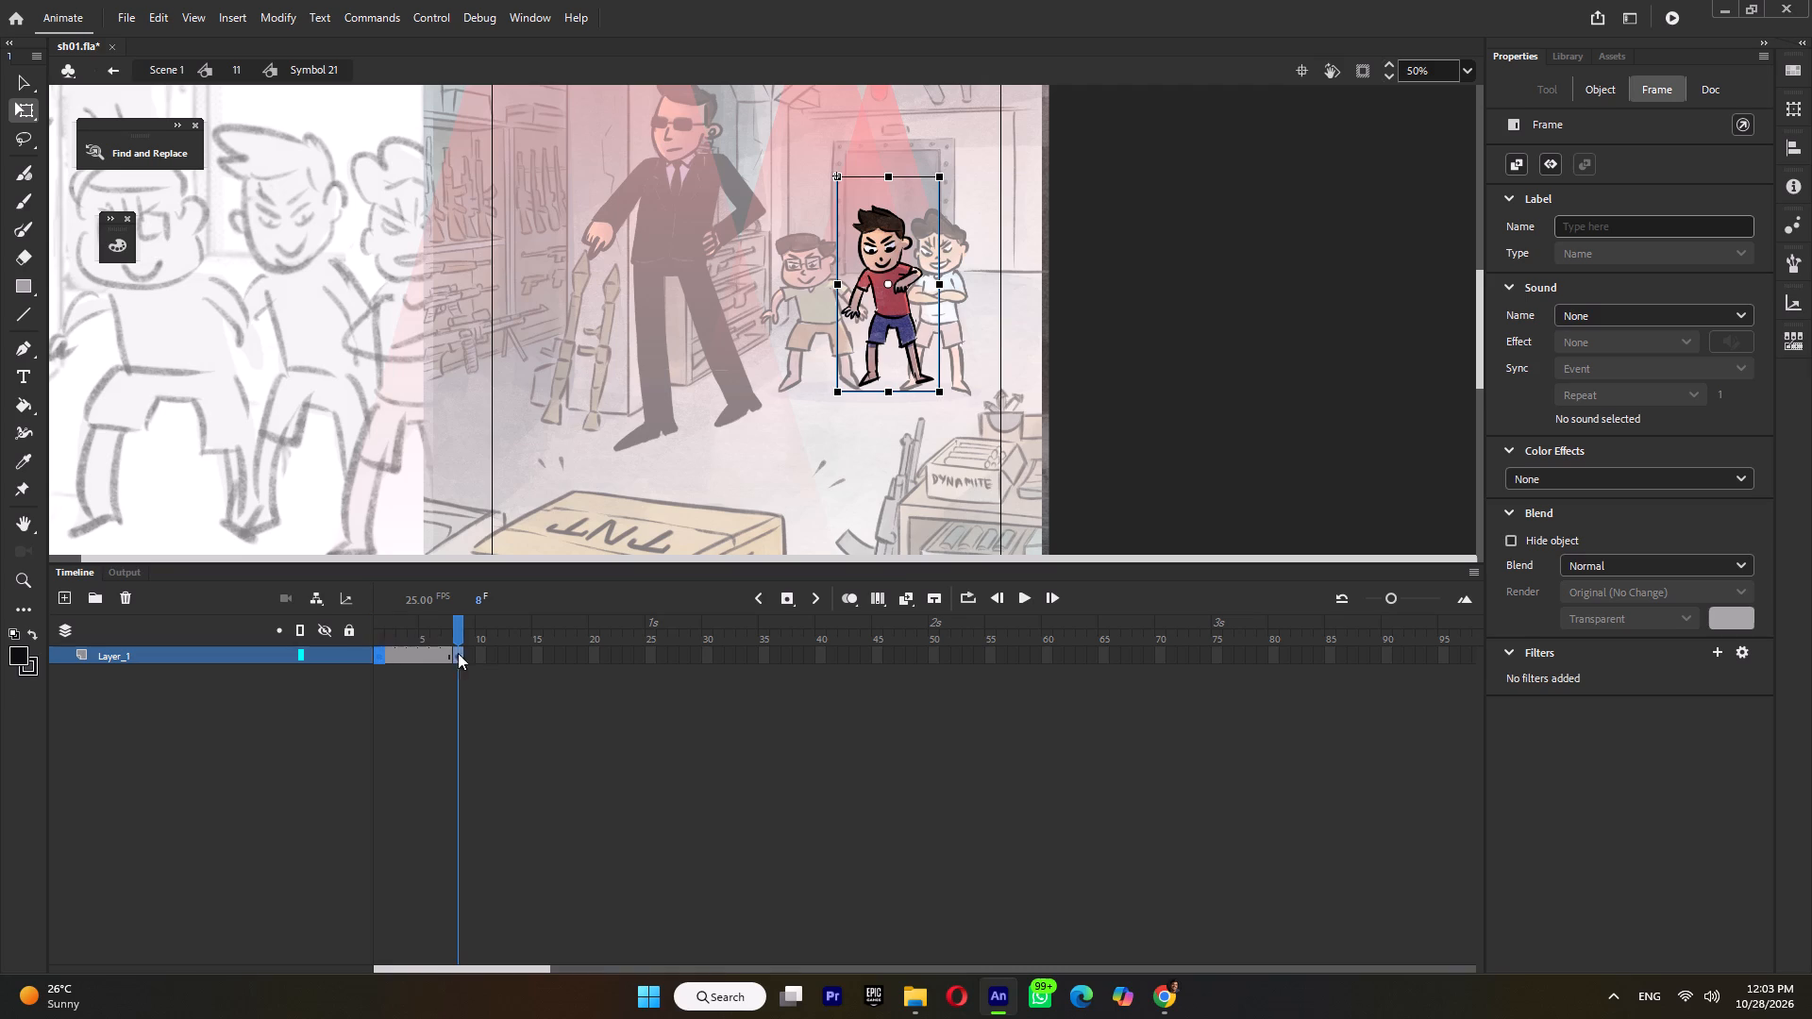
key("F5")
key("F5")
key("F5")
key("F5")
key("F5")
key("F5")
key("F5")
key("F5")
left_click(438, 654)
key("F5")
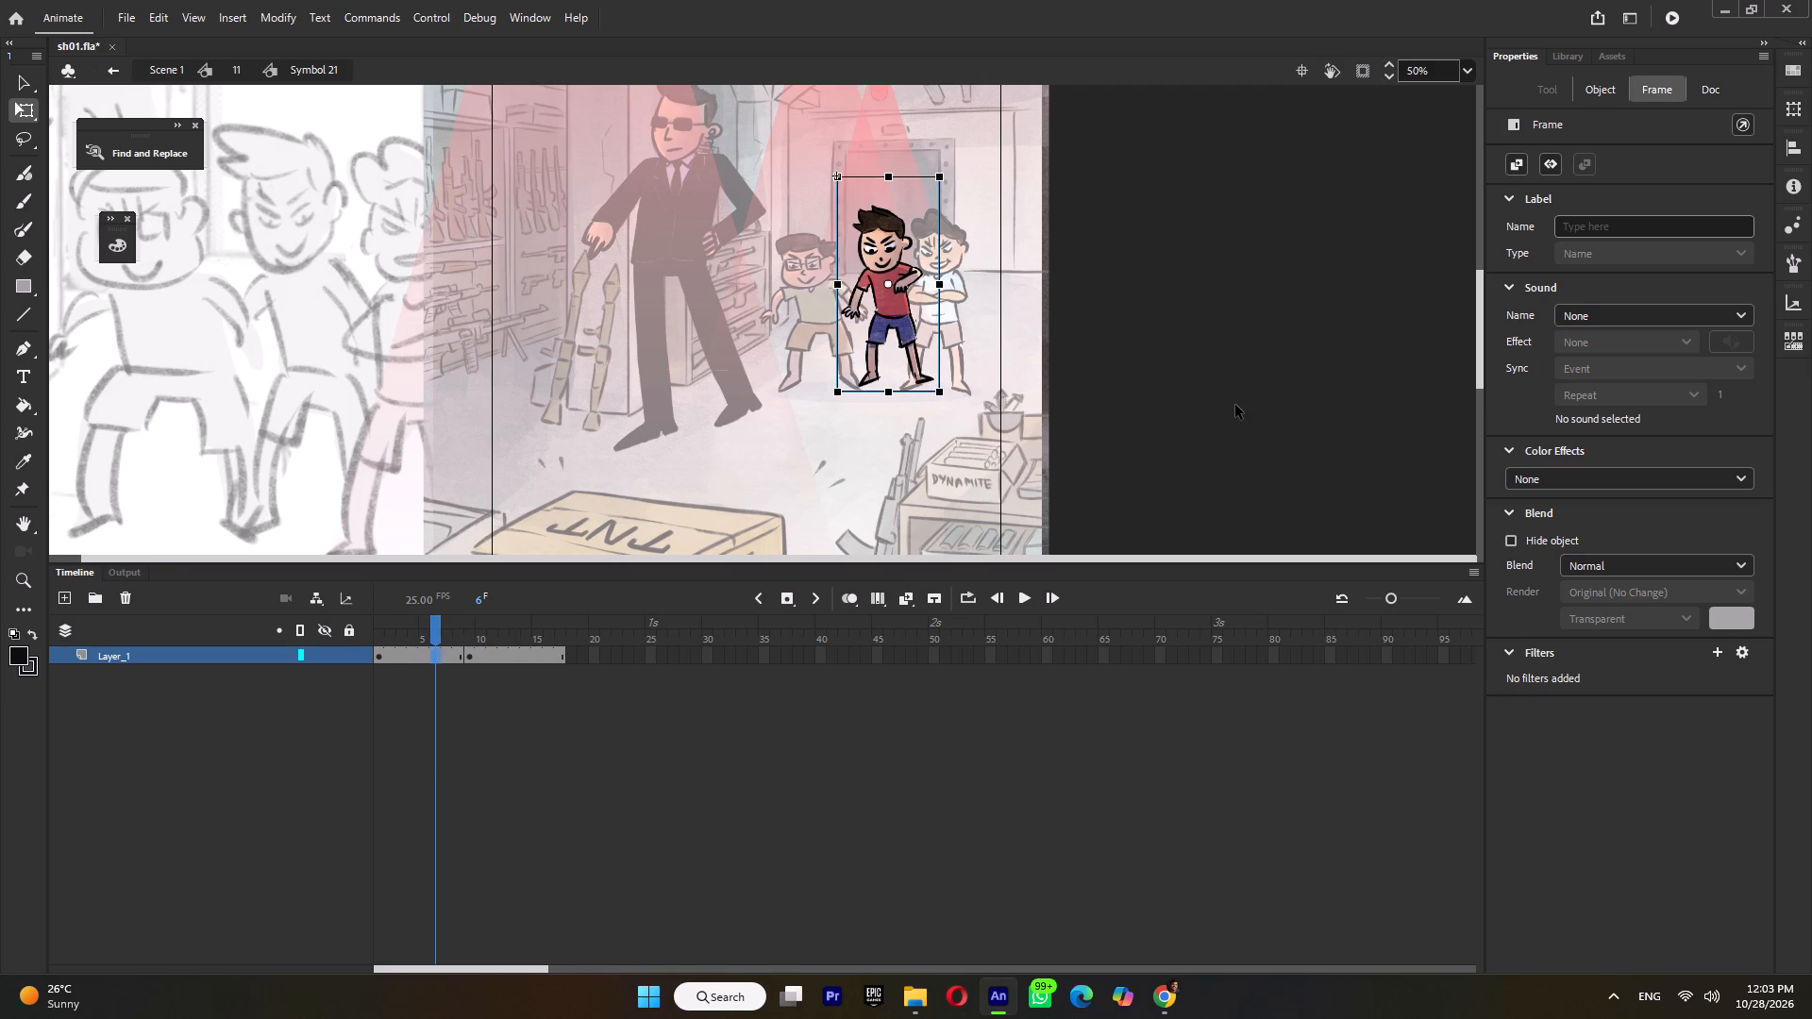
double_click(1235, 405)
Convert the white-shirted boy's Layer_26_copy and Layer_26 into one graphic symbol and distribute its two poses to separate keyframes.
left_click(943, 318)
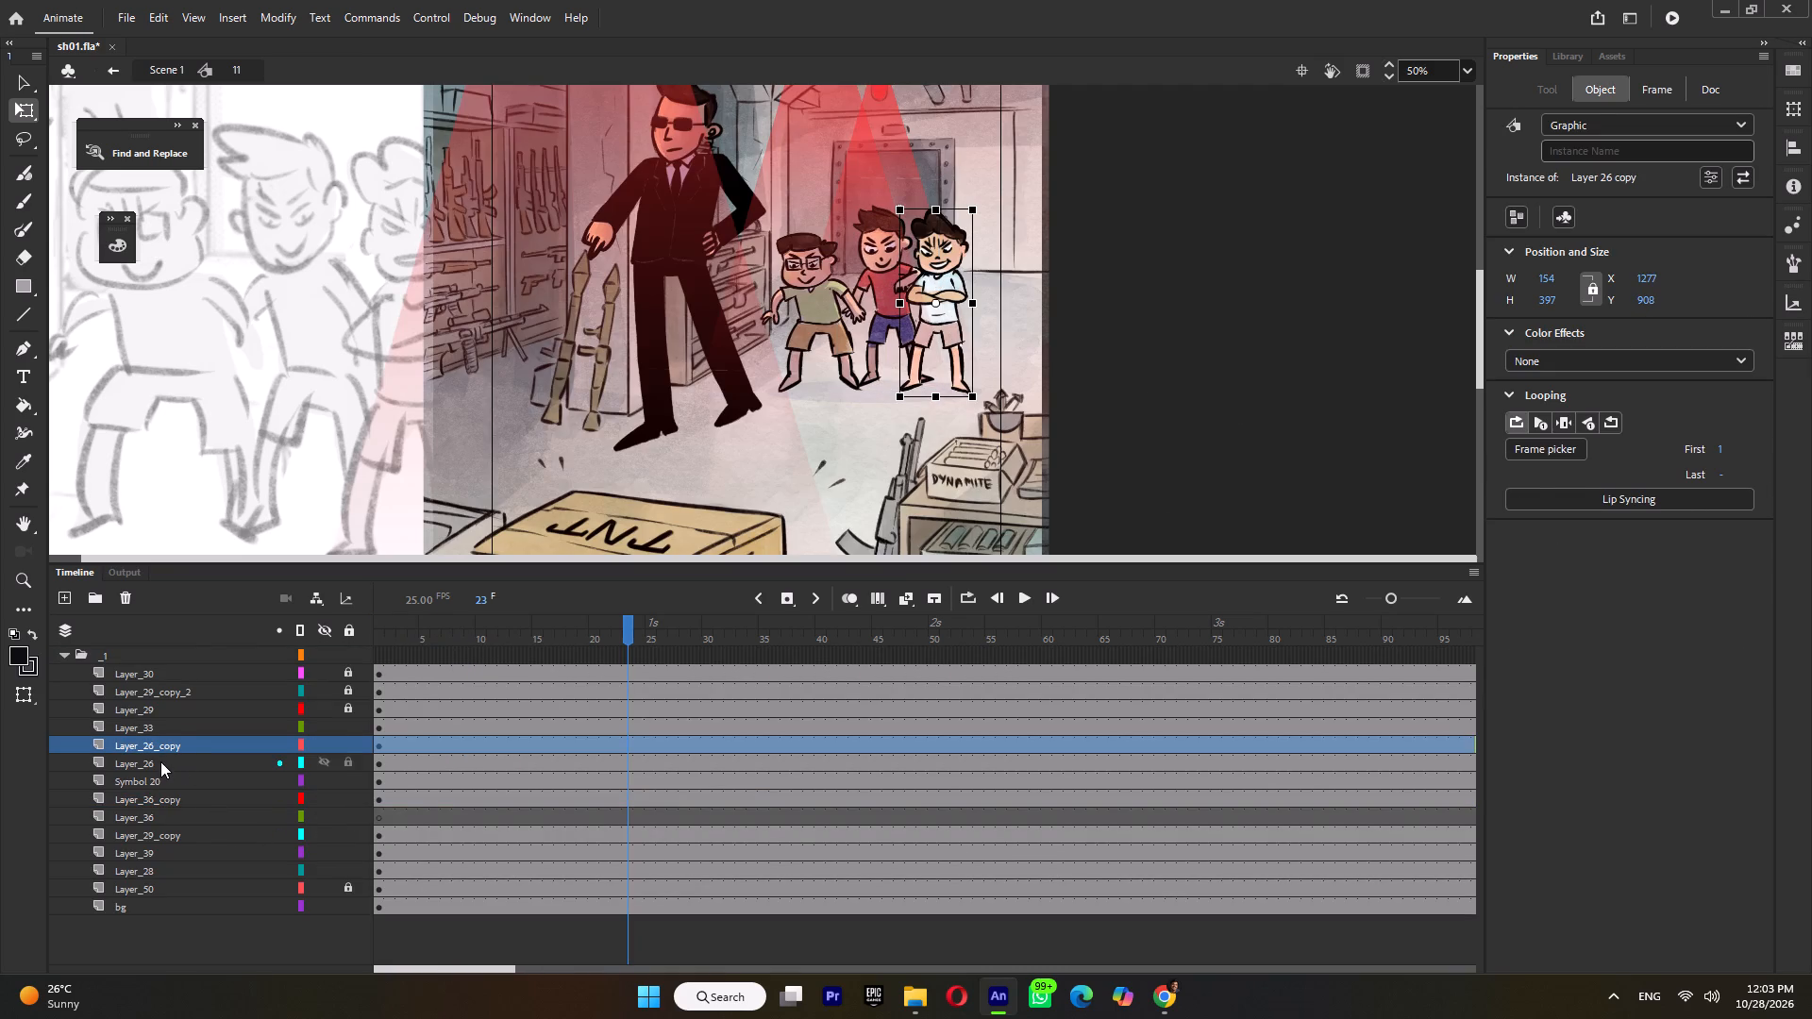
left_click(159, 763, "shift")
key("F8")
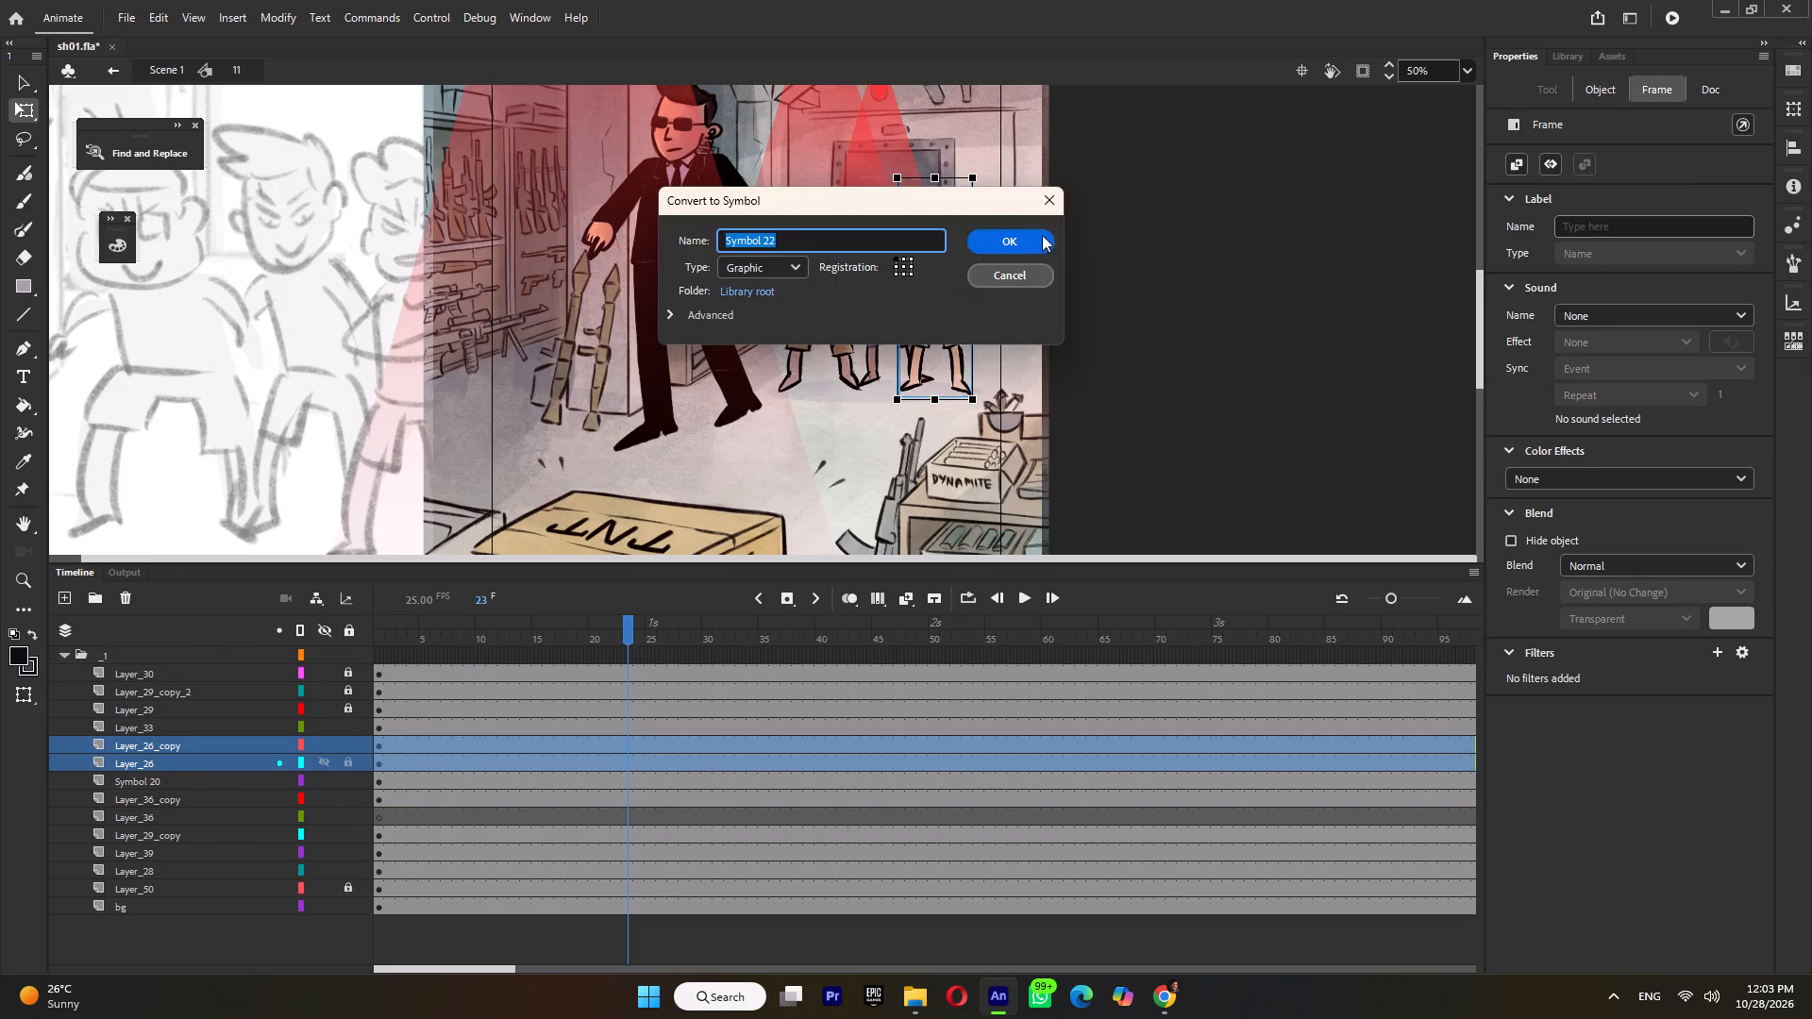
left_click(1032, 237)
double_click(952, 325)
left_click_drag(1047, 188, 845, 470)
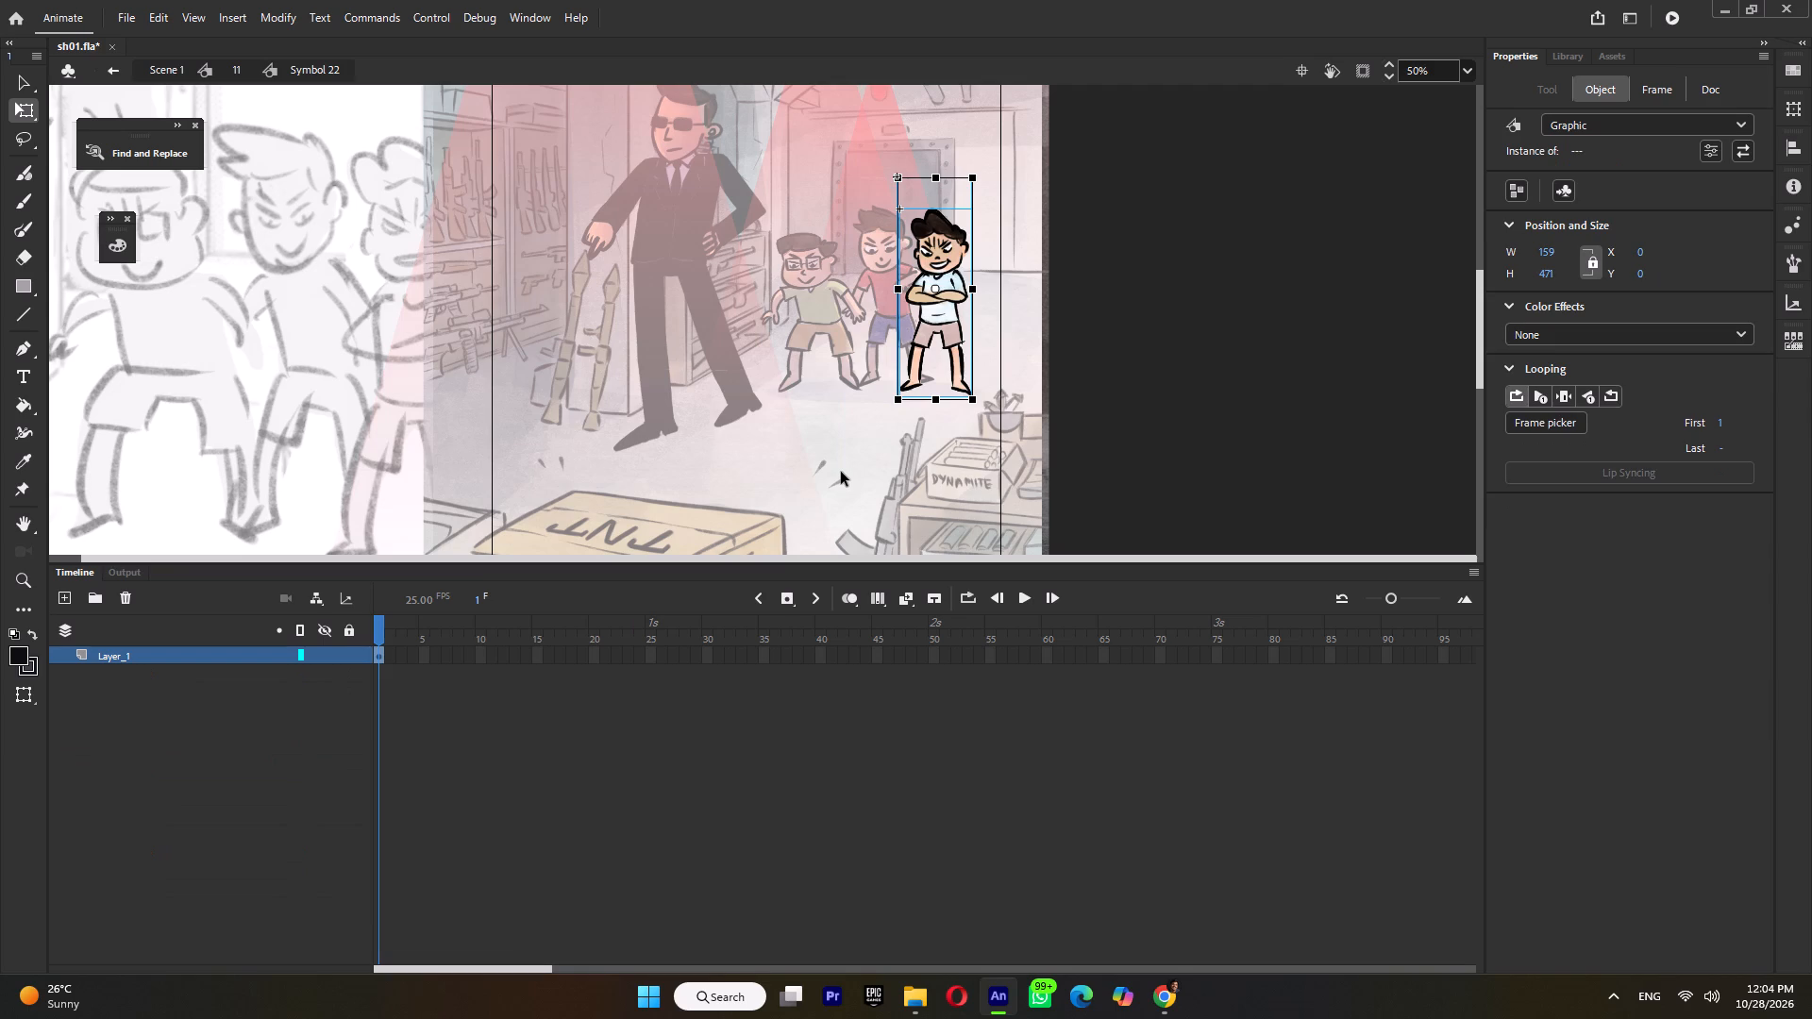
key("ctrl+shift+k")
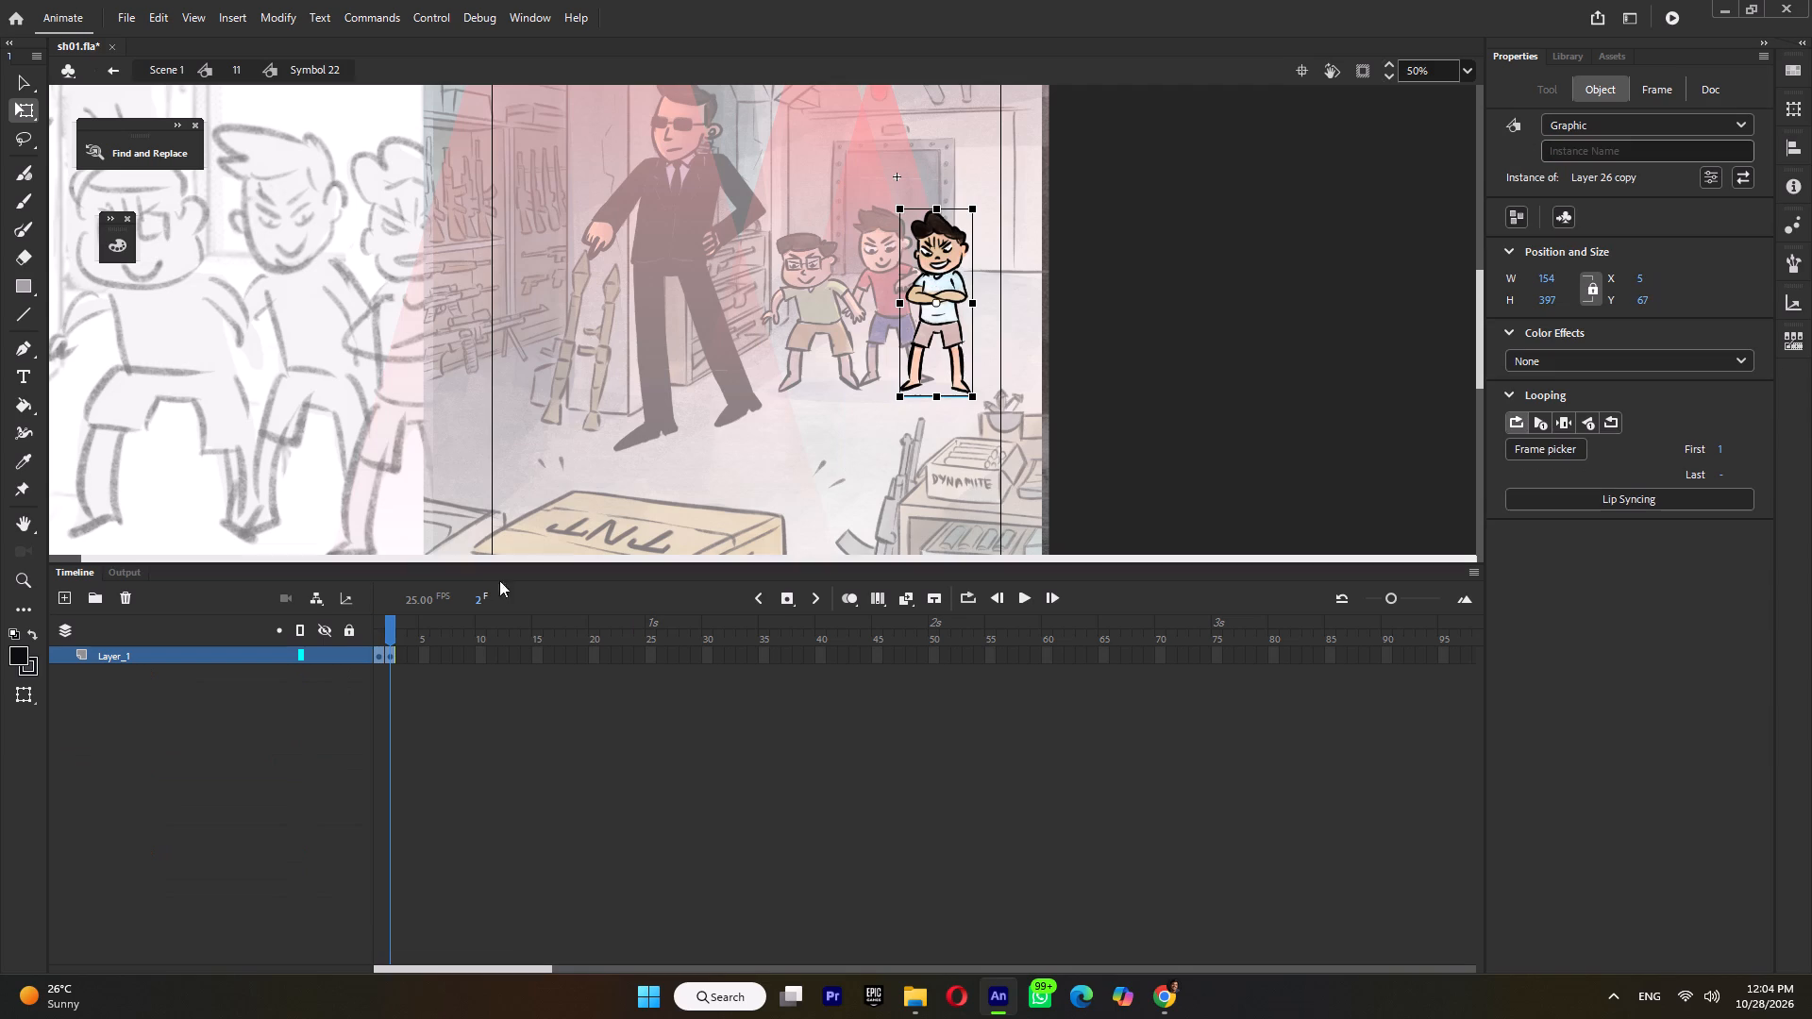
Hold the white-shirted boy's first pose through frame 9 and the second through frame 19, and play the loop in symbol 11.
left_click(381, 659)
key("F5")
key("F5")
key("F5")
key("F5")
key("F5")
key("F5")
key("F5")
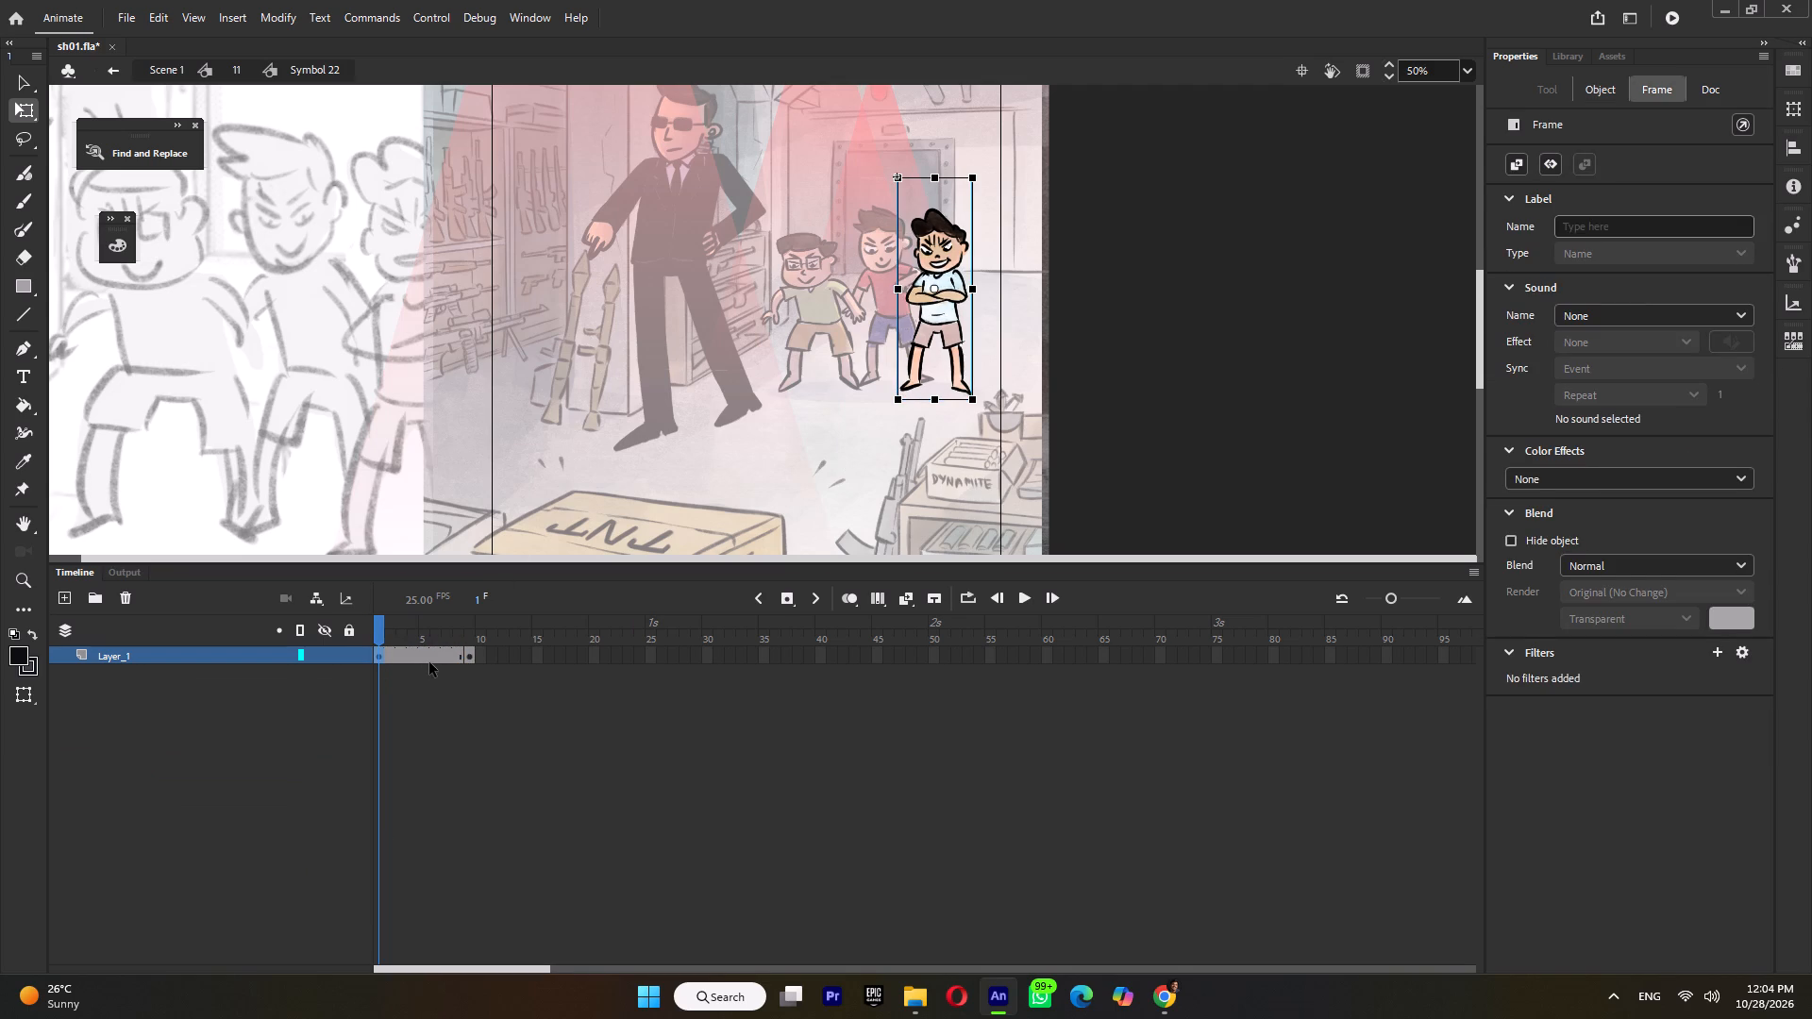
key("F5")
left_click(478, 655)
key("F5")
key("F5")
key("F5")
key("F5")
key("F5")
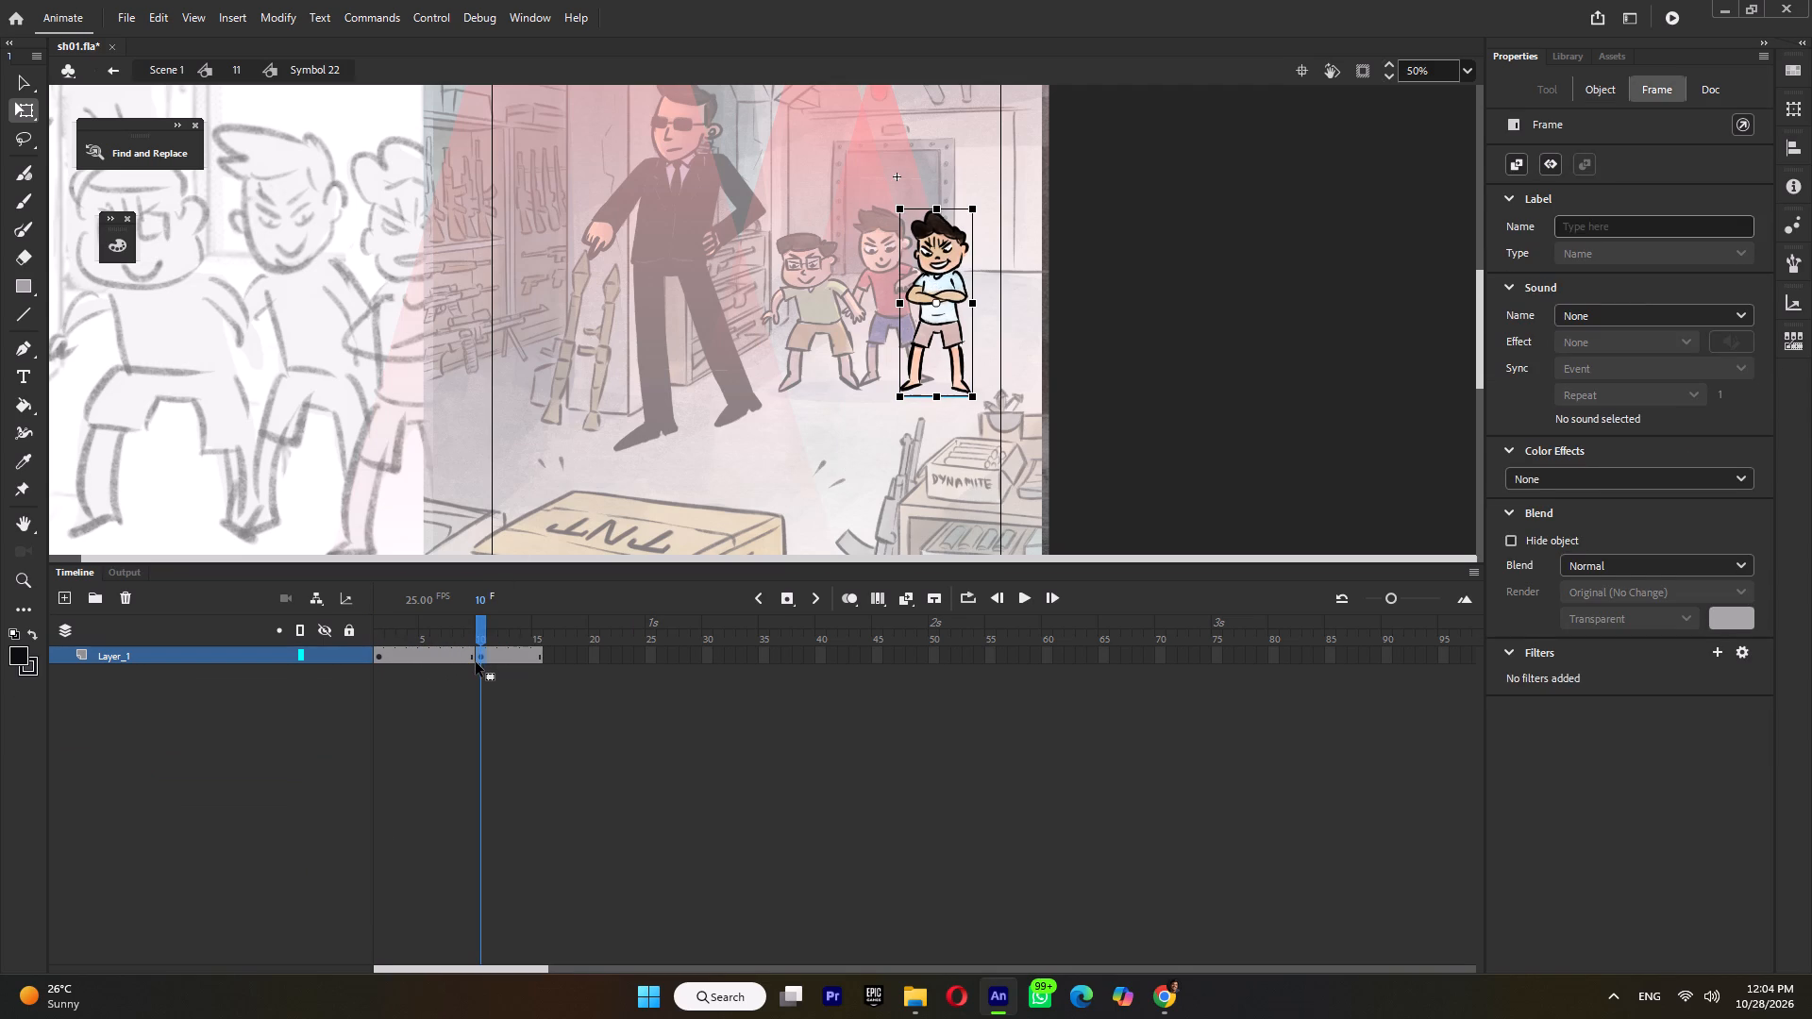
key("F5")
key("F5")
key("F5")
key("F5")
double_click(1207, 409)
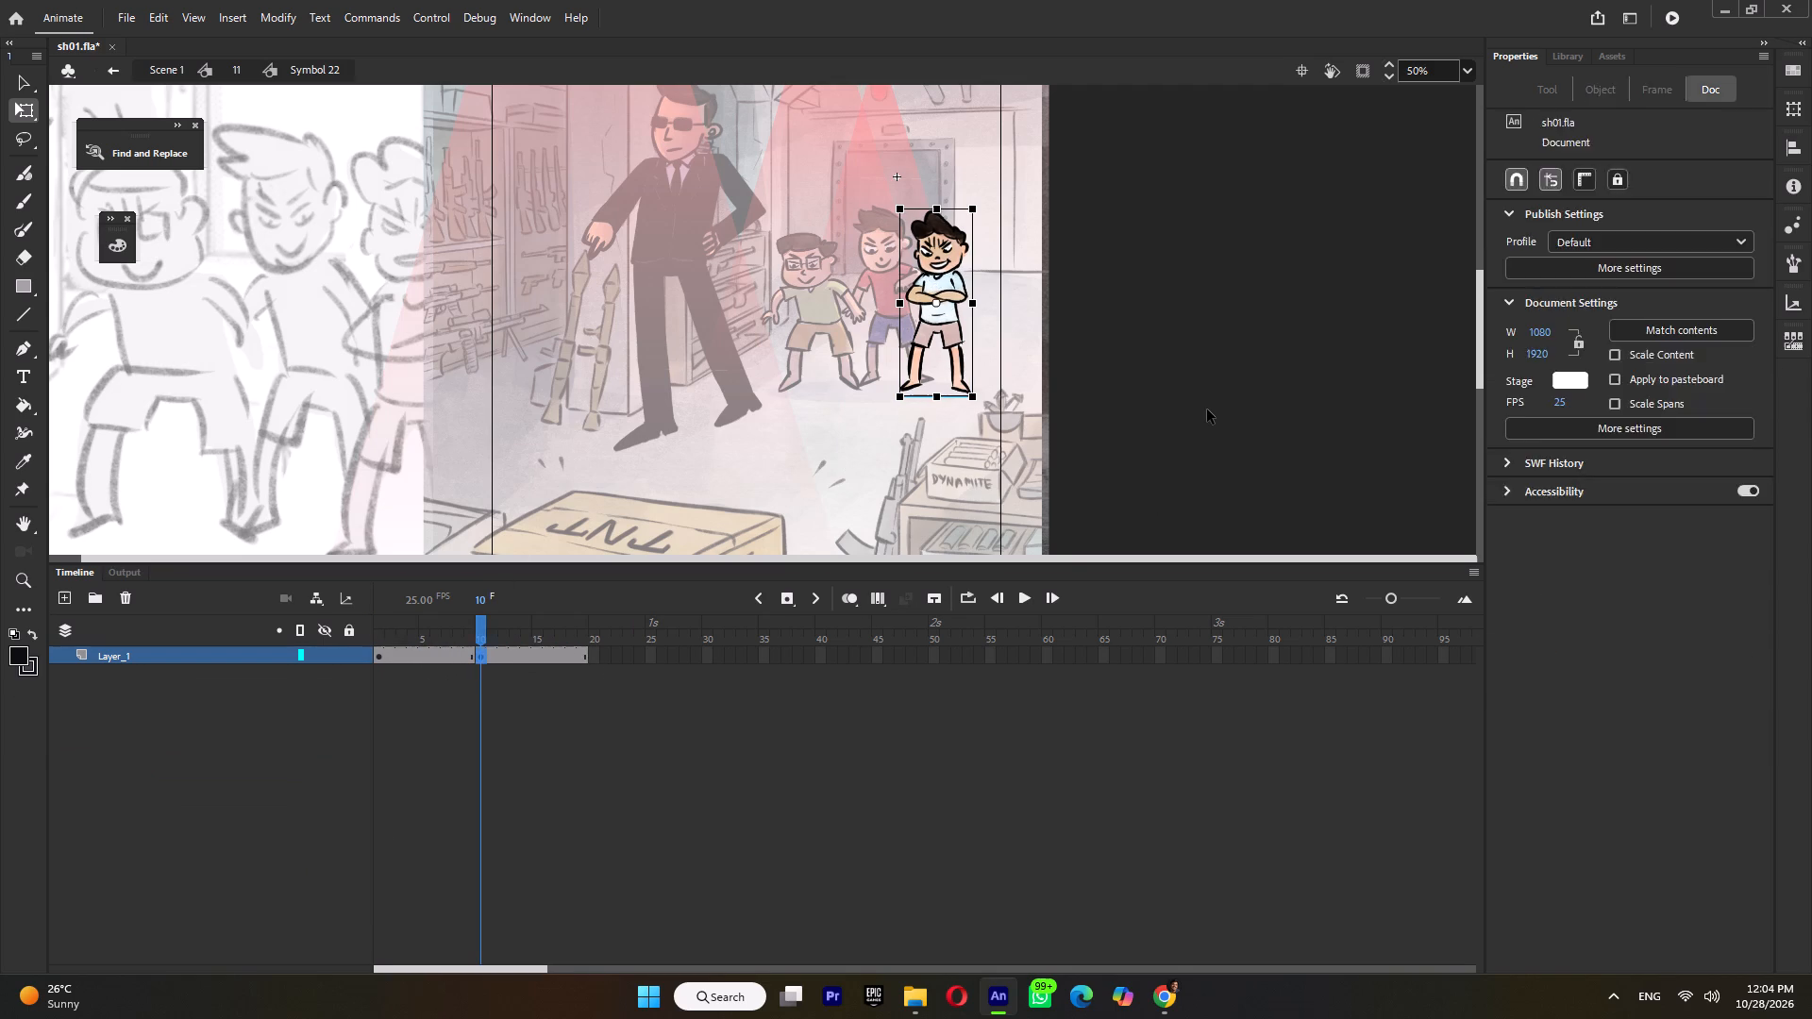
key("Return")
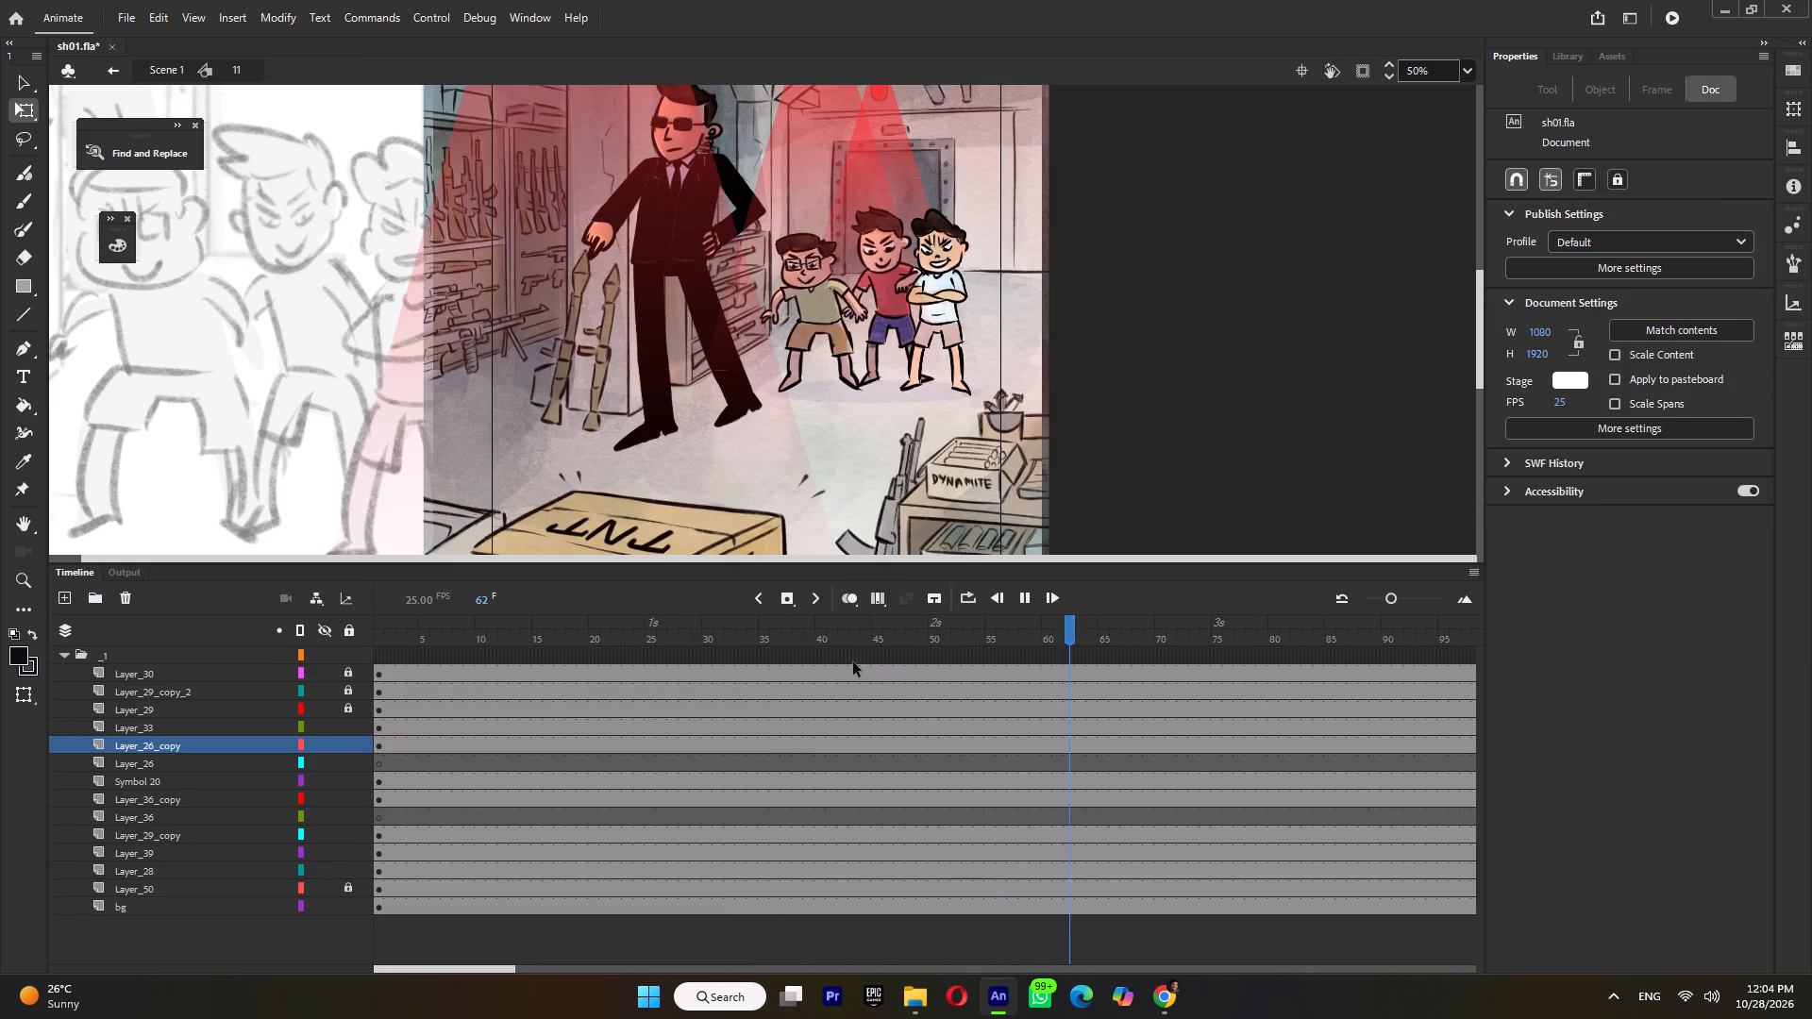
Set the red-shirted boy's loop to start from frame 8 in symbol 11 and play it back.
key("Return")
left_click_drag(398, 643, 249, 678)
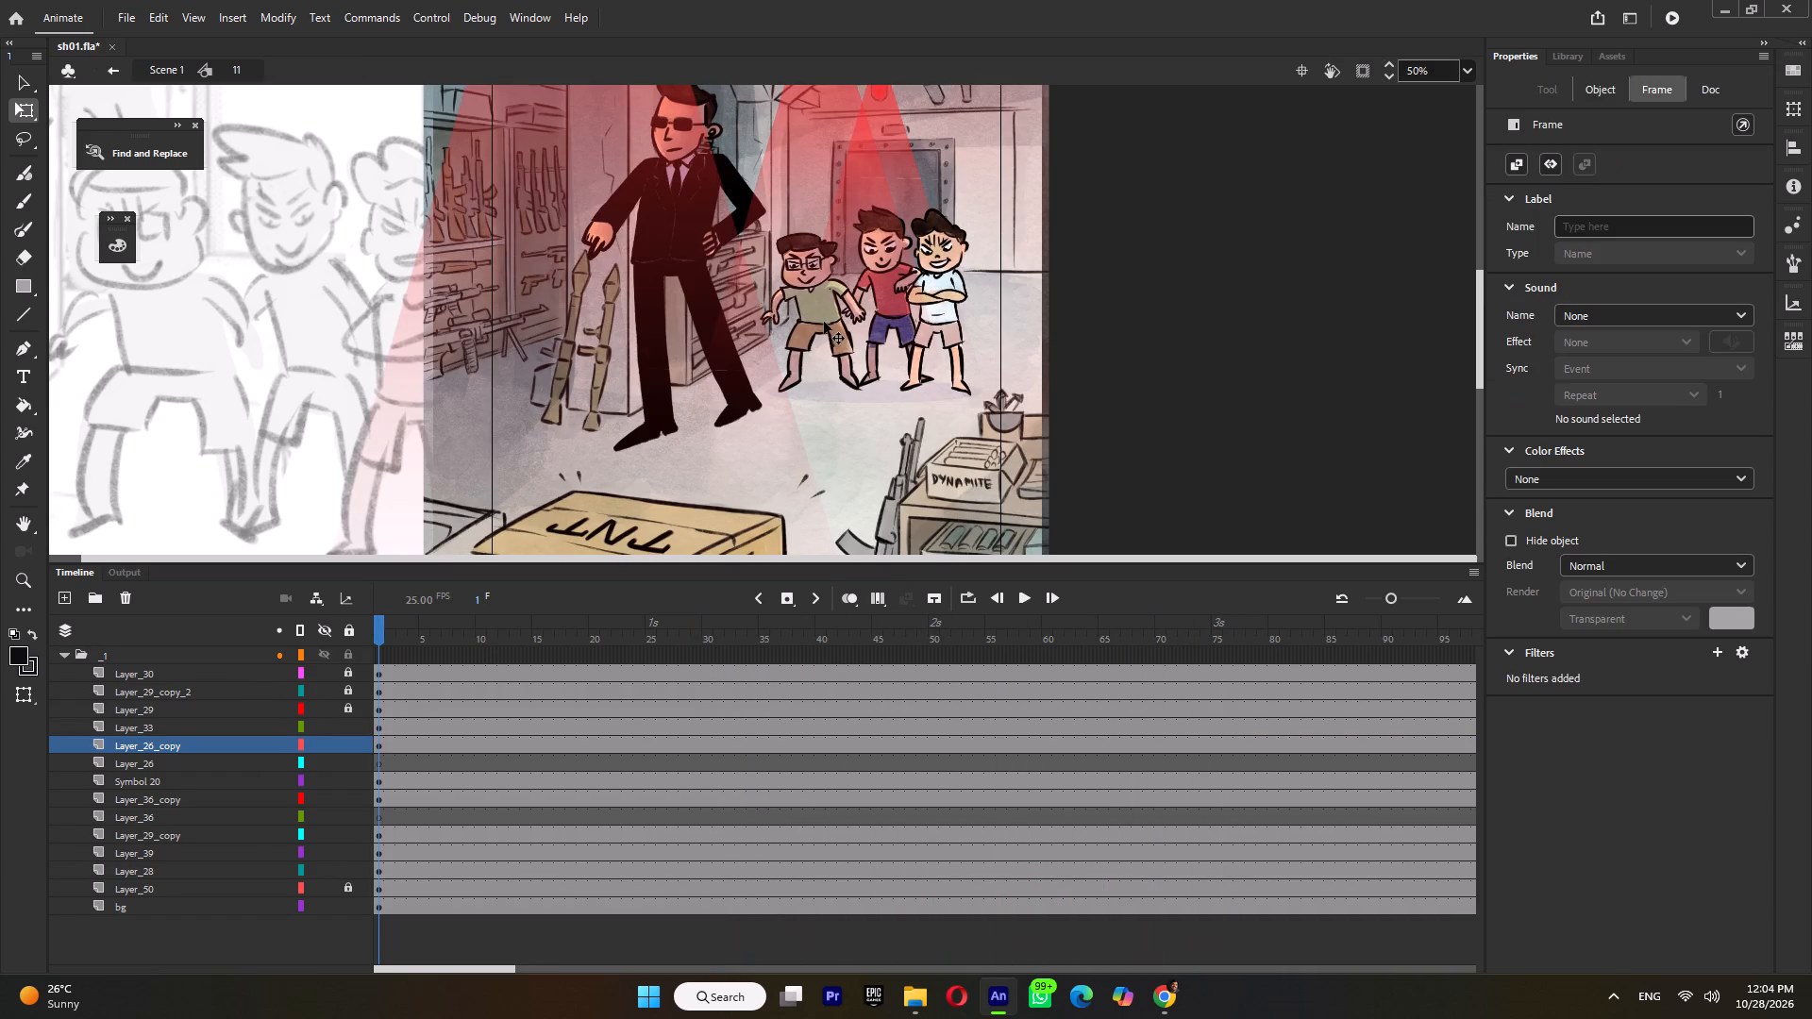
left_click(876, 214)
left_click(1545, 448)
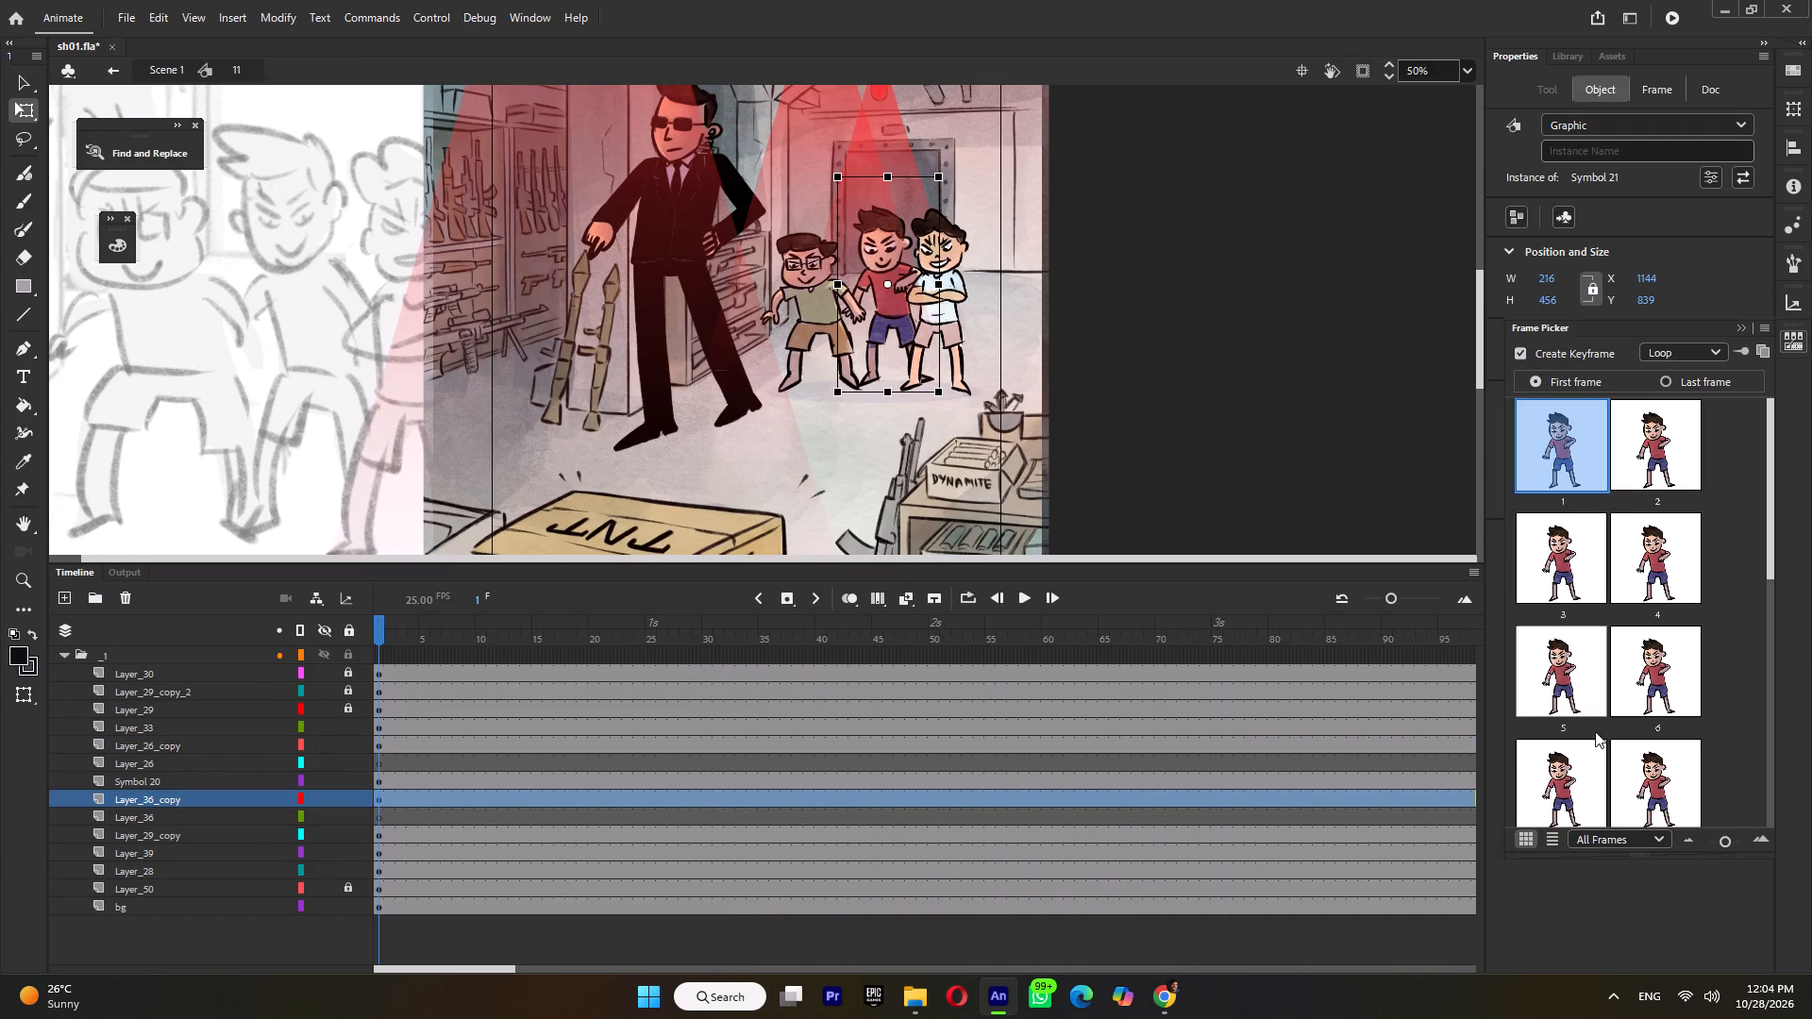
left_click(1650, 763)
key("Return")
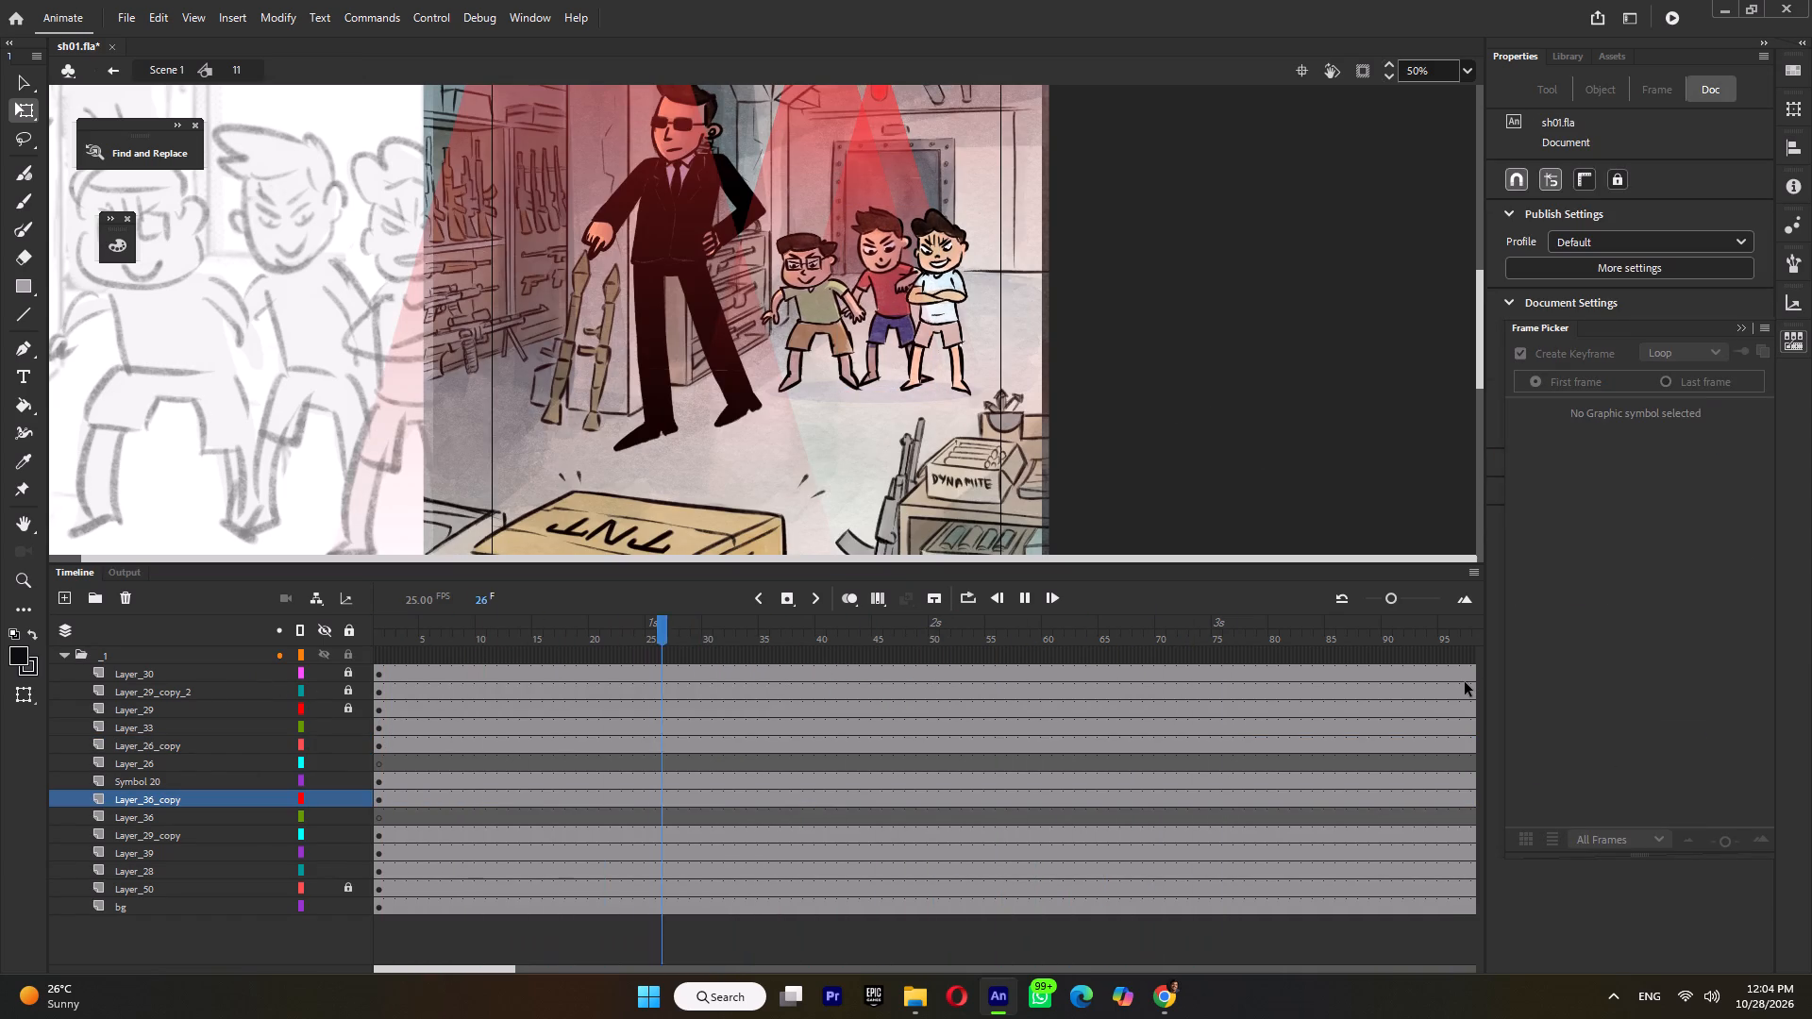
key("Return")
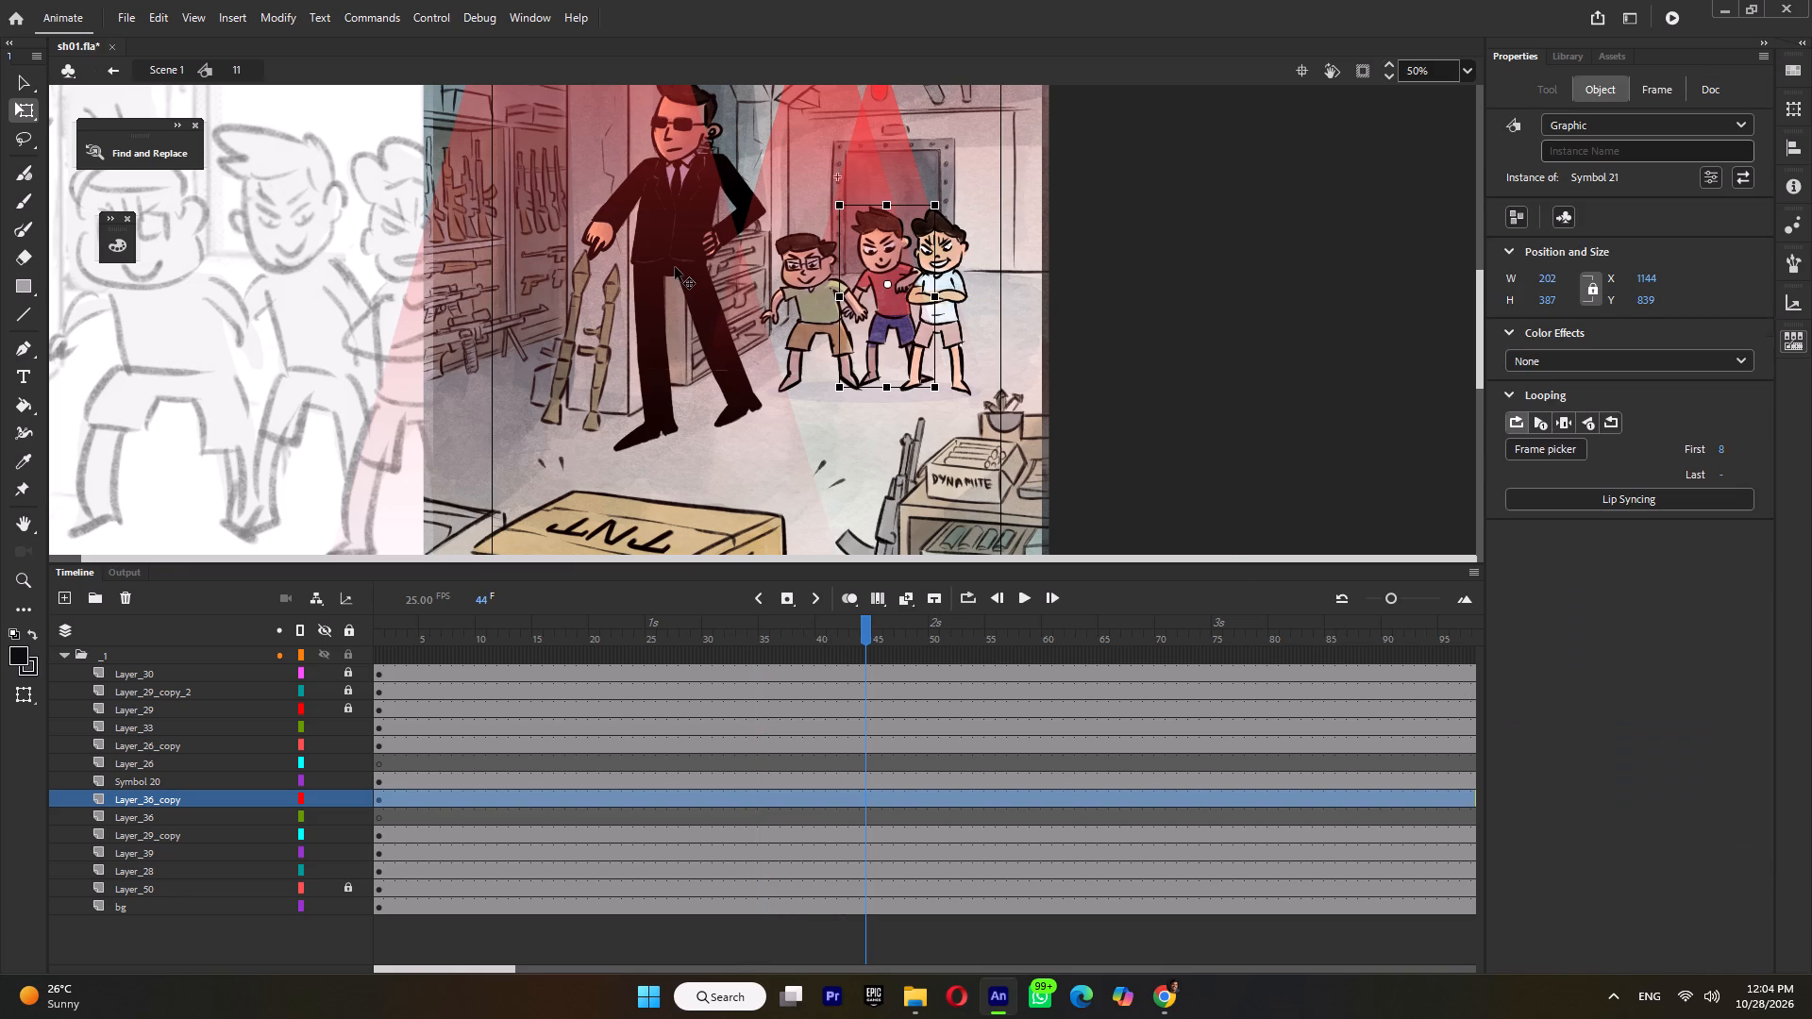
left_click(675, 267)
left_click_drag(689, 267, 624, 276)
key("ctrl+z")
Return to Scene 1, play the weapons room shot, and preview it at frame 552 clipped to the stage.
scroll(1122, 425, "down", 3, "ctrl")
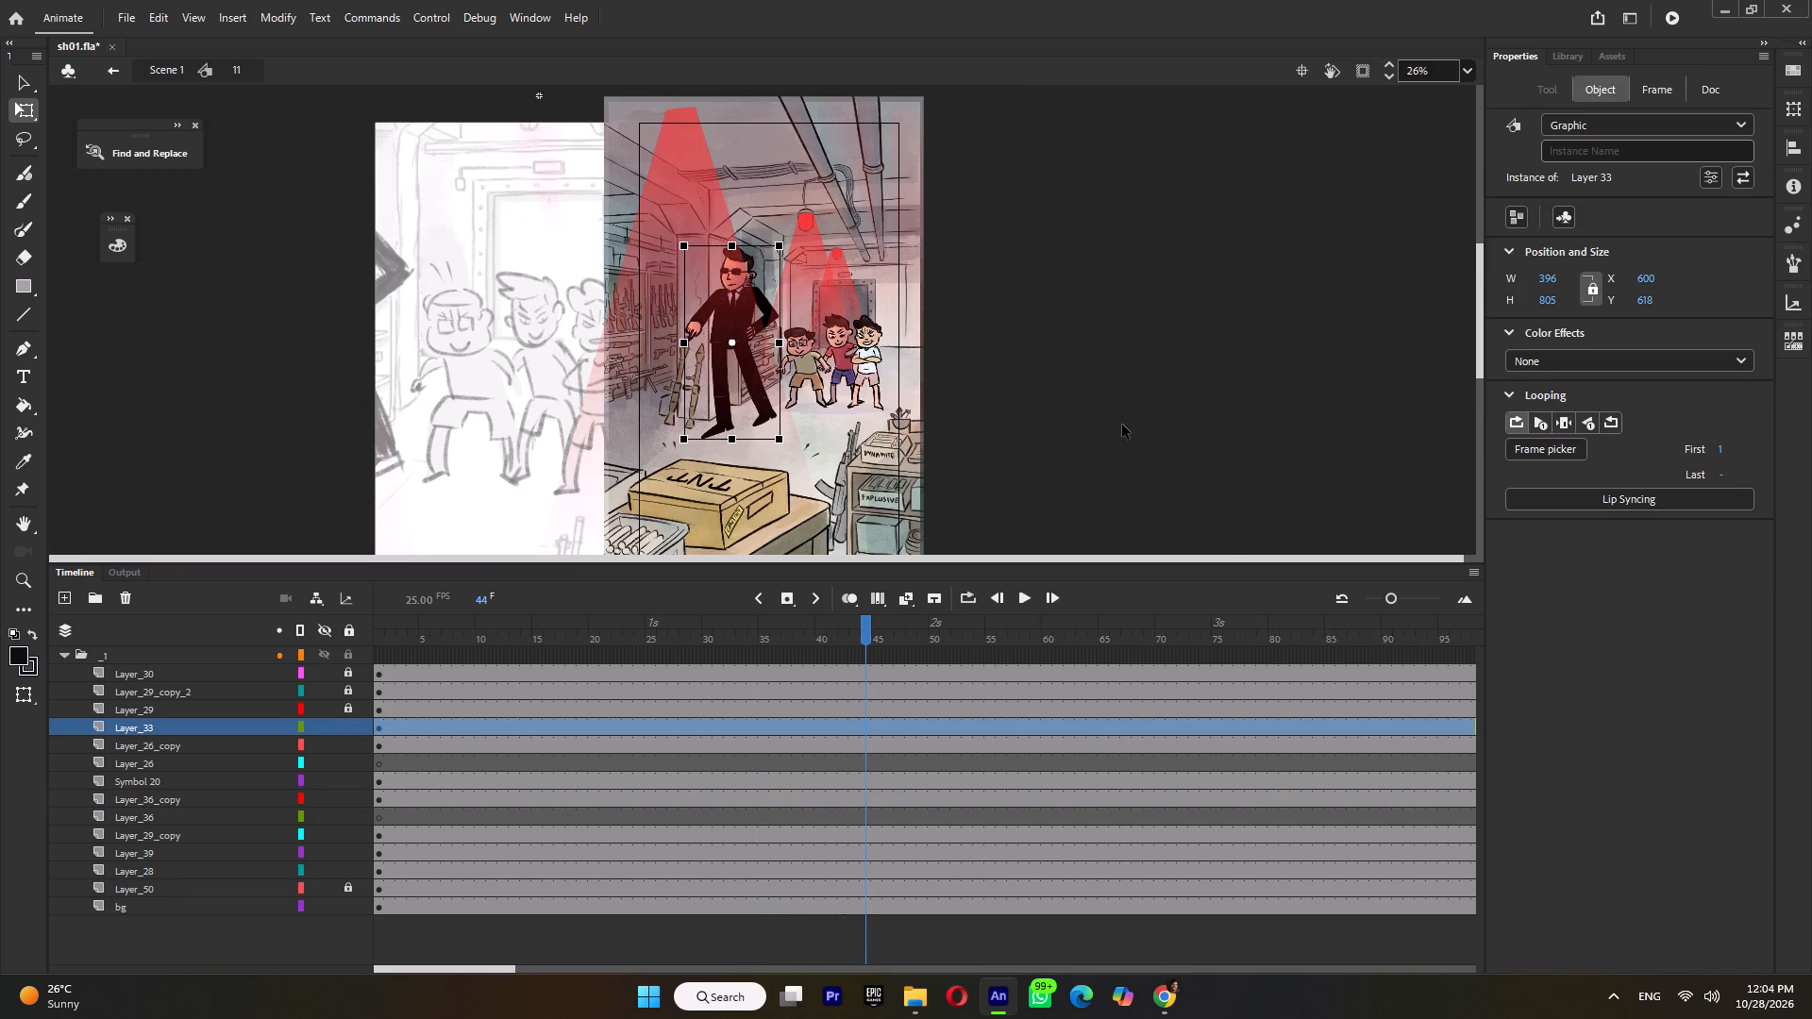
double_click(1141, 416)
key("Return")
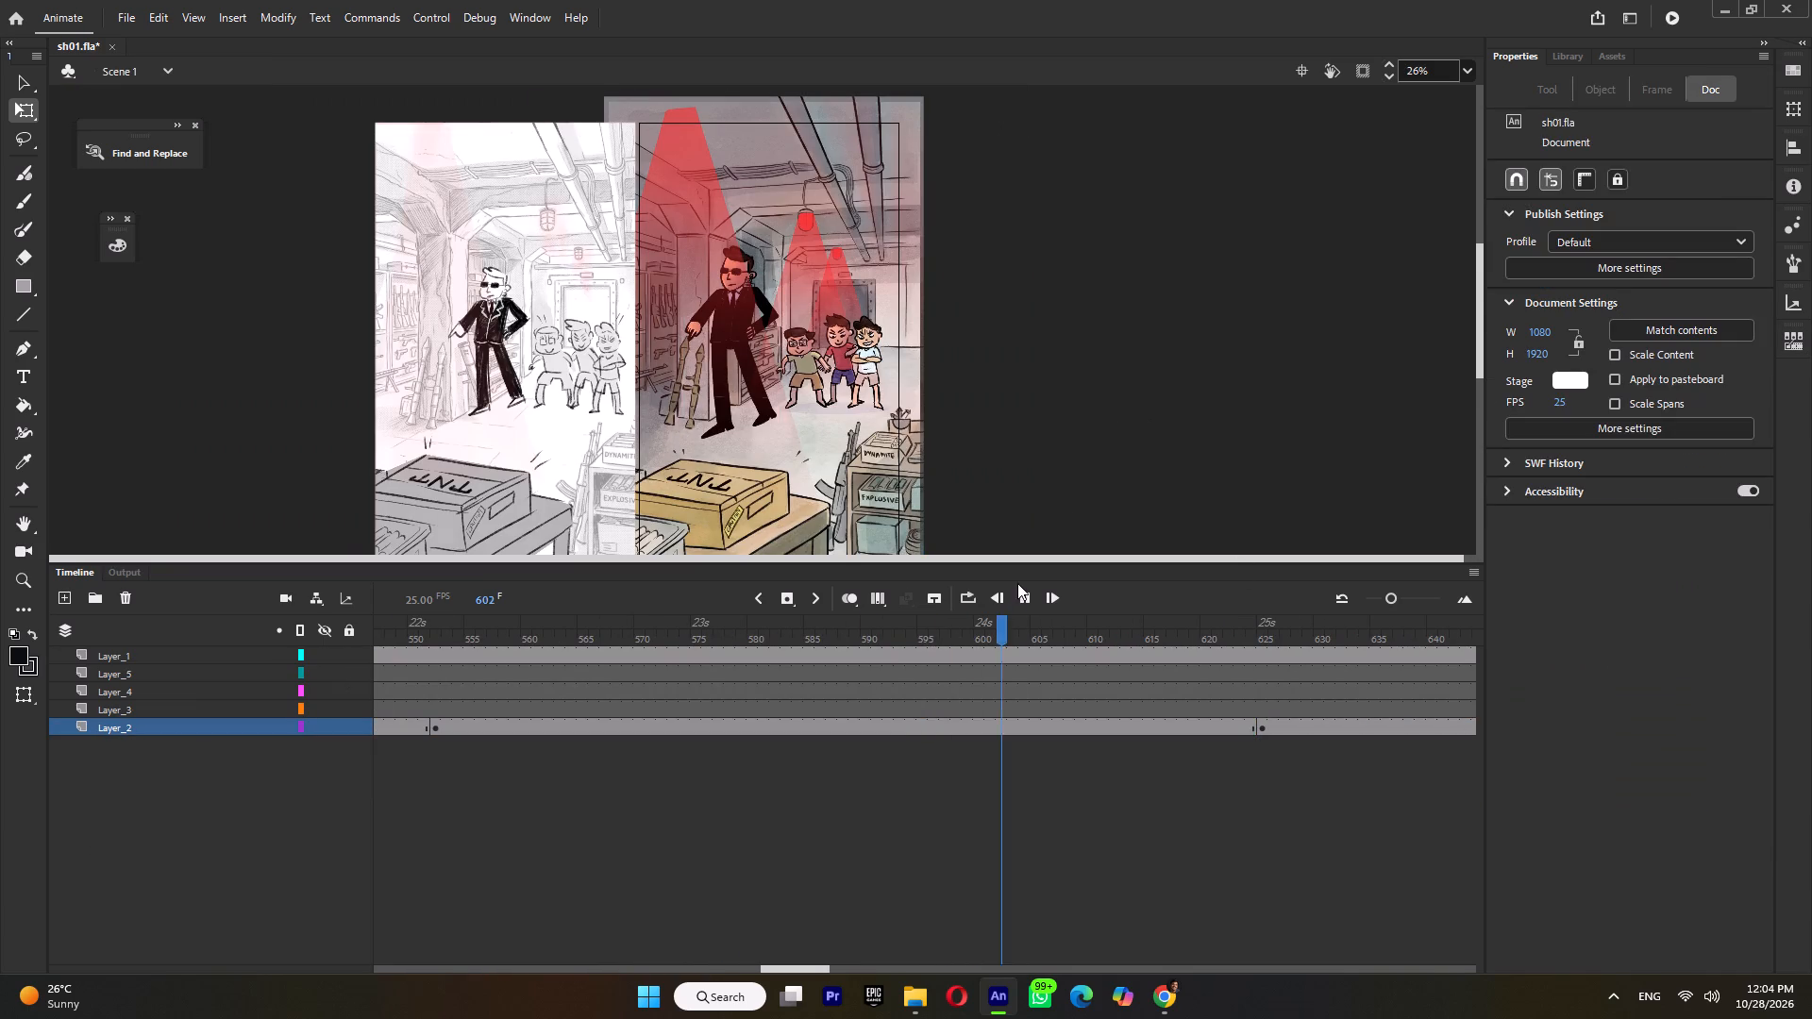
key("Return")
left_click(437, 640)
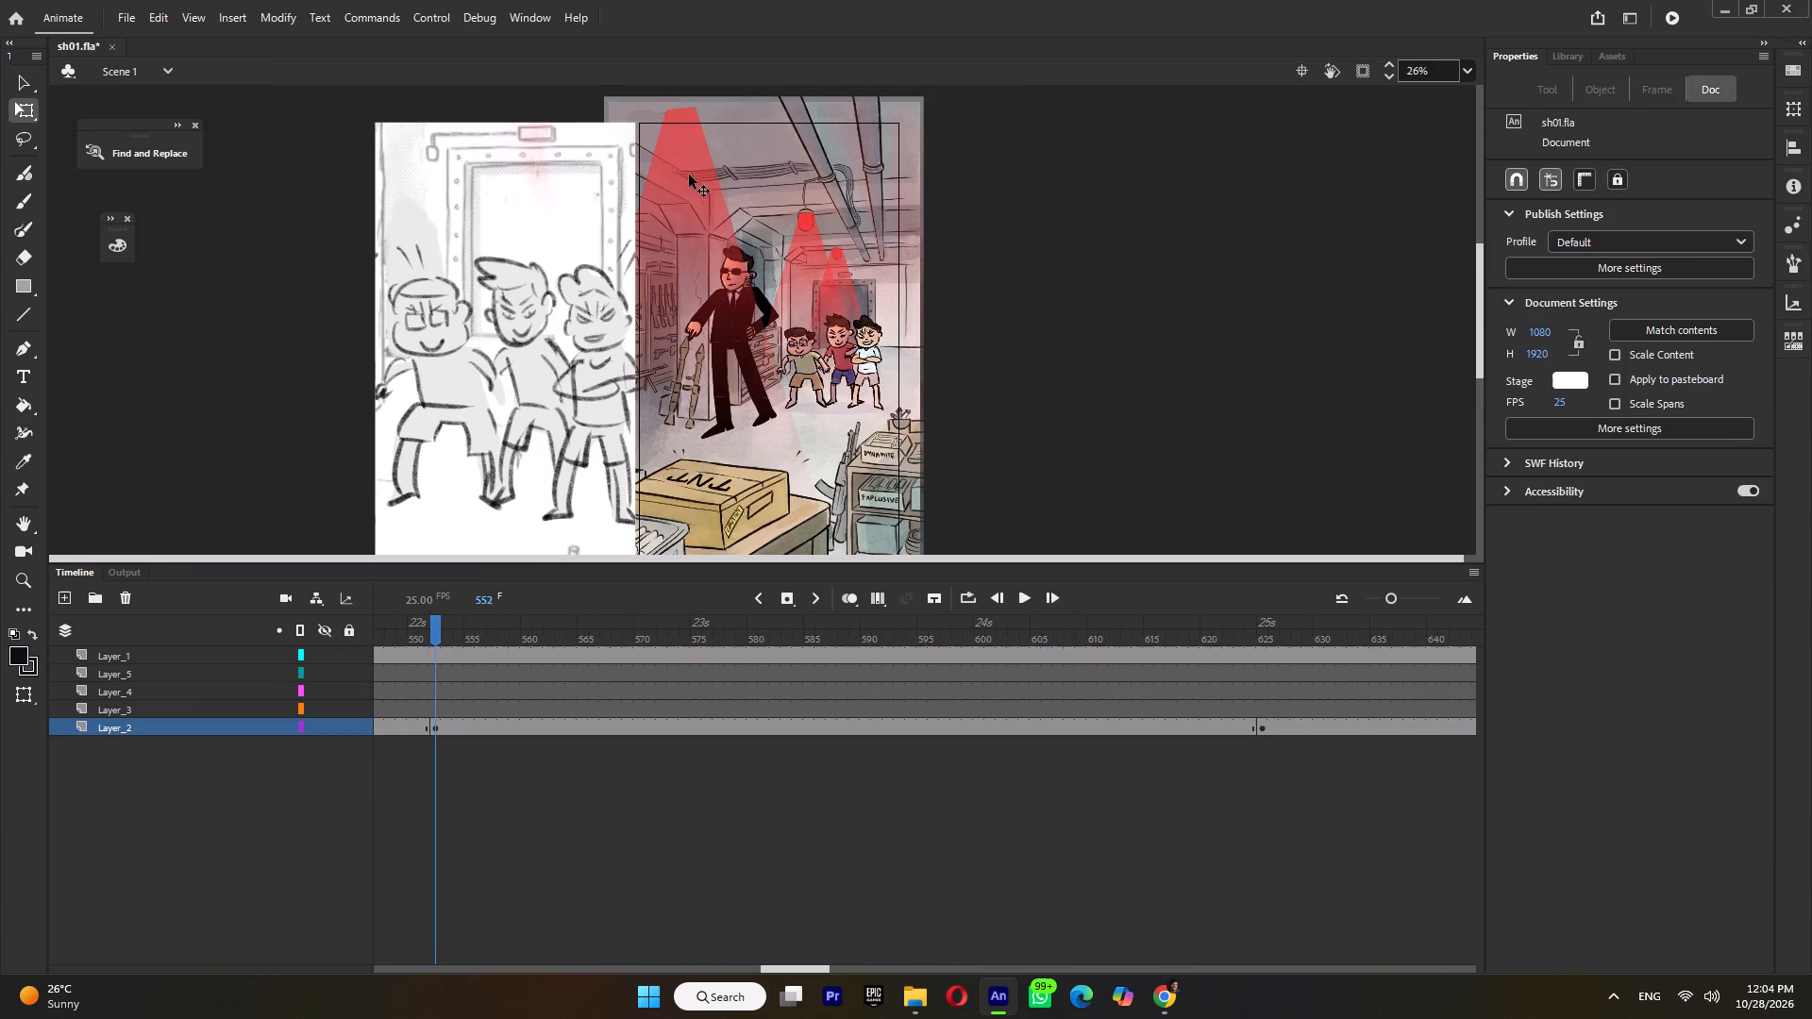
left_click(1362, 72)
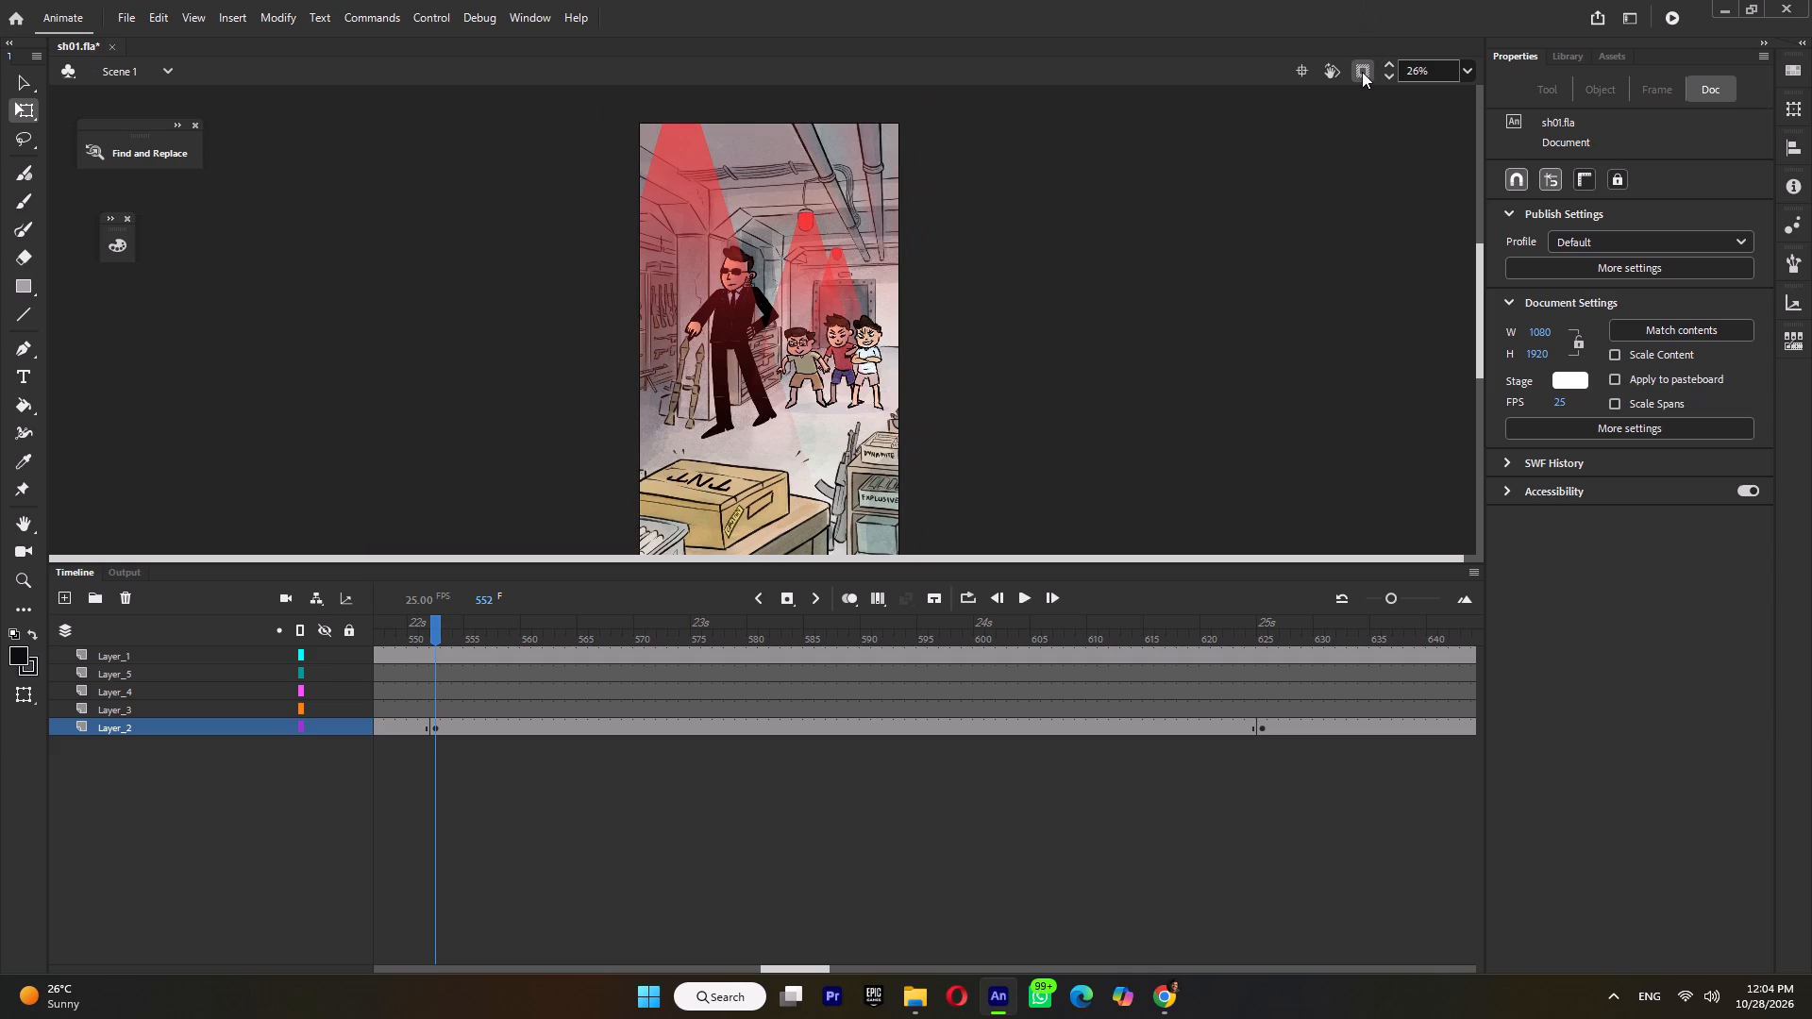
left_click(1362, 72)
In symbol 11, unlock Layer_30, Layer_29_copy_2 and Layer_29 and set their blend mode to Overlay.
double_click(688, 166)
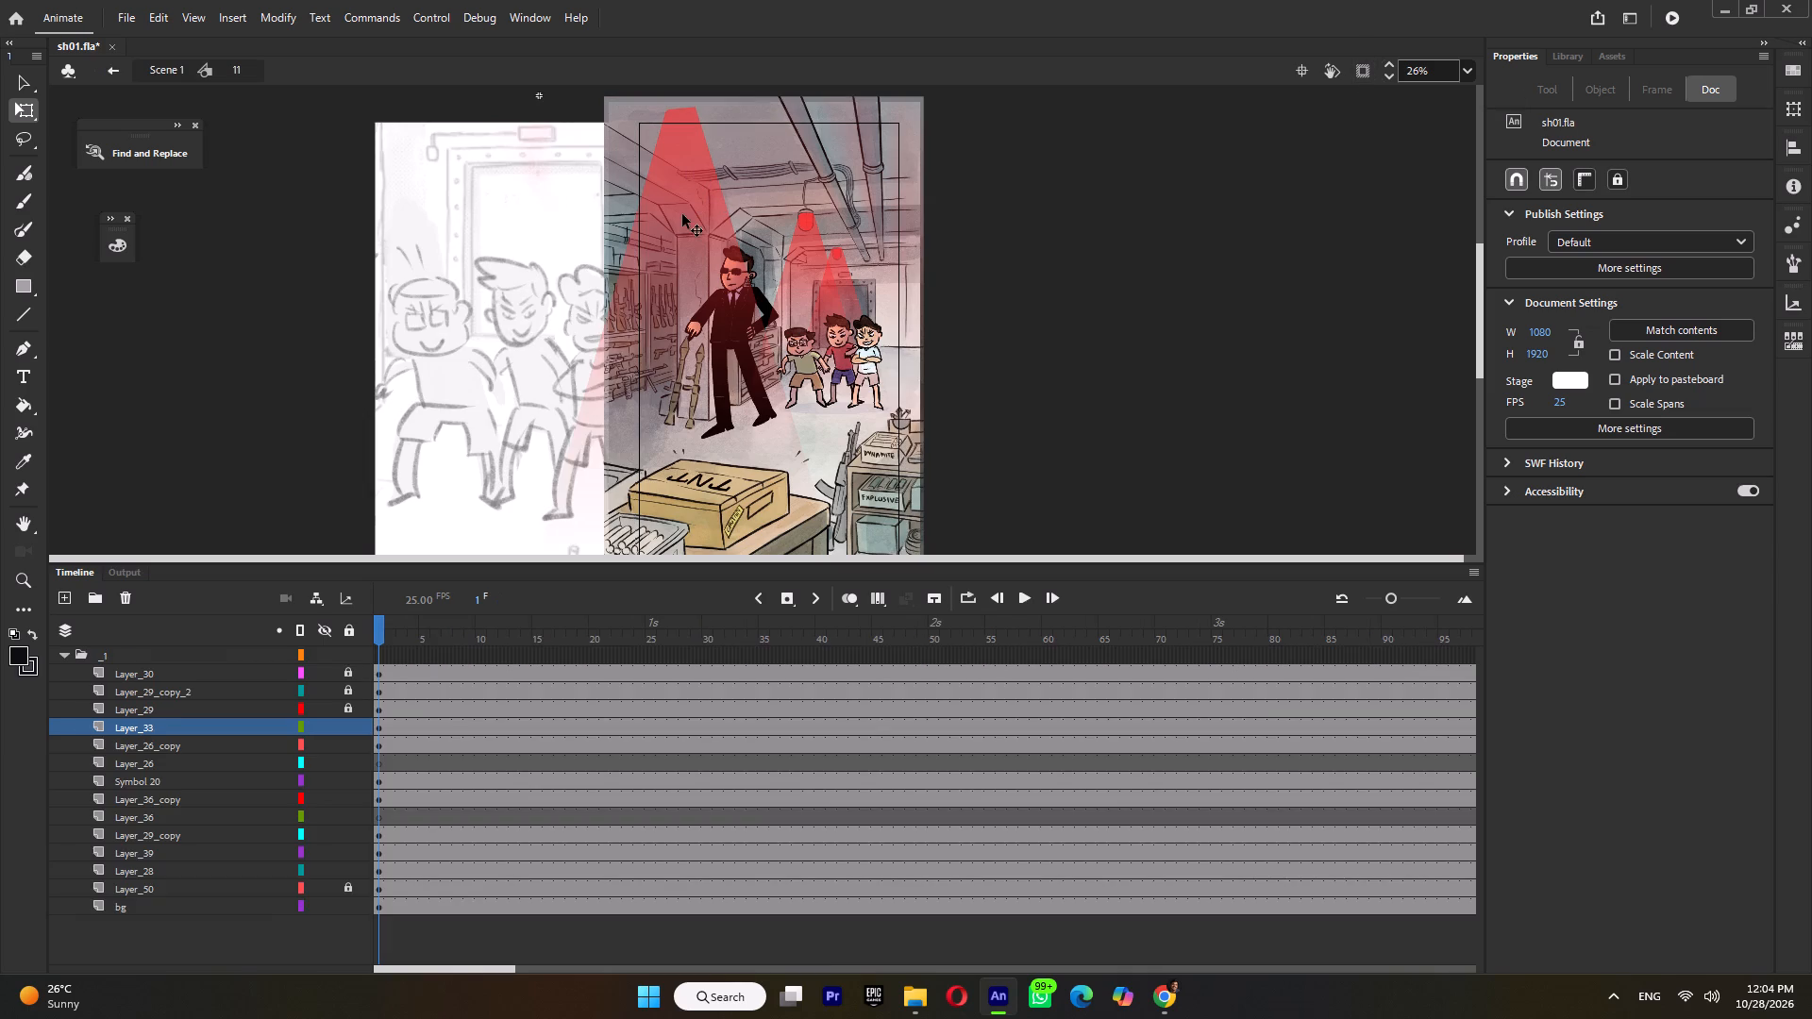
left_click(680, 219)
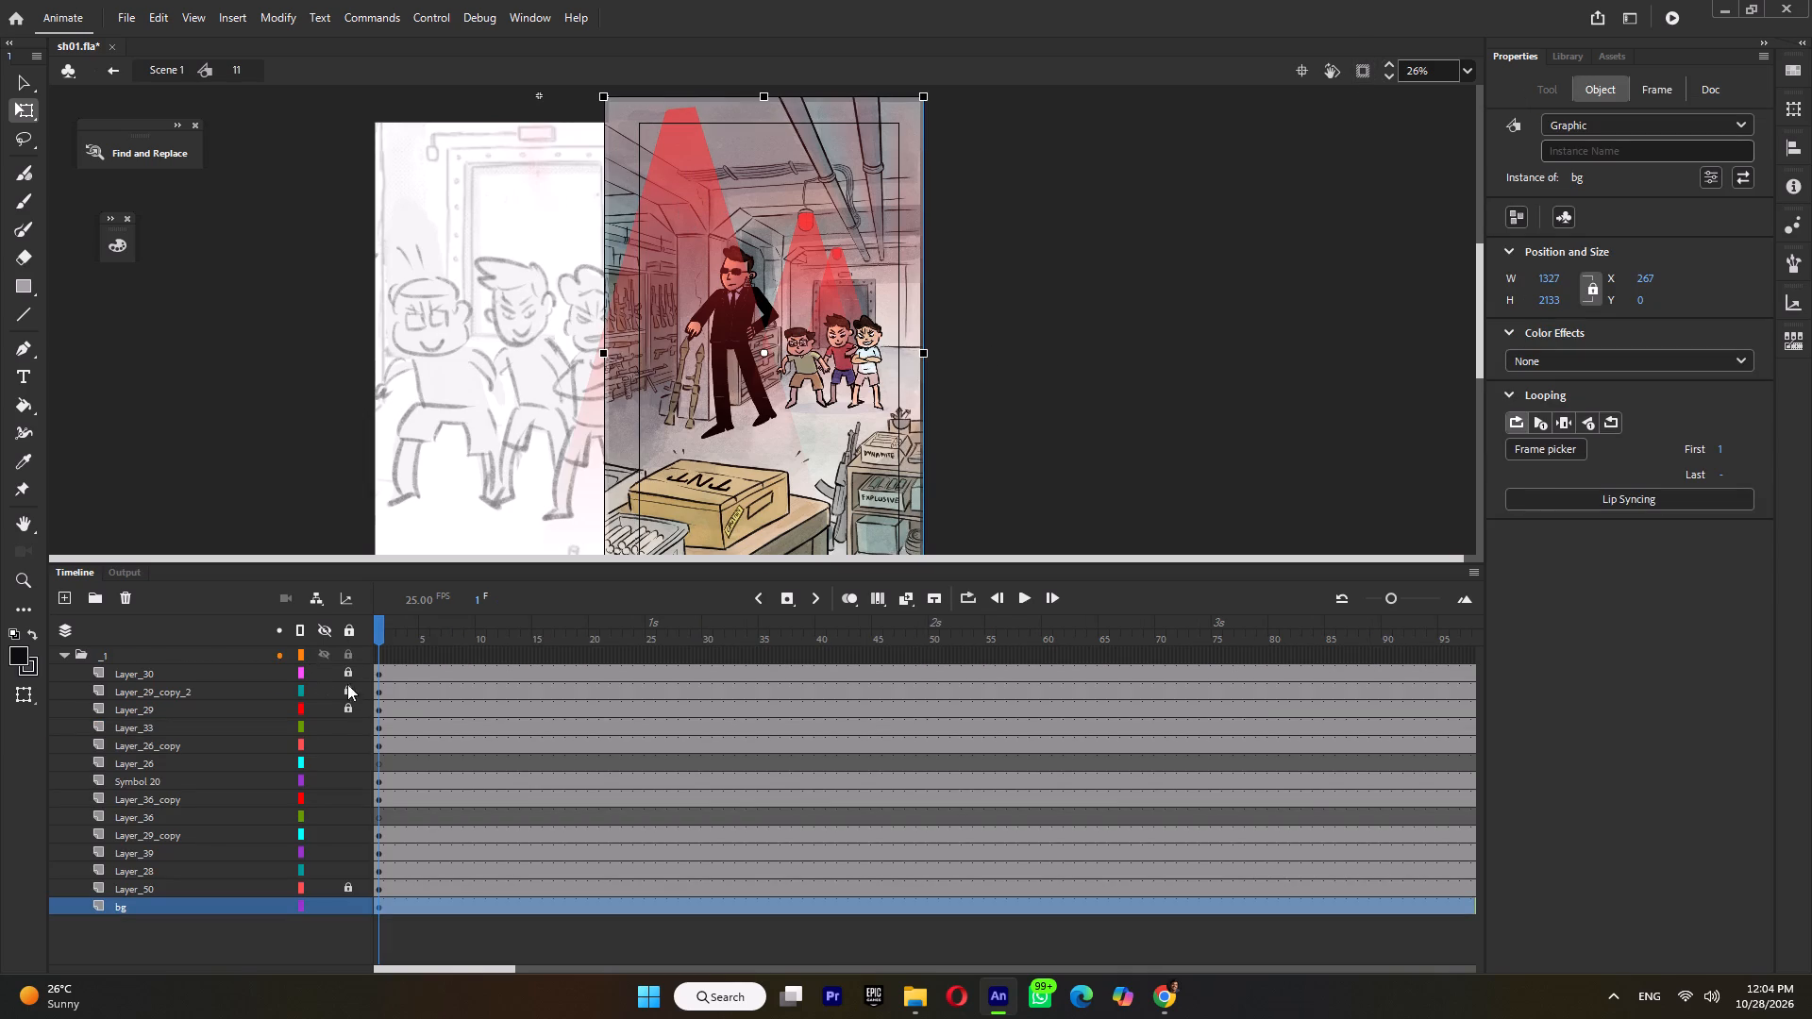
left_click_drag(345, 670, 344, 730)
left_click_drag(392, 671, 392, 703)
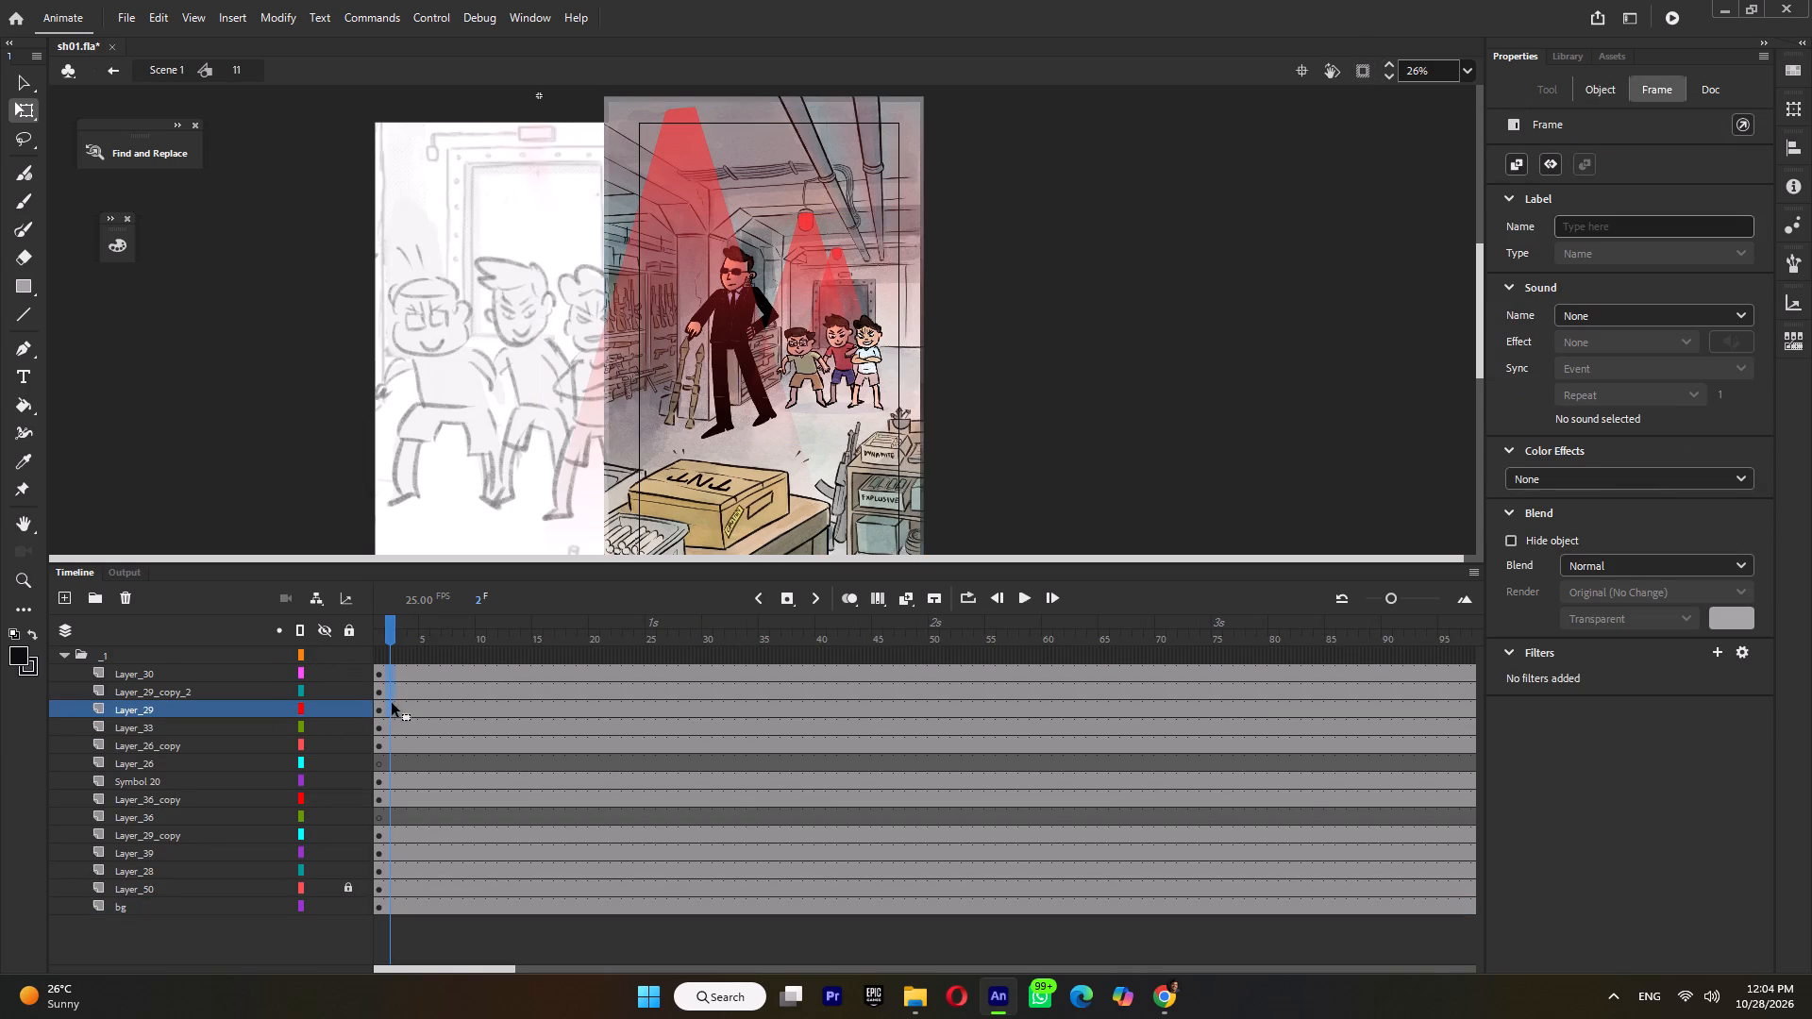
left_click(1664, 561)
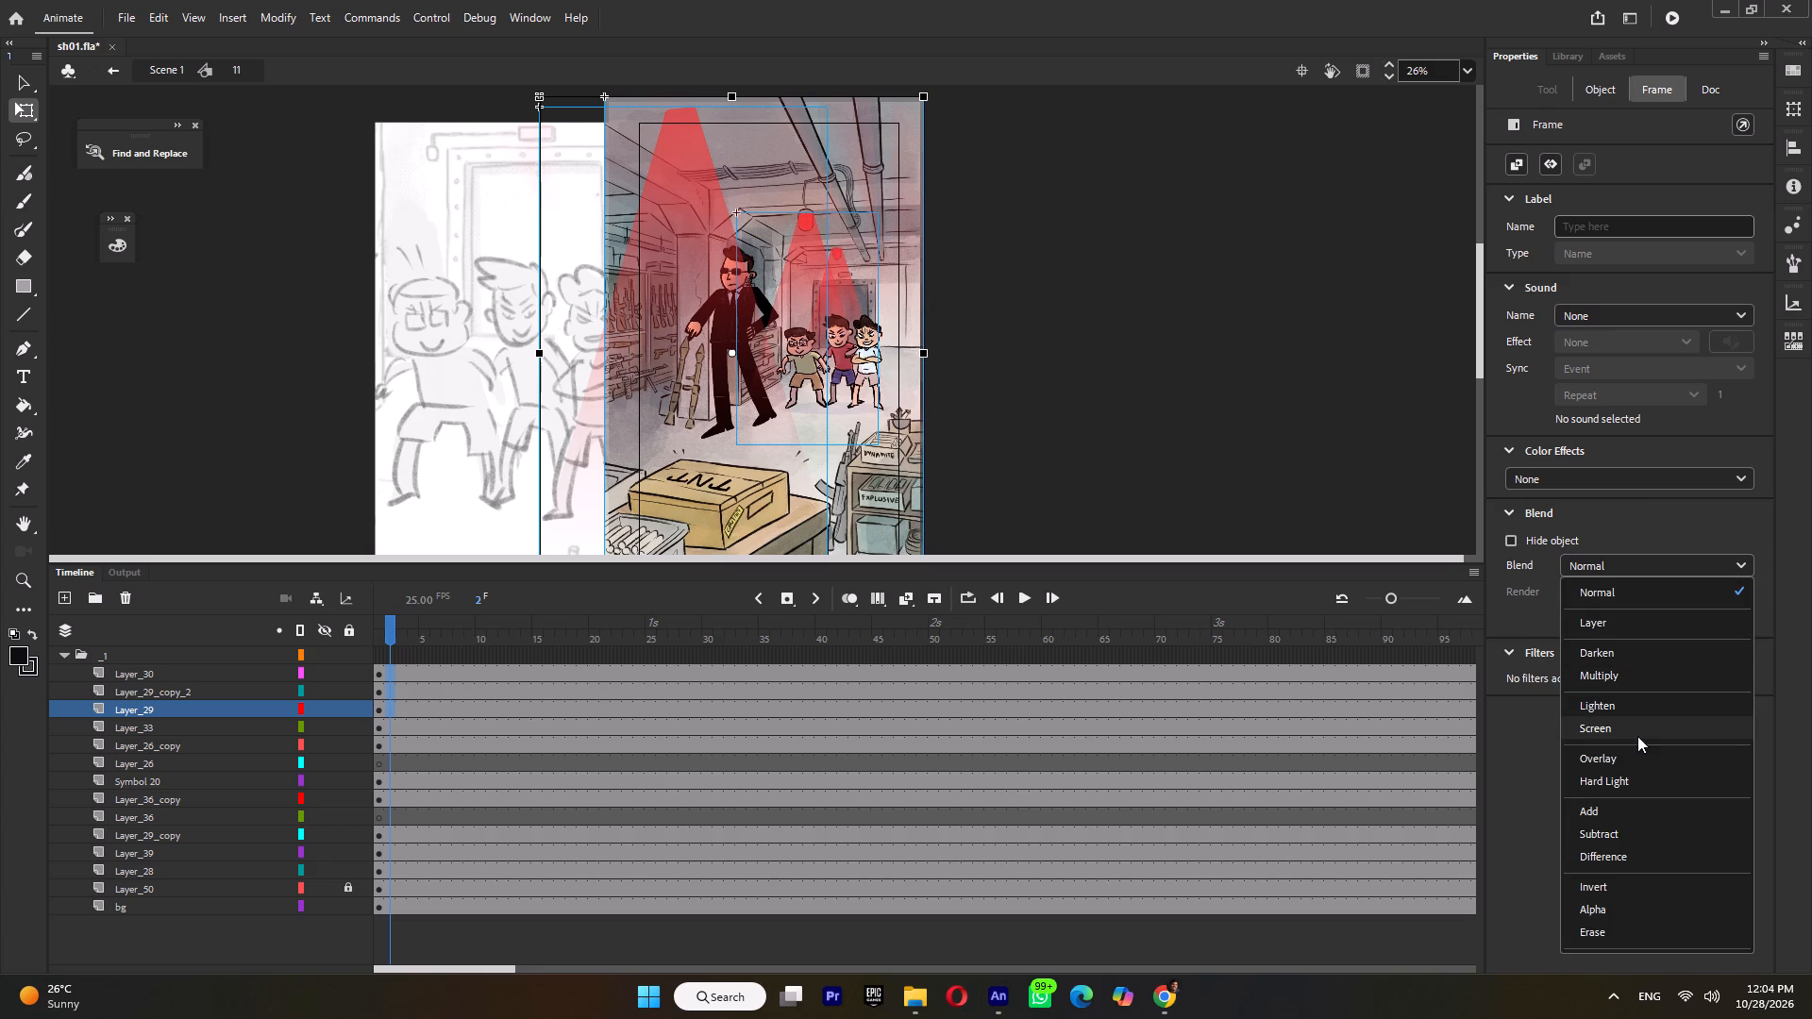
left_click(1632, 754)
left_click(1247, 428)
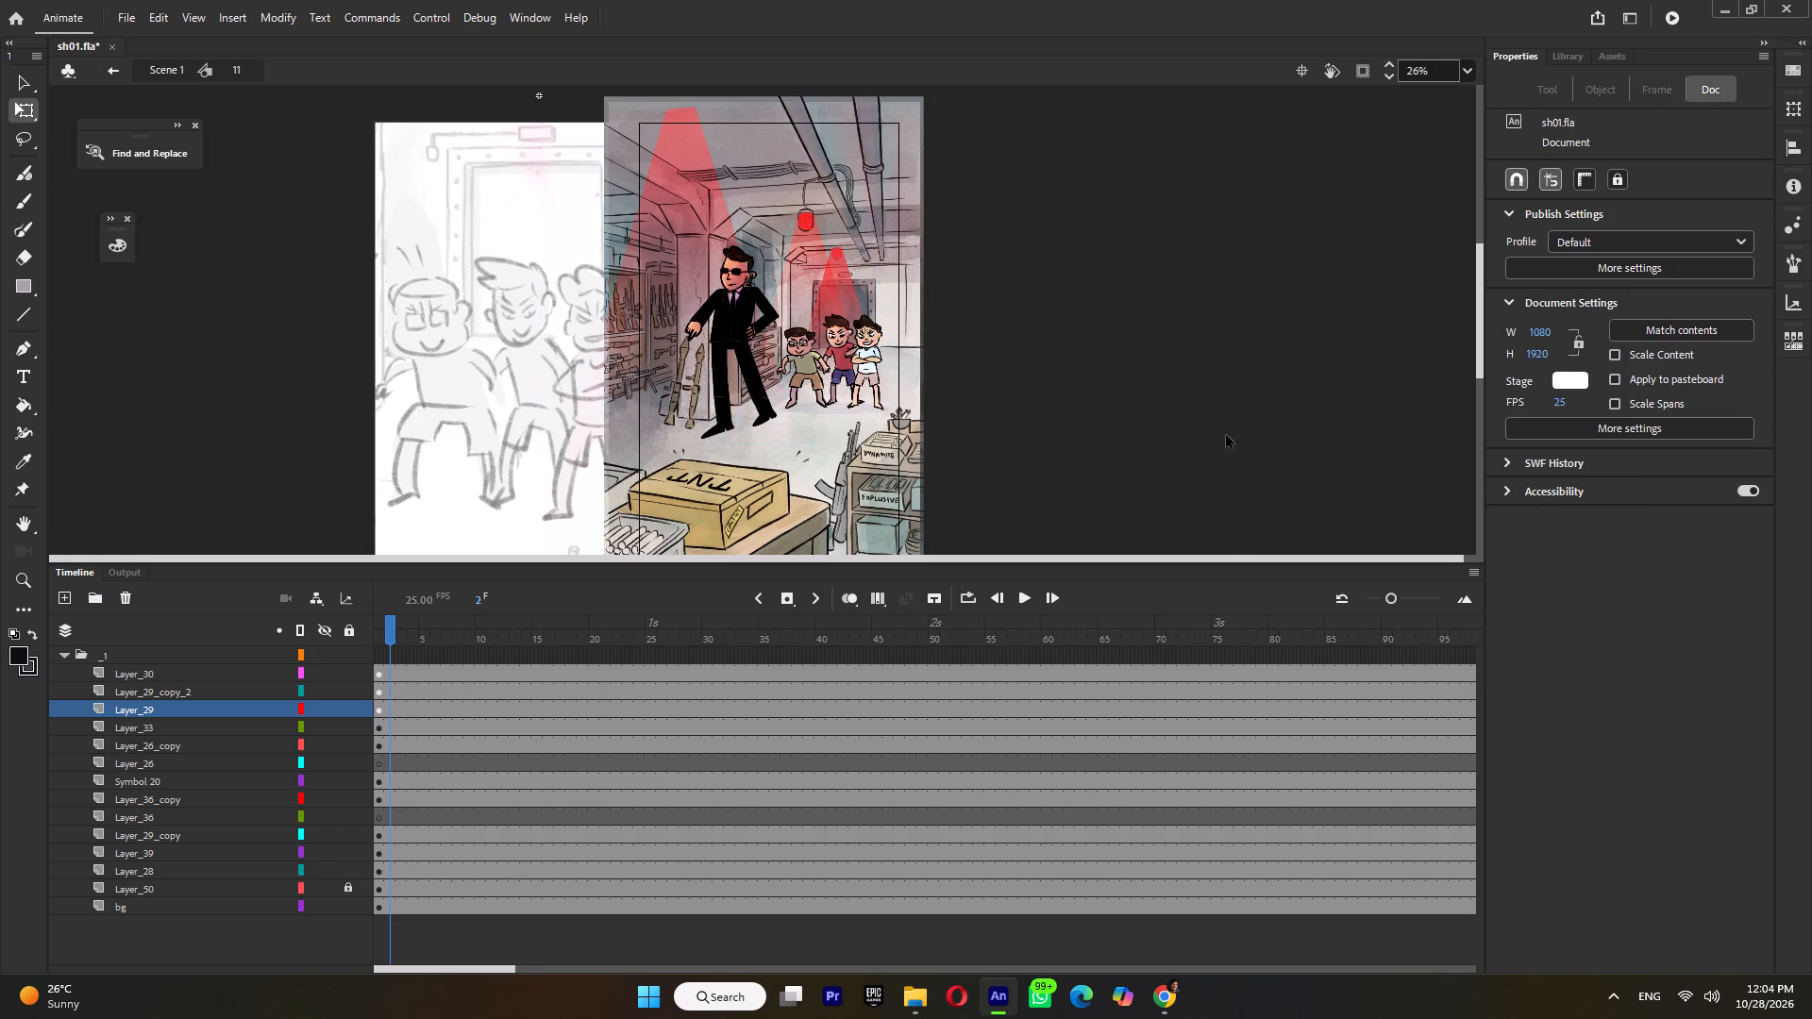
left_click(1058, 461)
scroll(795, 338, "up", 4, "ctrl")
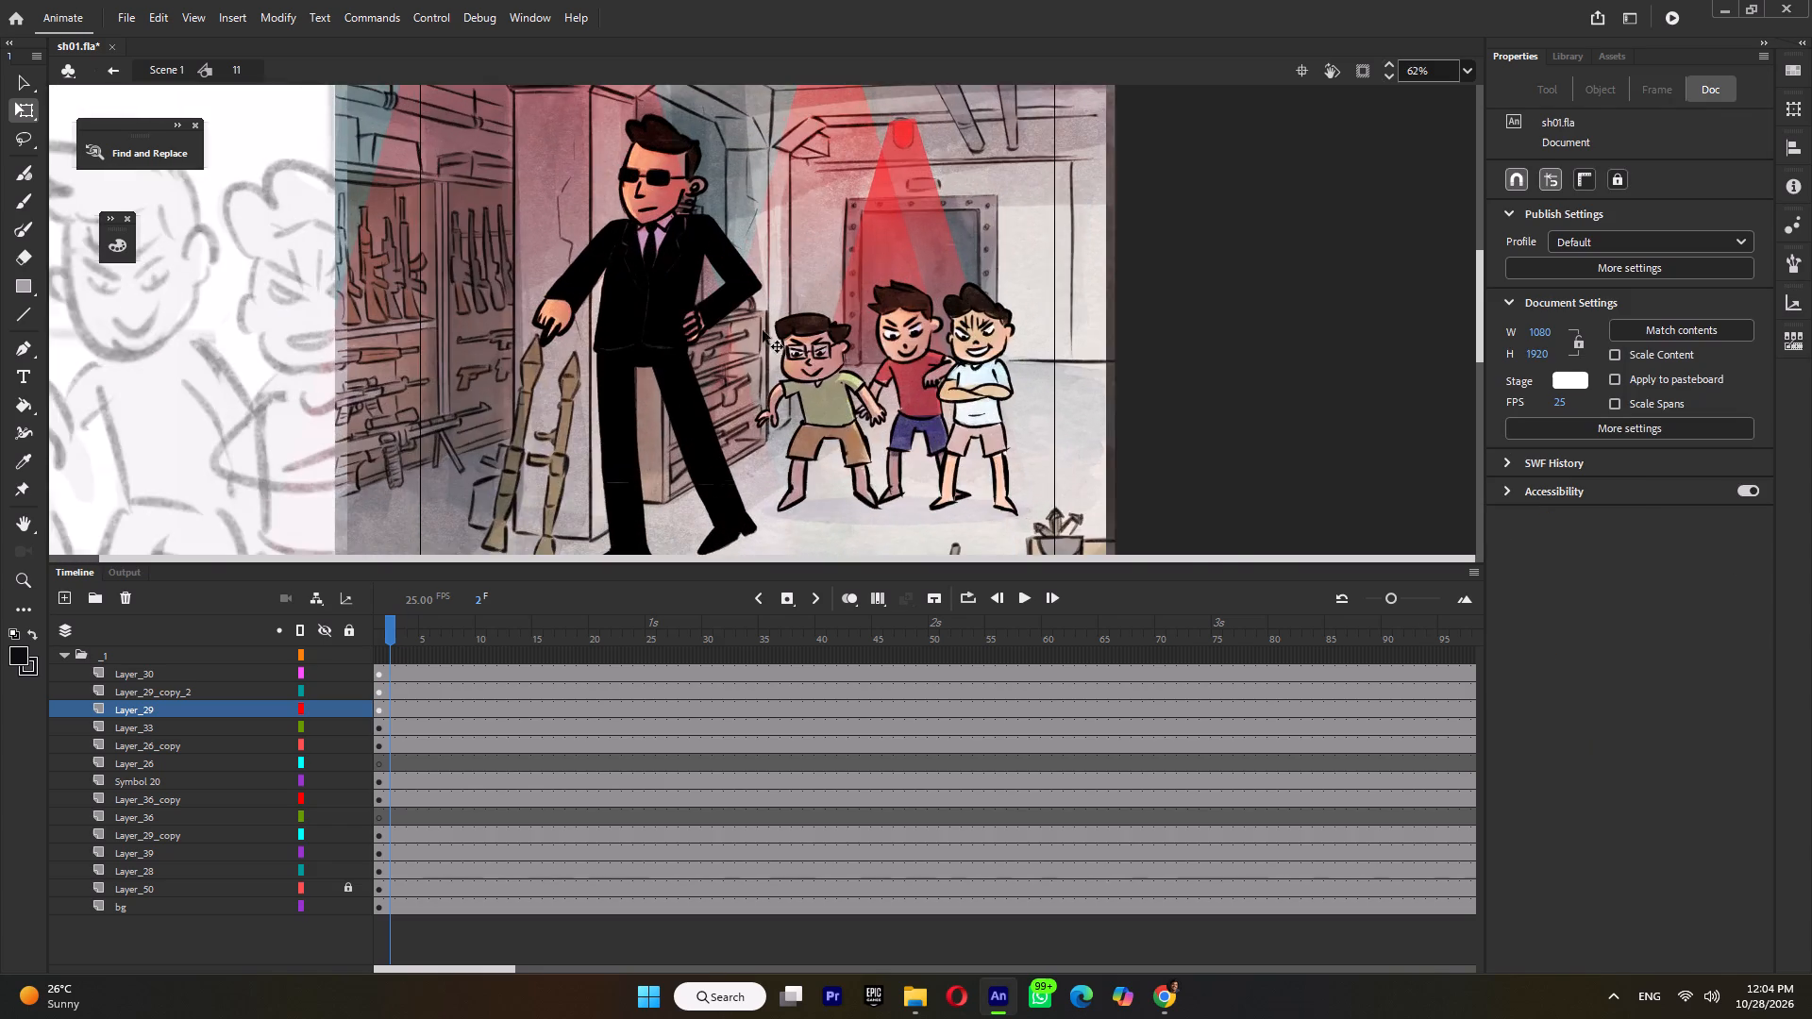
scroll(649, 285, "up", 3, "ctrl")
scroll(656, 315, "down", 3, "ctrl")
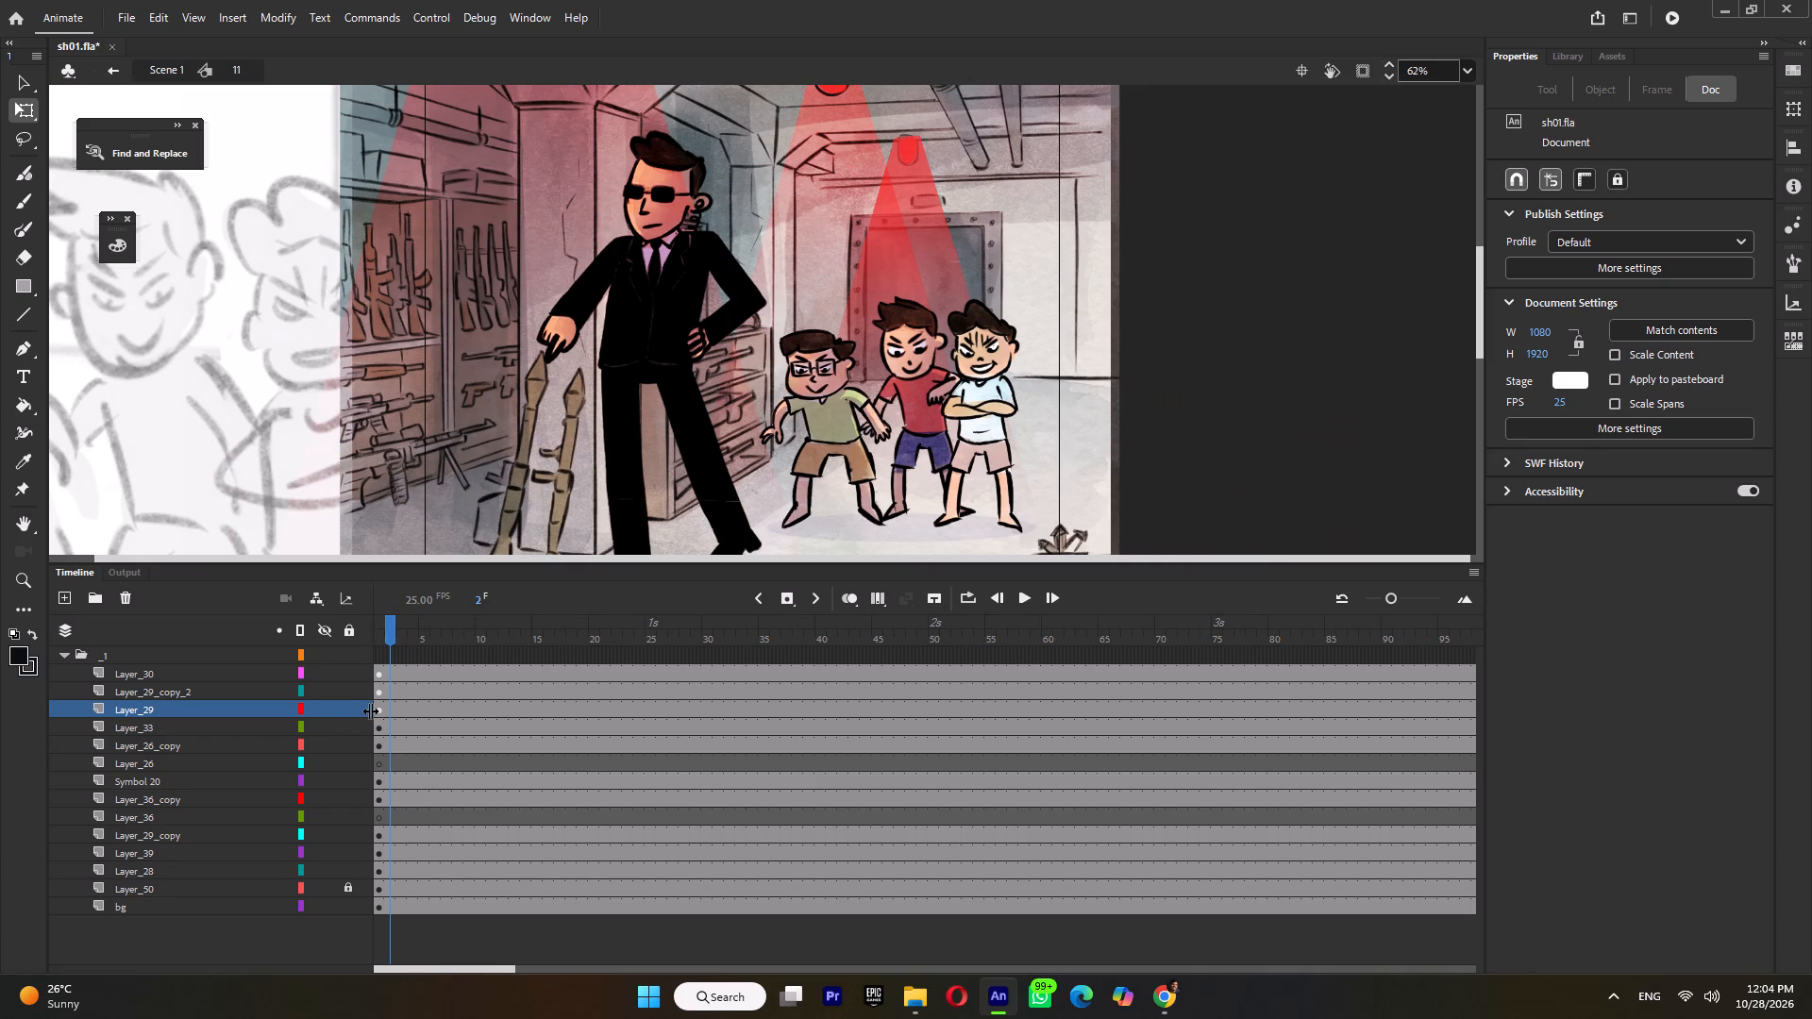
Hide and show Layer_29, Layer_29_copy_2 and Layer_30 in turn to examine what each lighting layer contributes.
left_click(382, 709)
scroll(759, 429, "down", 3, "ctrl")
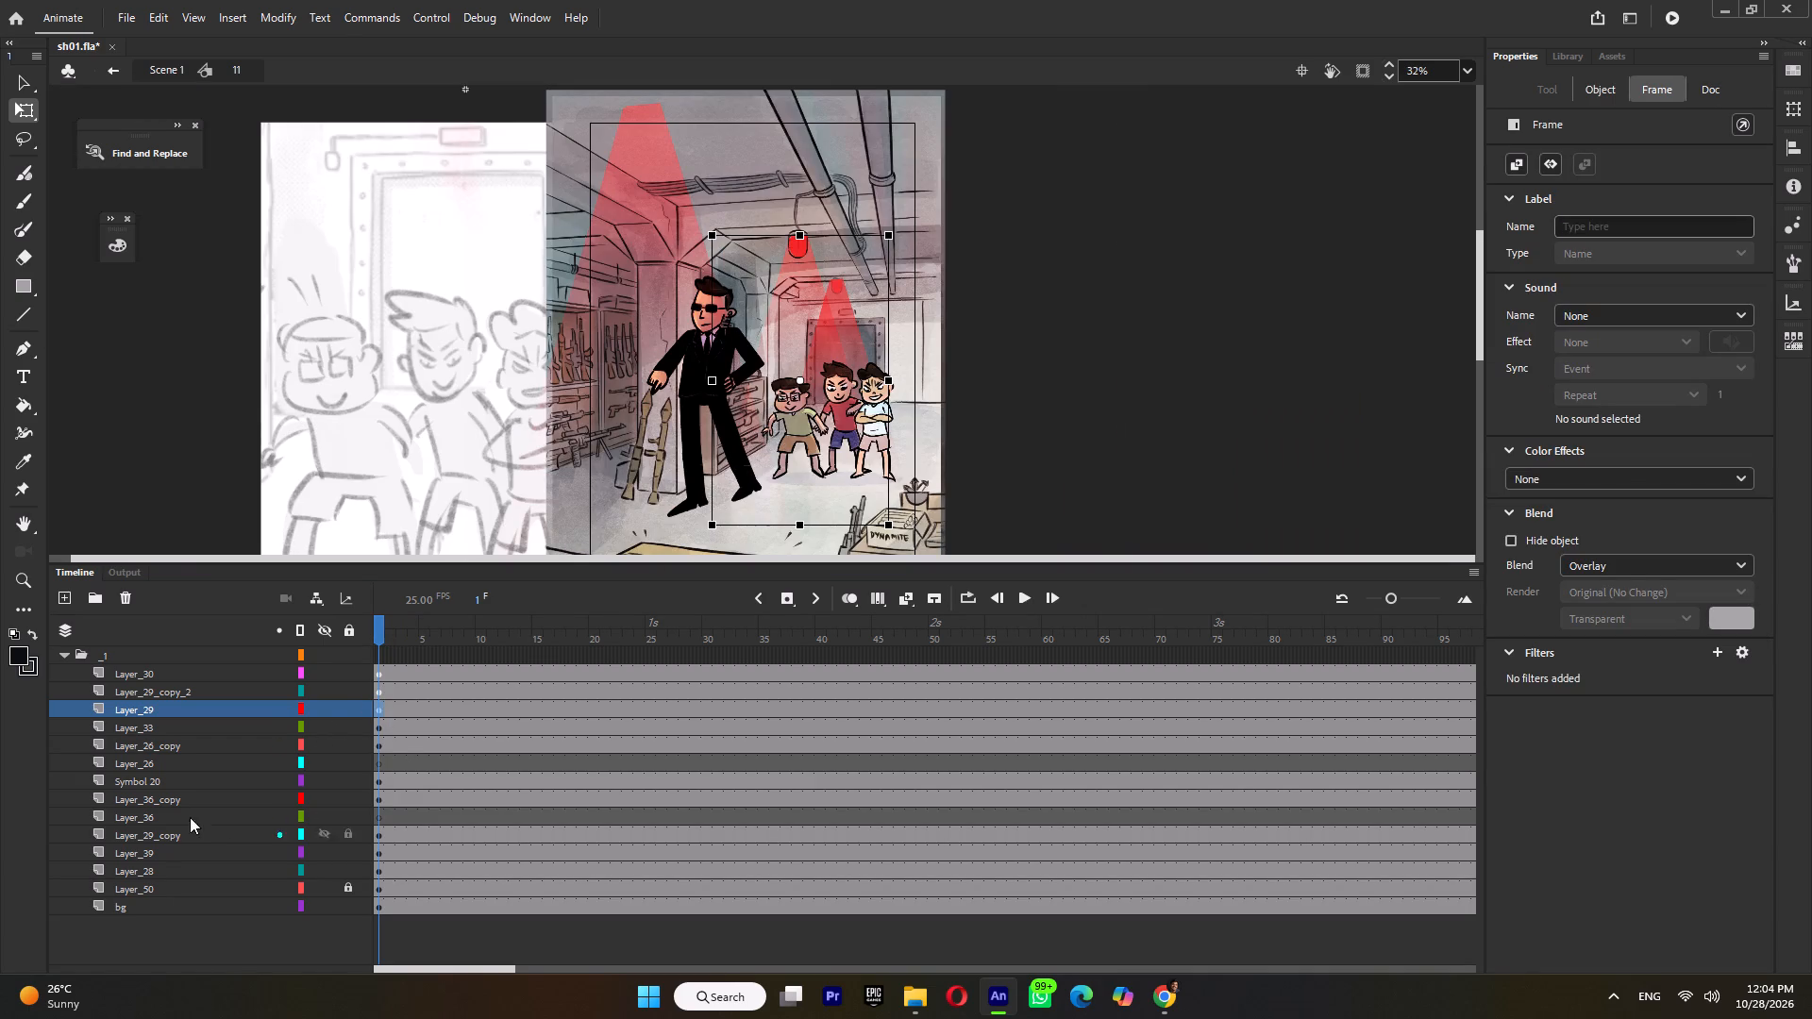
left_click(321, 705)
left_click(325, 705)
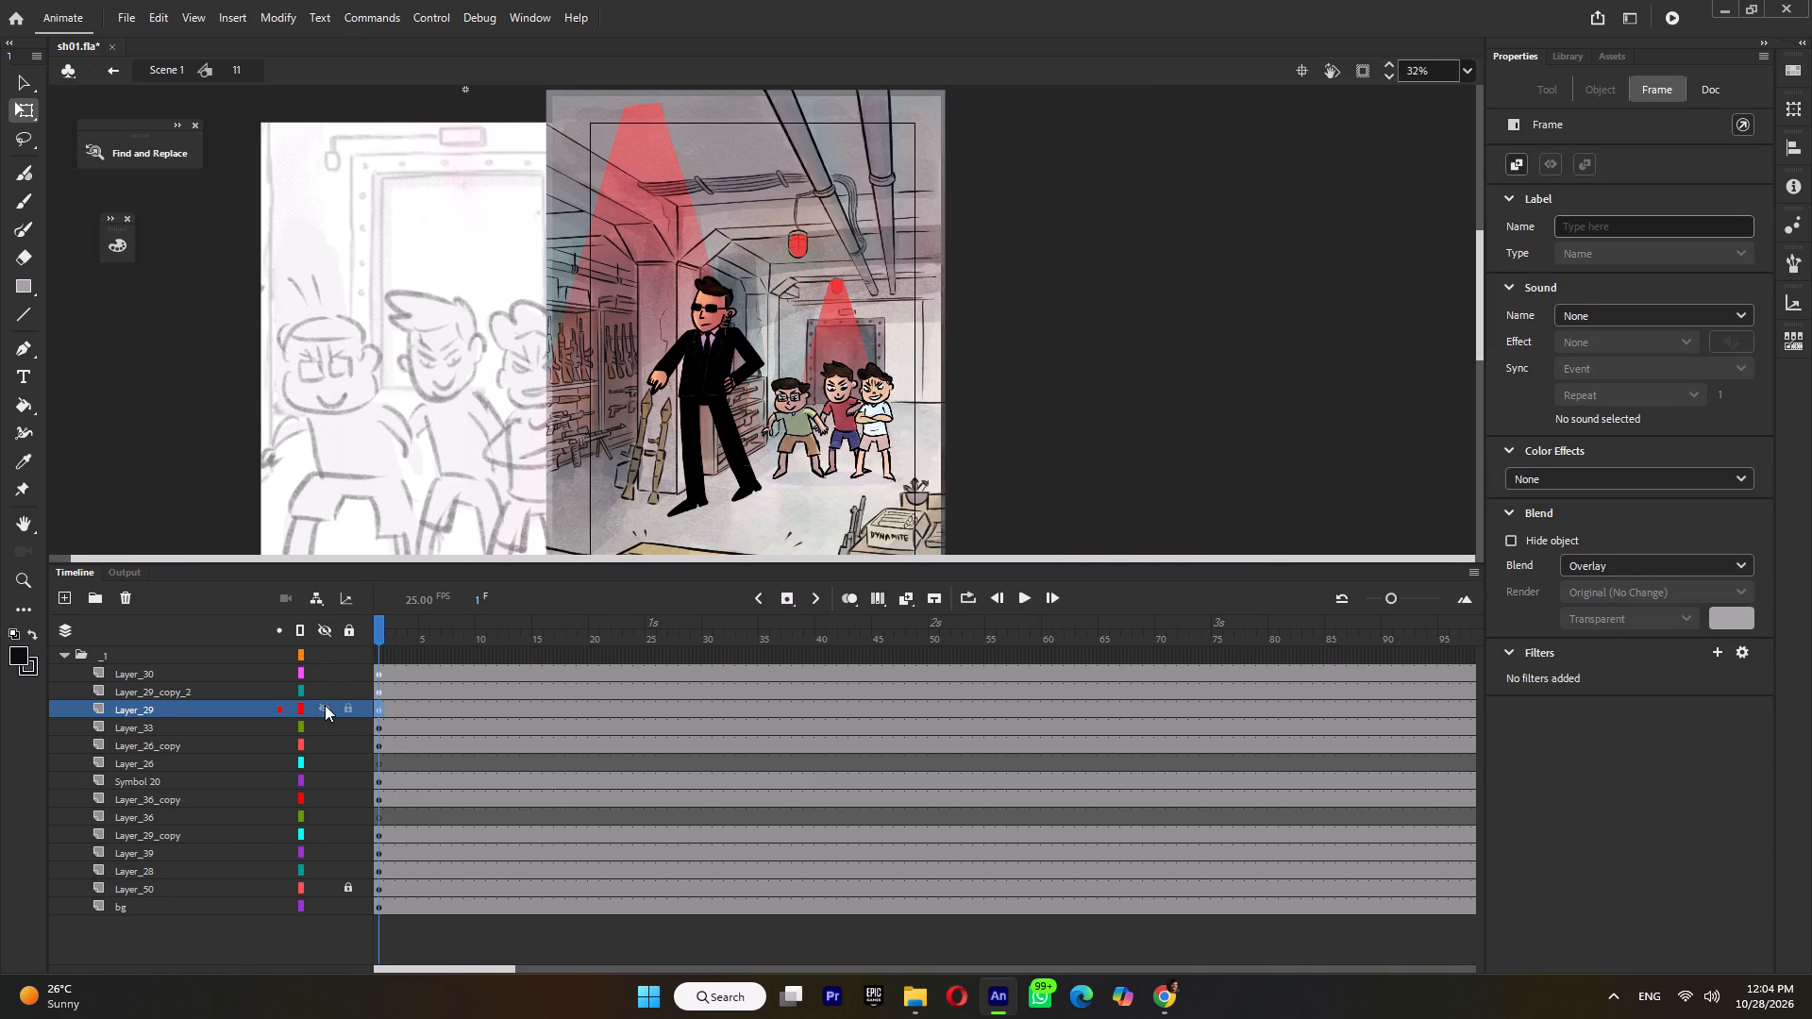
left_click(332, 688)
left_click(332, 688)
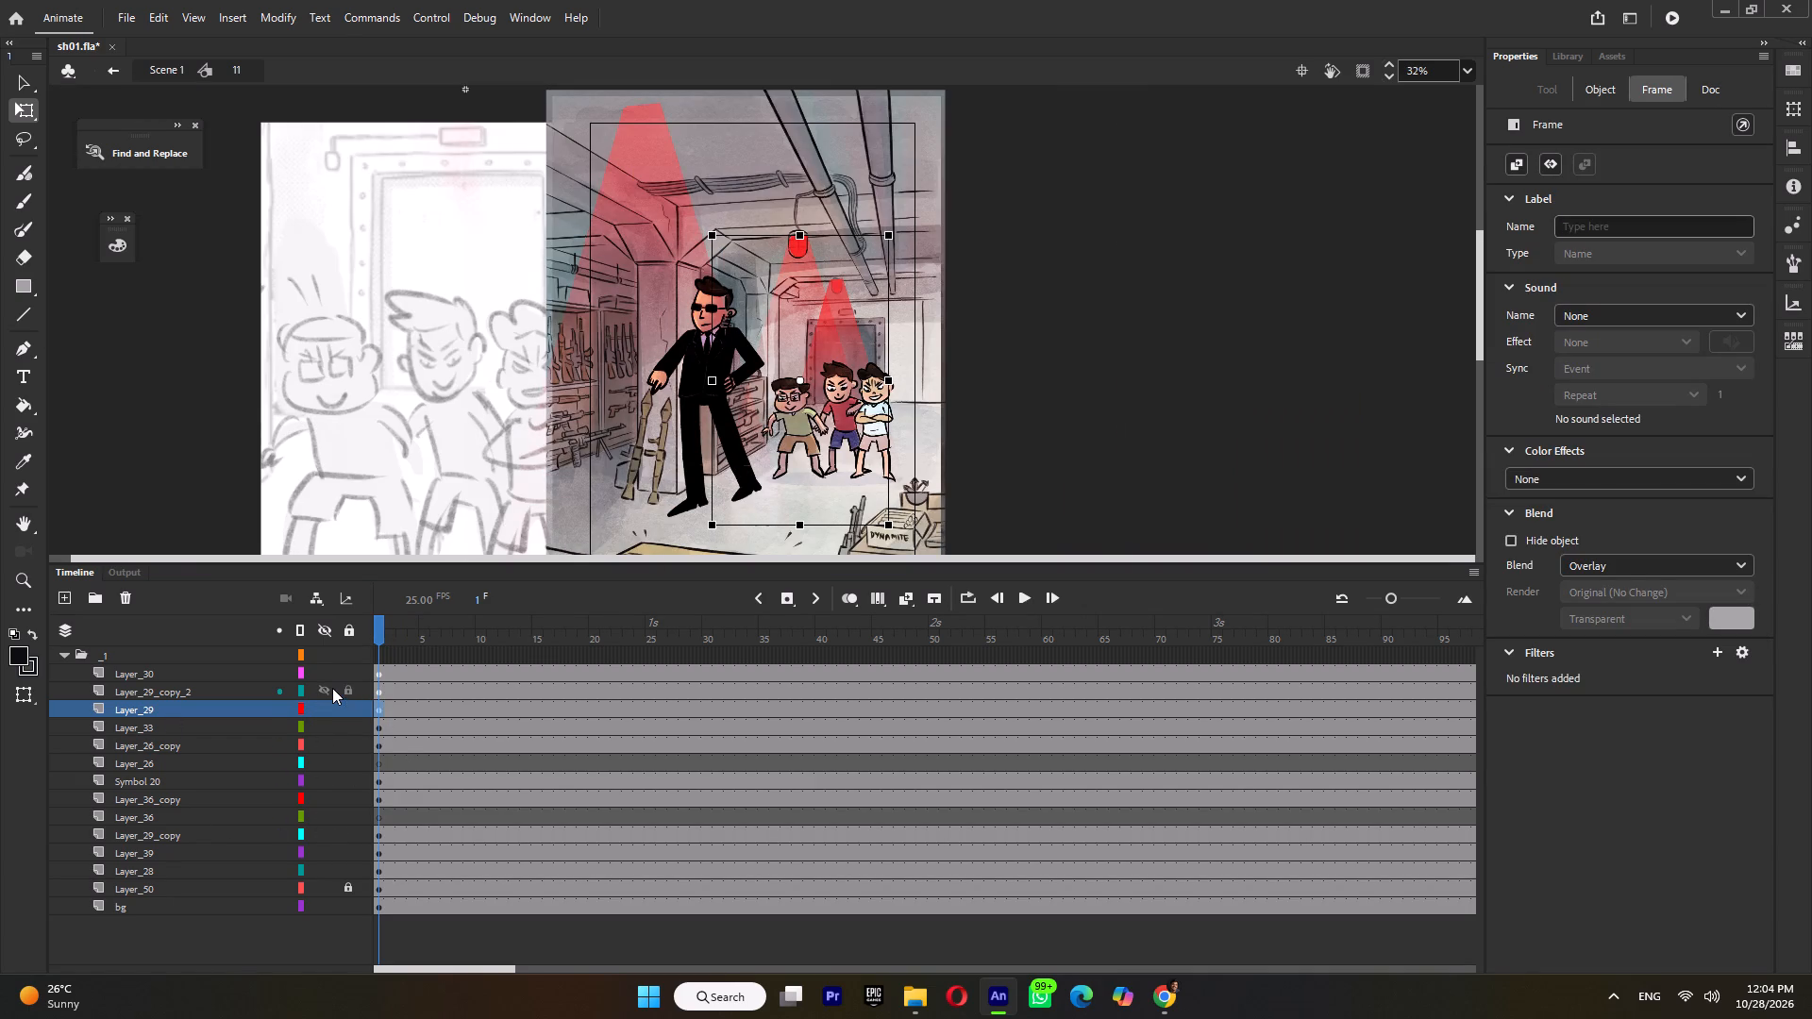
left_click(331, 673)
left_click(327, 673)
Set Layer_30's blend mode to Normal.
left_click(379, 675)
left_click(1624, 547)
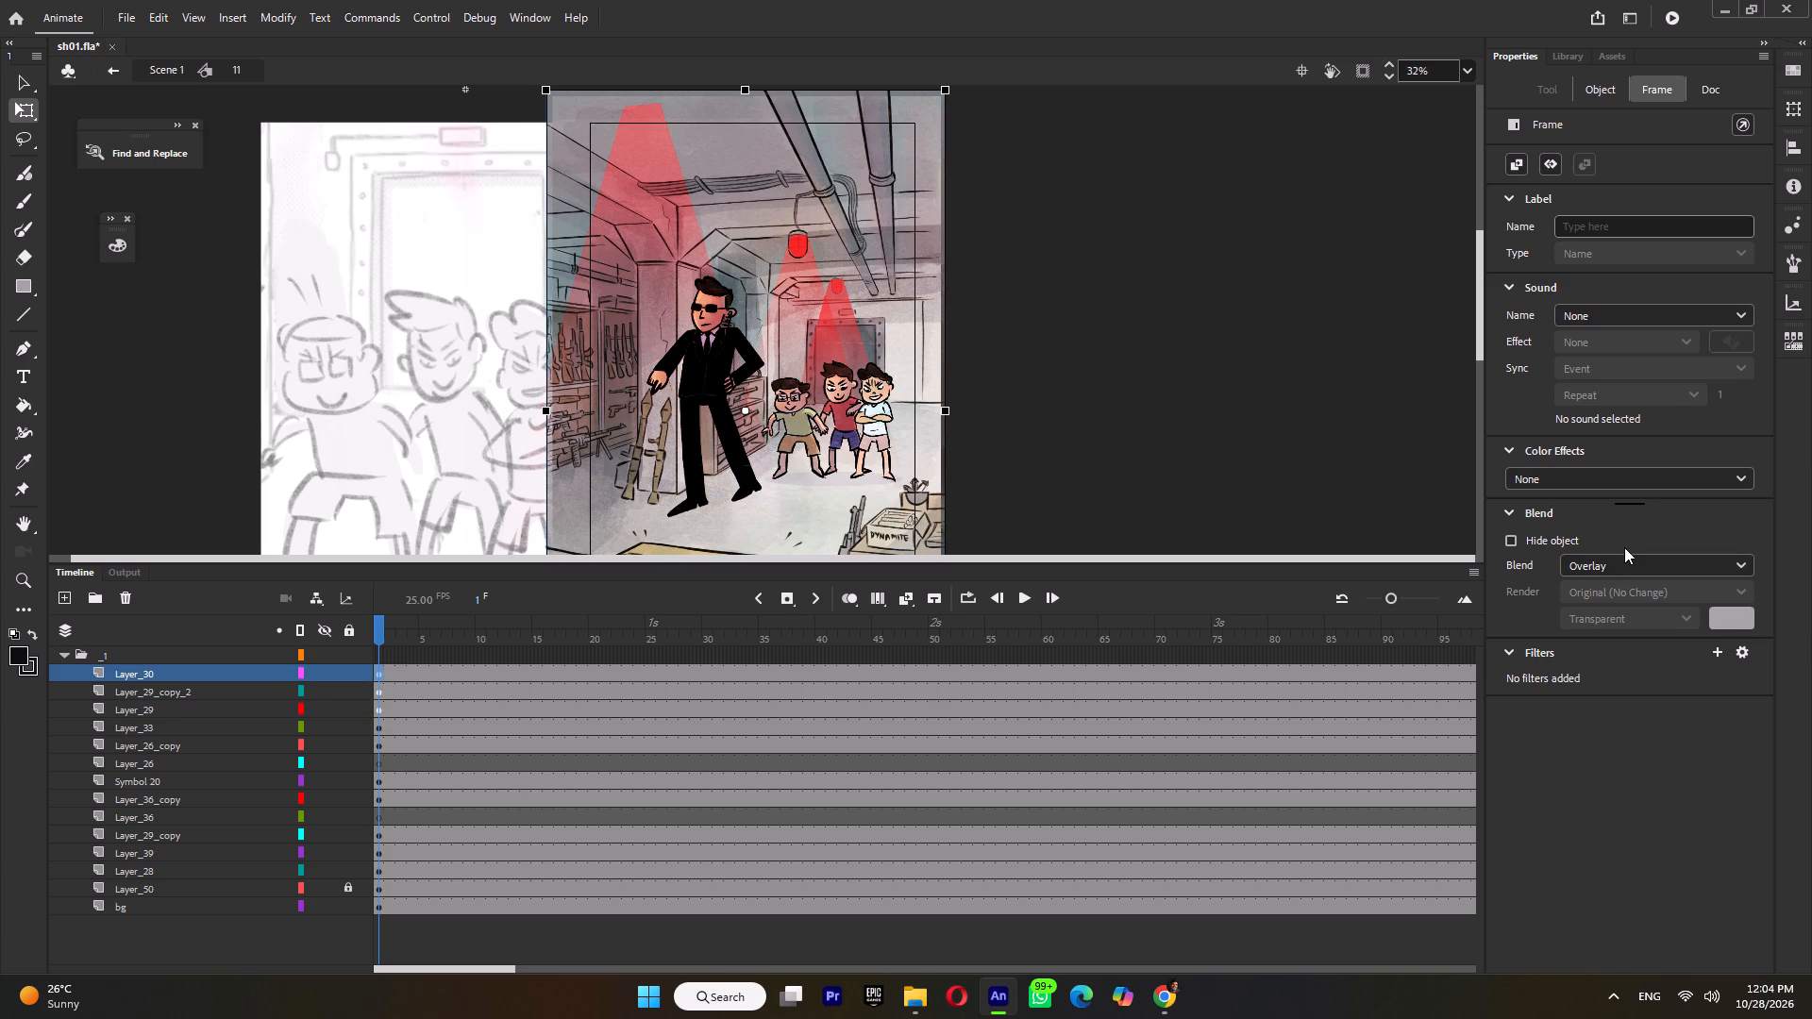
left_click(1621, 555)
left_click(1616, 588)
left_click(1149, 421)
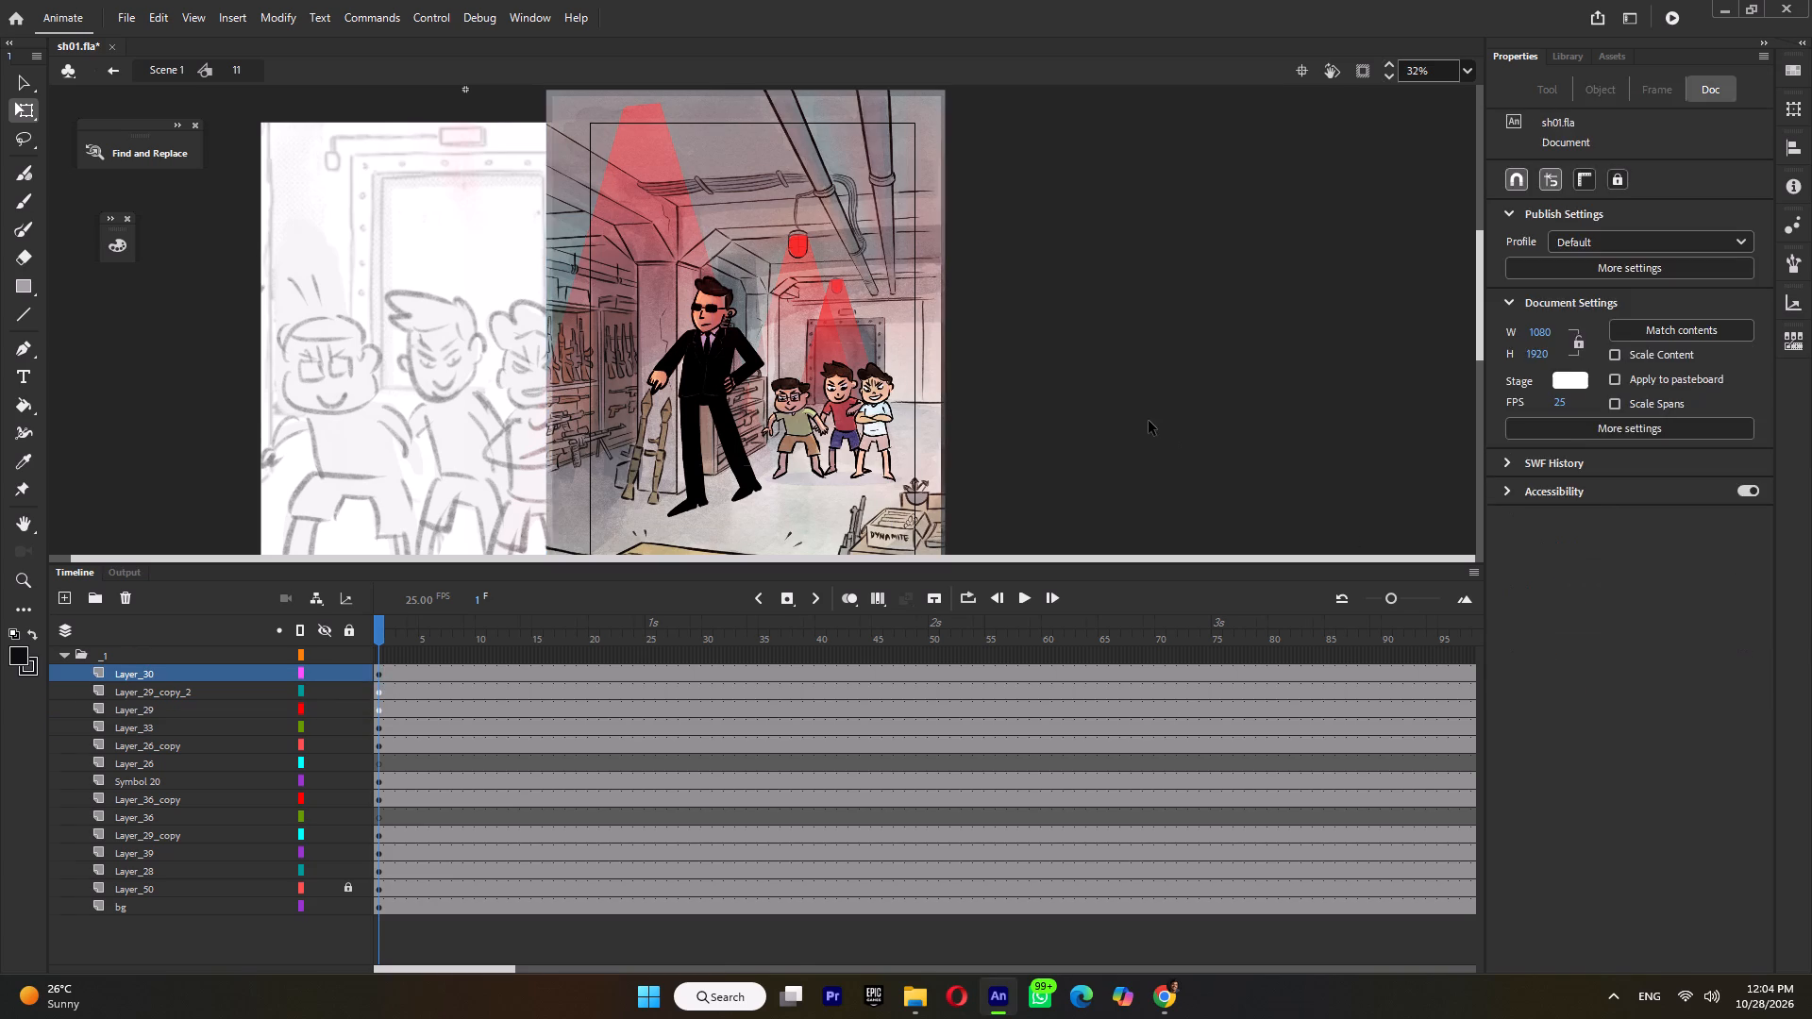
Return to Scene 1 and save the document.
left_click(1149, 421)
key("ctrl+s")
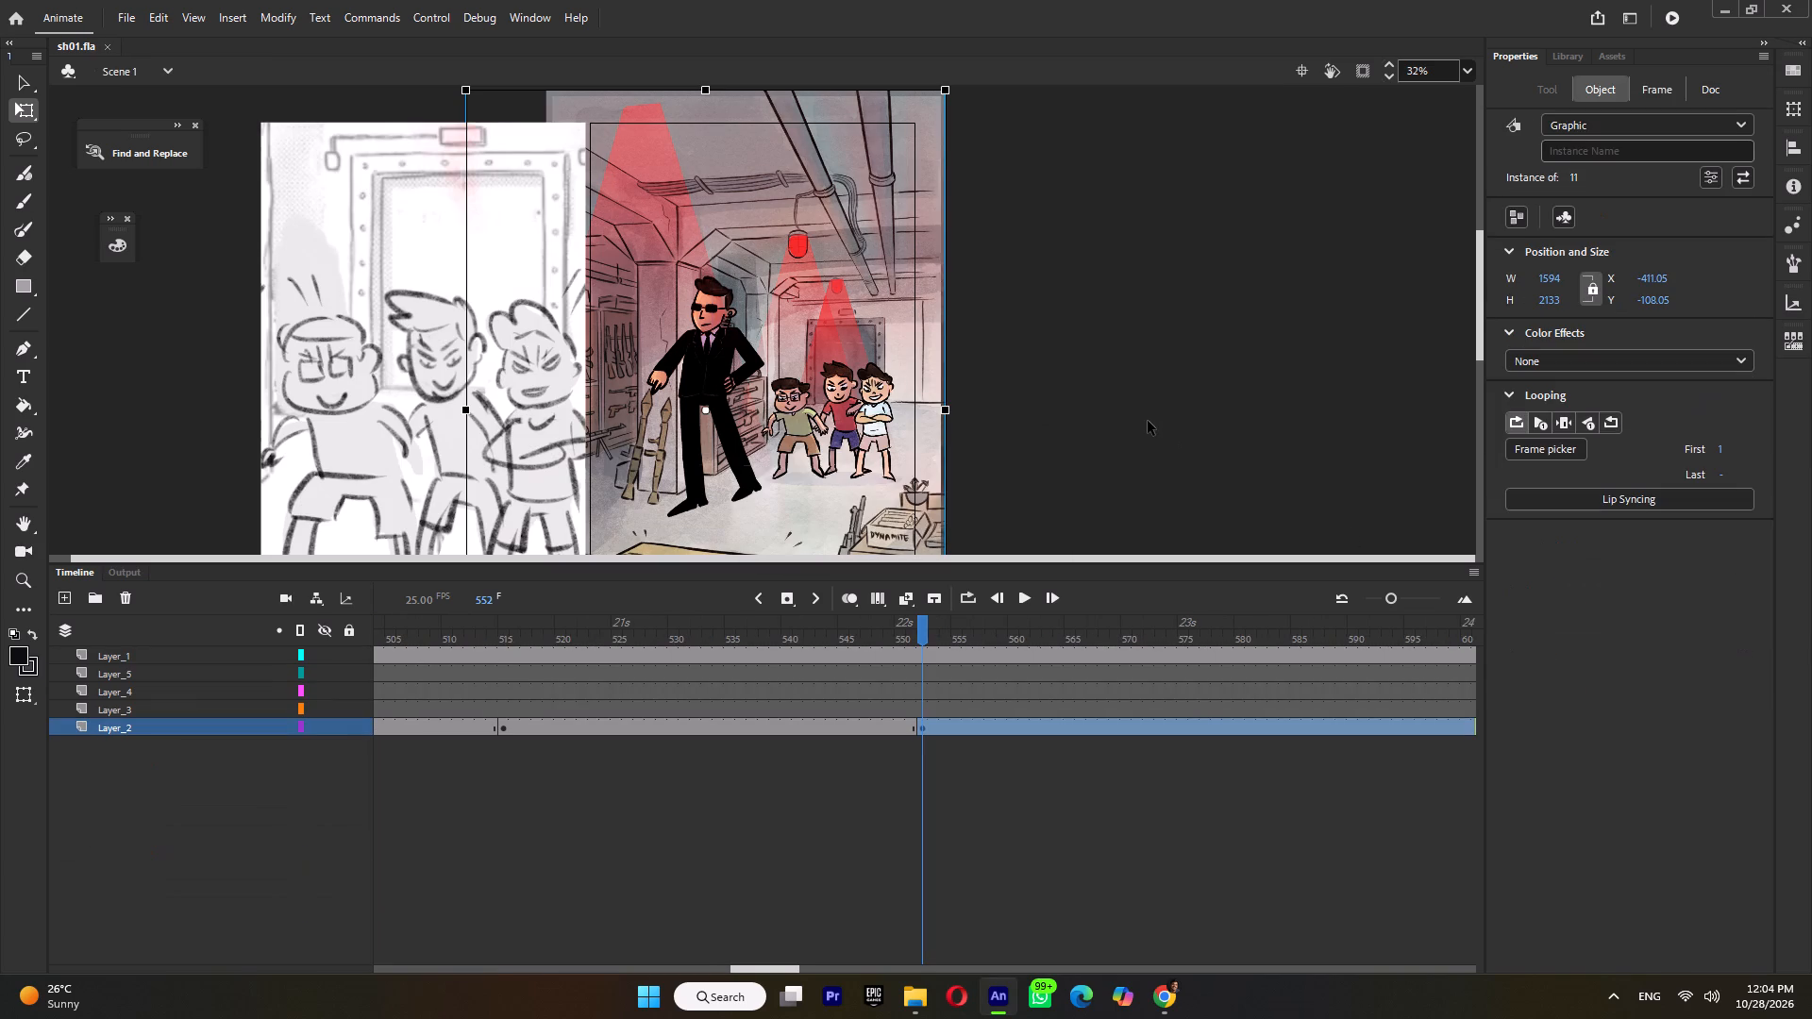
Open symbol 12 of the TNT box shot at frame 625, expand its _2 layer folder and select Layer_51.
key("Return")
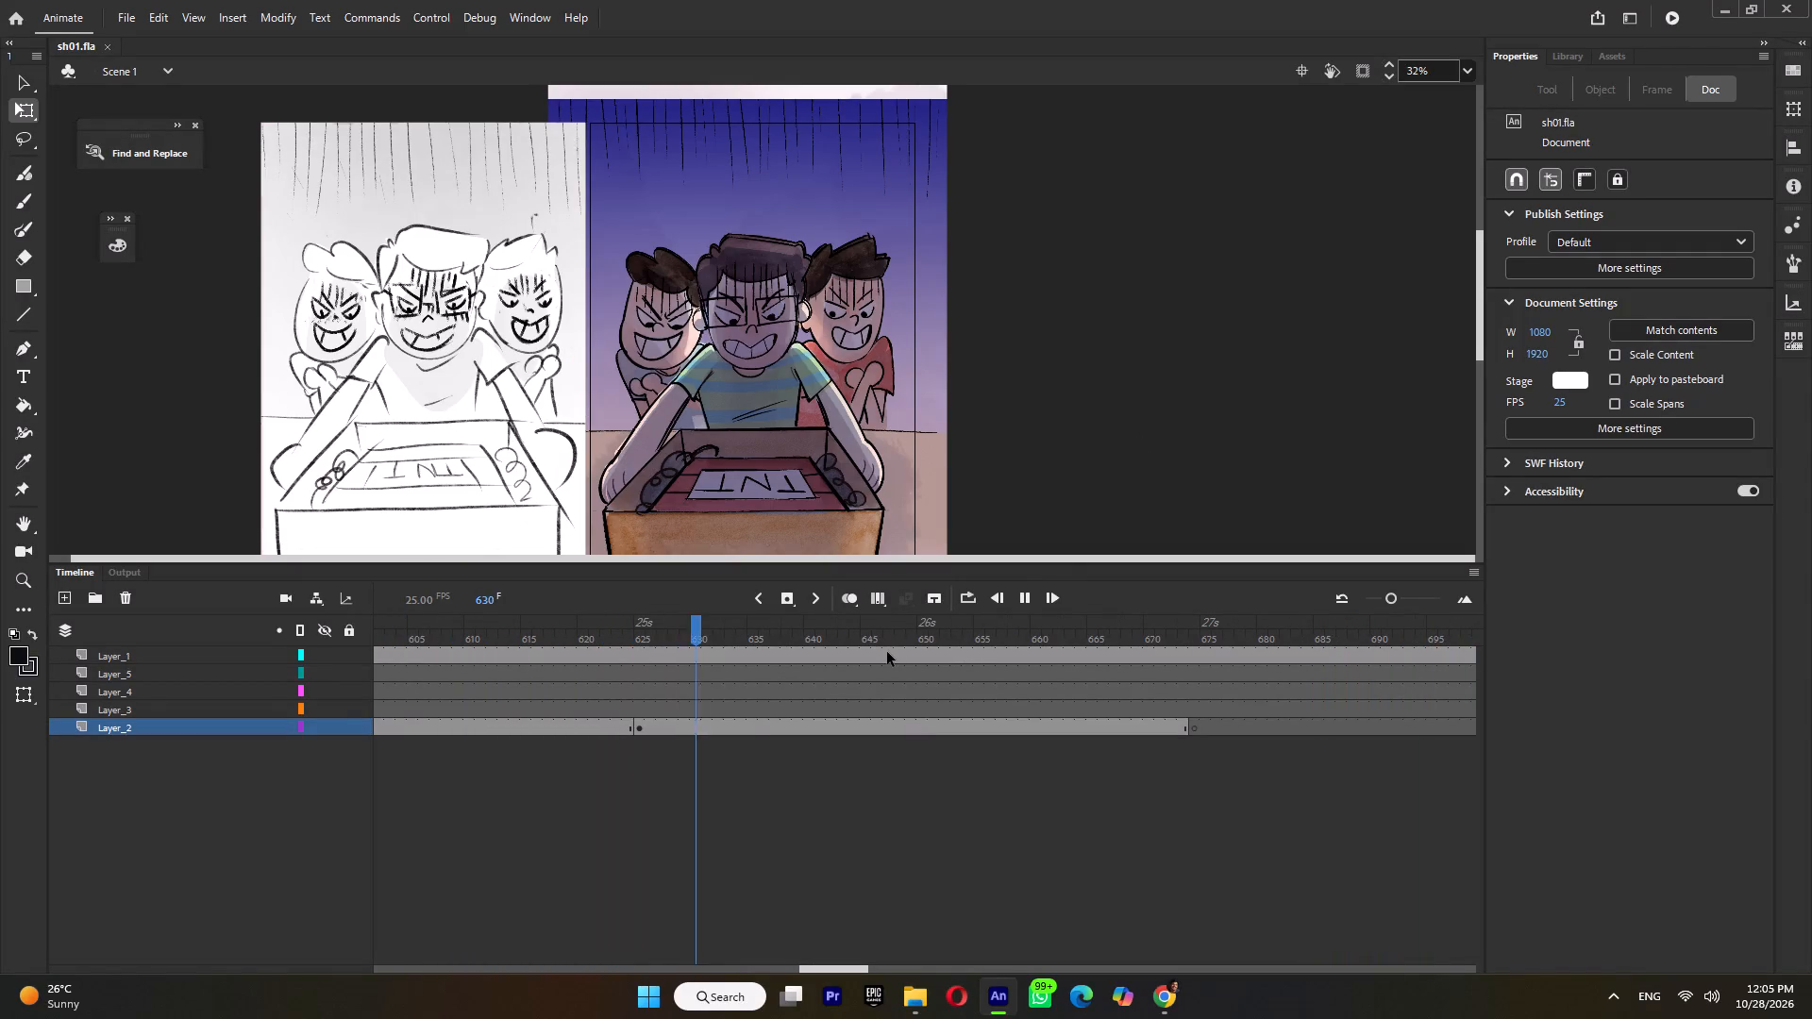
key("Return")
left_click(643, 631)
double_click(803, 411)
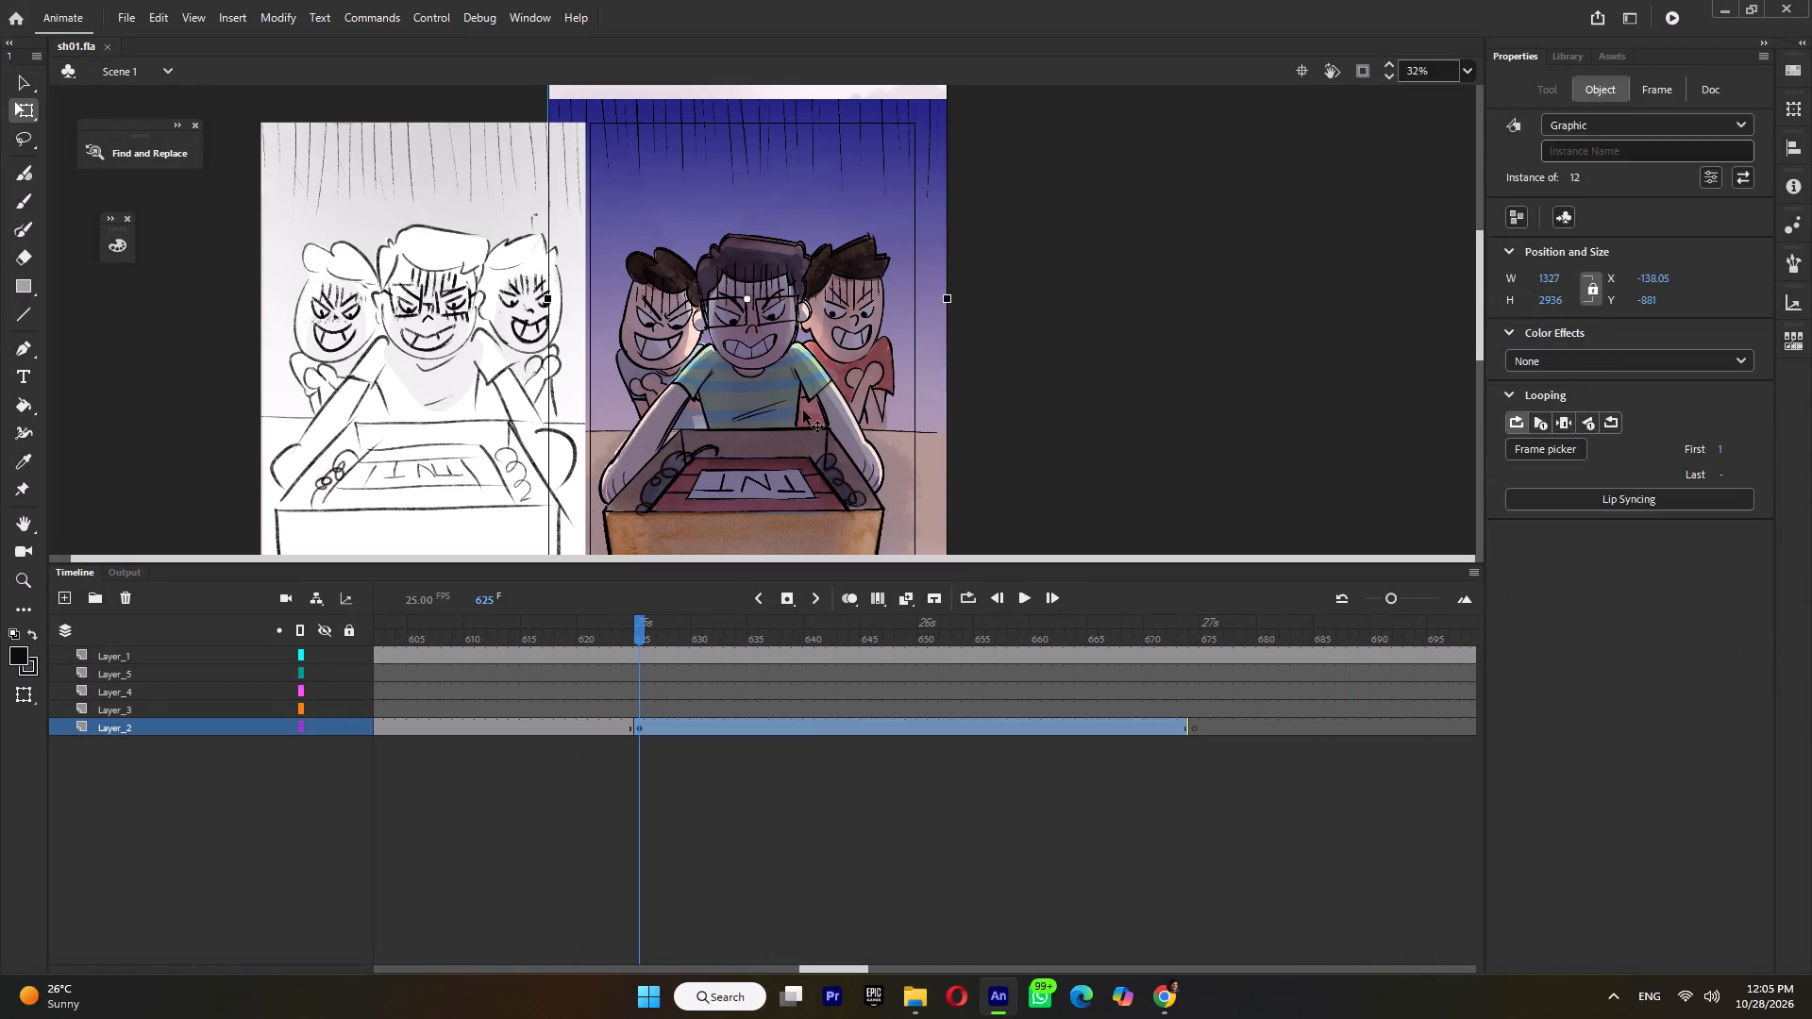
left_click(60, 653)
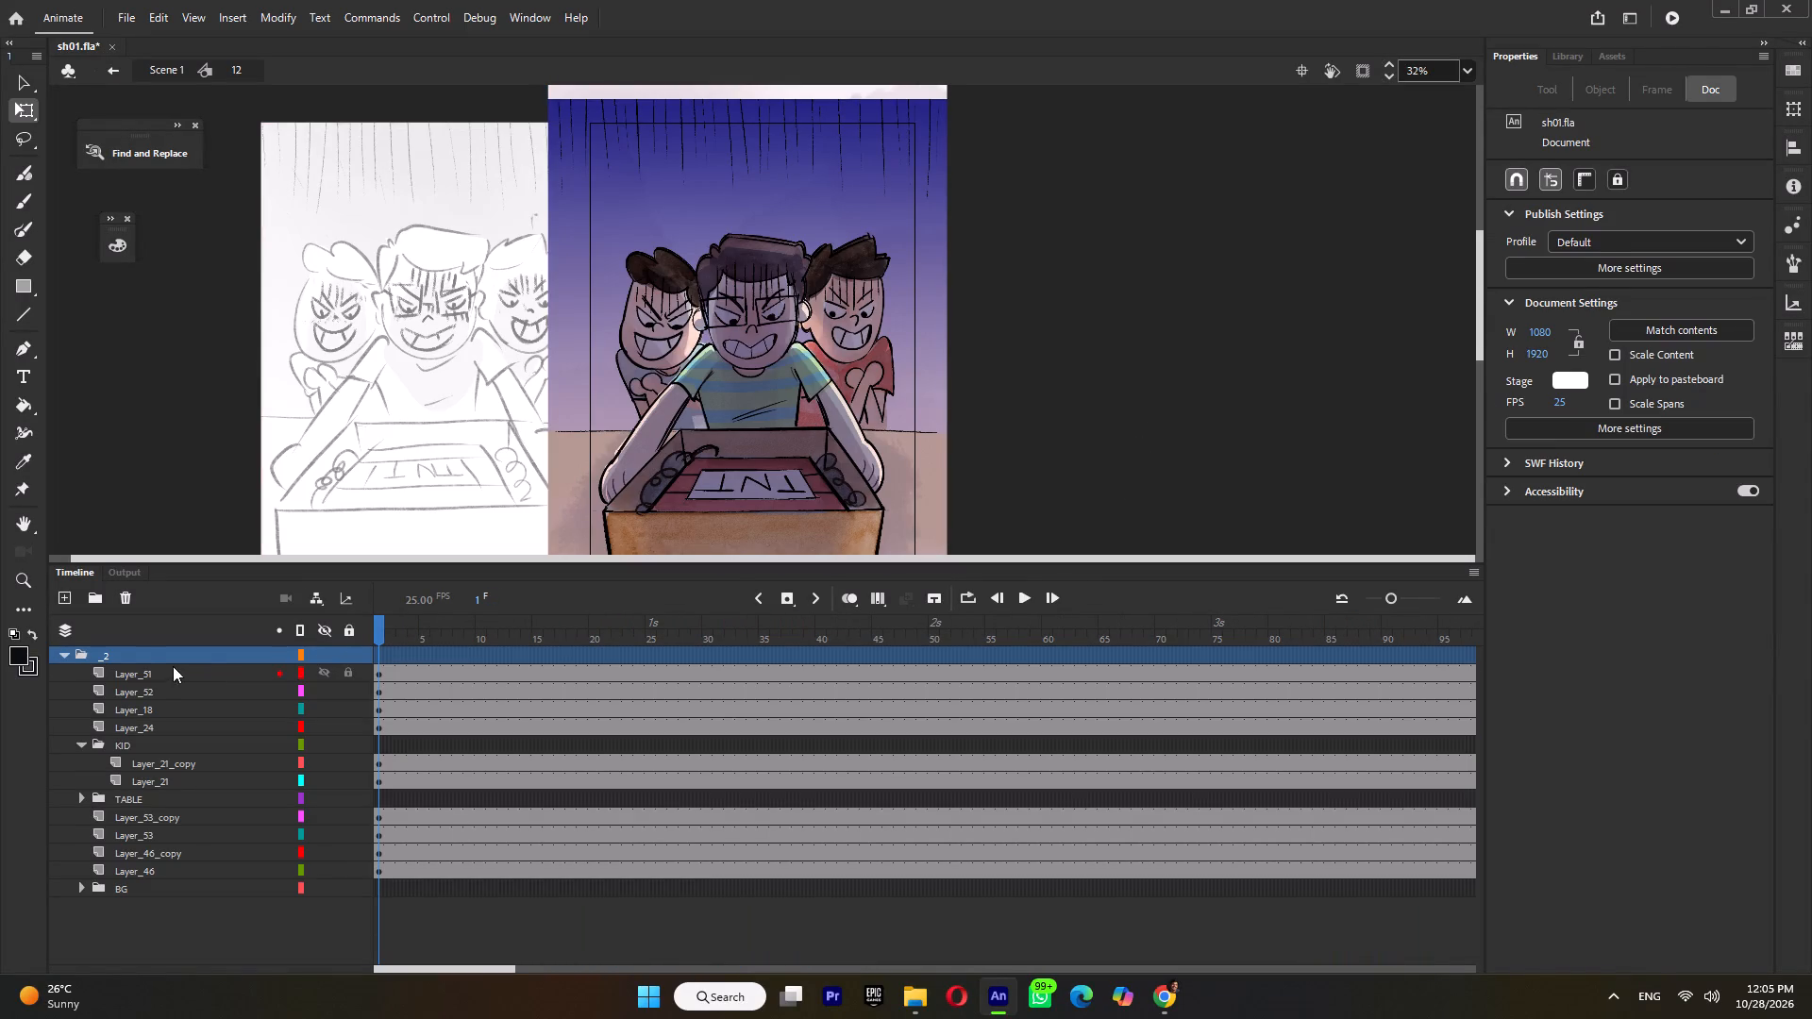
left_click(154, 679)
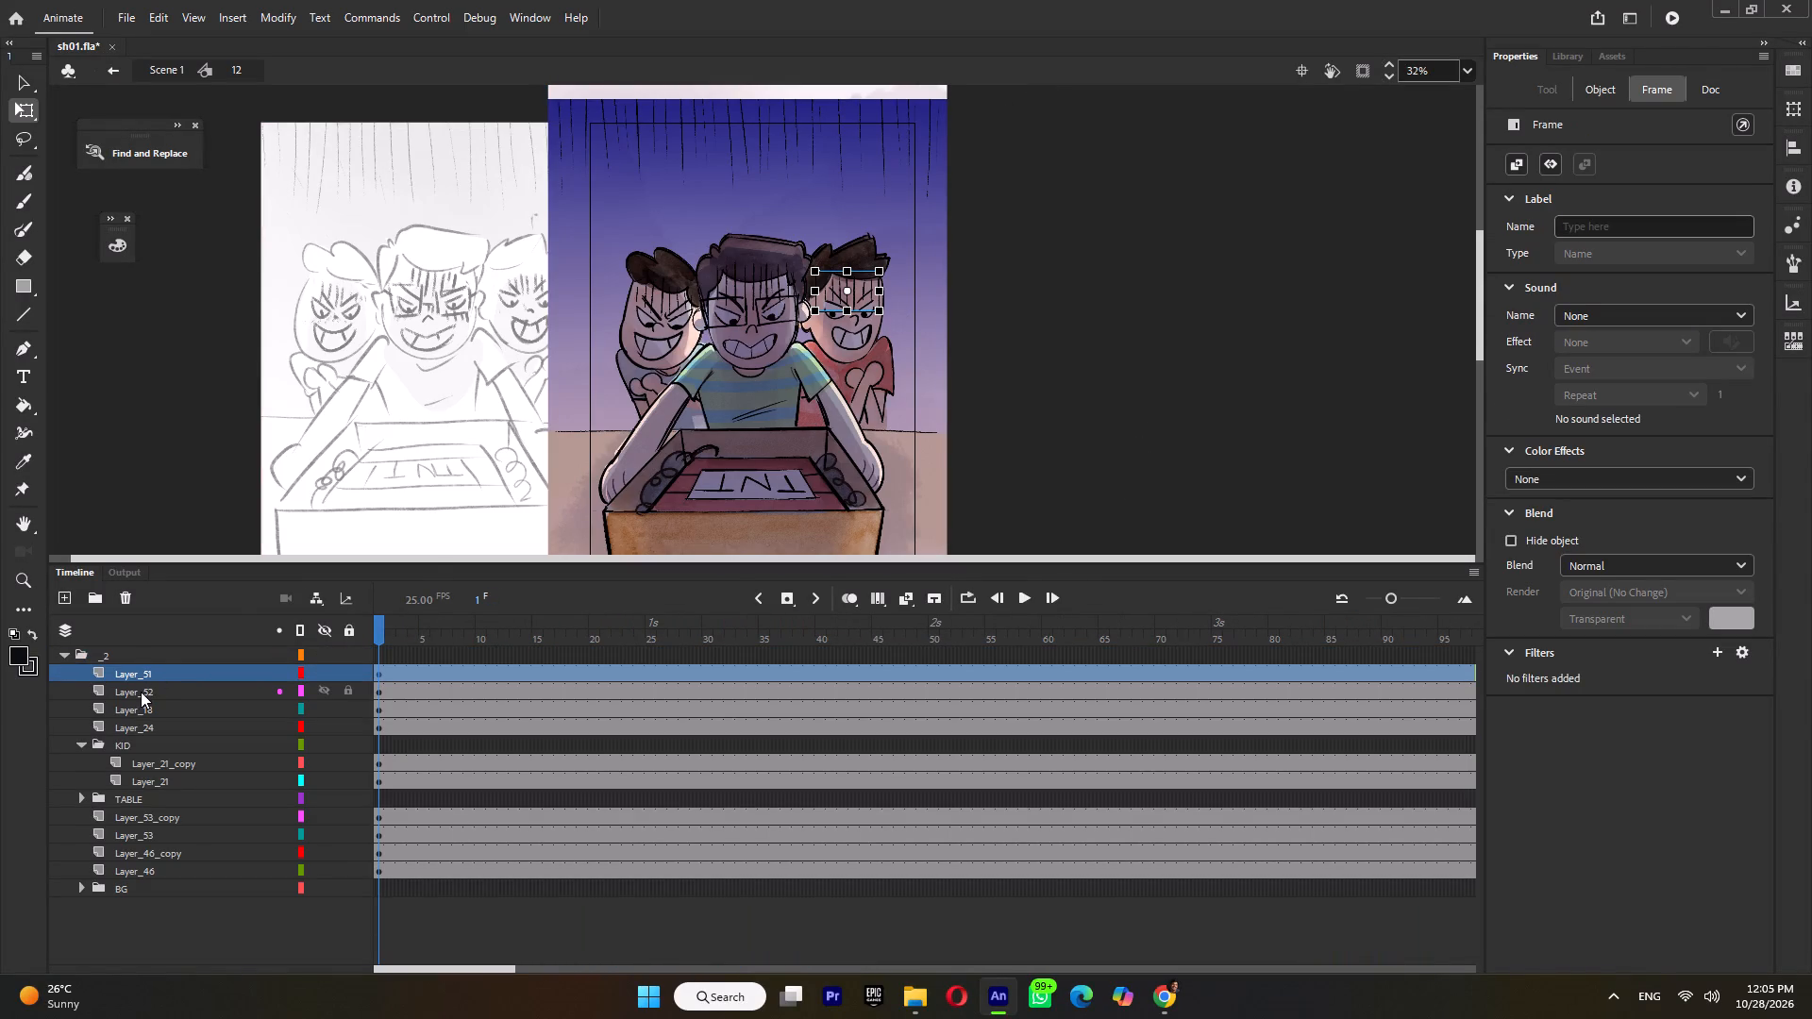
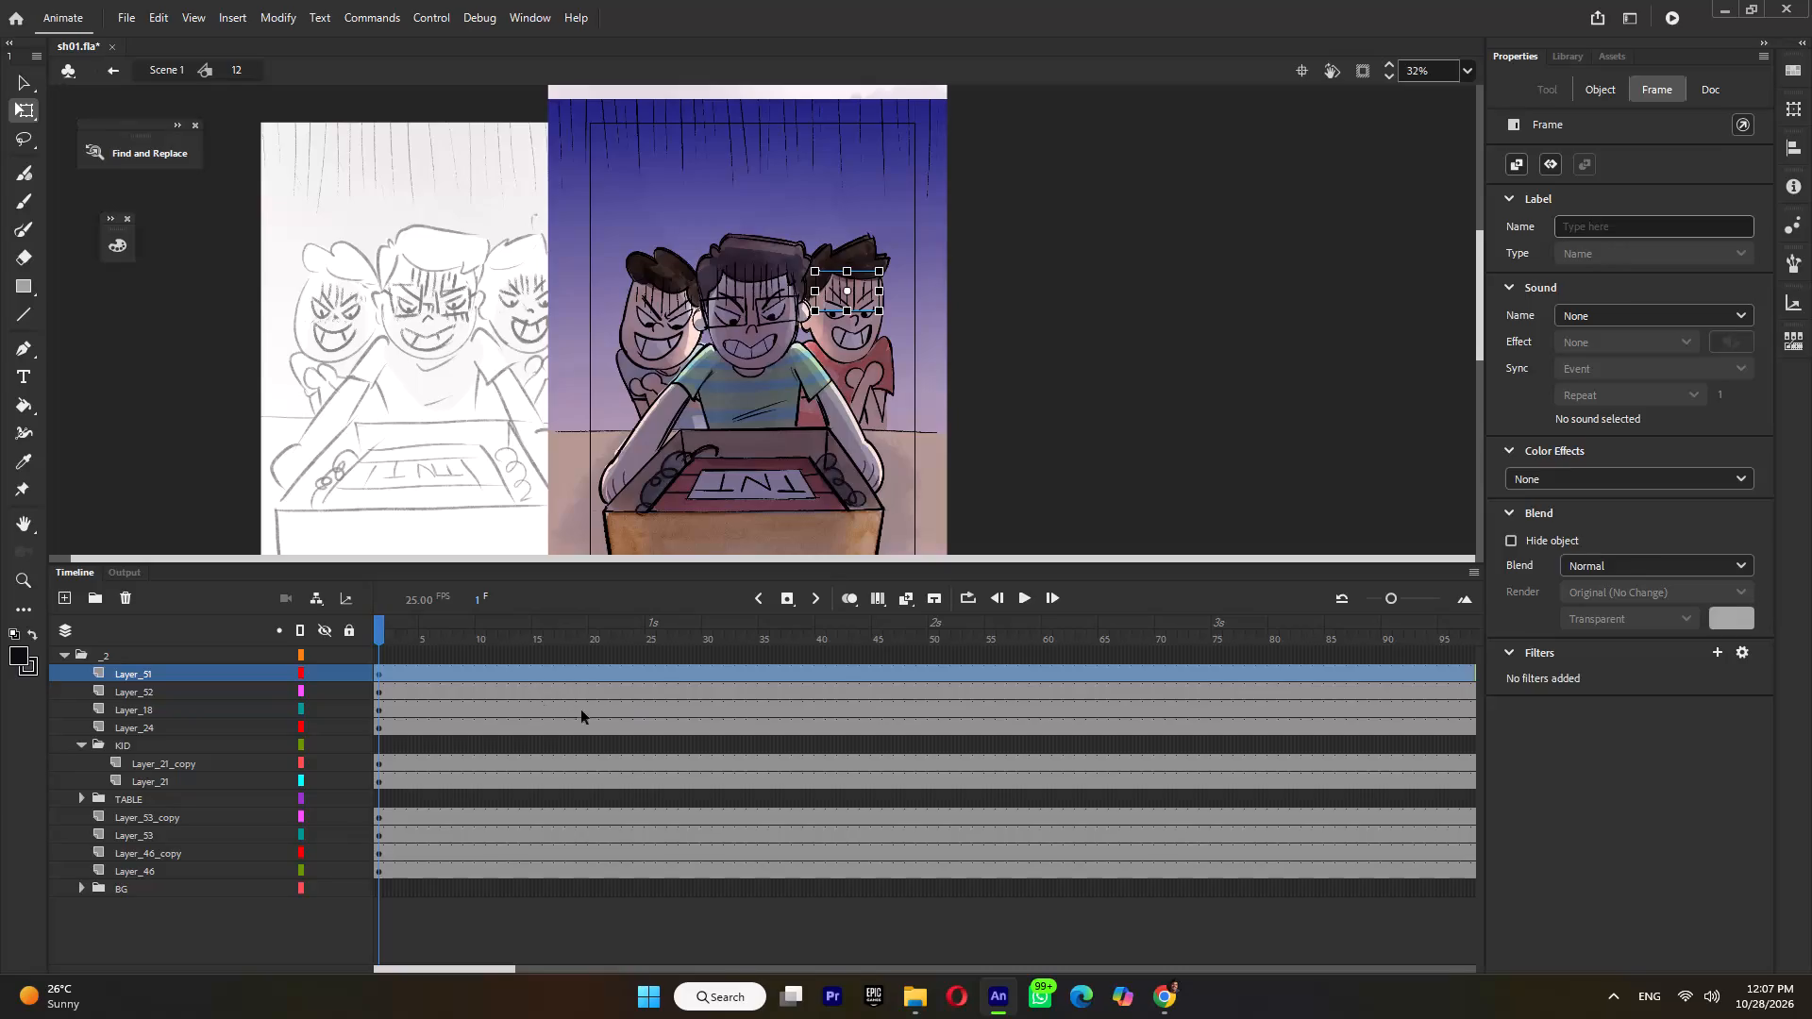
In the Layer 52 forehead-lines symbol, extend the timeline to frame 11 and add a frame 6 keyframe with the lines nudged down 10 pixels.
left_click(156, 695)
left_click(154, 711)
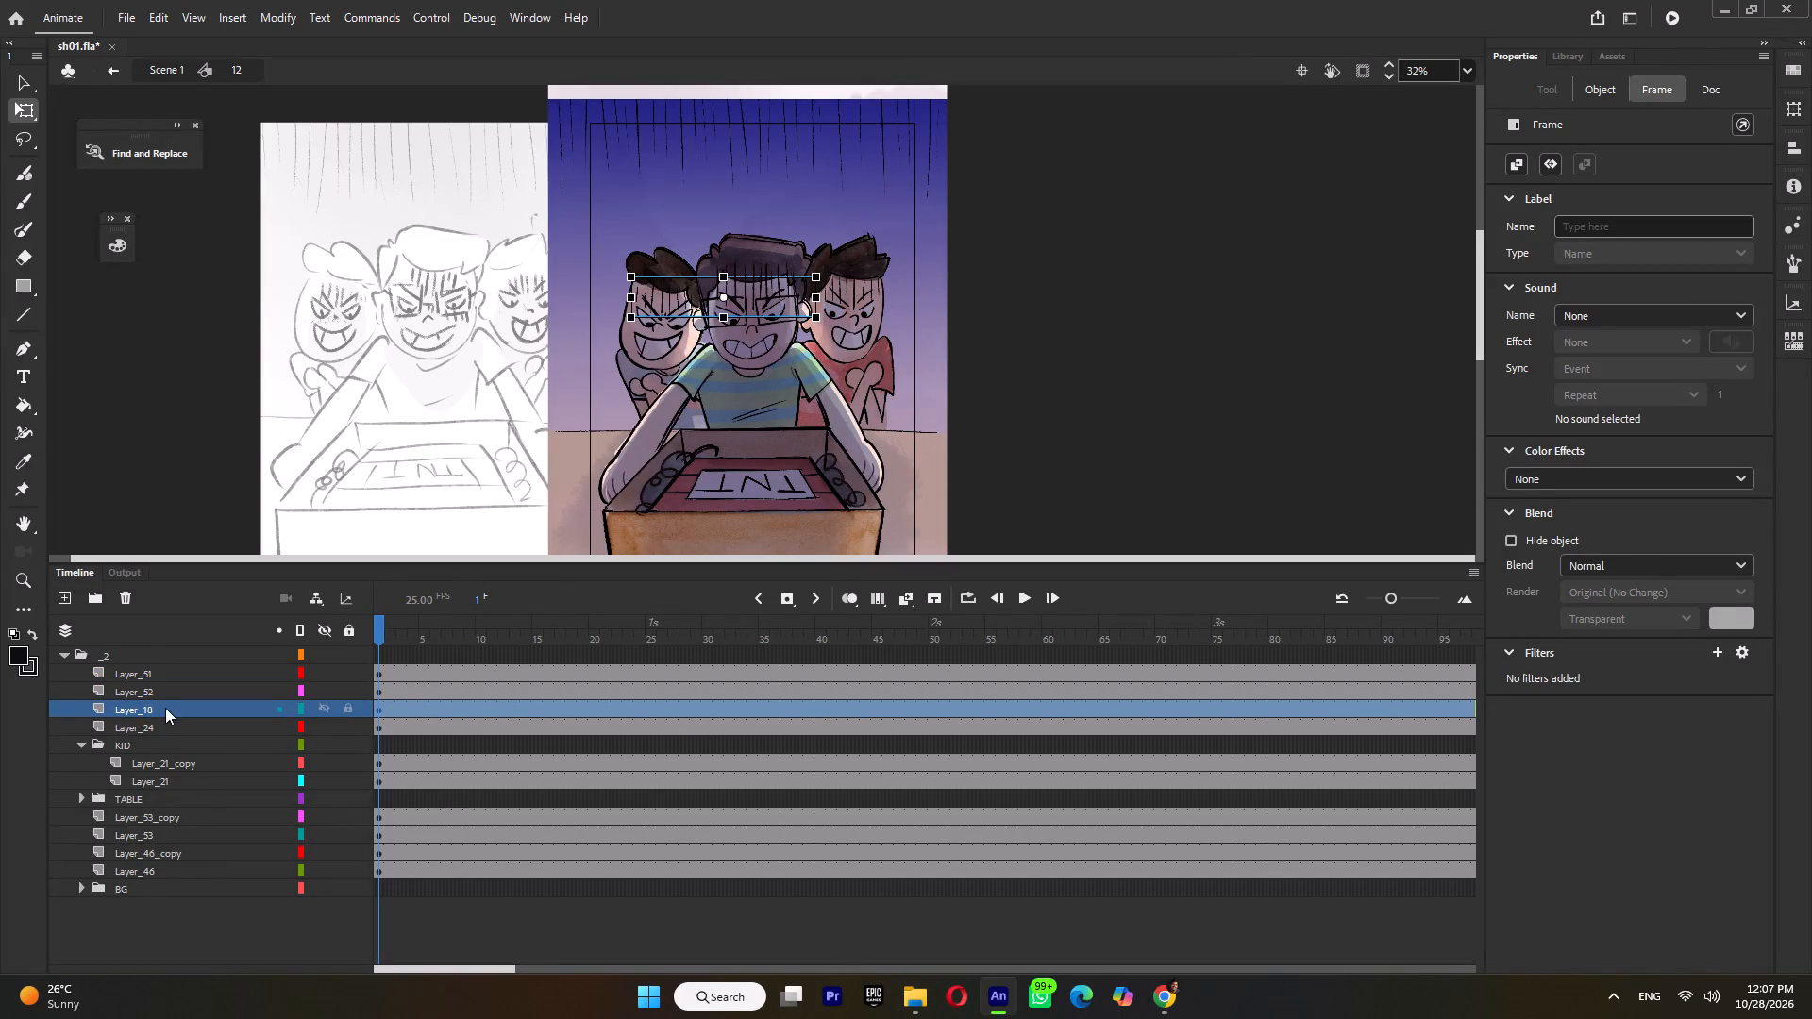
double_click(766, 283)
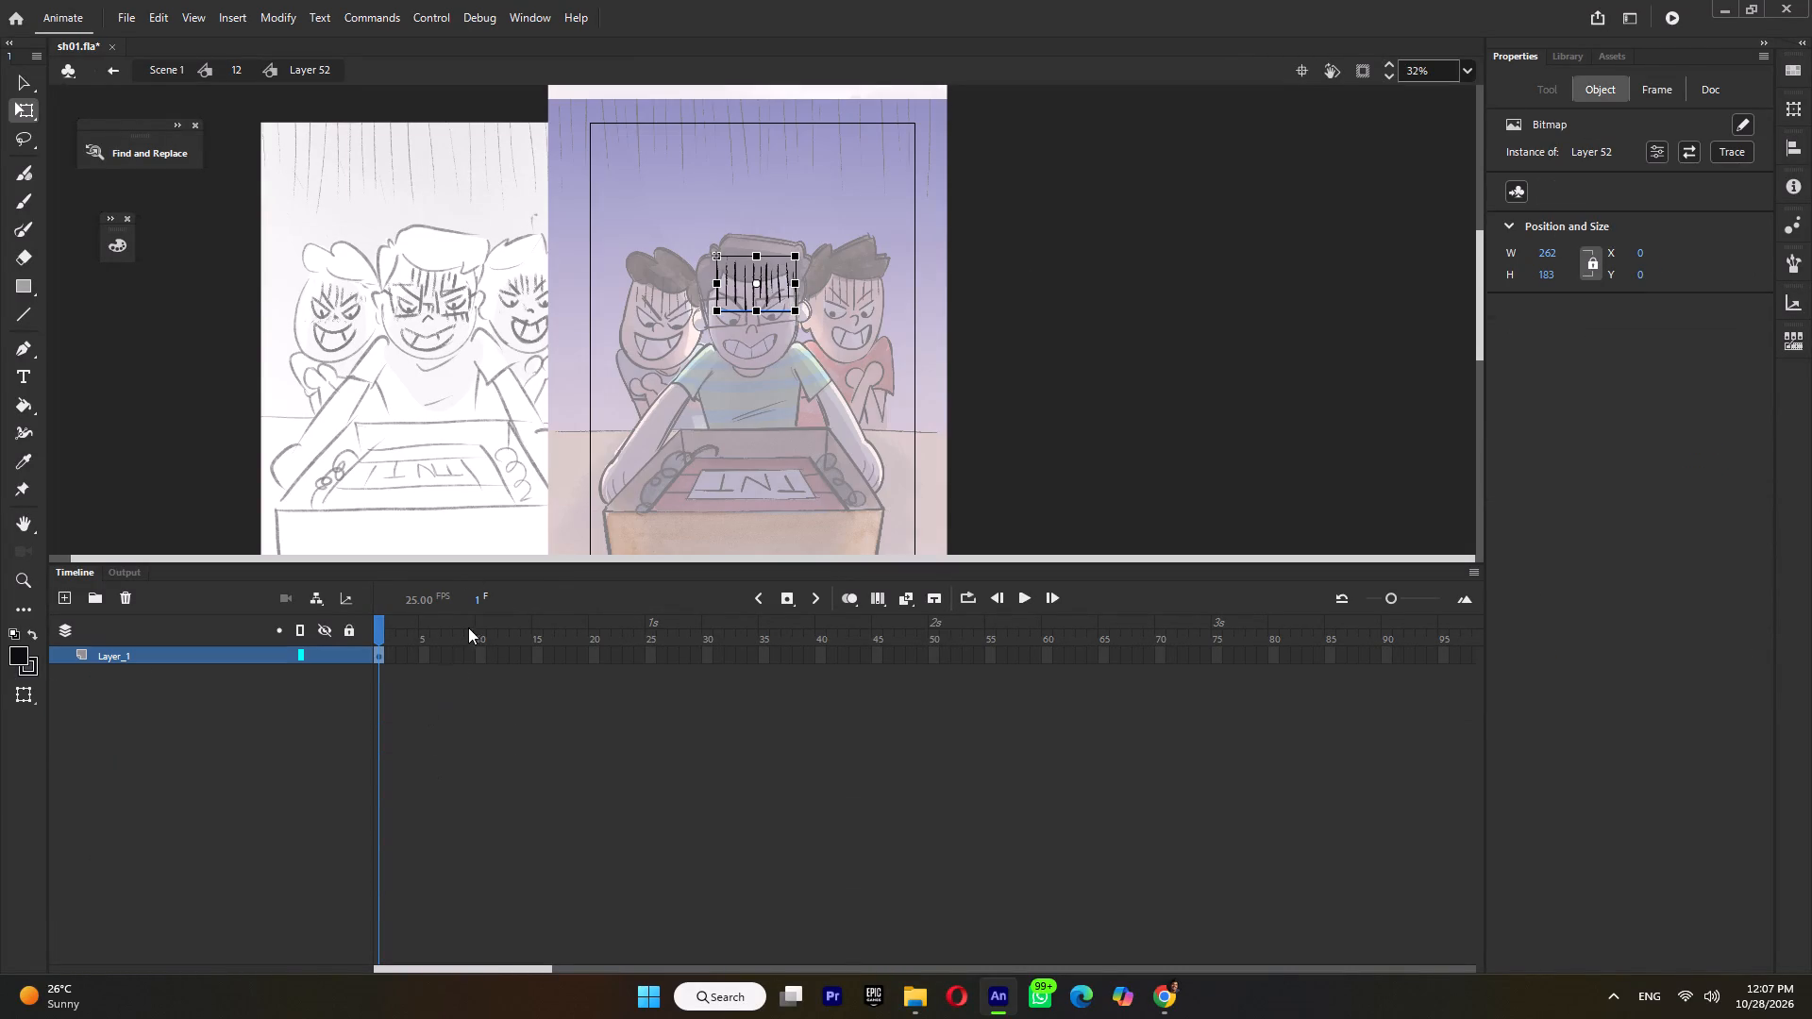
left_click(468, 658)
key("F5")
key("F5")
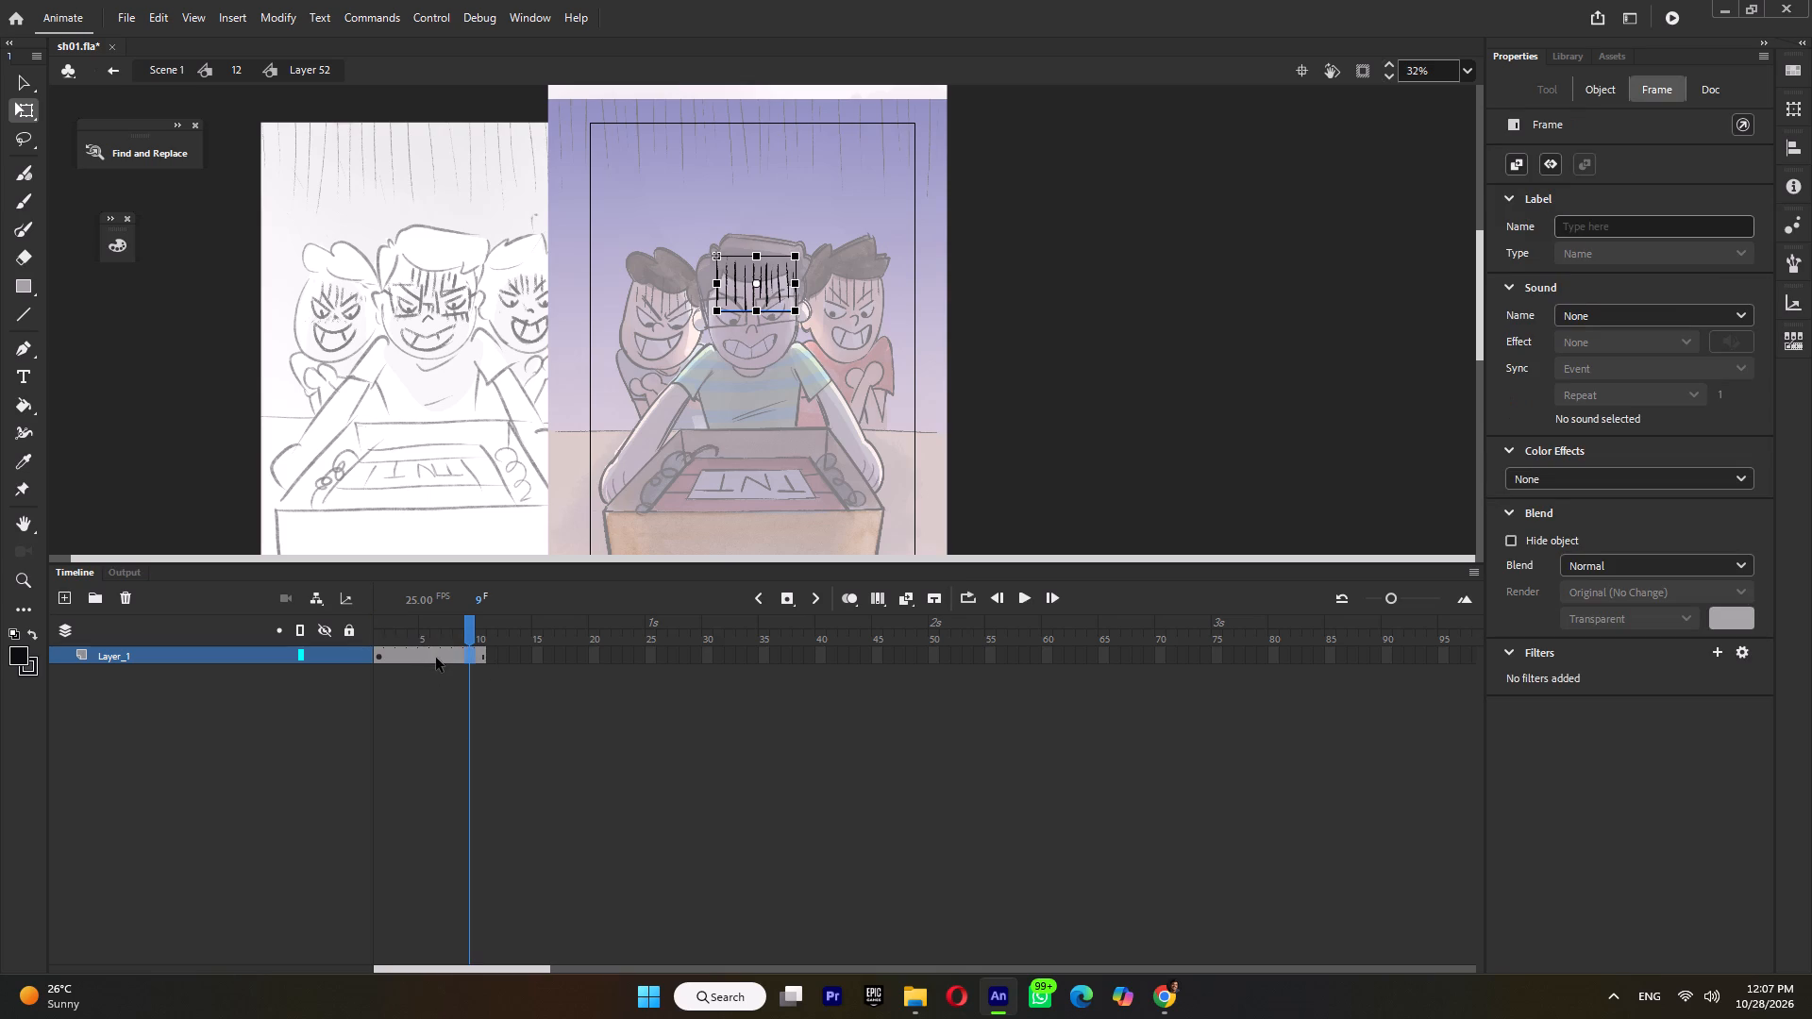
key("F5")
left_click(441, 655)
key("F6")
key("Down")
key("Down")
key("Down")
key("Down")
key("Down")
key("Down")
key("Down")
key("Down")
key("Down")
key("Down")
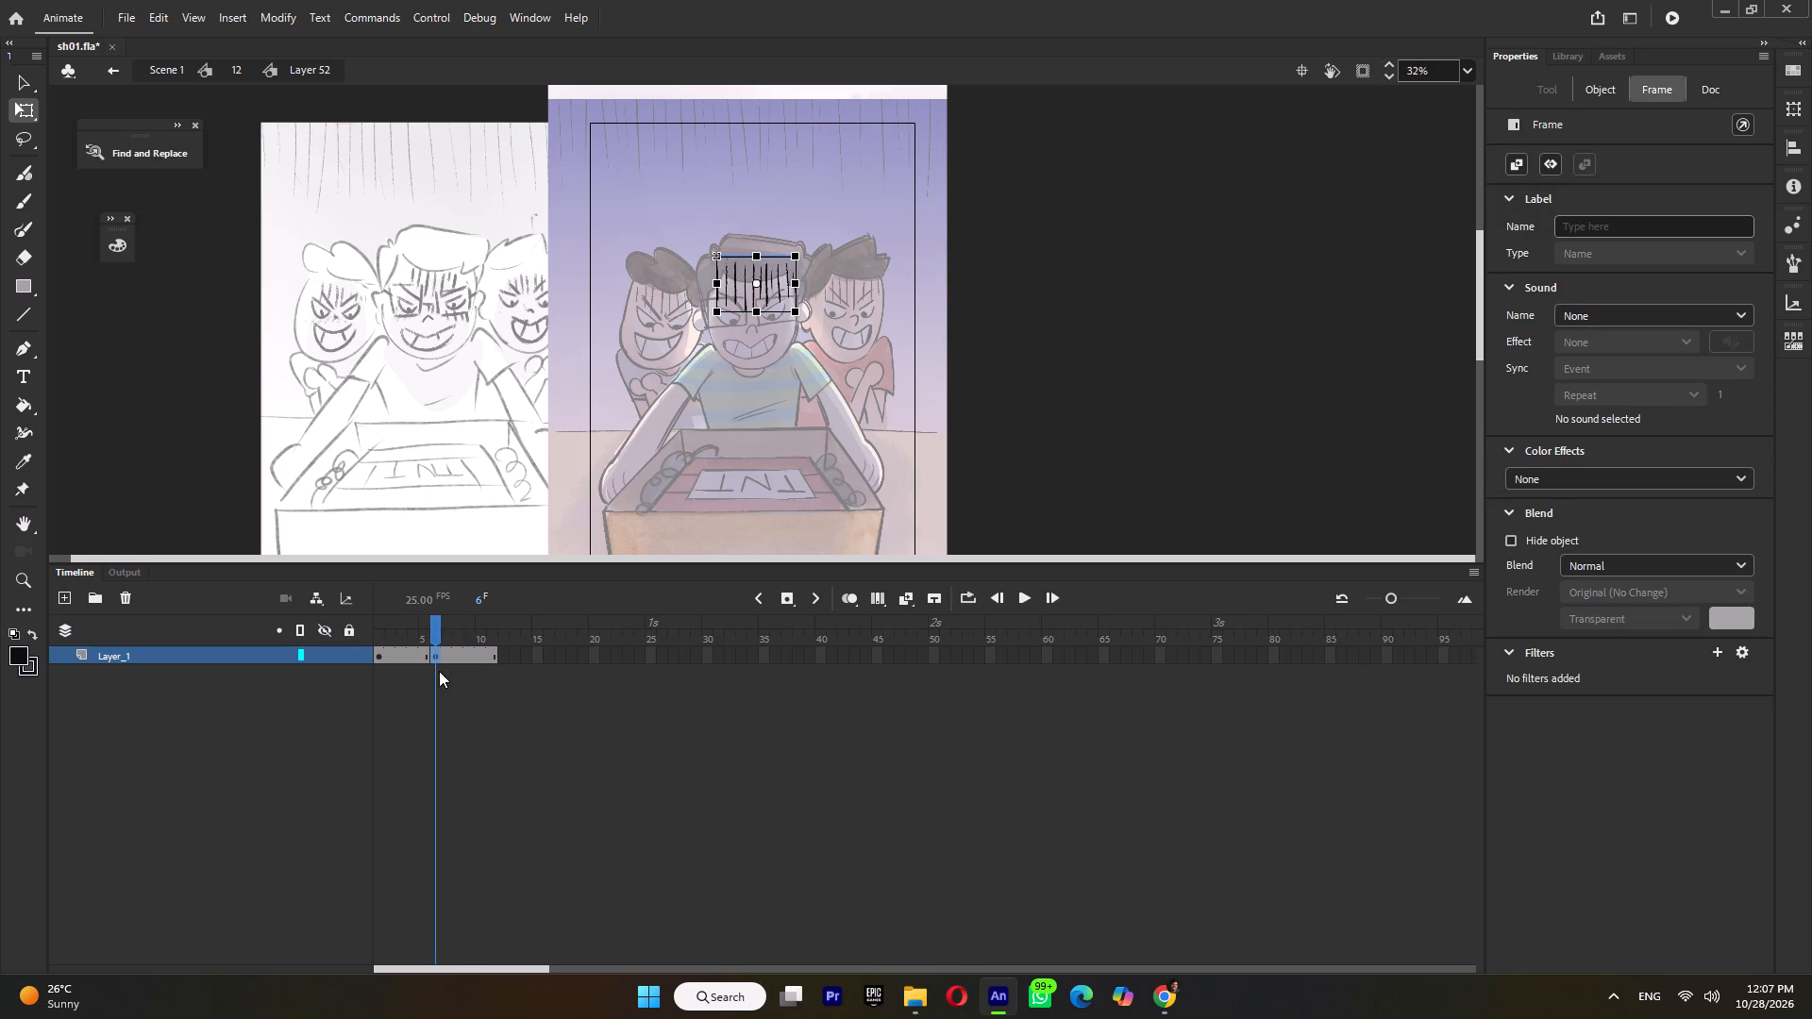
double_click(1065, 381)
In the Layer 51 forehead-lines symbol, extend to frame 12 and add a frame 7 keyframe with the lines nudged up 13 pixels.
double_click(869, 284)
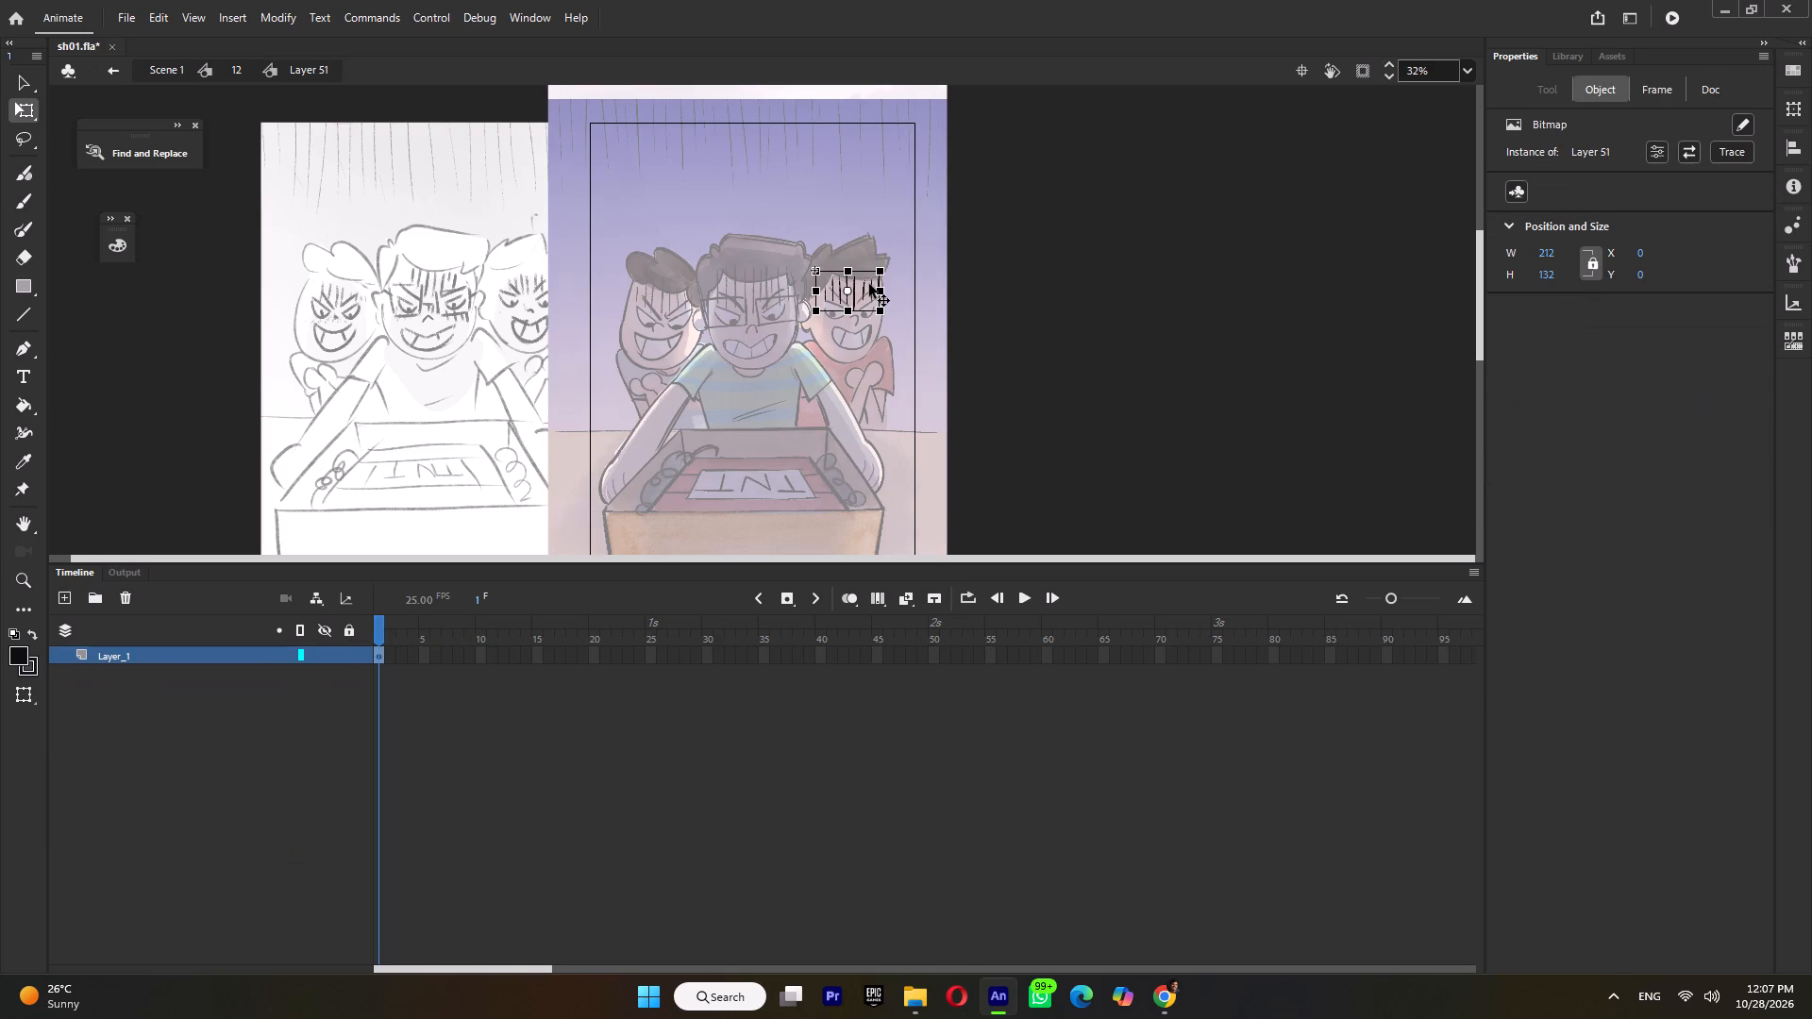
left_click(501, 659)
key("F5")
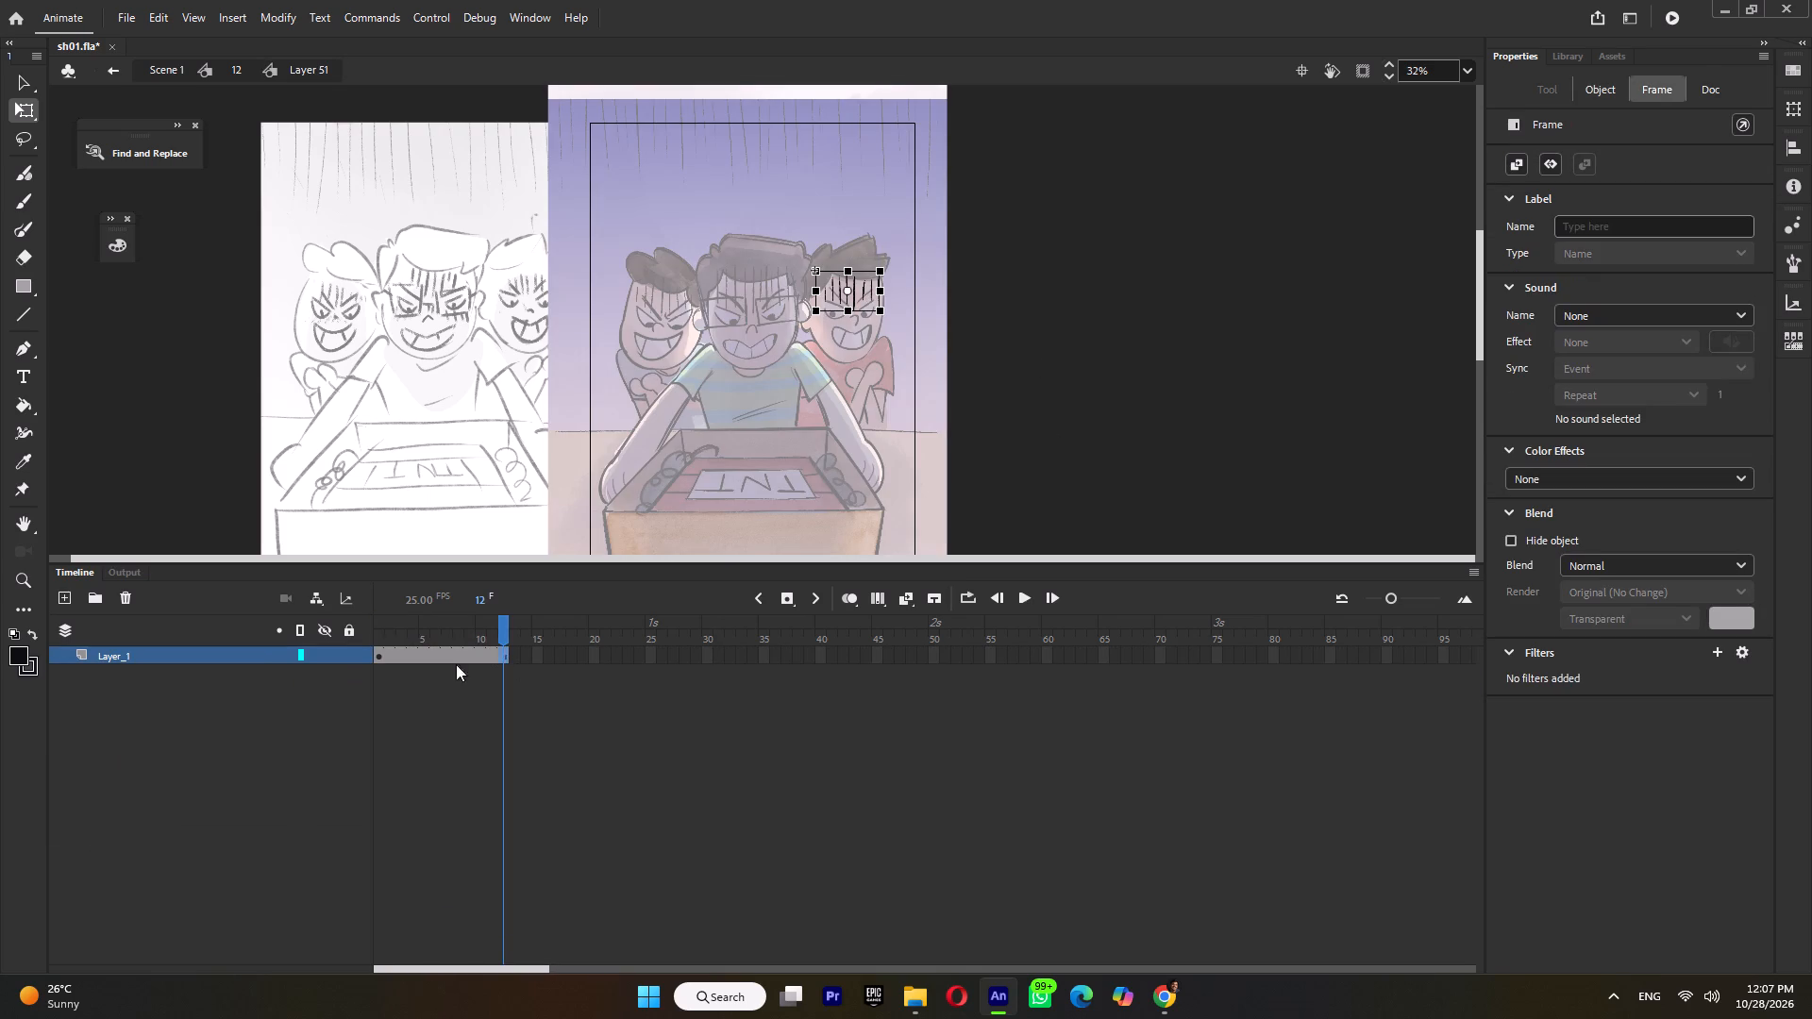
left_click(442, 658)
key("F6")
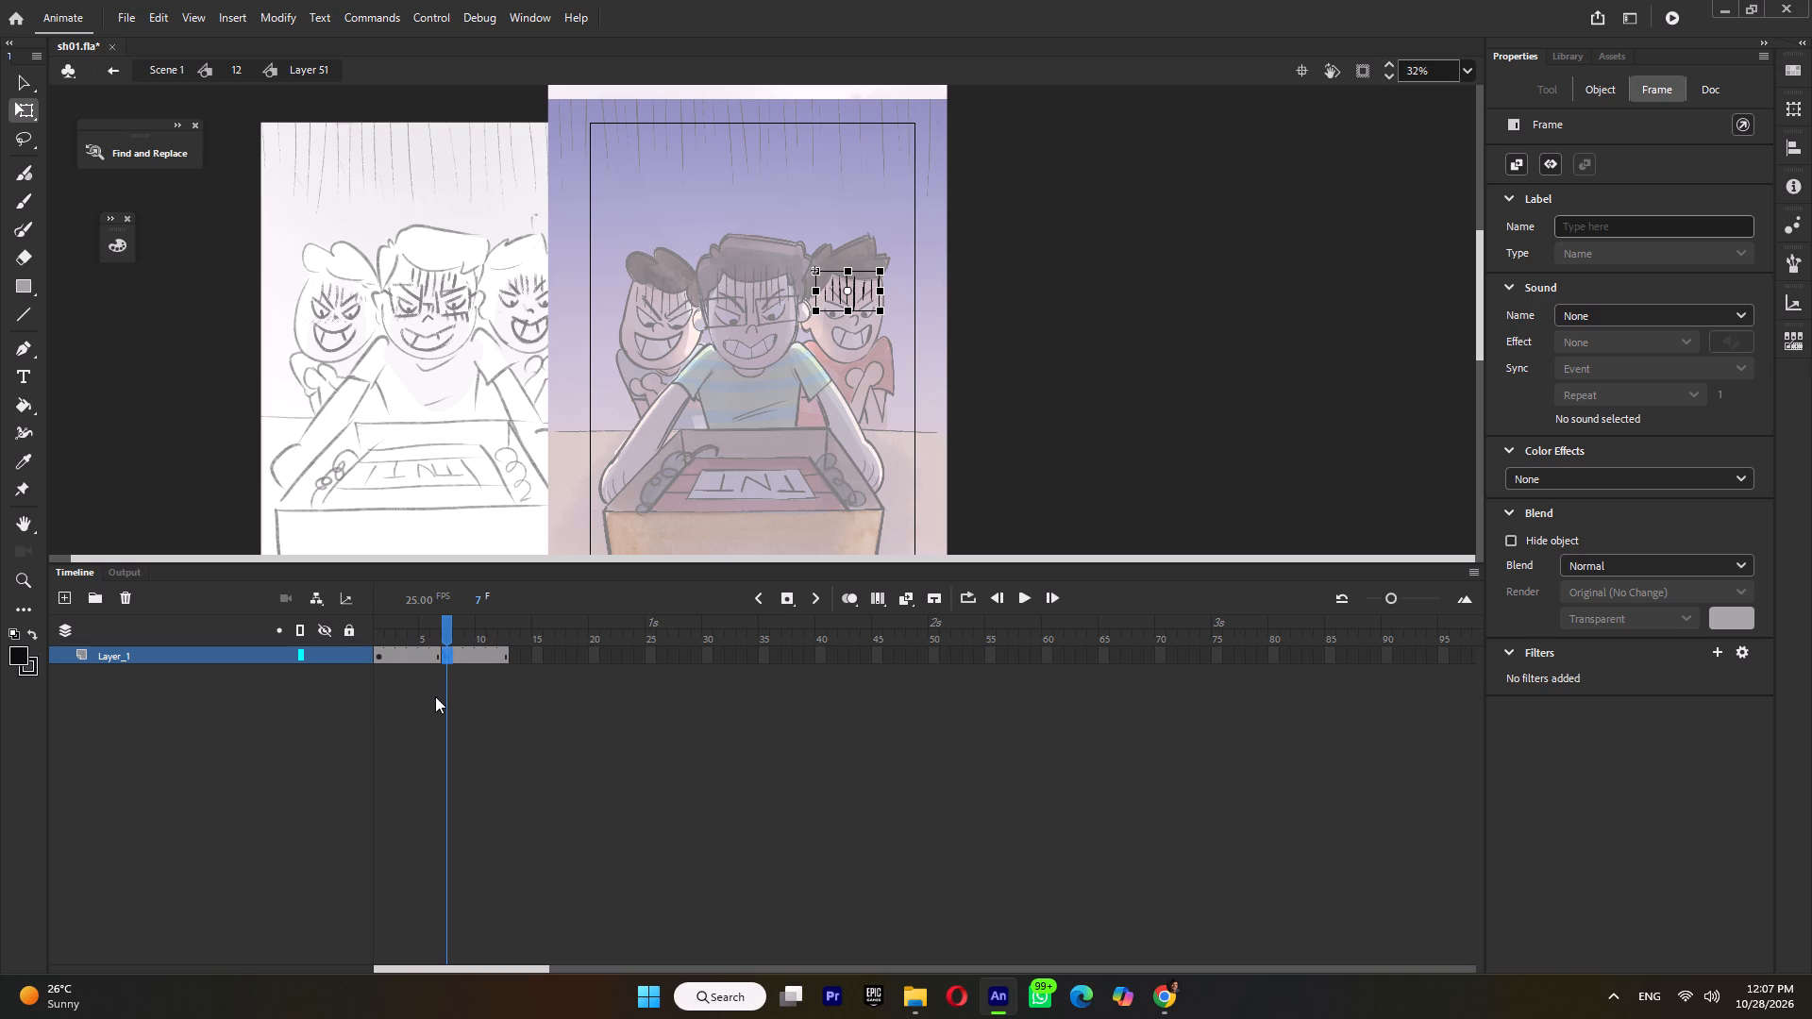
key("Up")
key("Up")
key("Up")
key("Up")
key("Up")
key("Up")
key("Up")
key("Up")
key("Up")
key("Up")
key("Up")
key("Up")
key("Up")
double_click(955, 407)
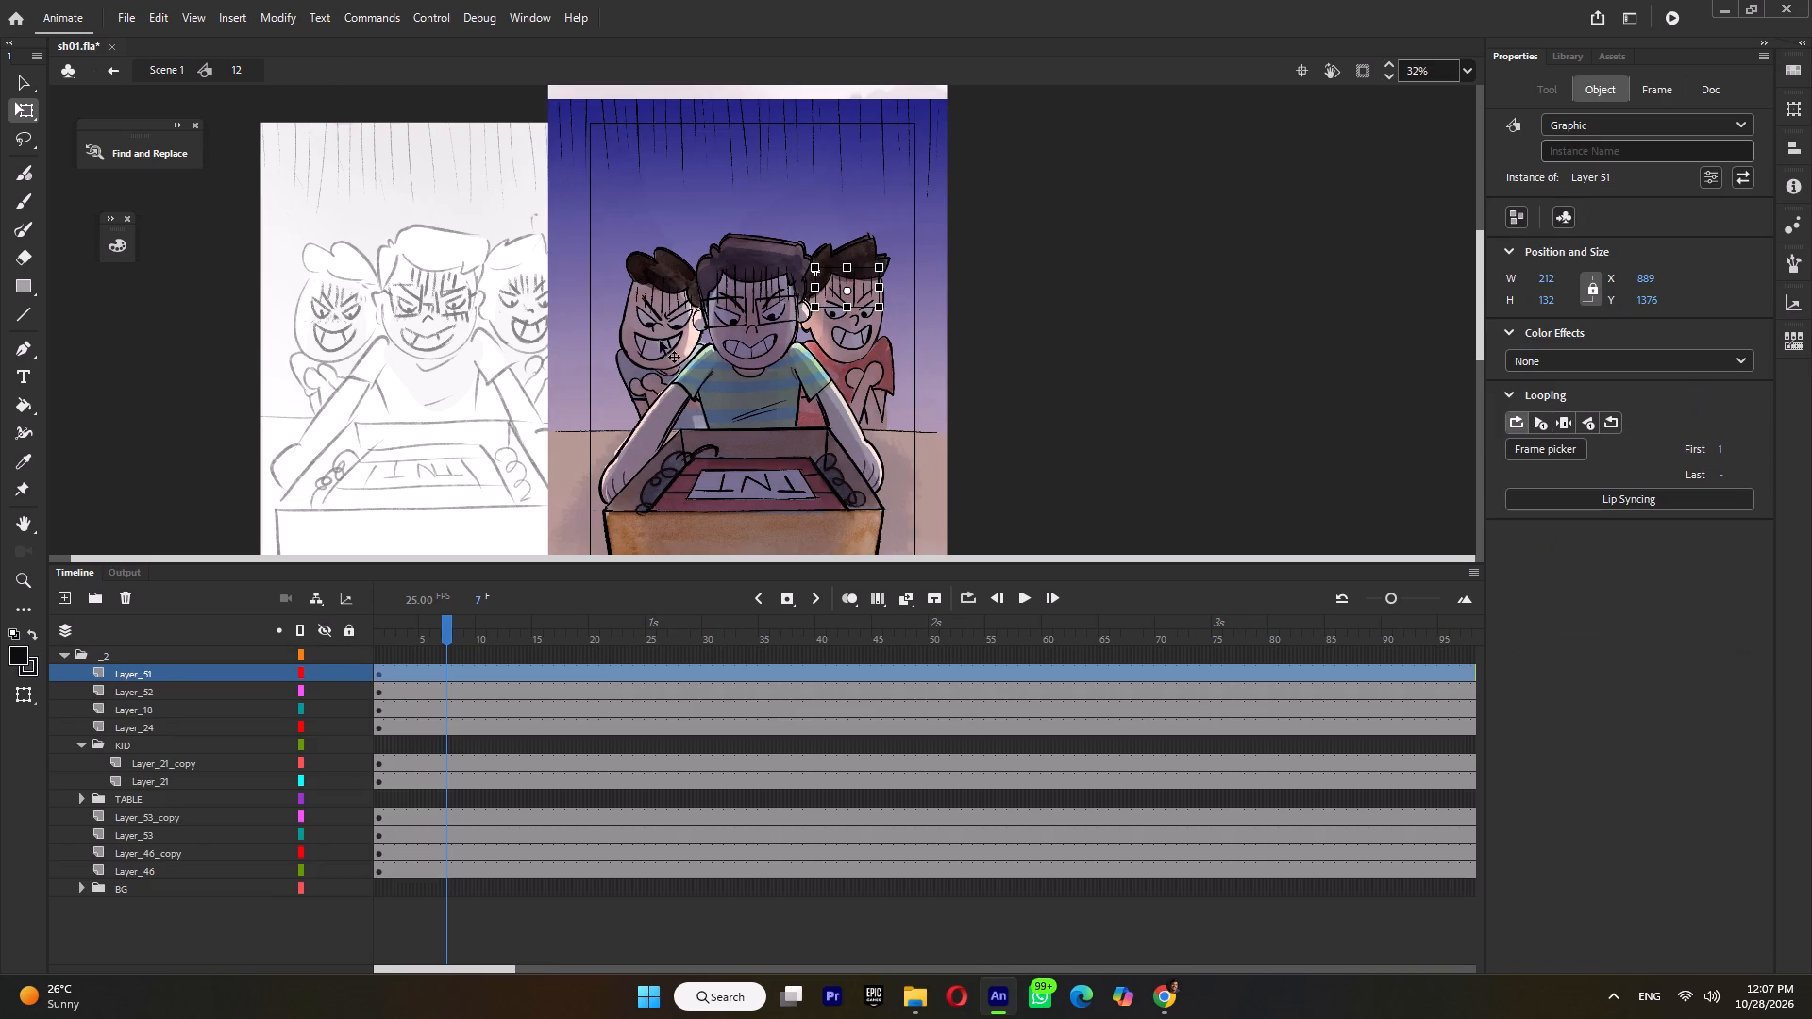
In the Layer 18 forehead-lines symbol, extend to frame 12 and add a frame 7 keyframe with the lines nudged down 8 pixels.
left_click(655, 319)
left_click(655, 319)
double_click(655, 316)
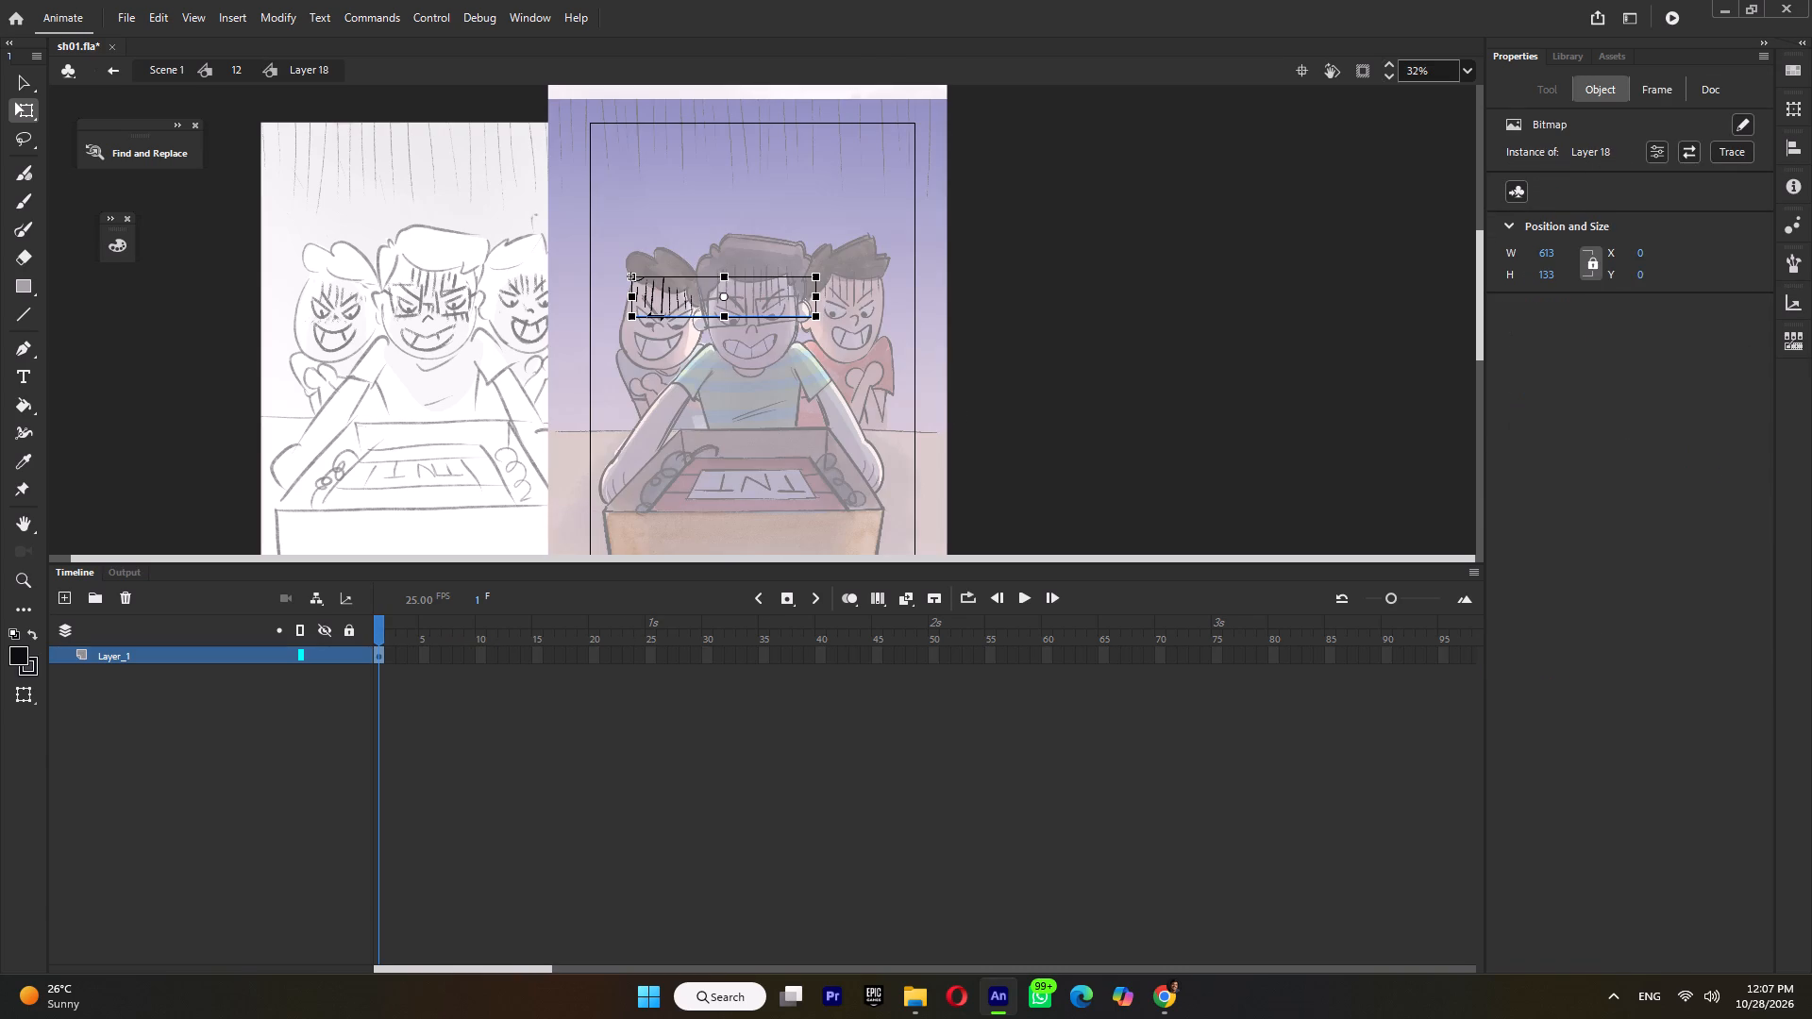
left_click_drag(662, 294, 669, 237)
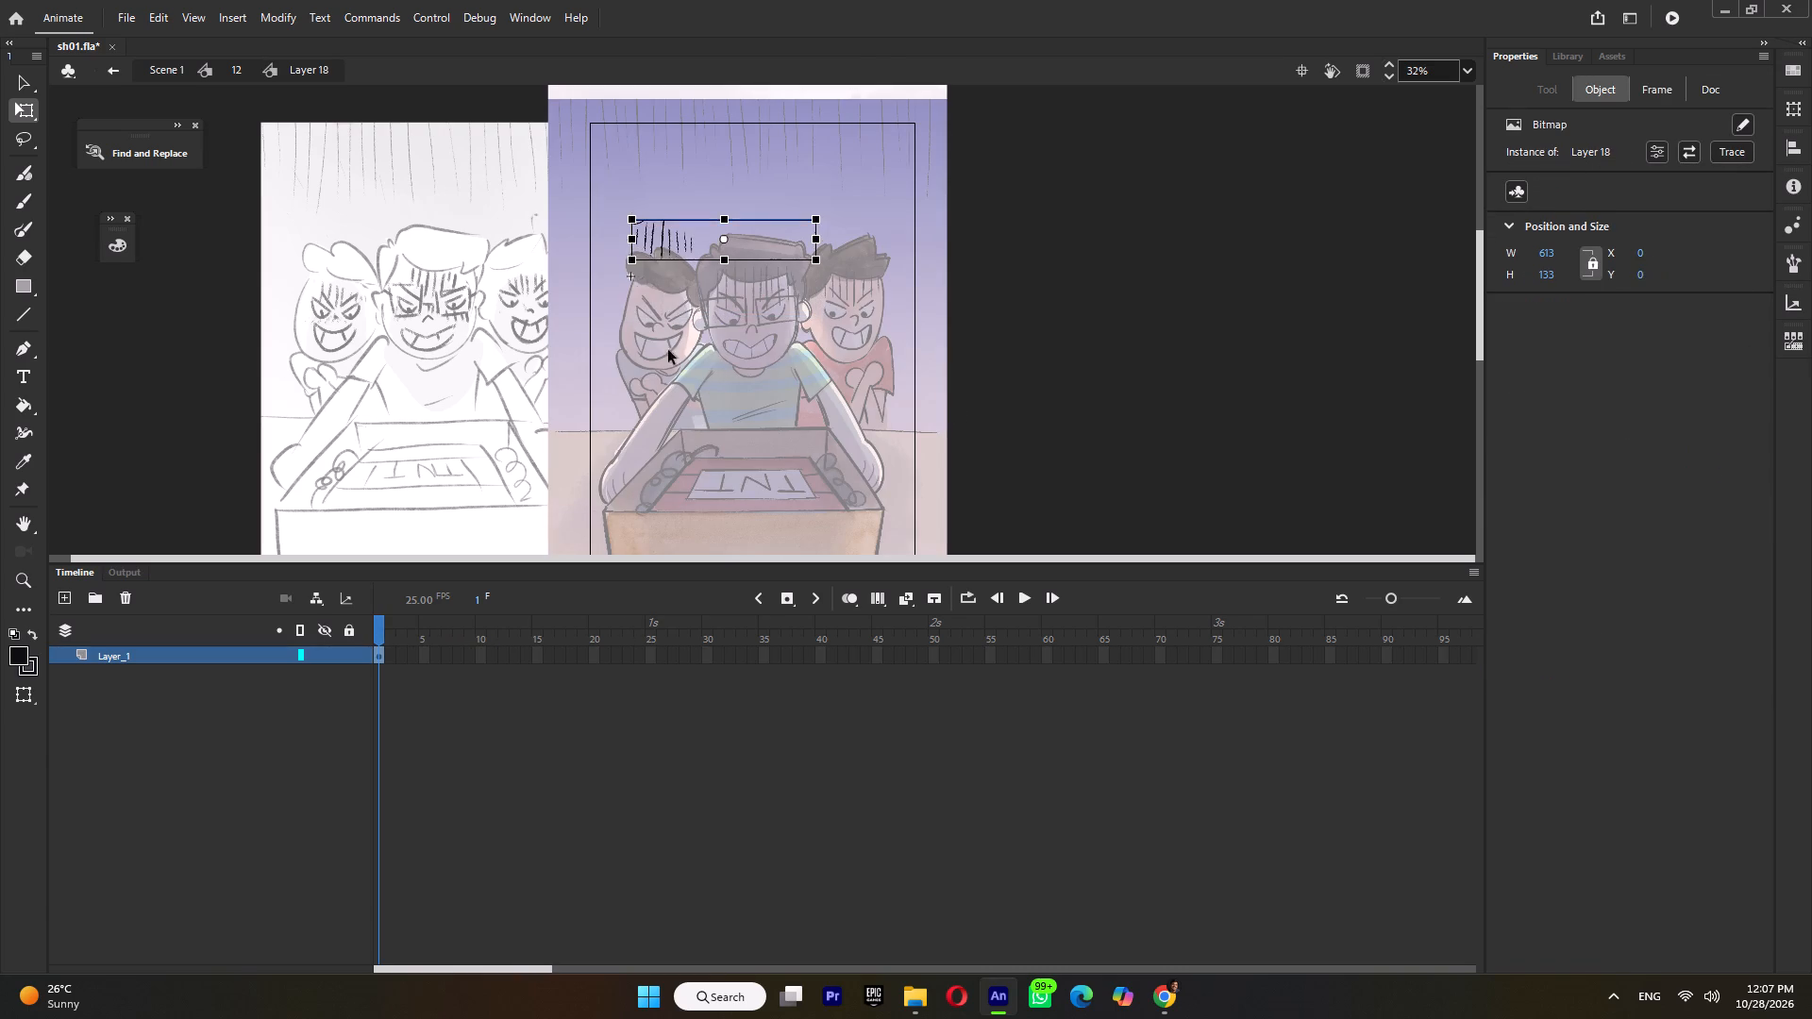
key("ctrl+z")
left_click(488, 654)
key("F5")
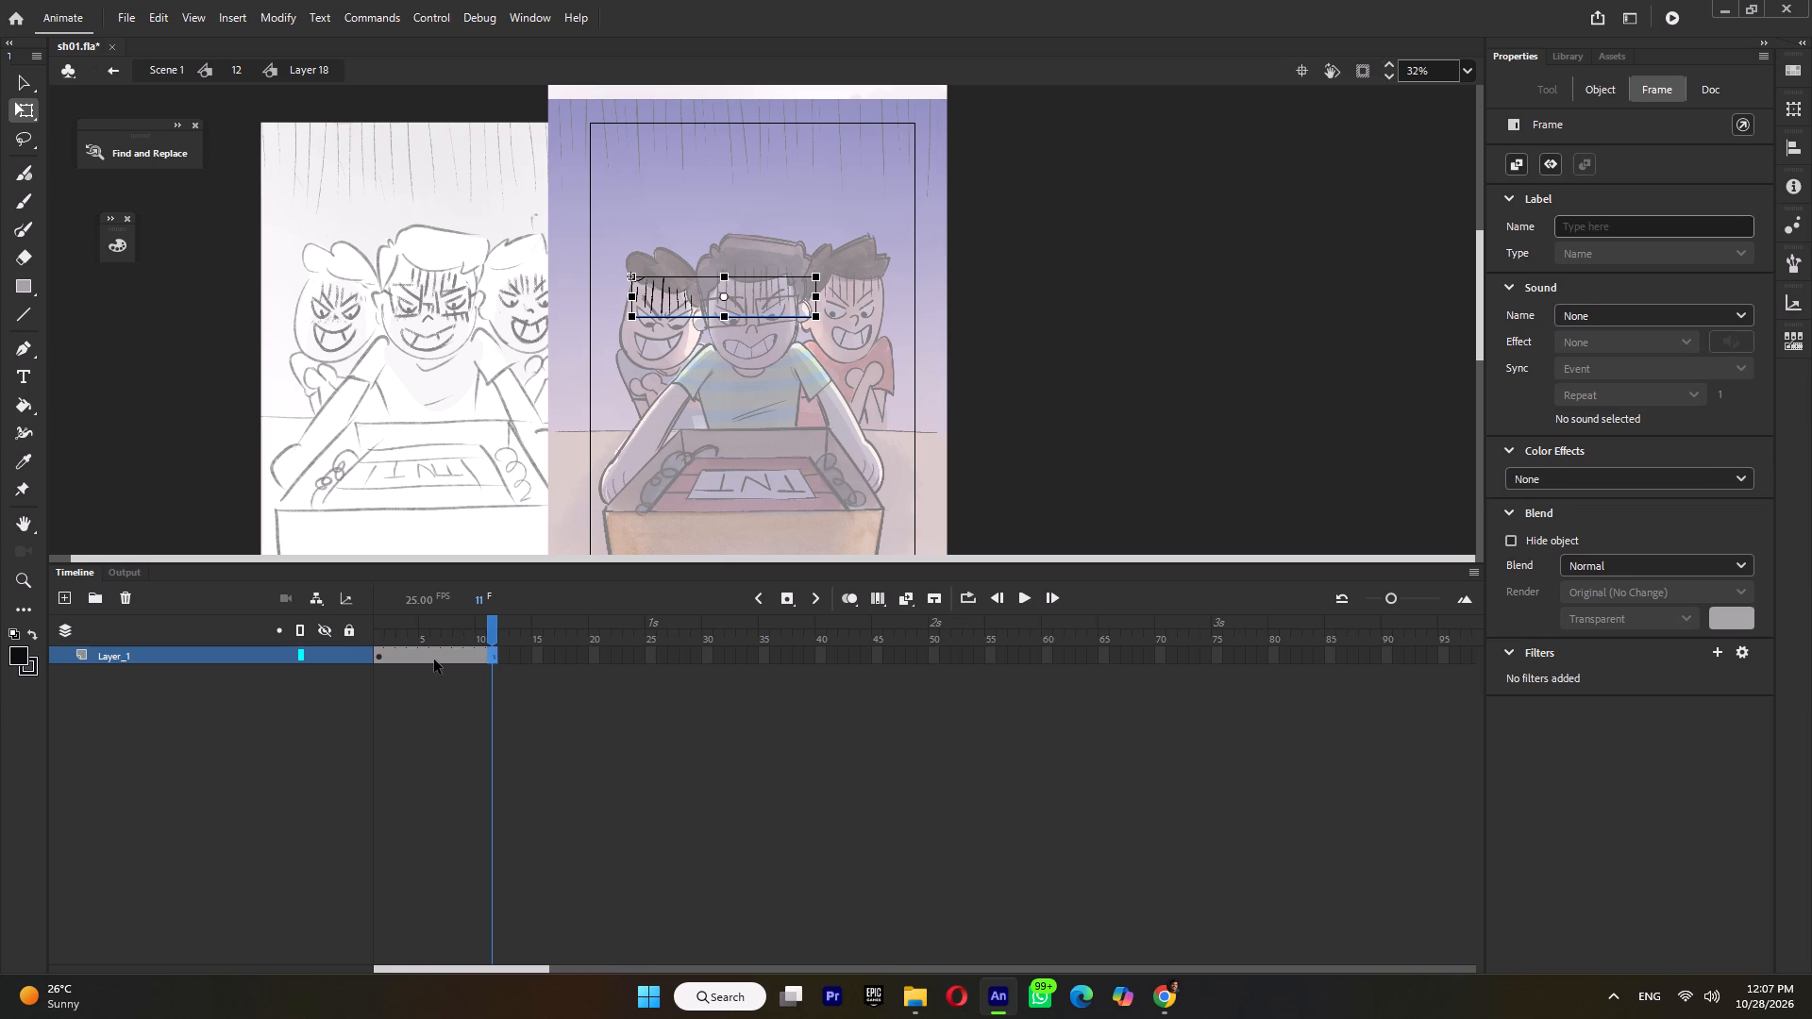
key("F5")
left_click(446, 655)
key("F6")
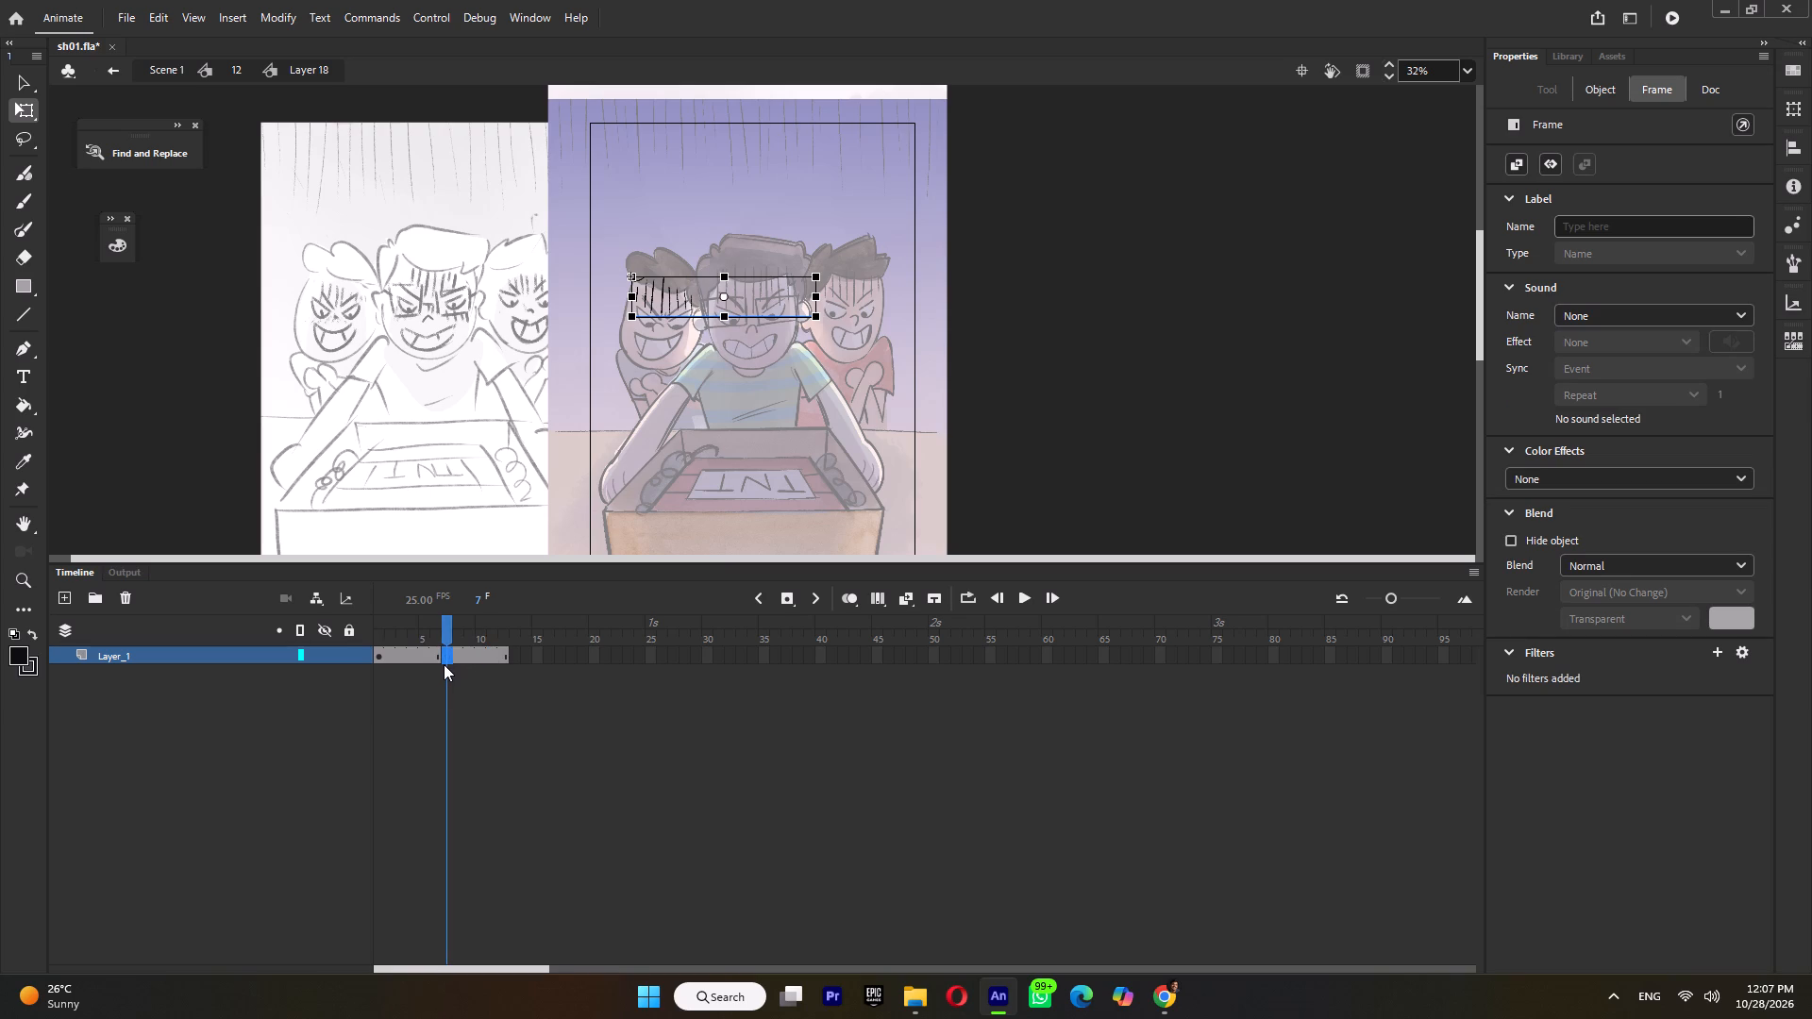
key("Down")
key("Up")
key("Down")
key("Down")
key("Down")
key("Down")
key("Down")
key("Down")
key("Down")
key("Down")
double_click(1145, 487)
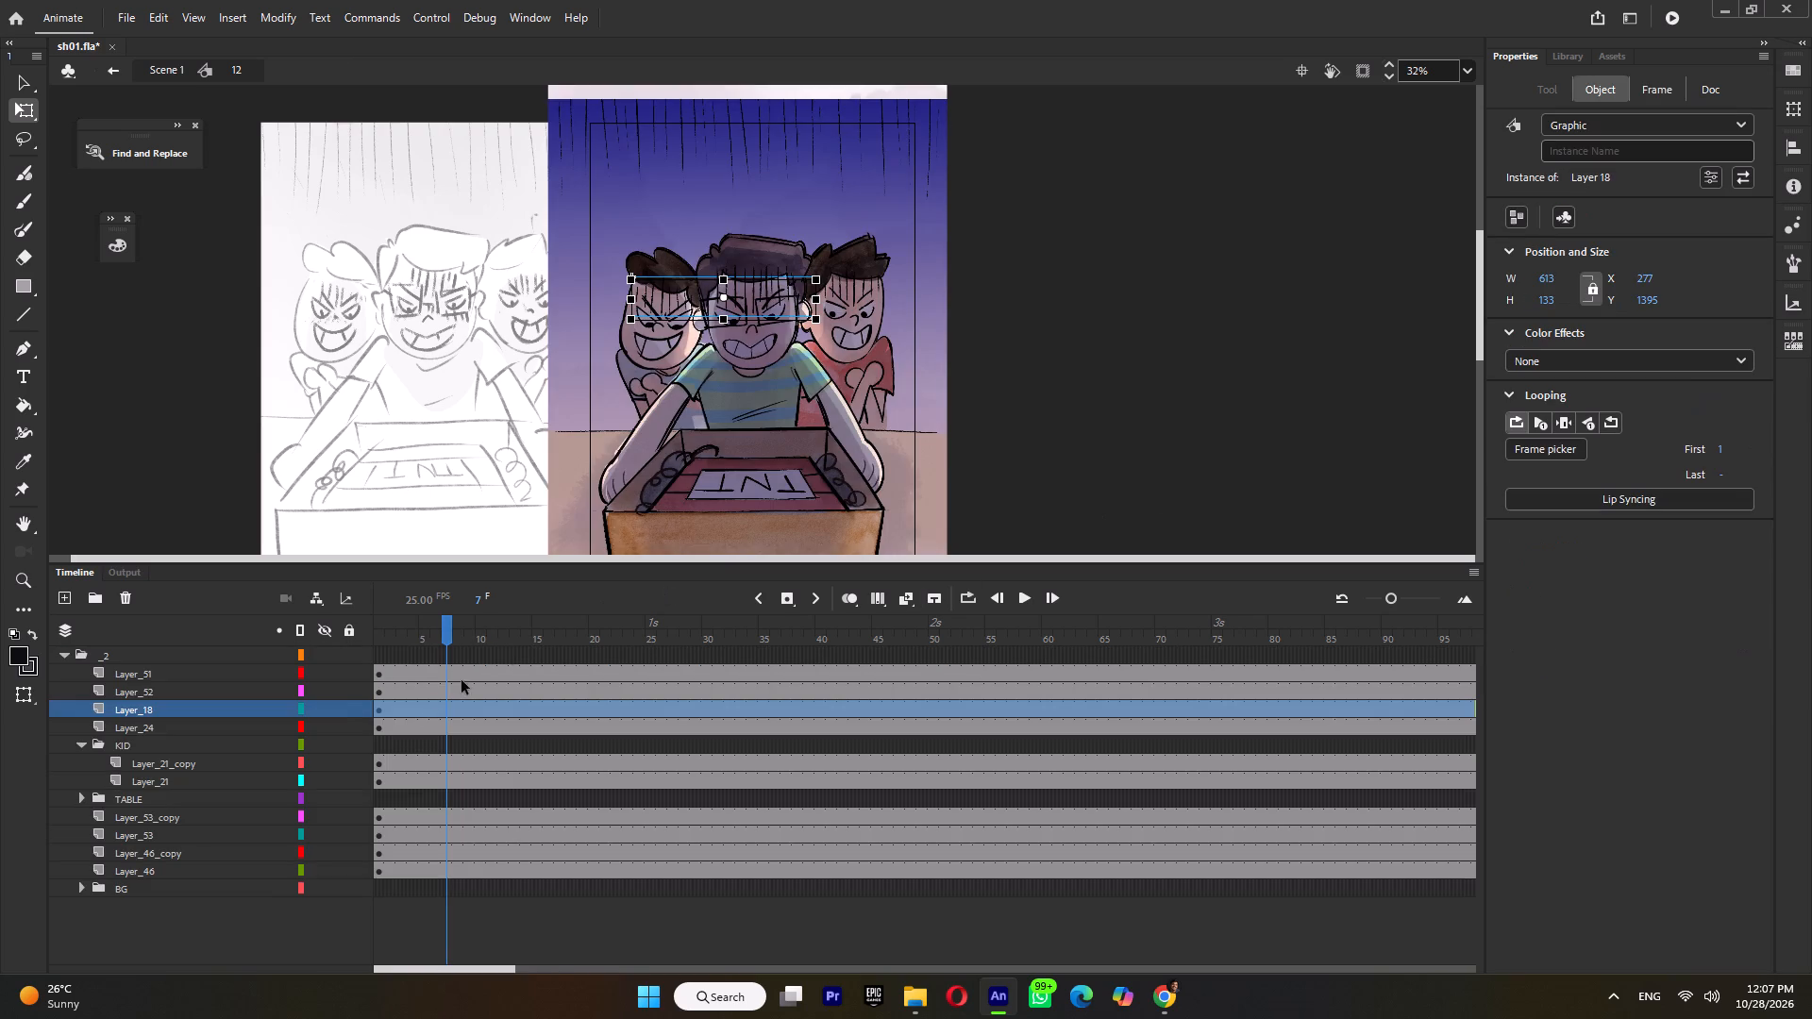
Hide the forehead-lines layers Layer_18, Layer_52 and Layer_51.
left_click(324, 708)
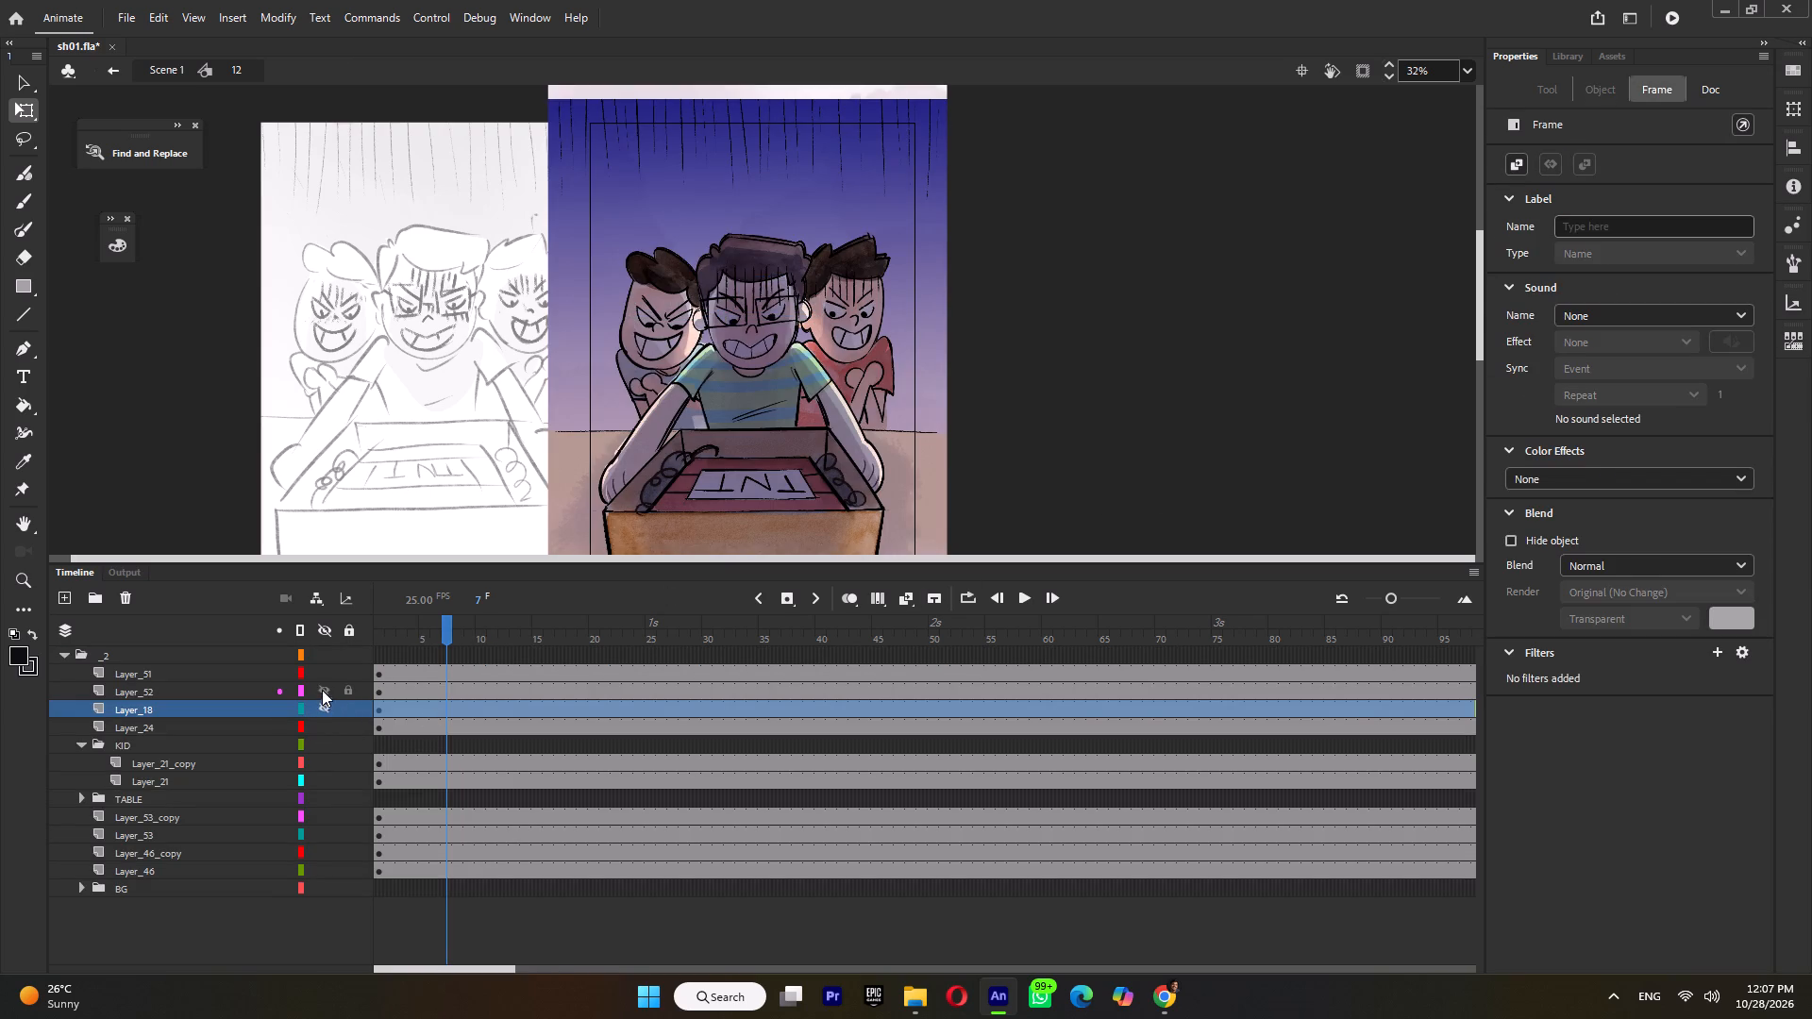
left_click(322, 684)
left_click(324, 672)
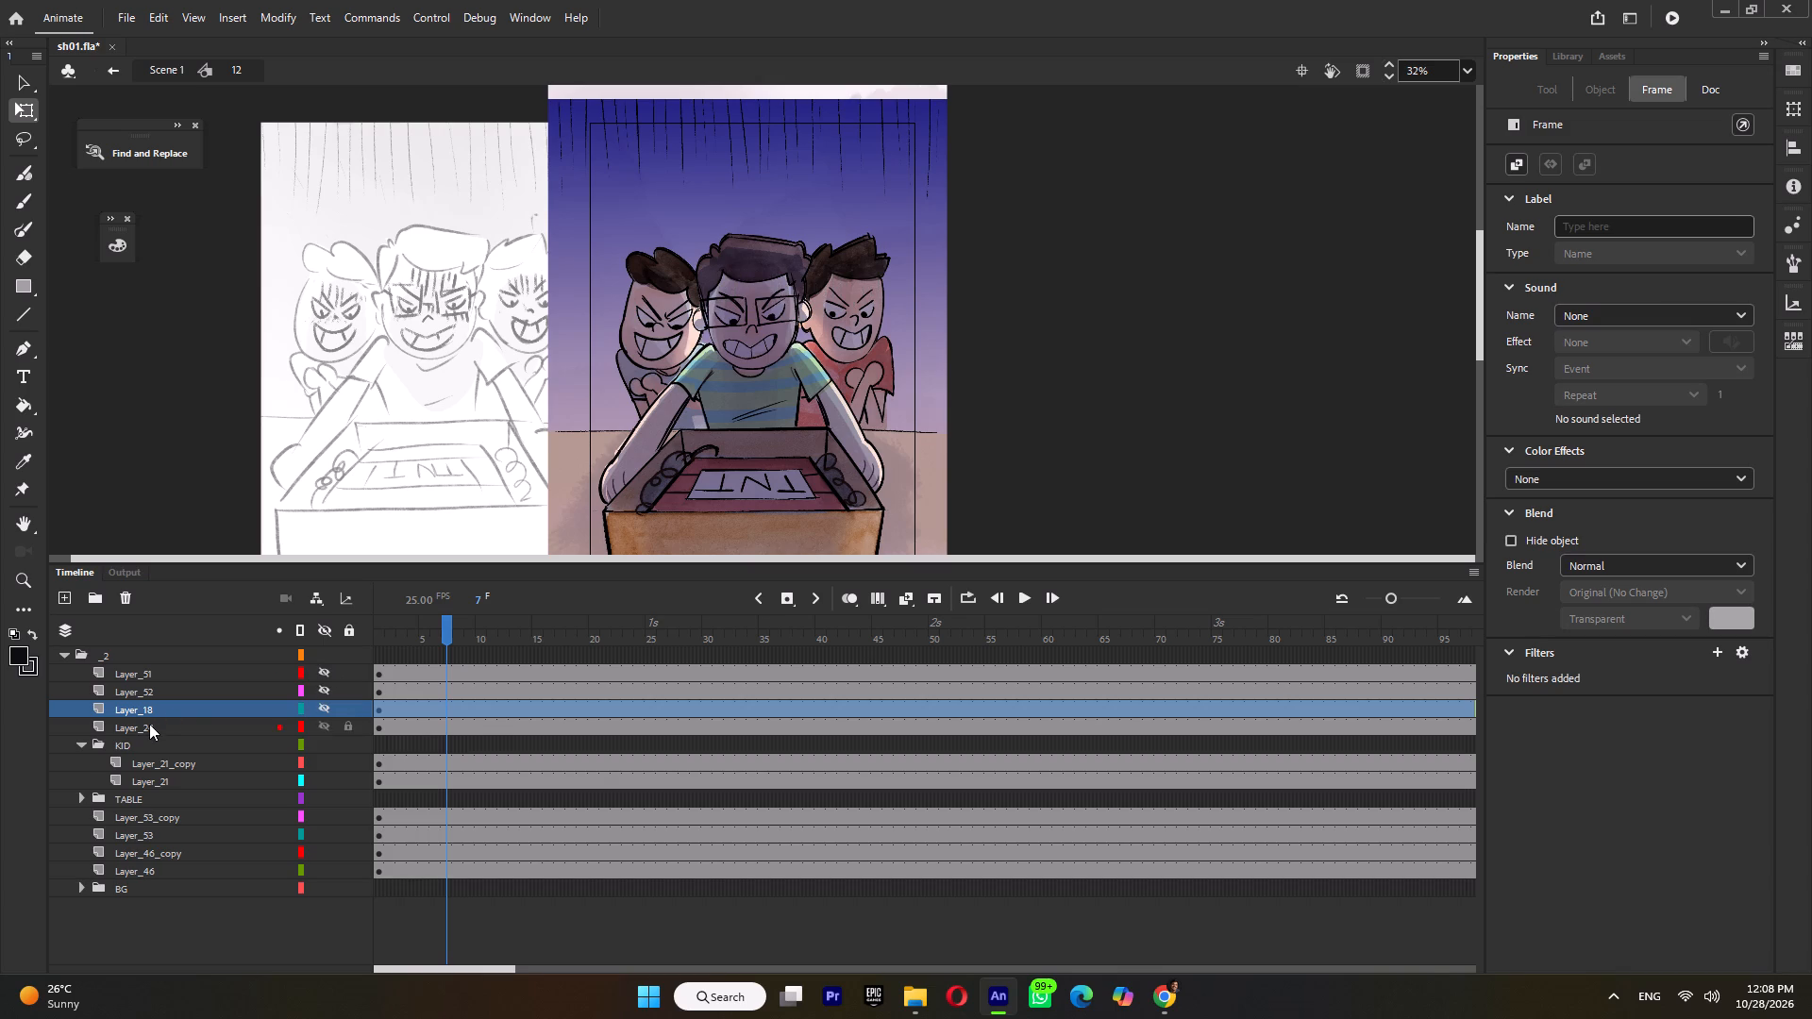
Convert the front boy's artwork on Layer_21_copy and Layer_21 into one Graphic symbol.
left_click(149, 724)
left_click(143, 756)
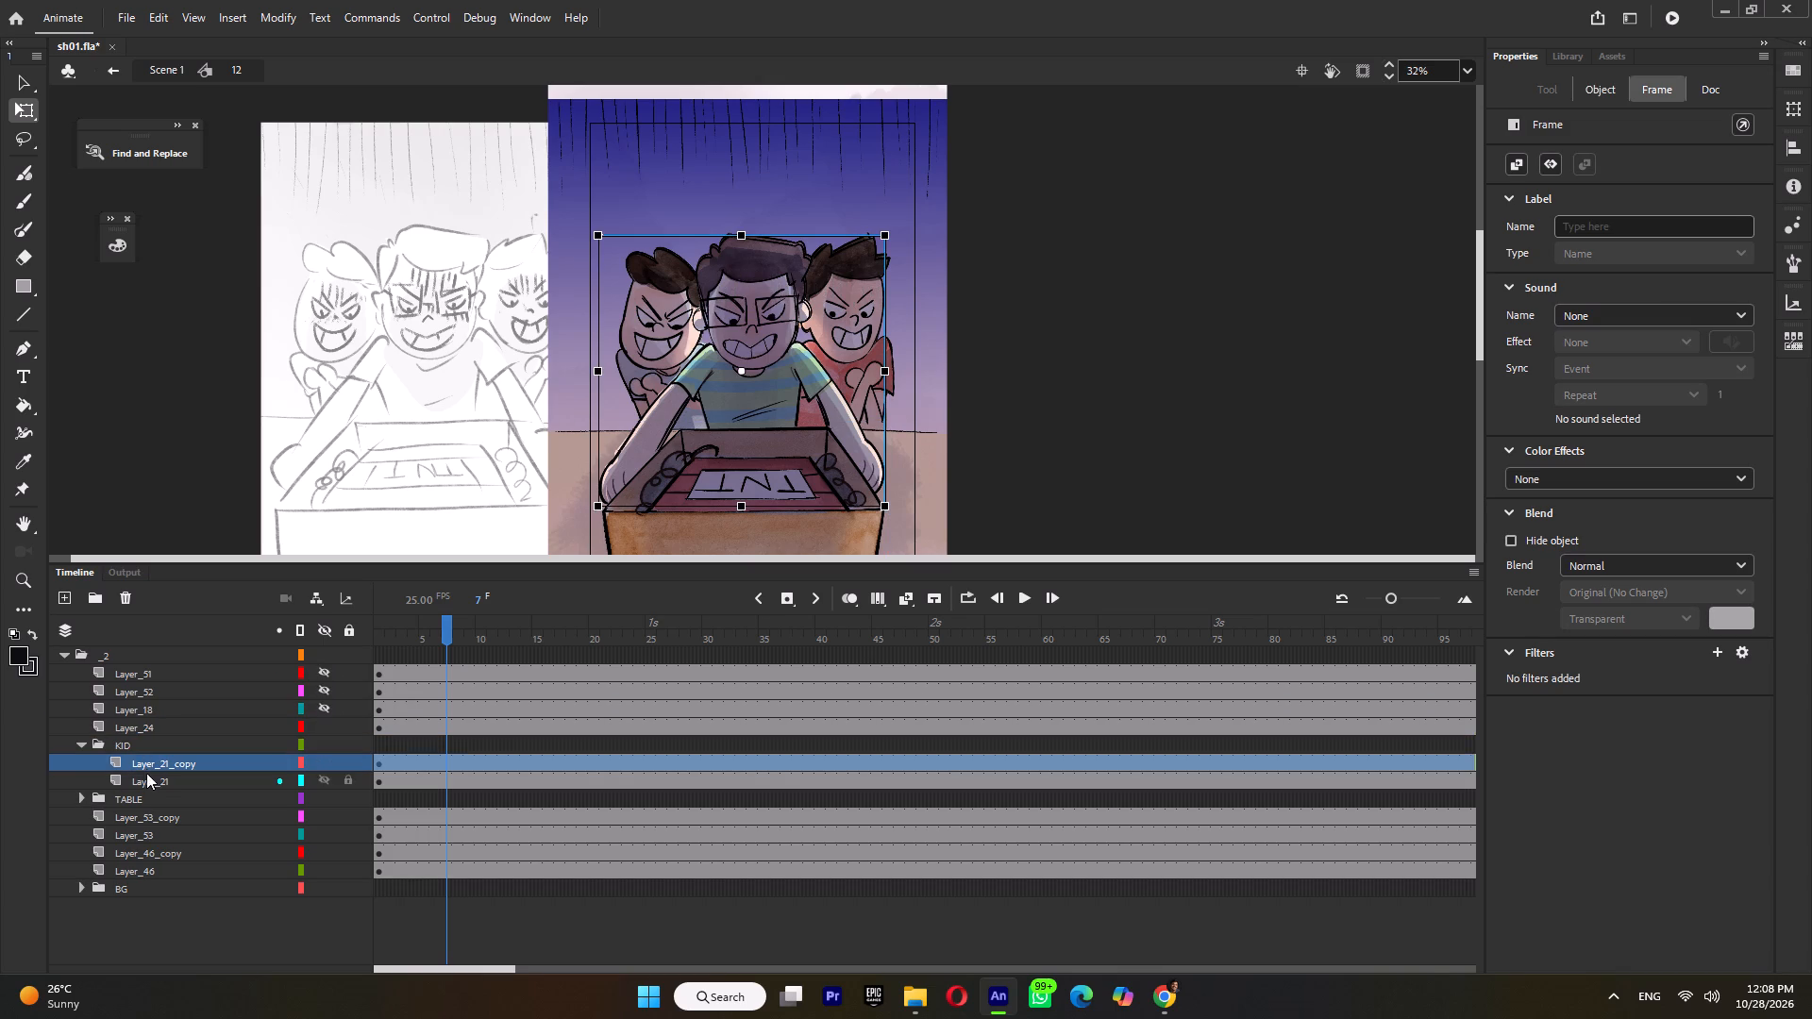
left_click(142, 779, "shift")
key("F8")
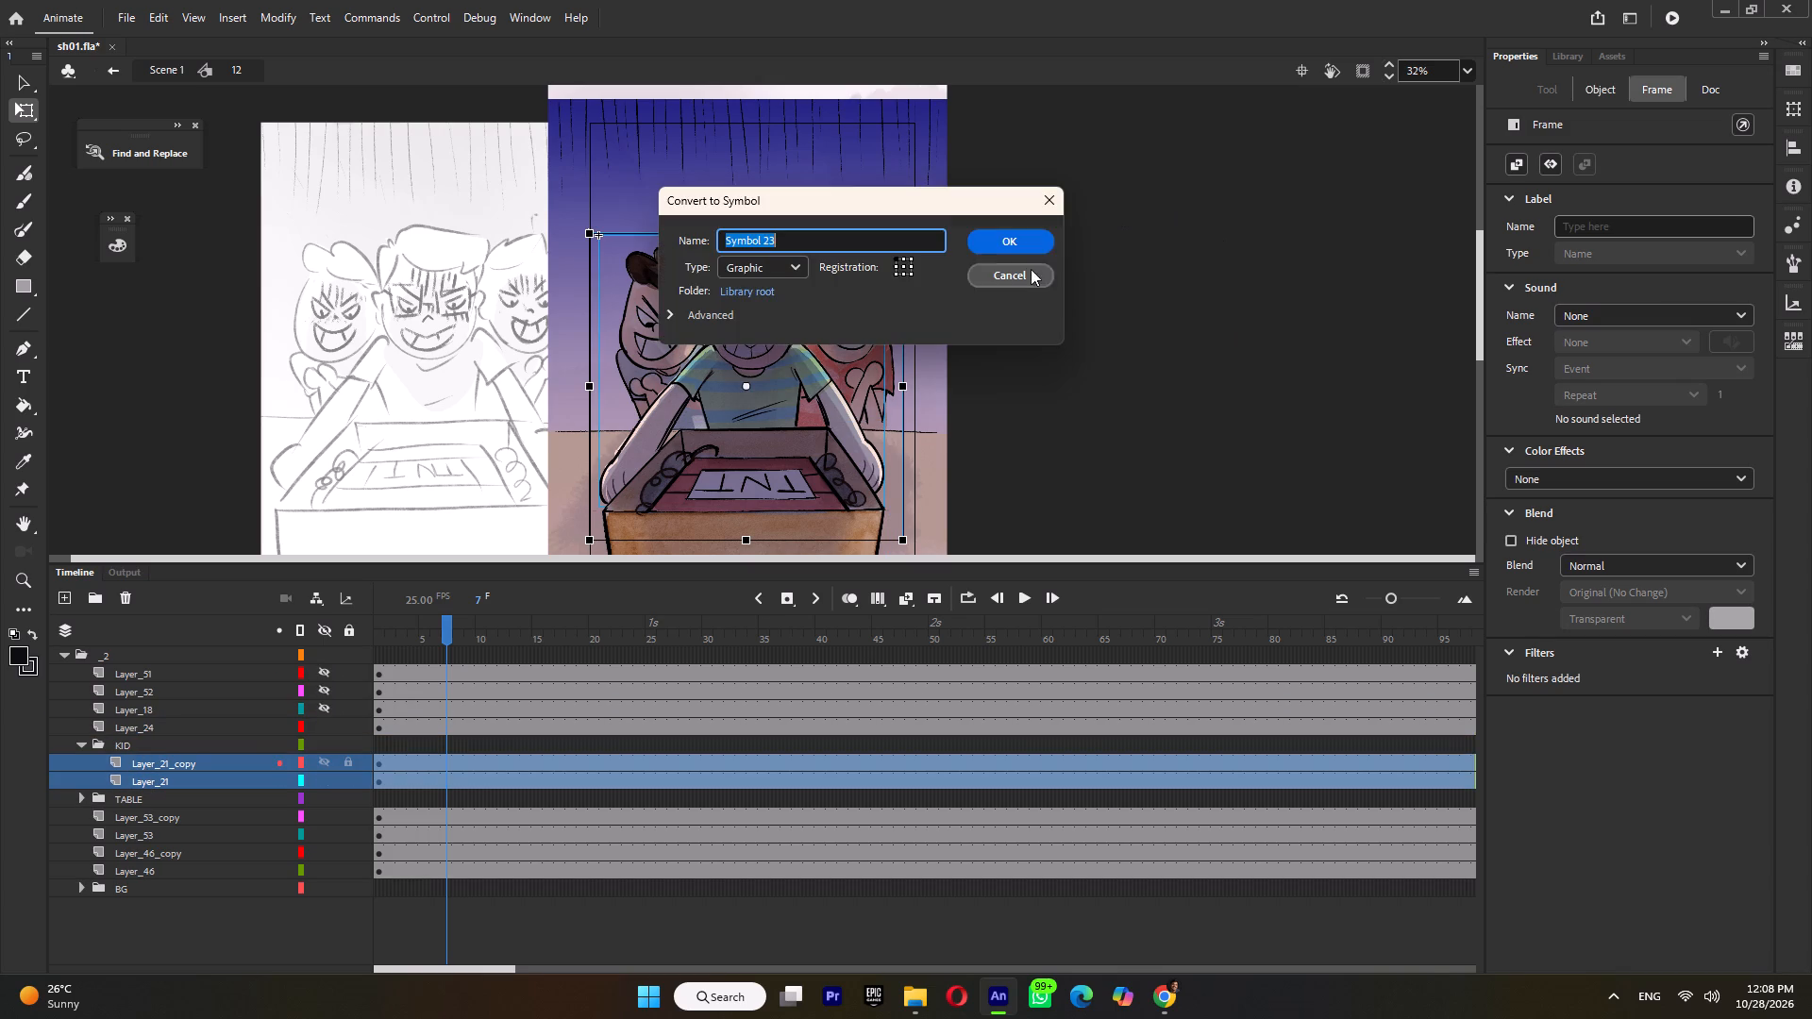
left_click(1042, 230)
Inside the front boy's new symbol, select both drawings and distribute them to separate keyframes.
double_click(795, 351)
left_click_drag(960, 180, 711, 526)
key("ctrl+shift+k")
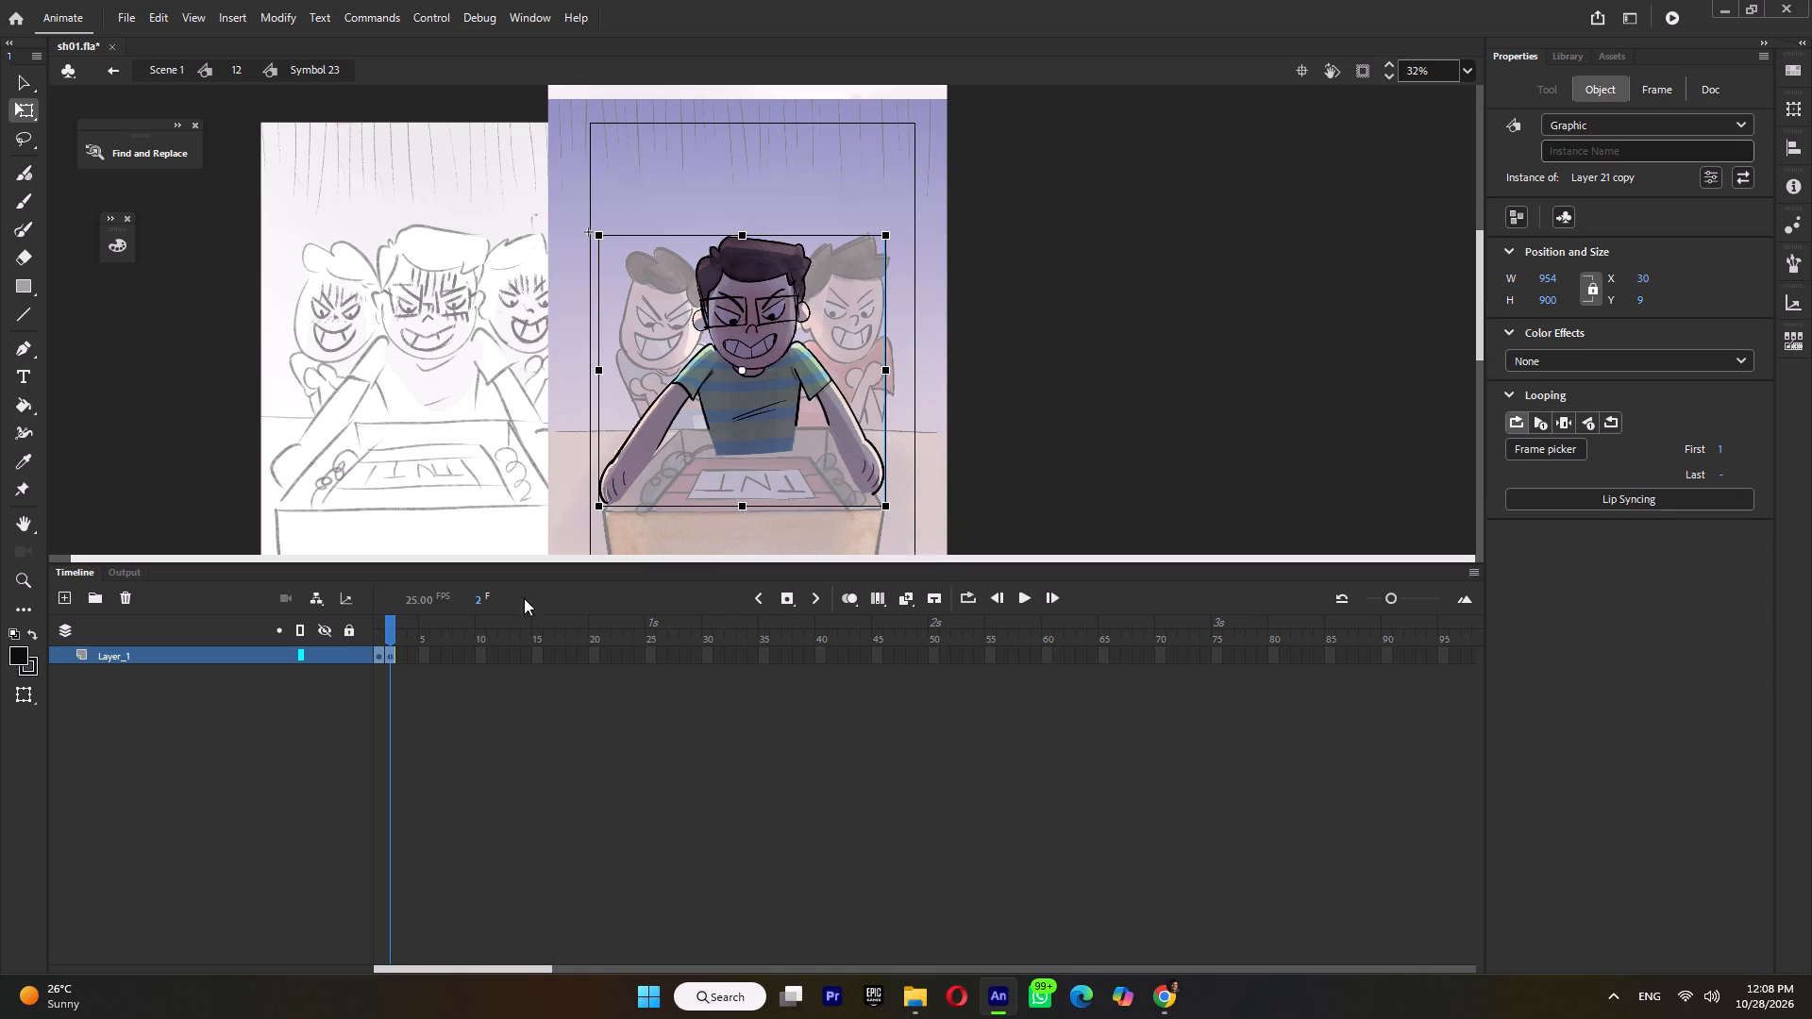
Time the front boy's two poses to hold eight frames and nine frames, with the second starting at frame 9, and return to symbol 12.
left_click(378, 655)
key("F5")
key("F5")
key("F5")
key("F5")
key("F5")
key("F5")
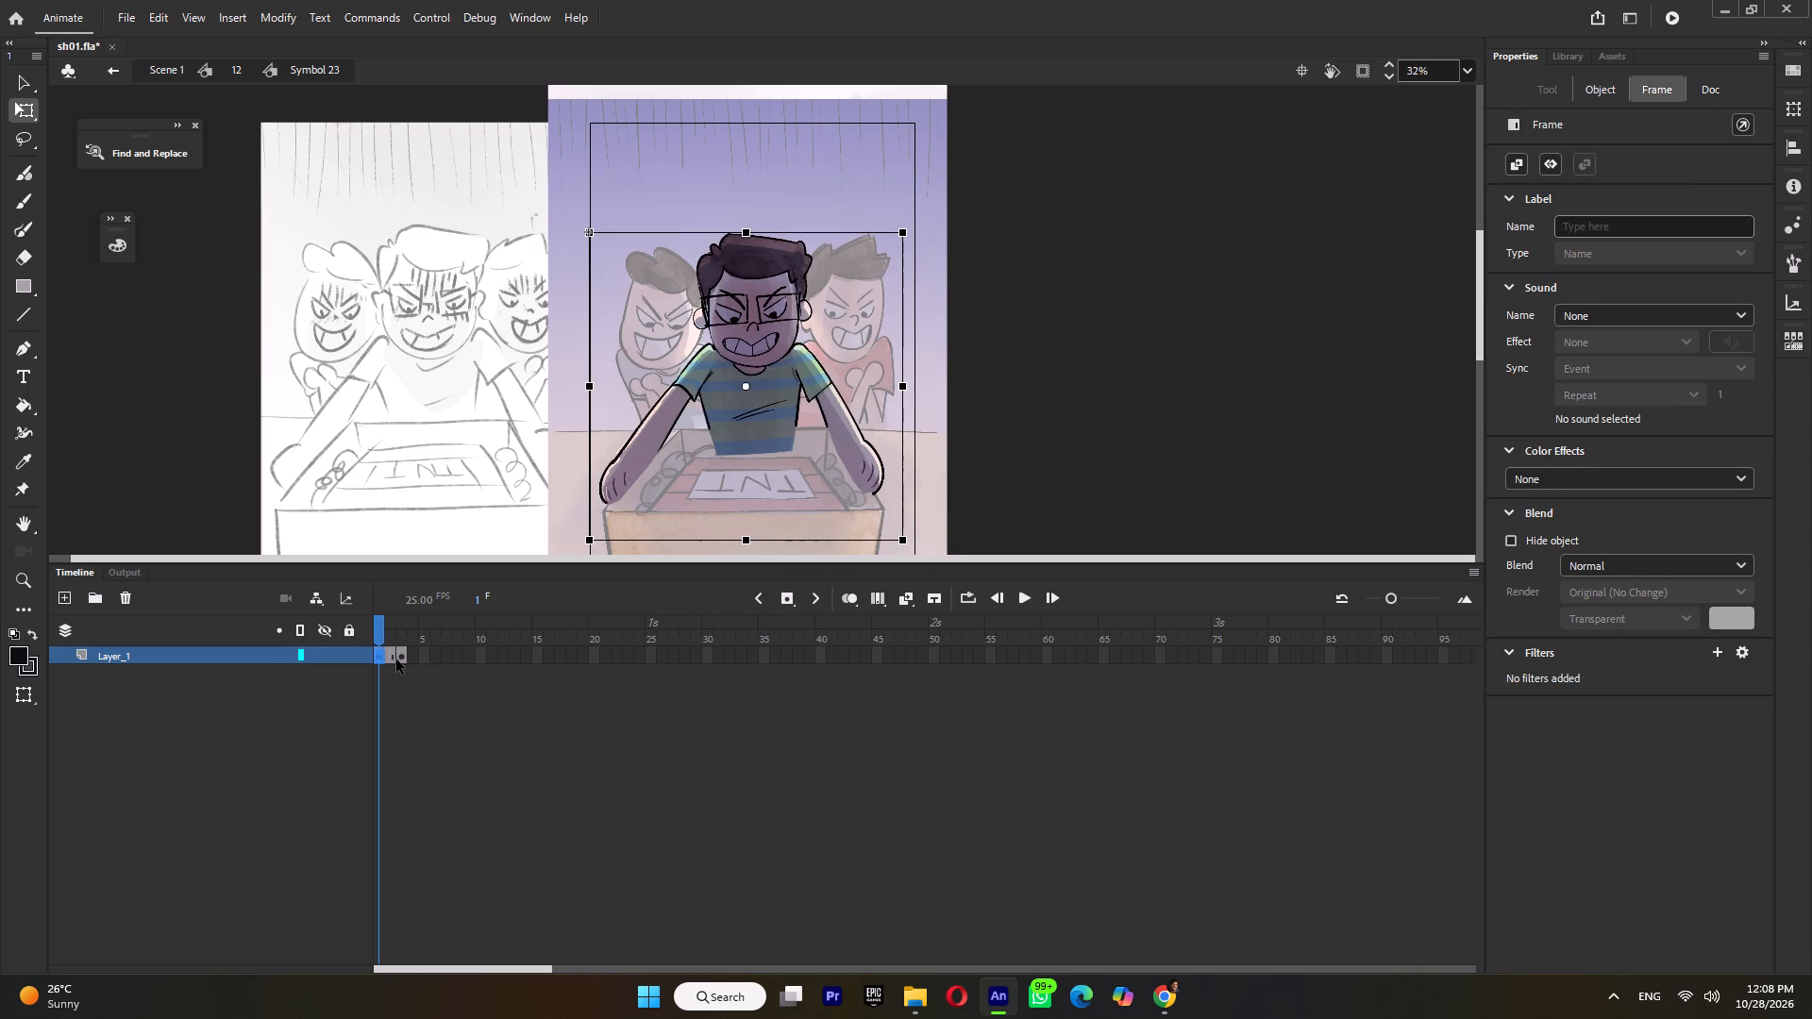
left_click(461, 657)
key("F5")
key("F5")
key("F5")
key("F5")
key("F5")
key("F5")
key("F5")
key("F5")
key("F5")
key("F5")
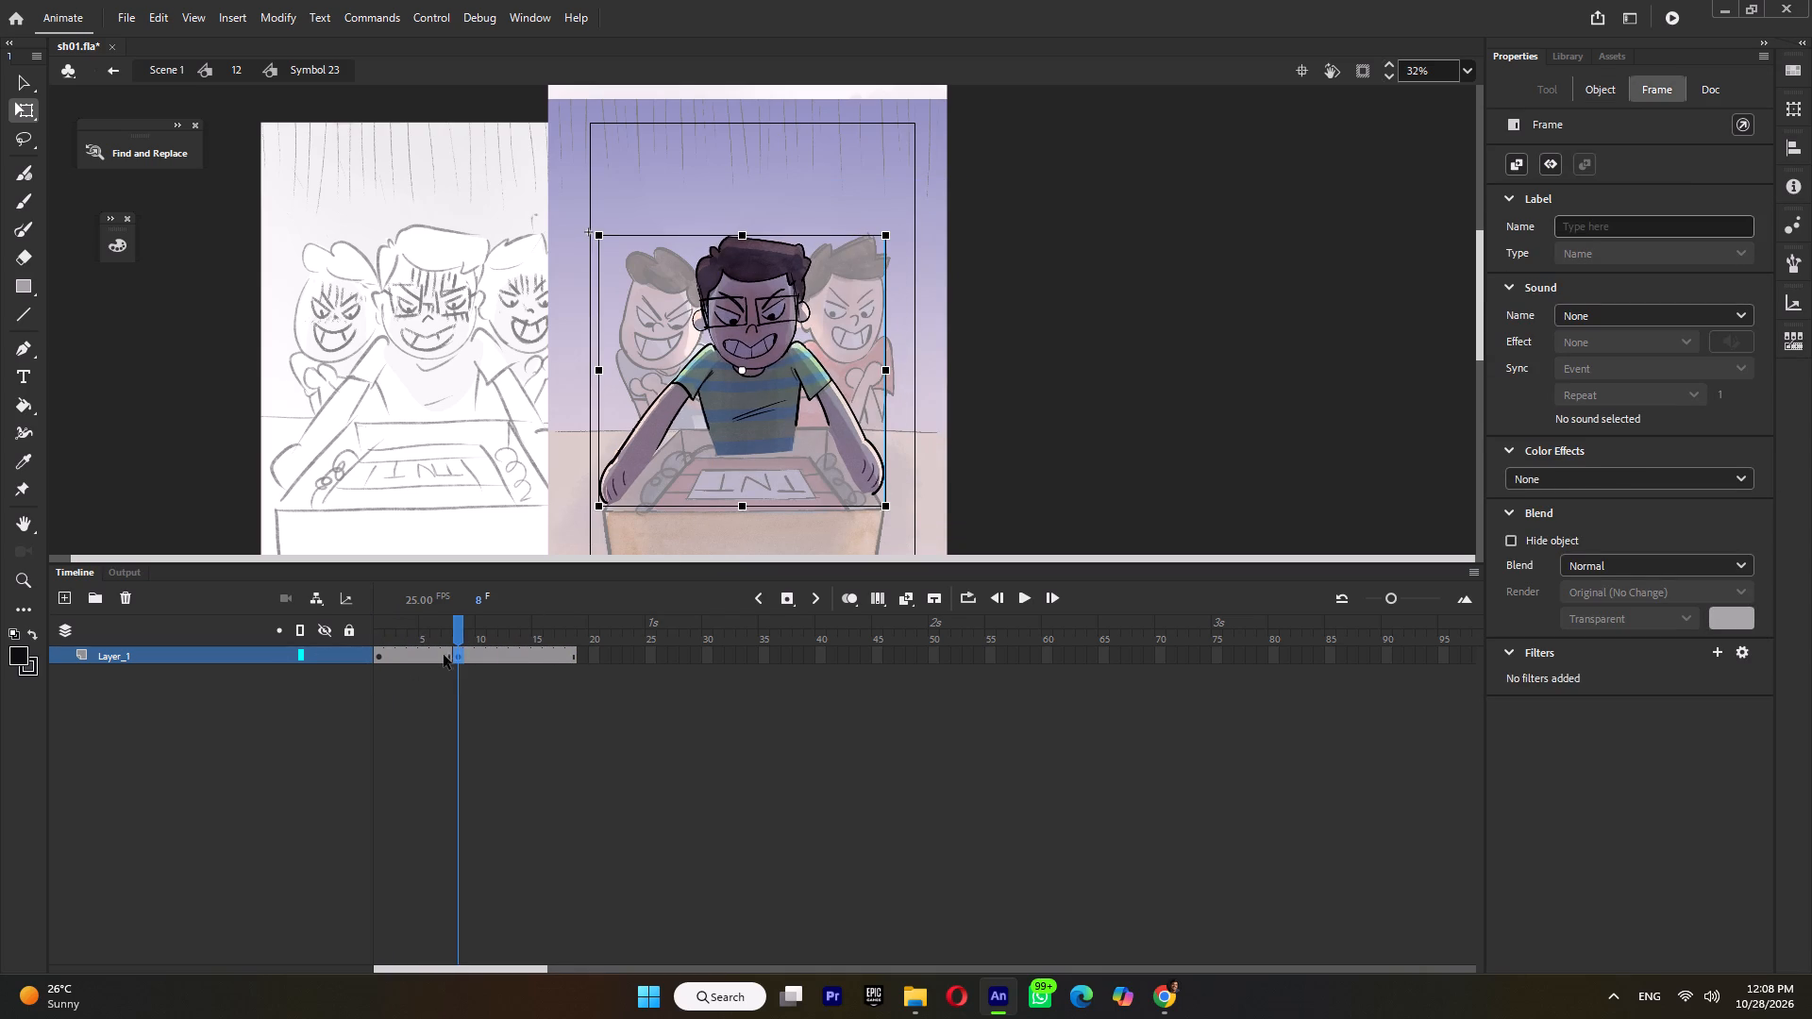
left_click(442, 655)
key("F5")
left_click(535, 657)
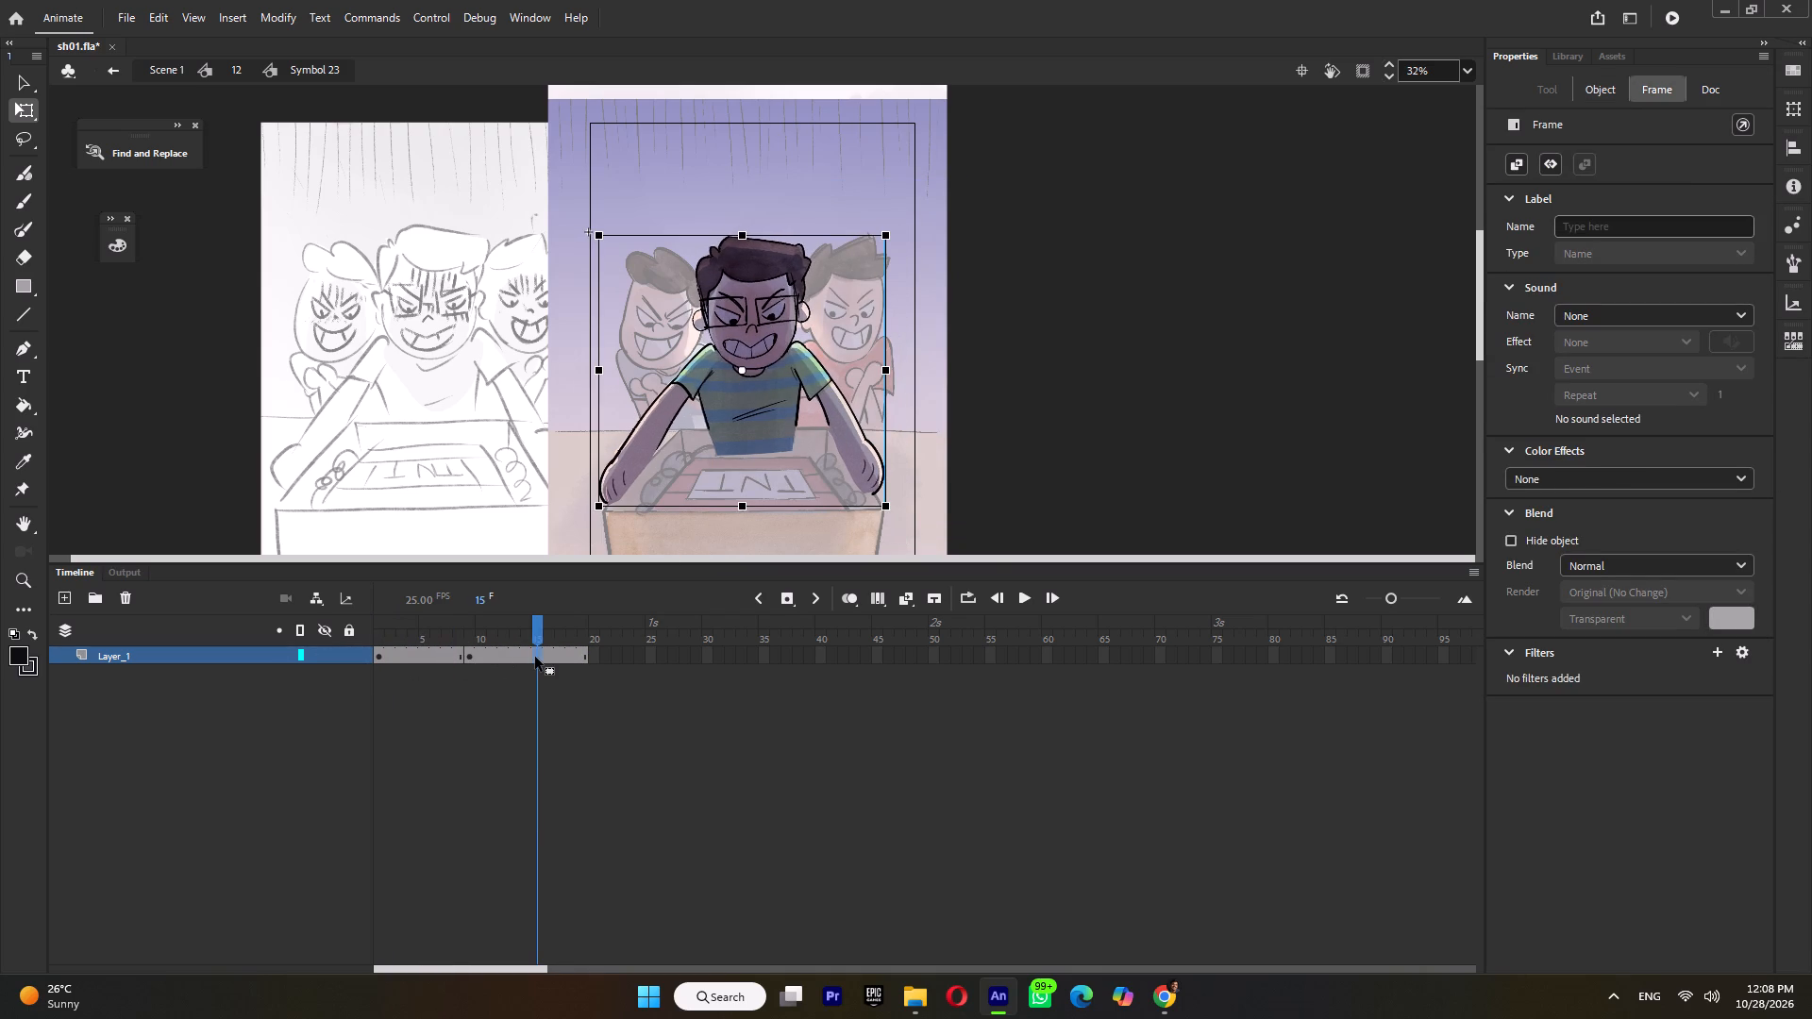
key("shift+F5")
key("shift+F5")
double_click(1148, 415, "shift")
Play back symbol 12 to check the front boy's pose loop, and return to frame 1.
key("Return")
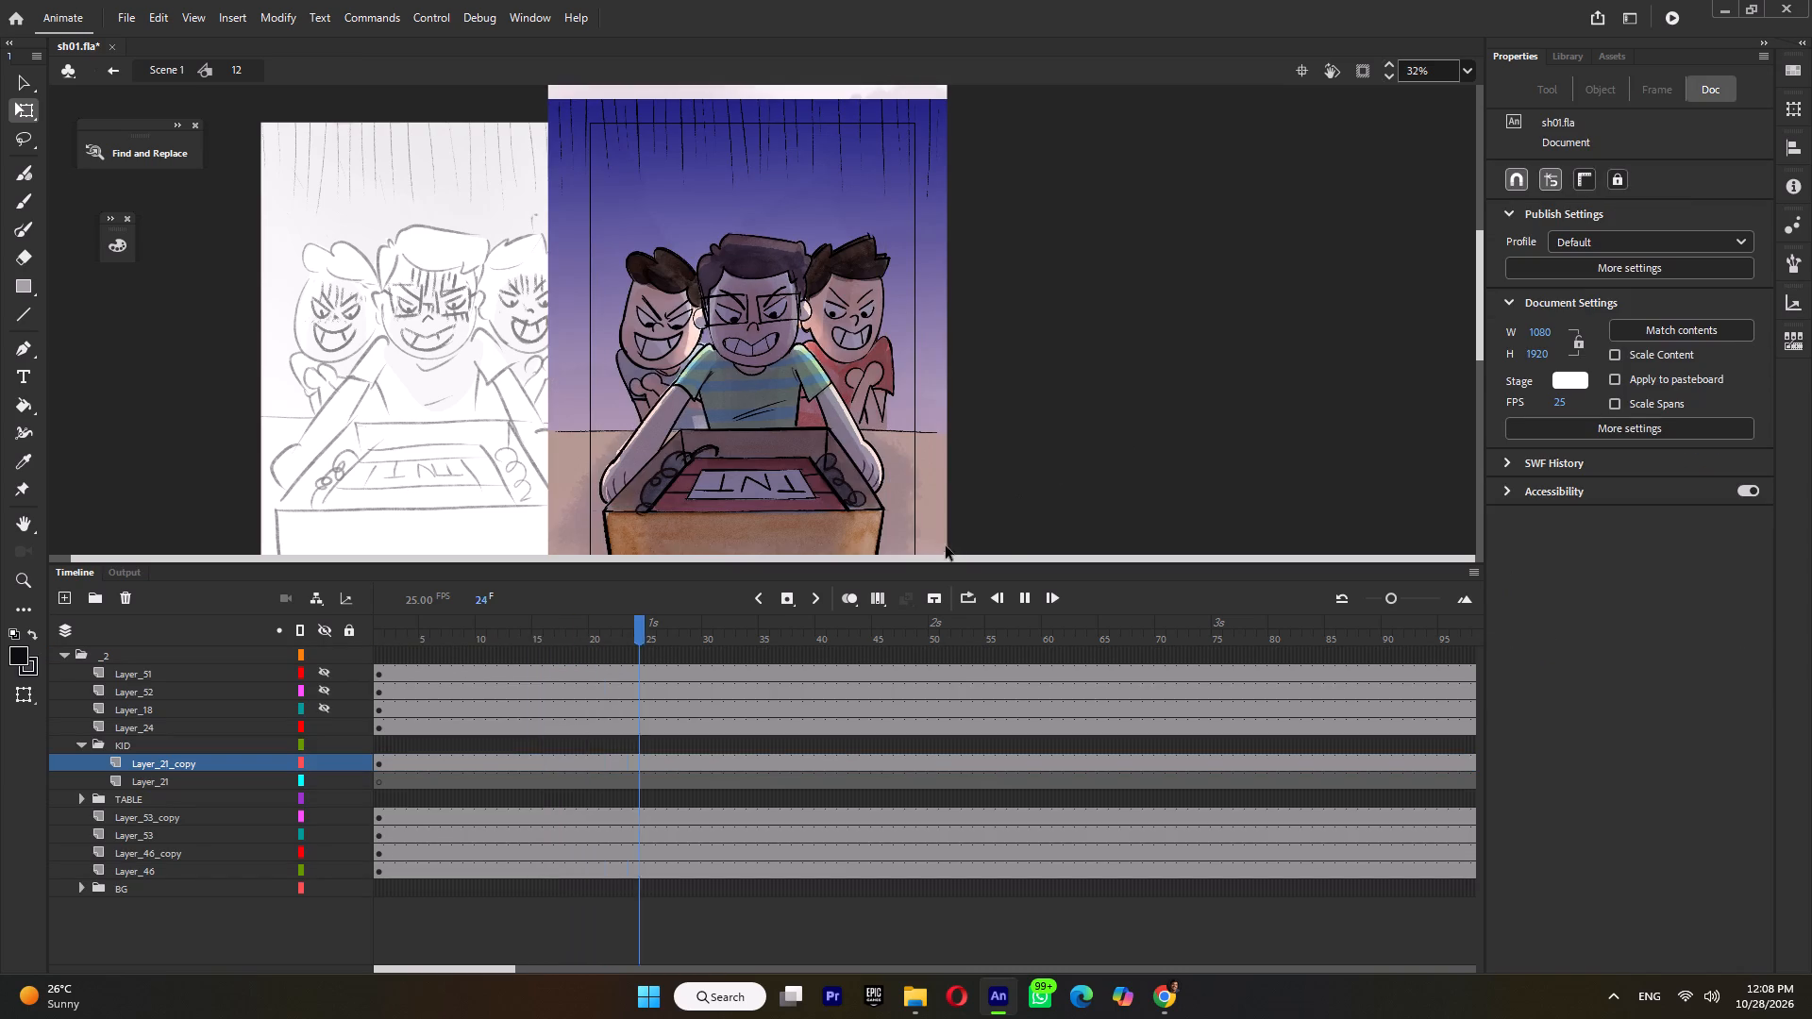
key("Return")
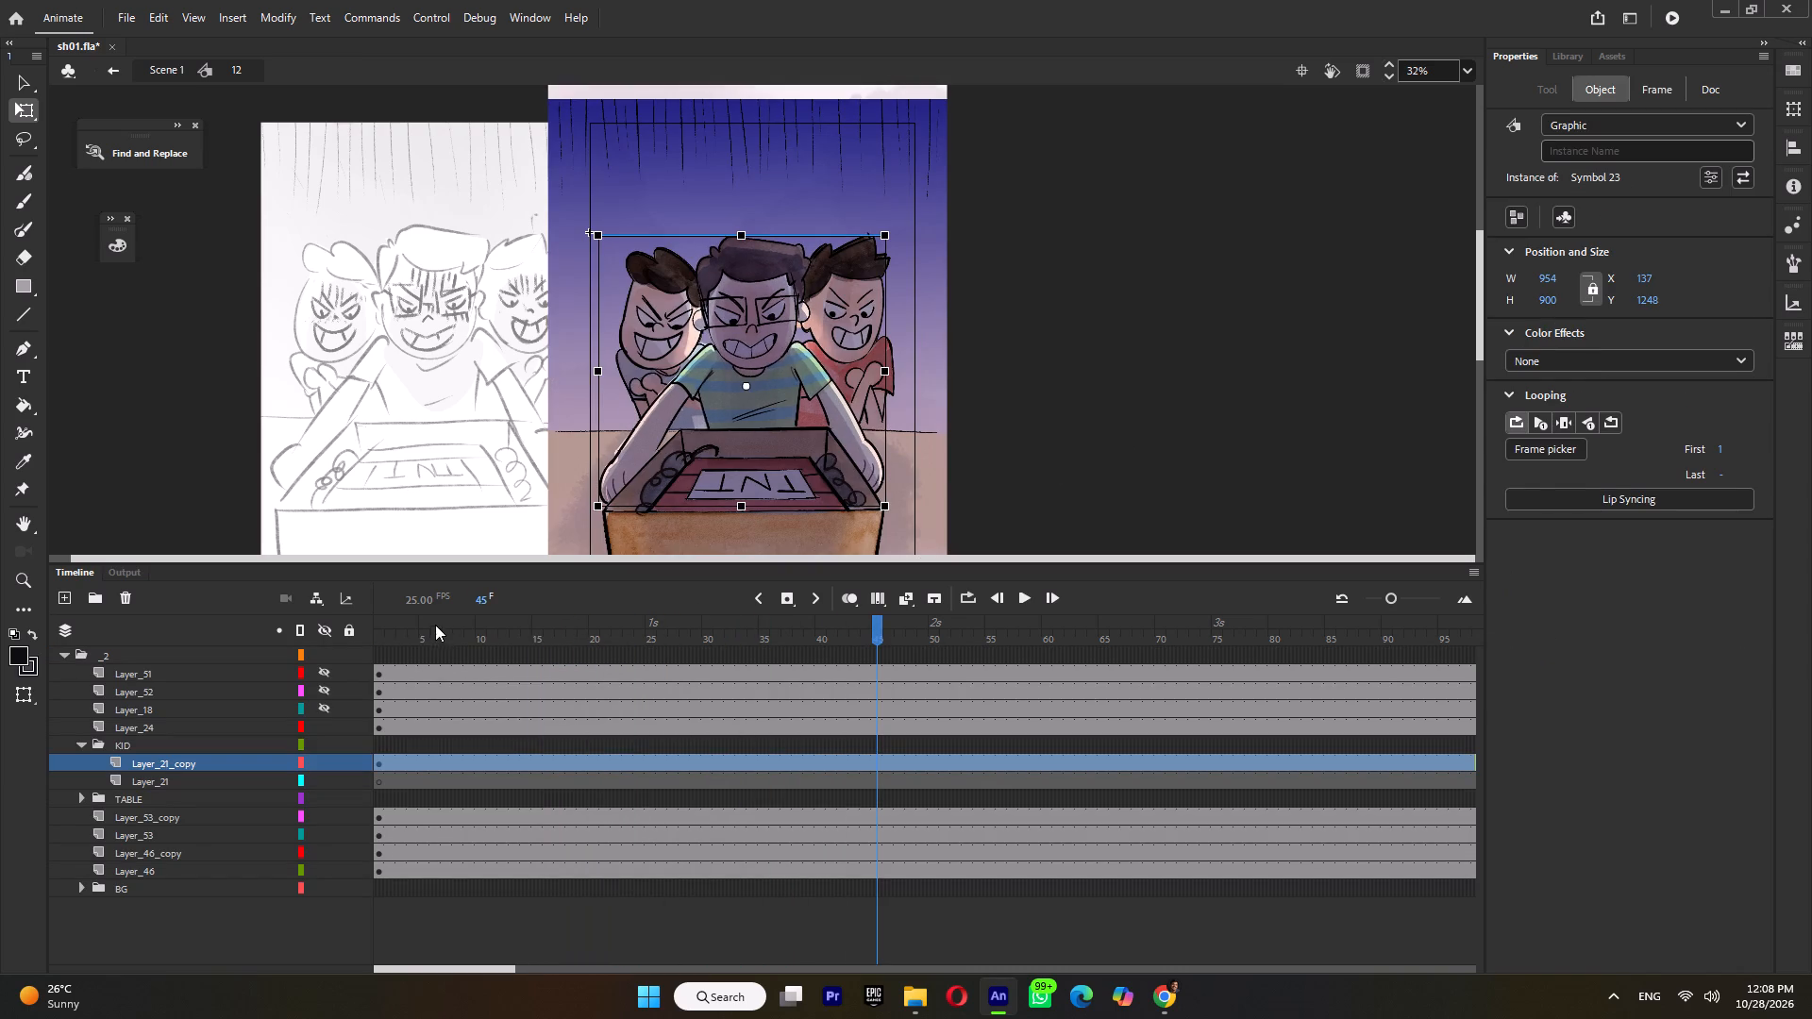
left_click_drag(435, 625, 310, 636)
Convert the red-shirted boy's artwork on Layer_53_copy and Layer_53 into one Graphic symbol.
left_click(647, 300)
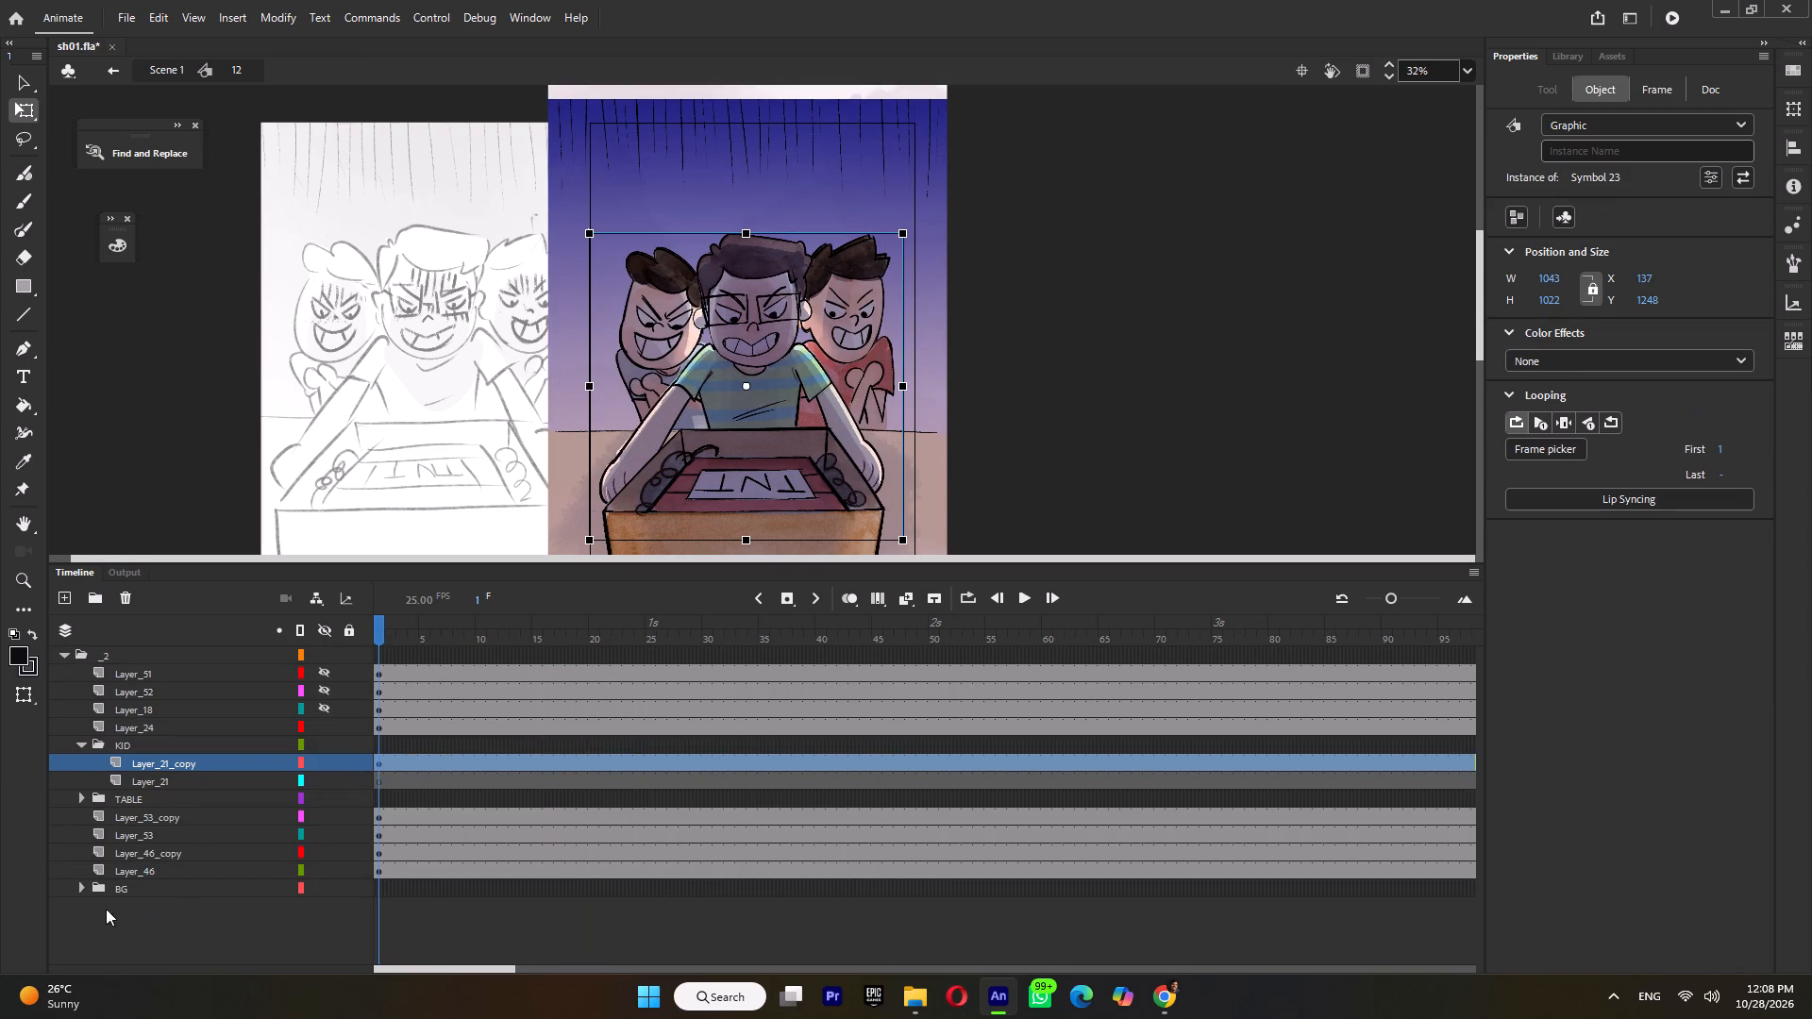
left_click(148, 816)
left_click(148, 835, "shift")
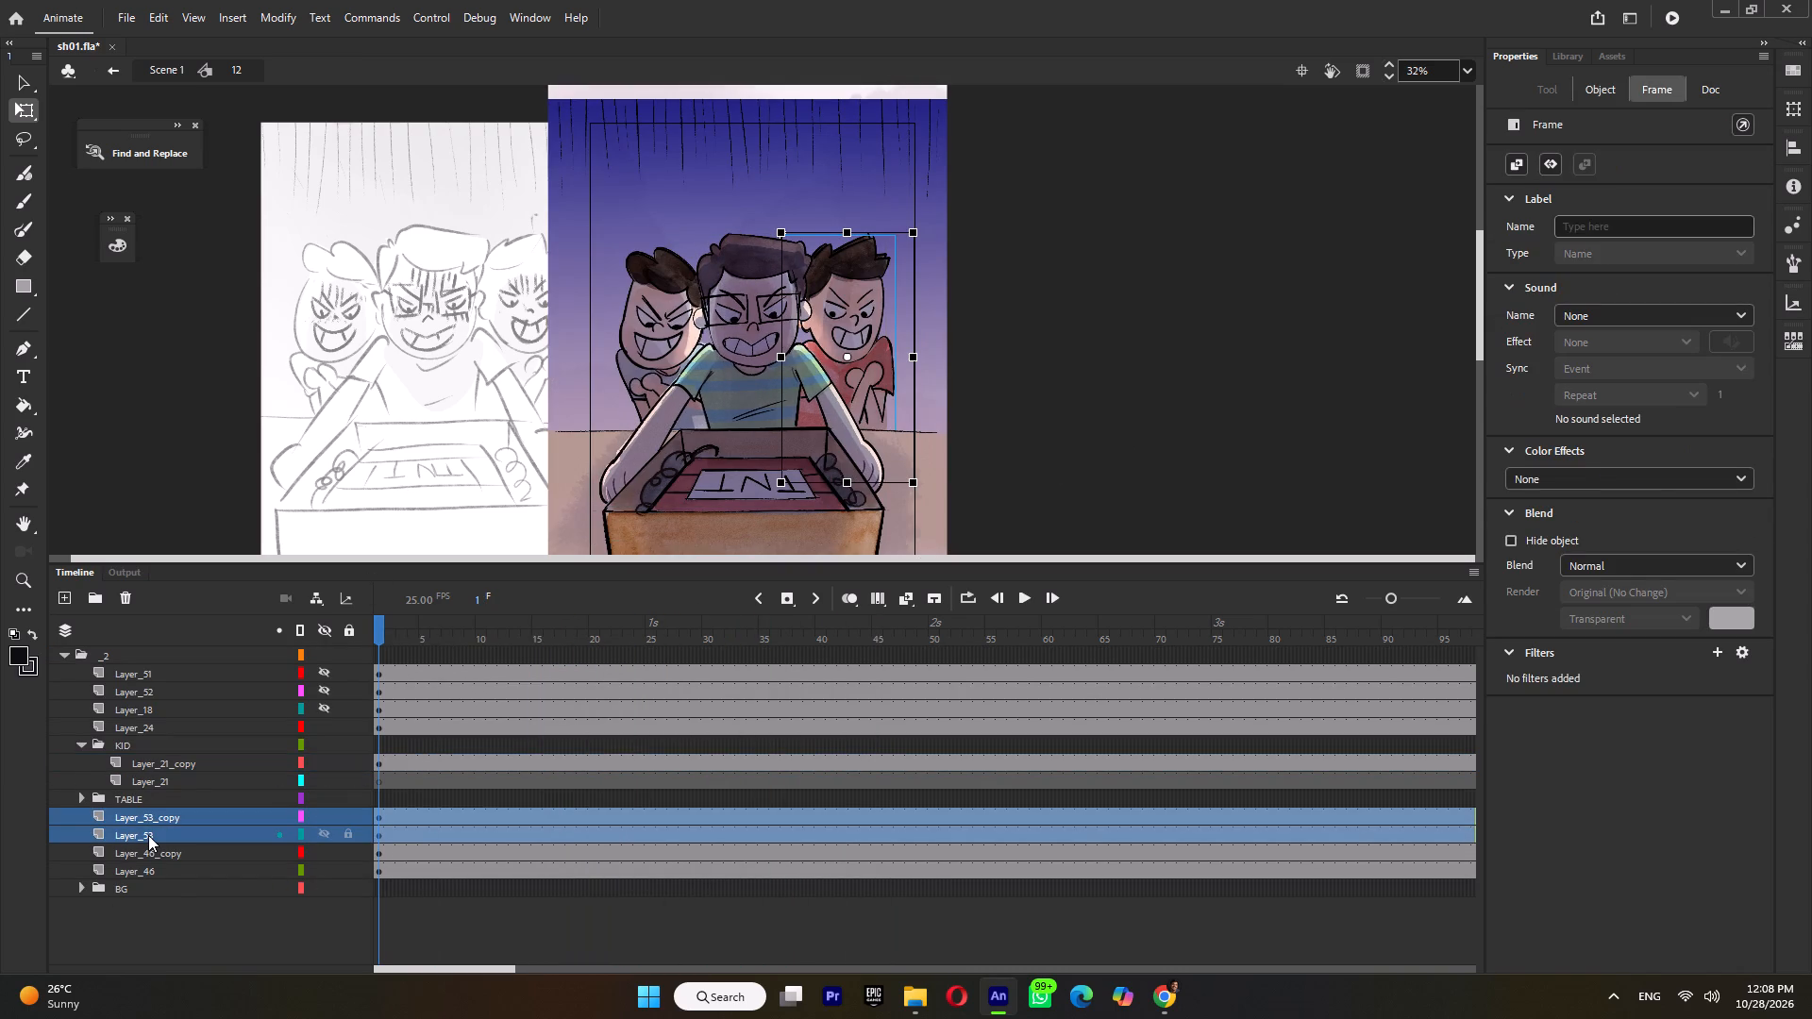
key("F8")
left_click(1032, 237)
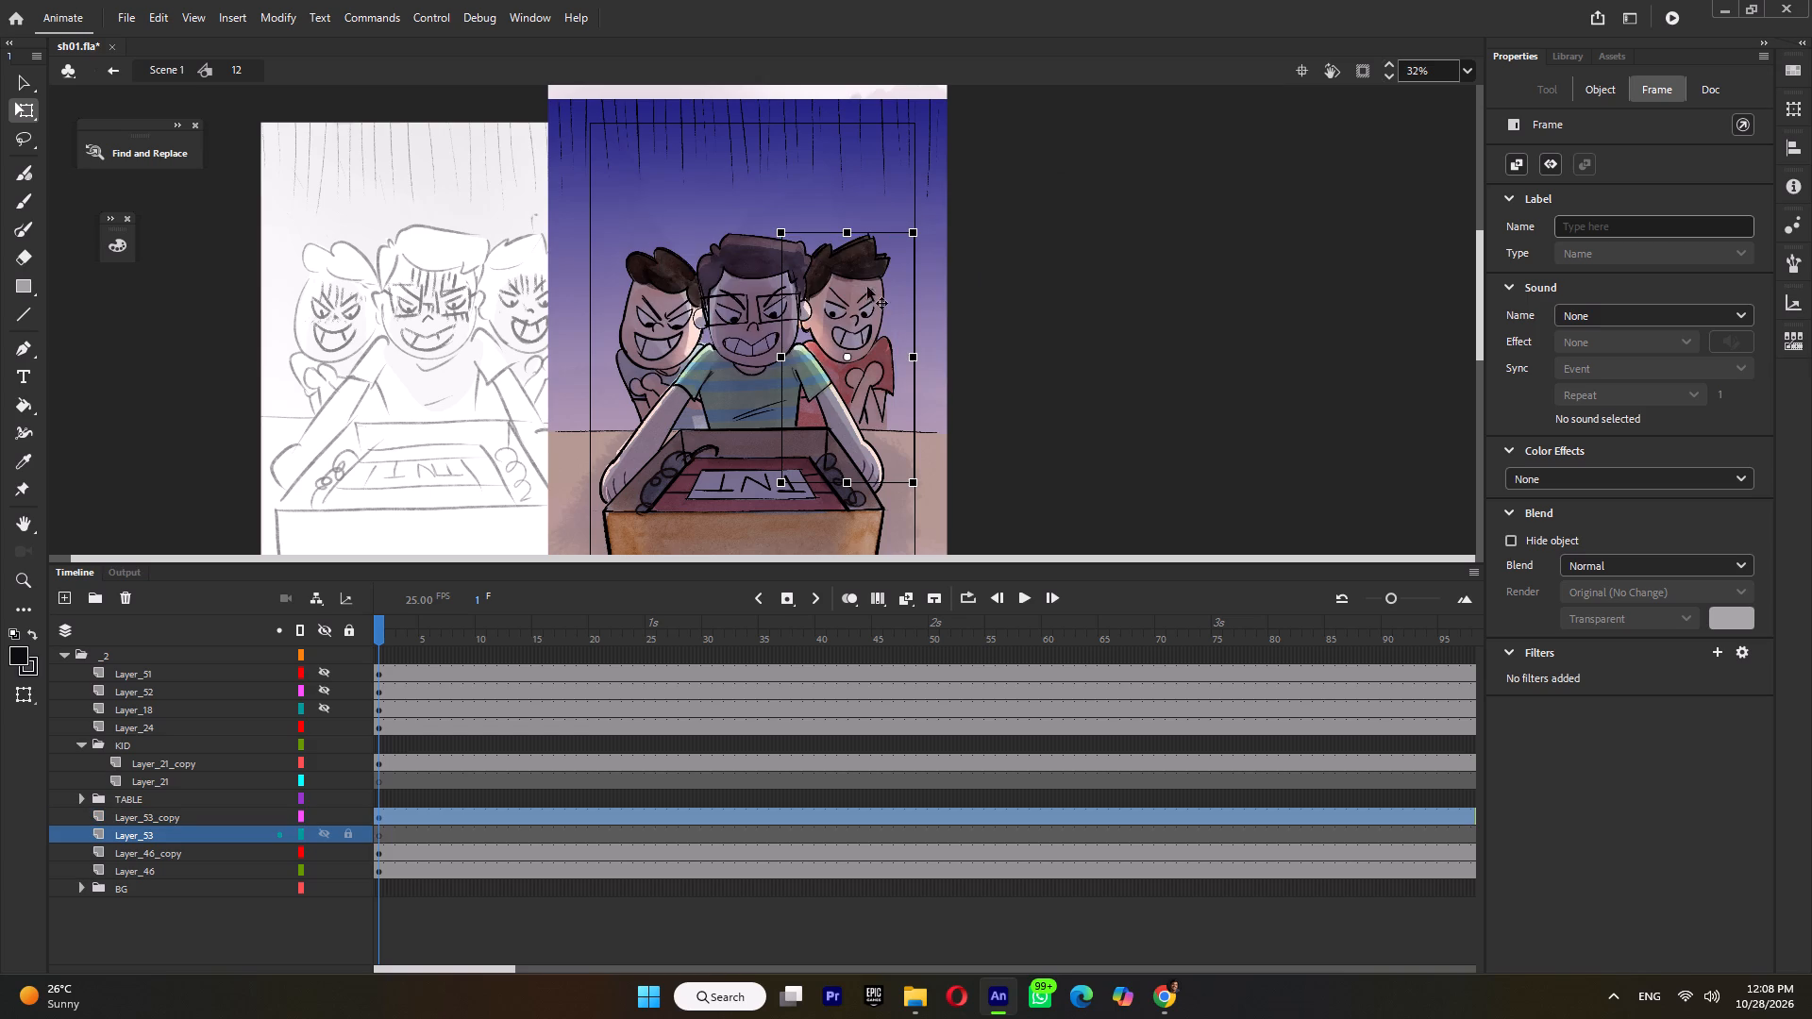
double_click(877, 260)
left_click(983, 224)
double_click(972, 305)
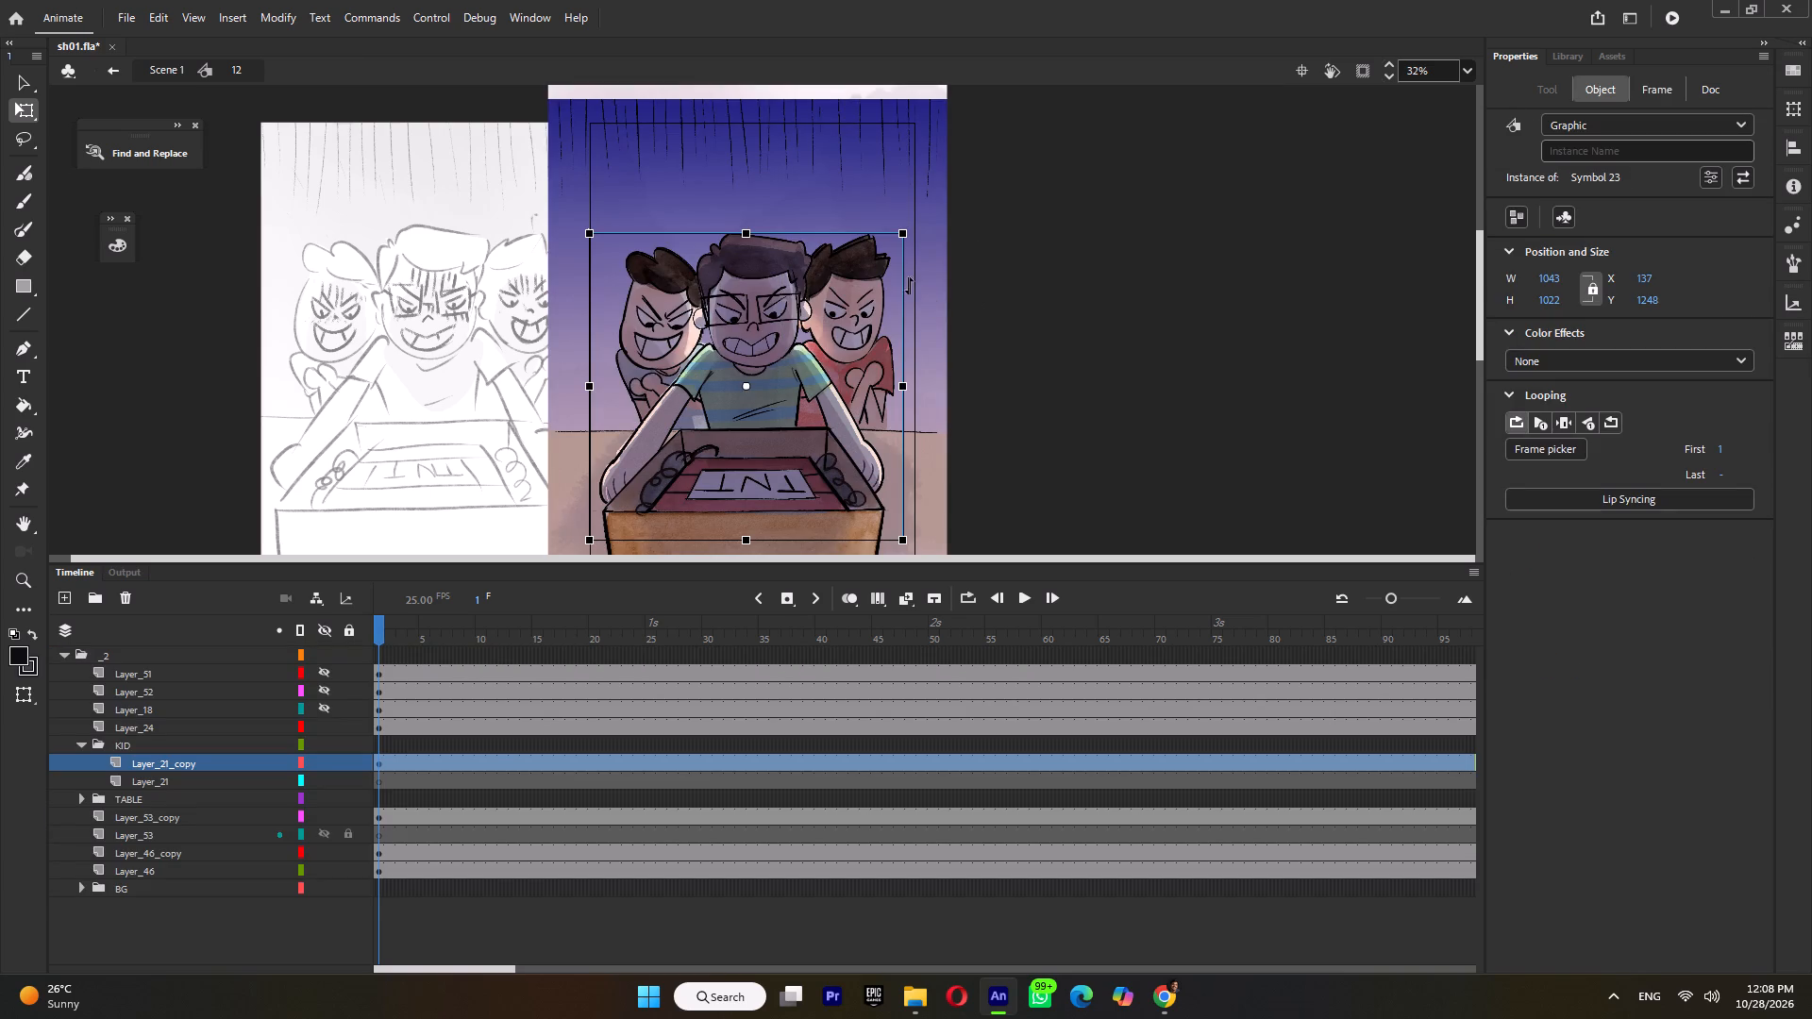
Lock Layer_21_copy, which holds the front boy's symbol.
left_click(343, 759)
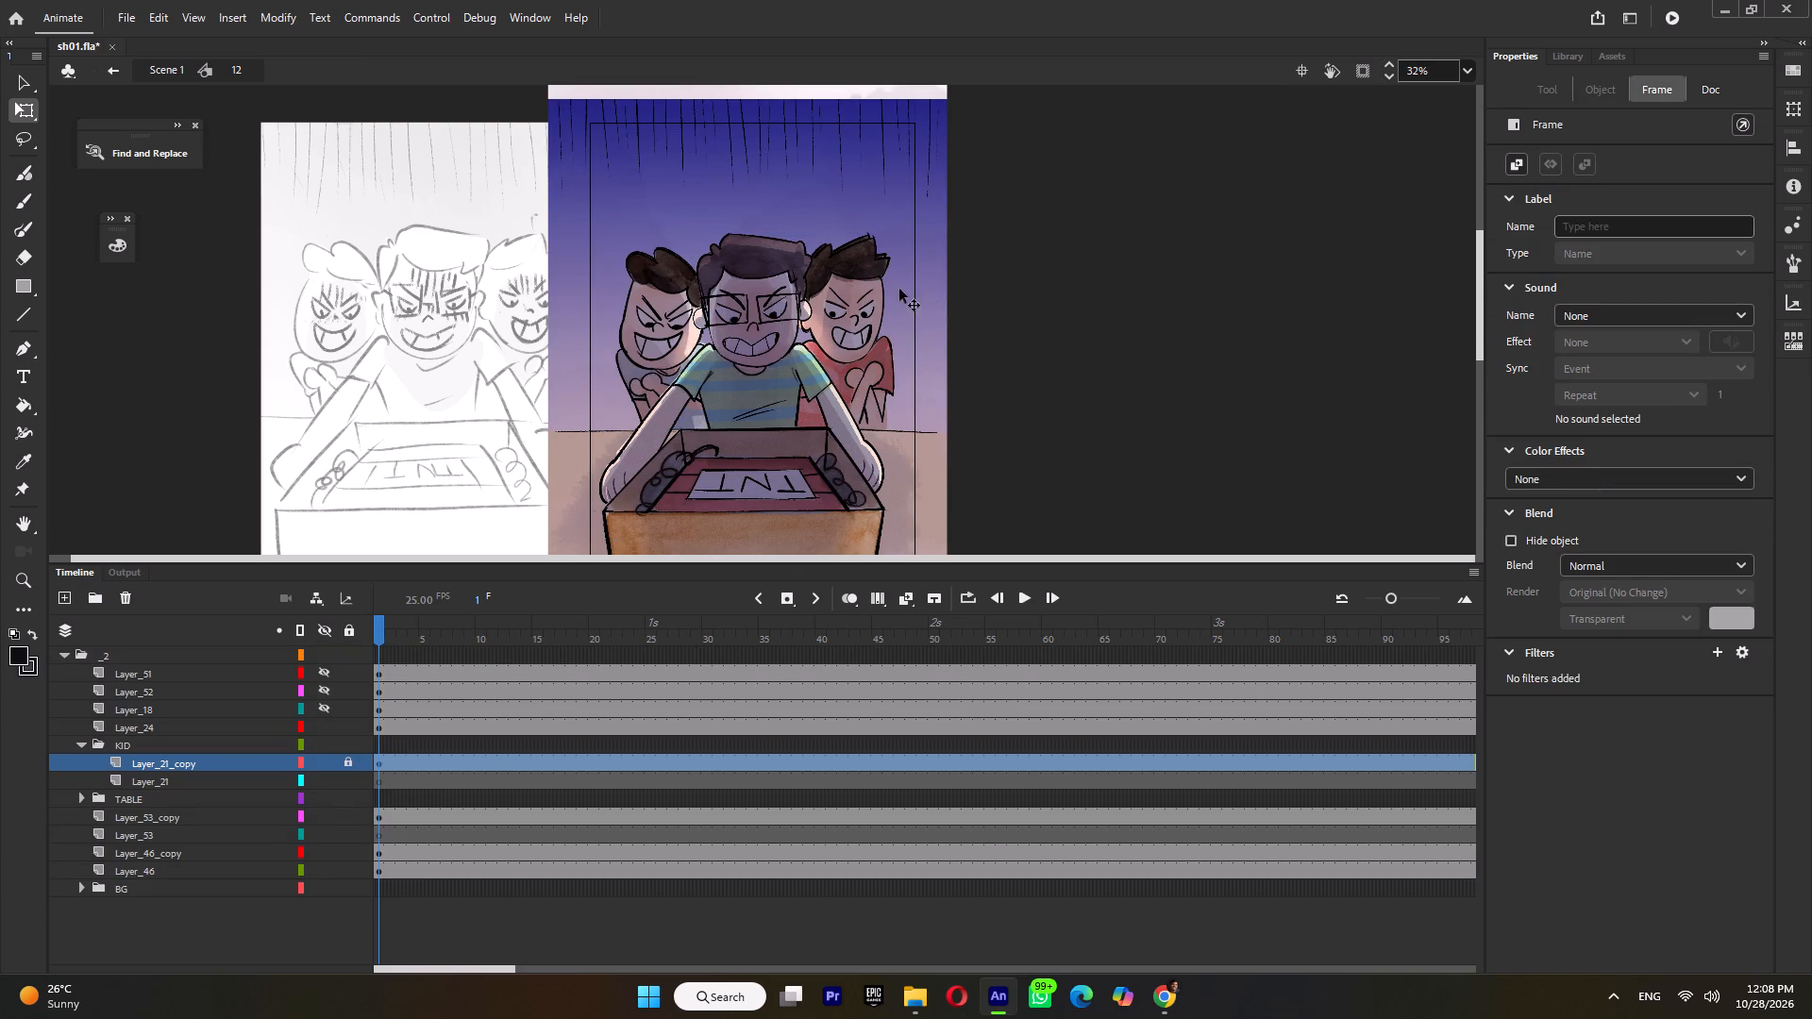
Inside the red-shirted boy's symbol, select both drawings and distribute them to separate keyframes.
double_click(876, 276)
left_click_drag(966, 228, 721, 537)
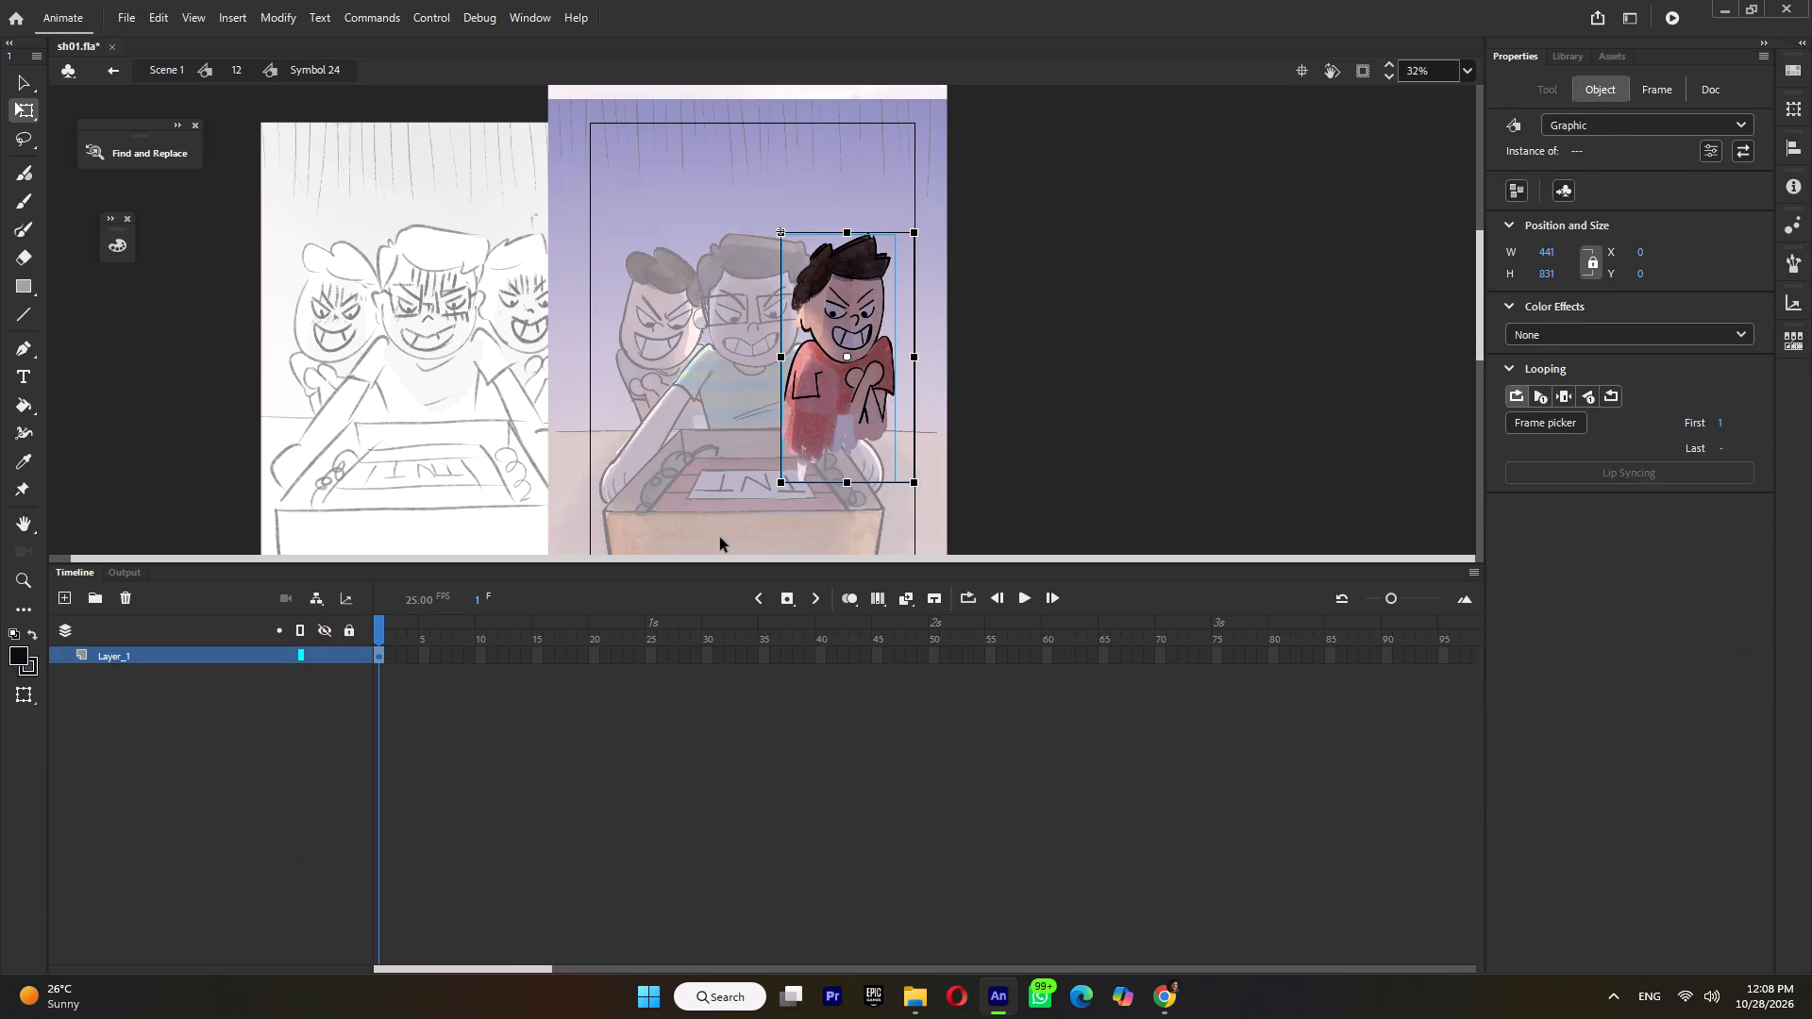
key("ctrl+shift+k")
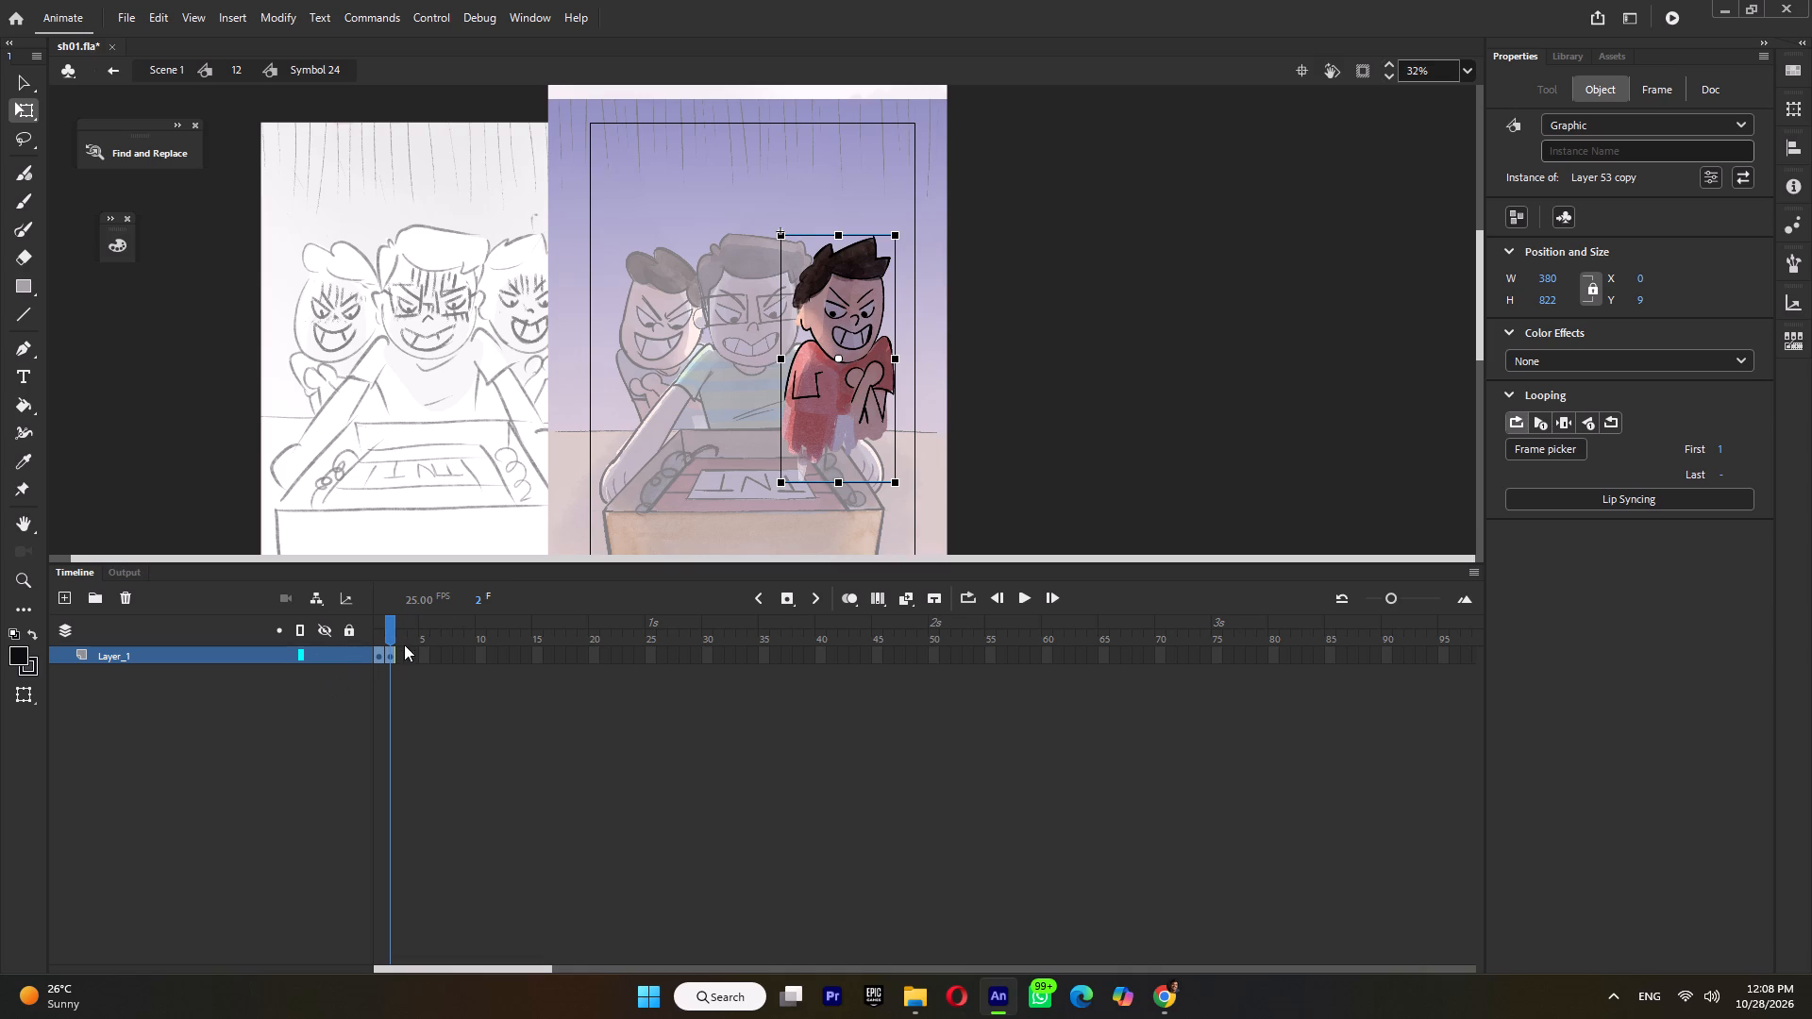
Move the red-shirted boy's second pose to frame 10, extend it to frame 20 and return to symbol 12.
left_click(396, 650)
left_click(392, 656)
left_click_drag(387, 655, 467, 657)
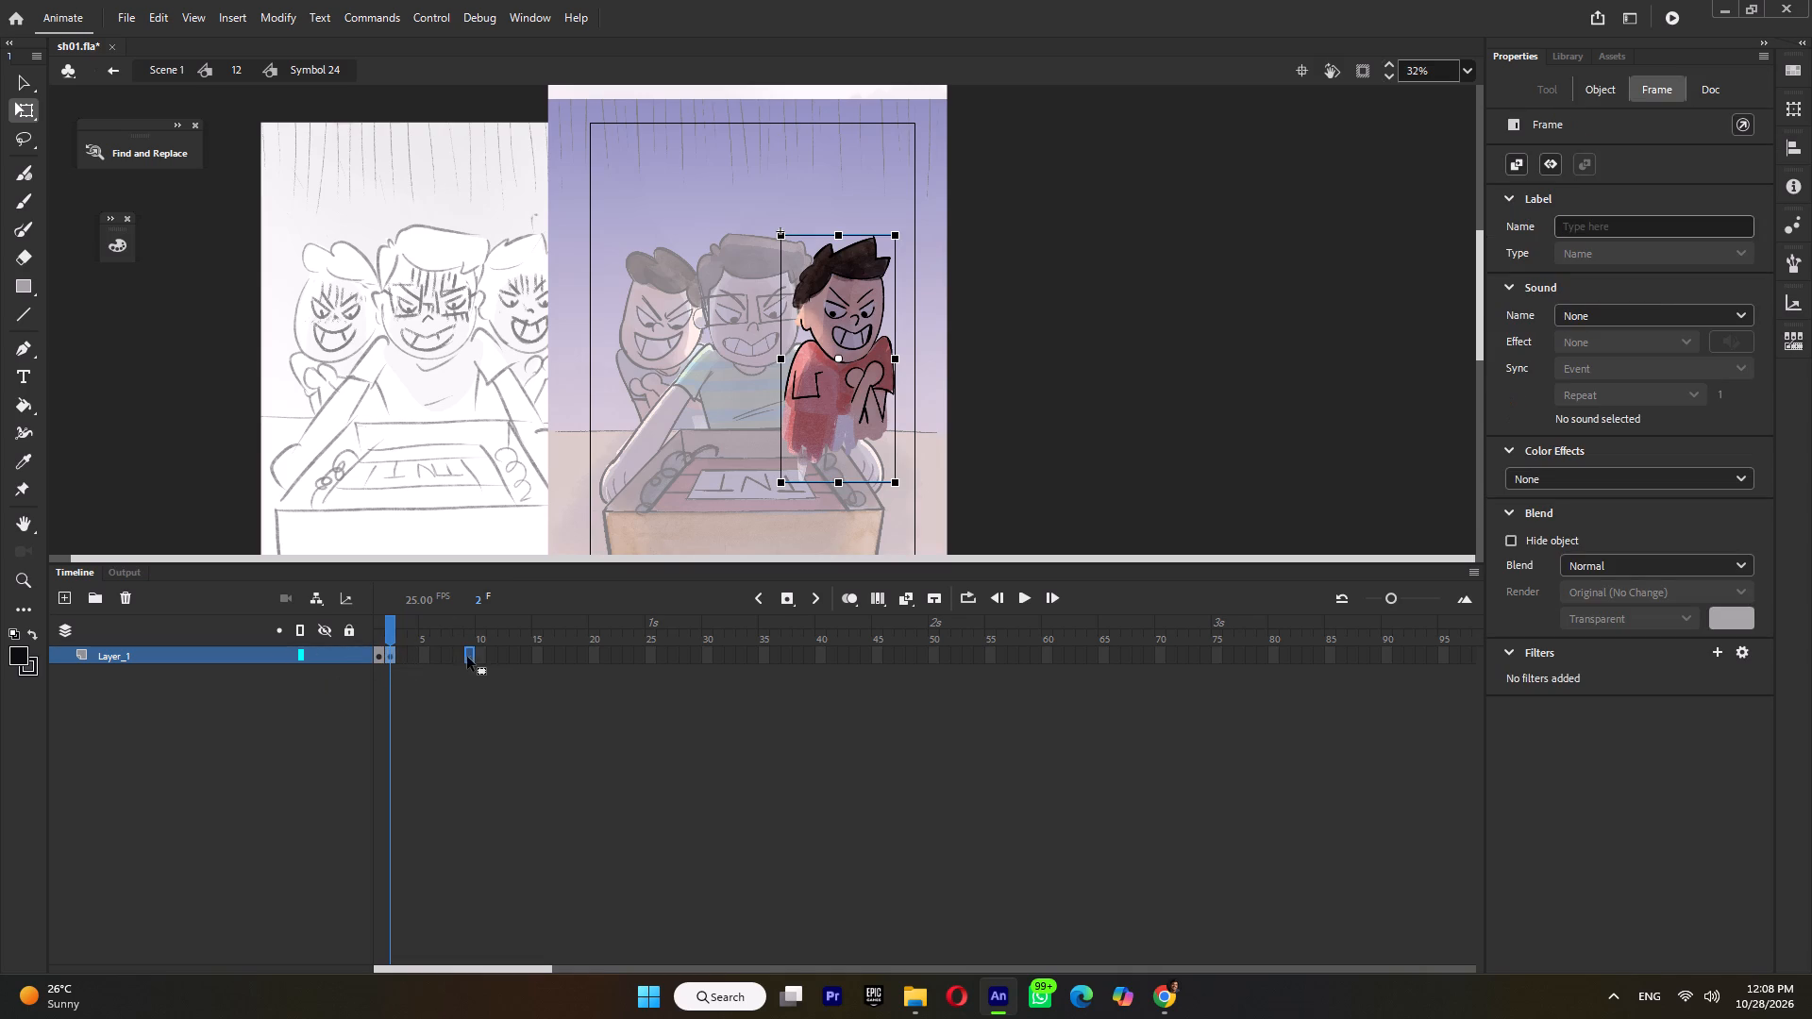
left_click_drag(467, 657, 482, 658)
left_click(594, 656)
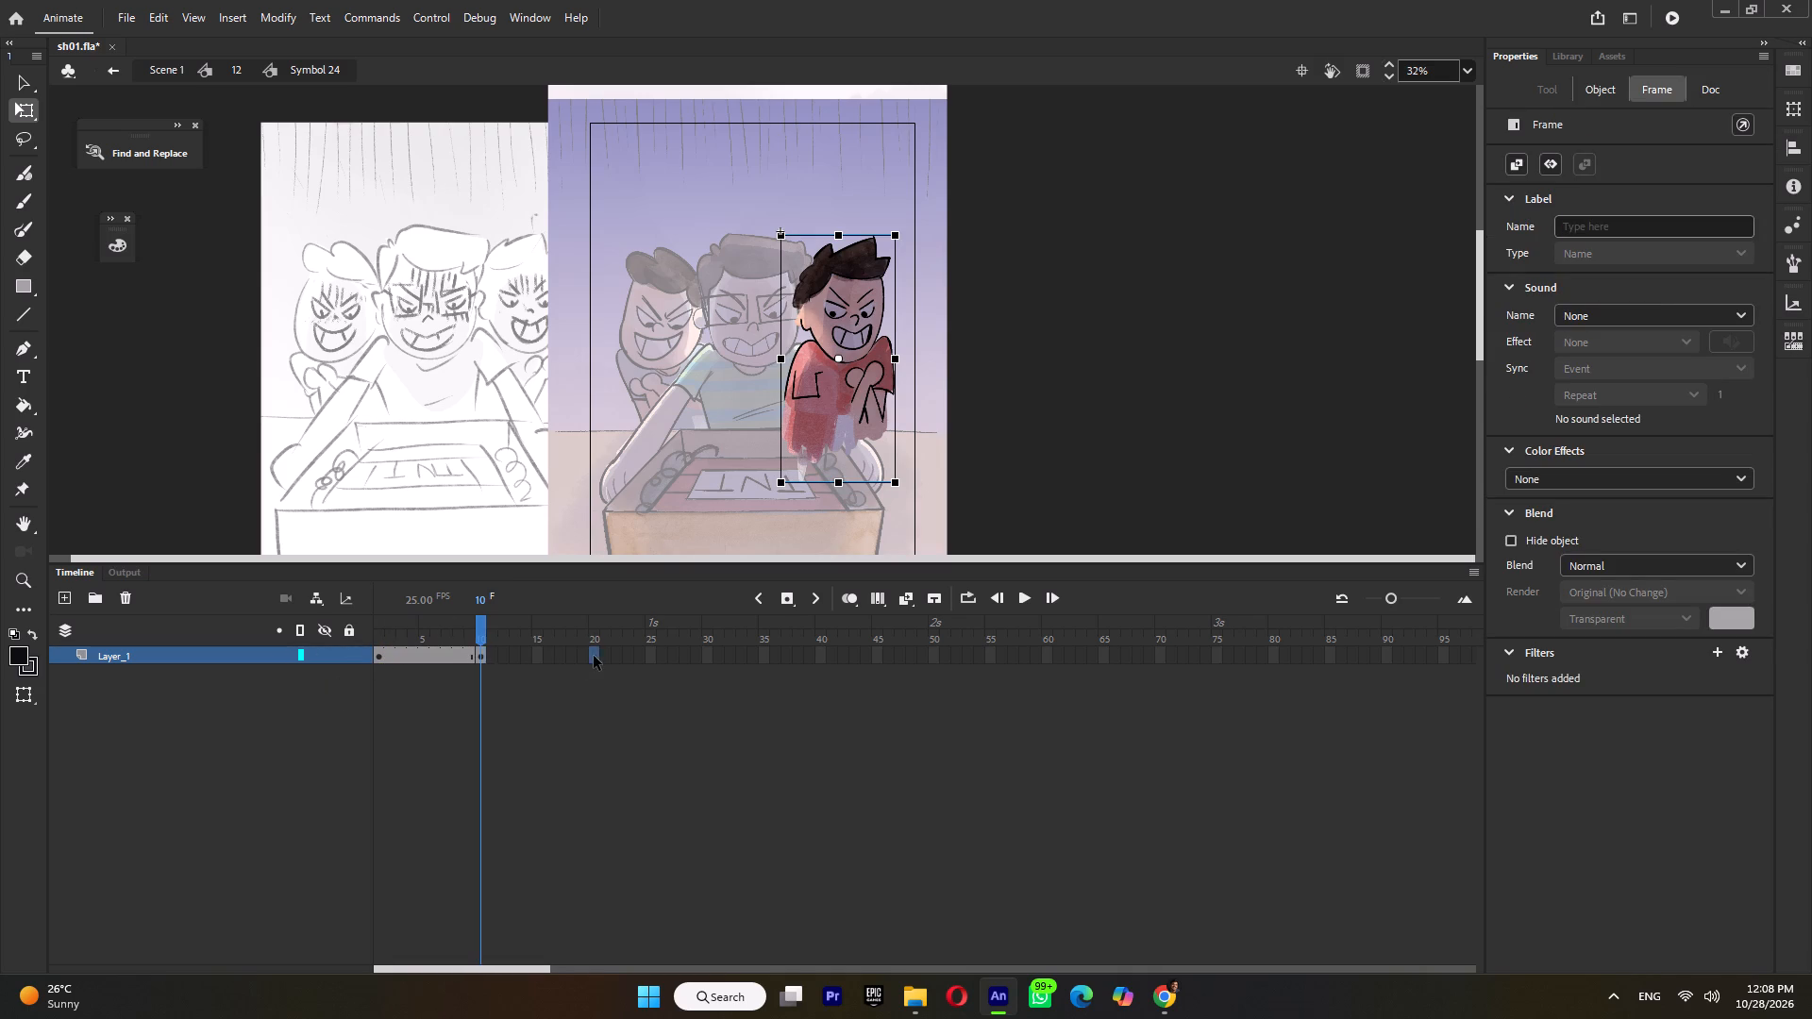
key("F5")
double_click(1114, 413)
Play back symbol 12 to check the red-shirted boy's pose loop, and return the playhead to the start.
key("Return")
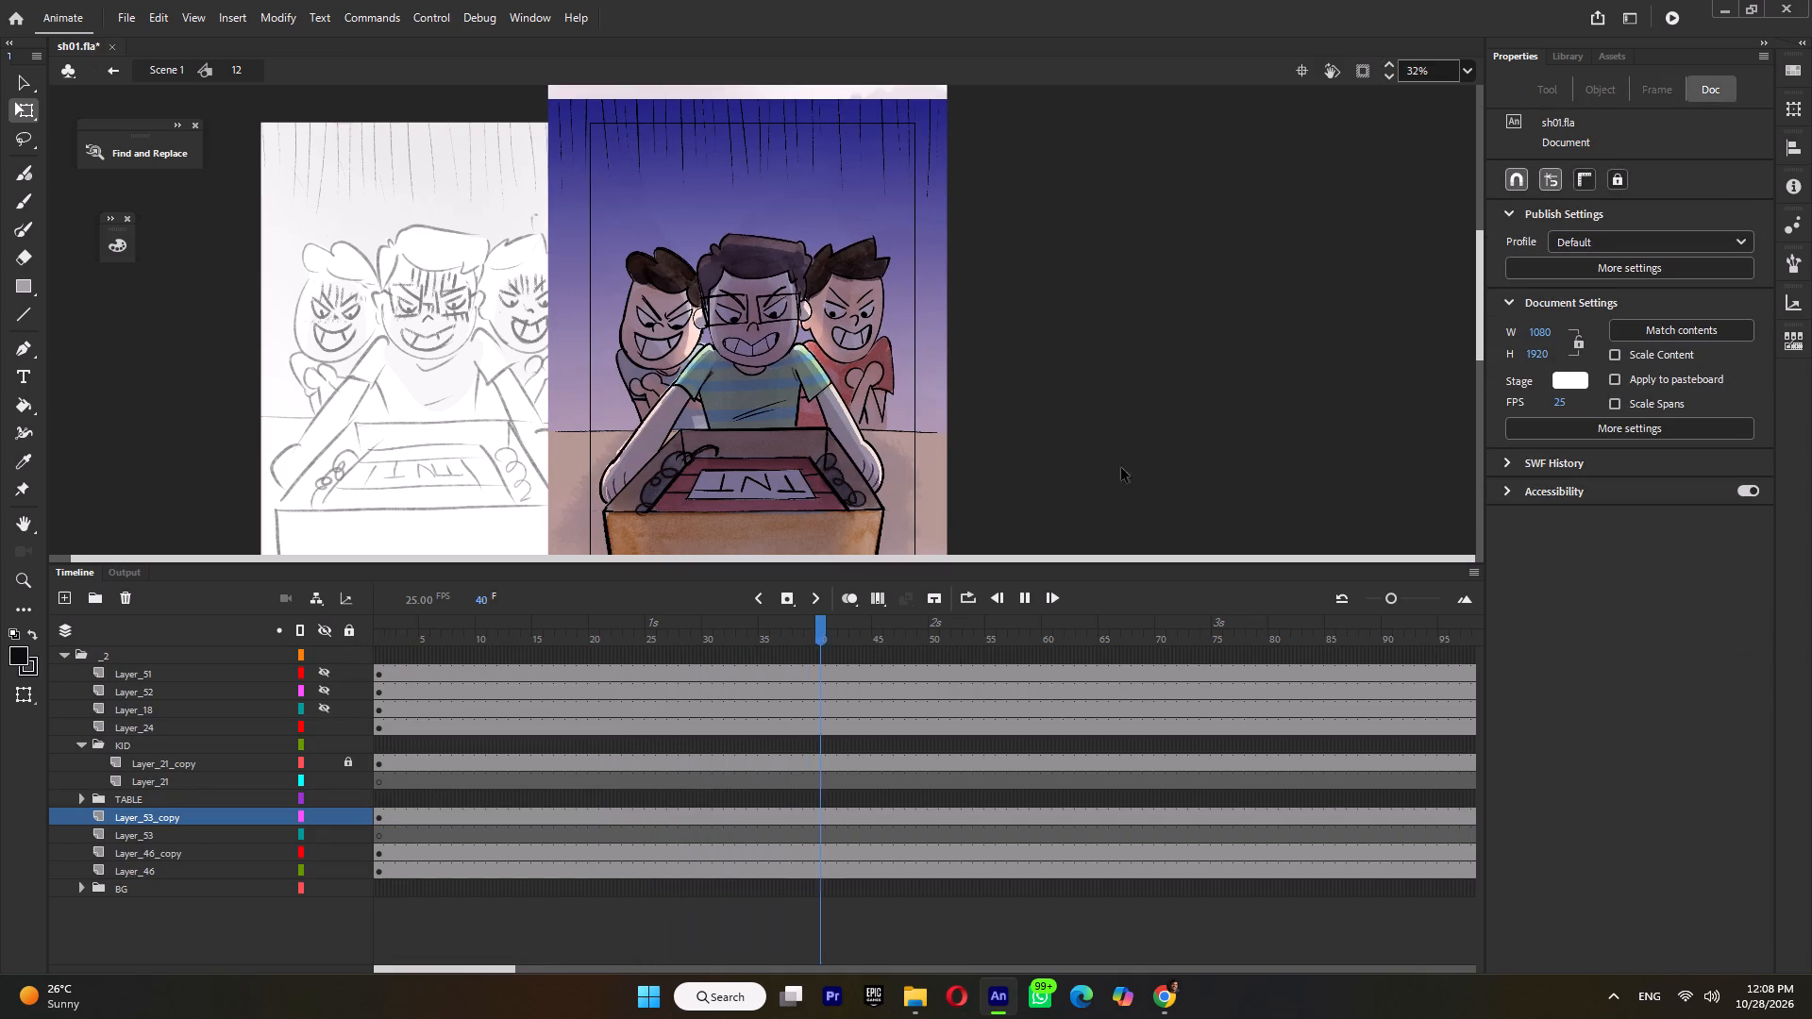
key("Return")
left_click_drag(445, 635, 365, 644)
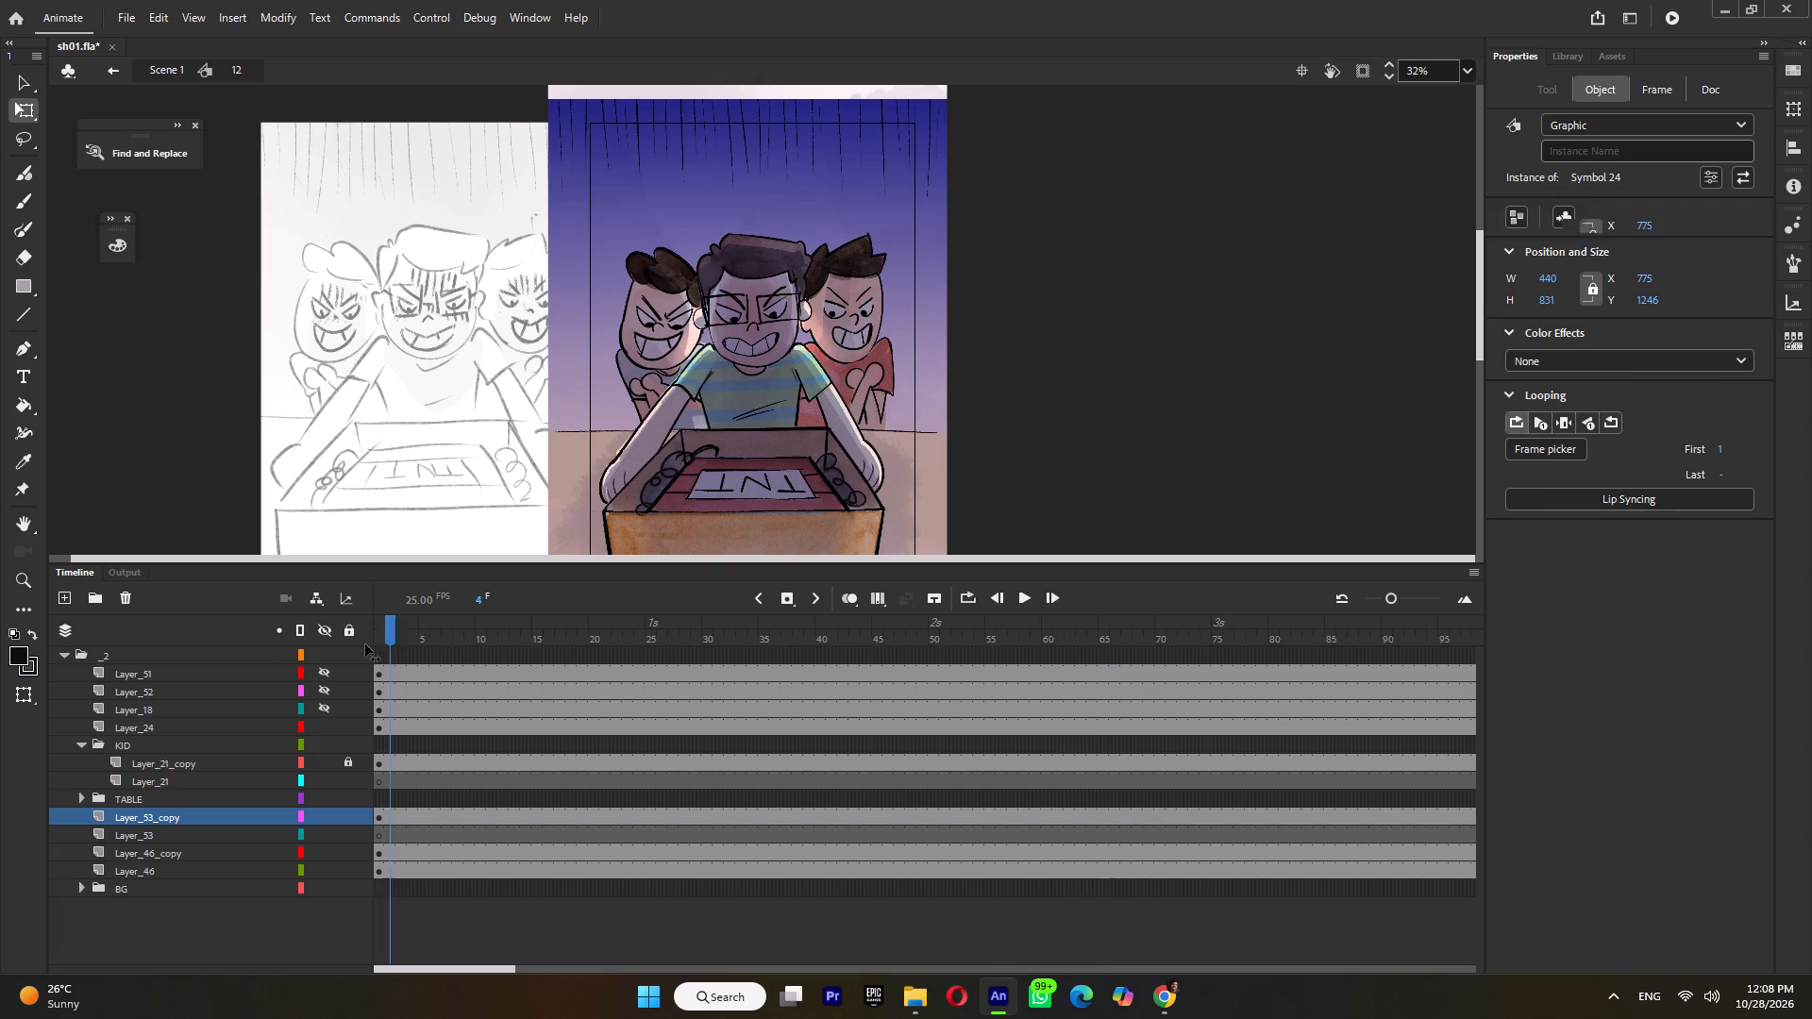
Convert the drawings on Layer_46_copy and Layer_46, the blue-shirted rear boy's two poses, into one graphic symbol.
left_click_drag(365, 644, 242, 655)
left_click(183, 854)
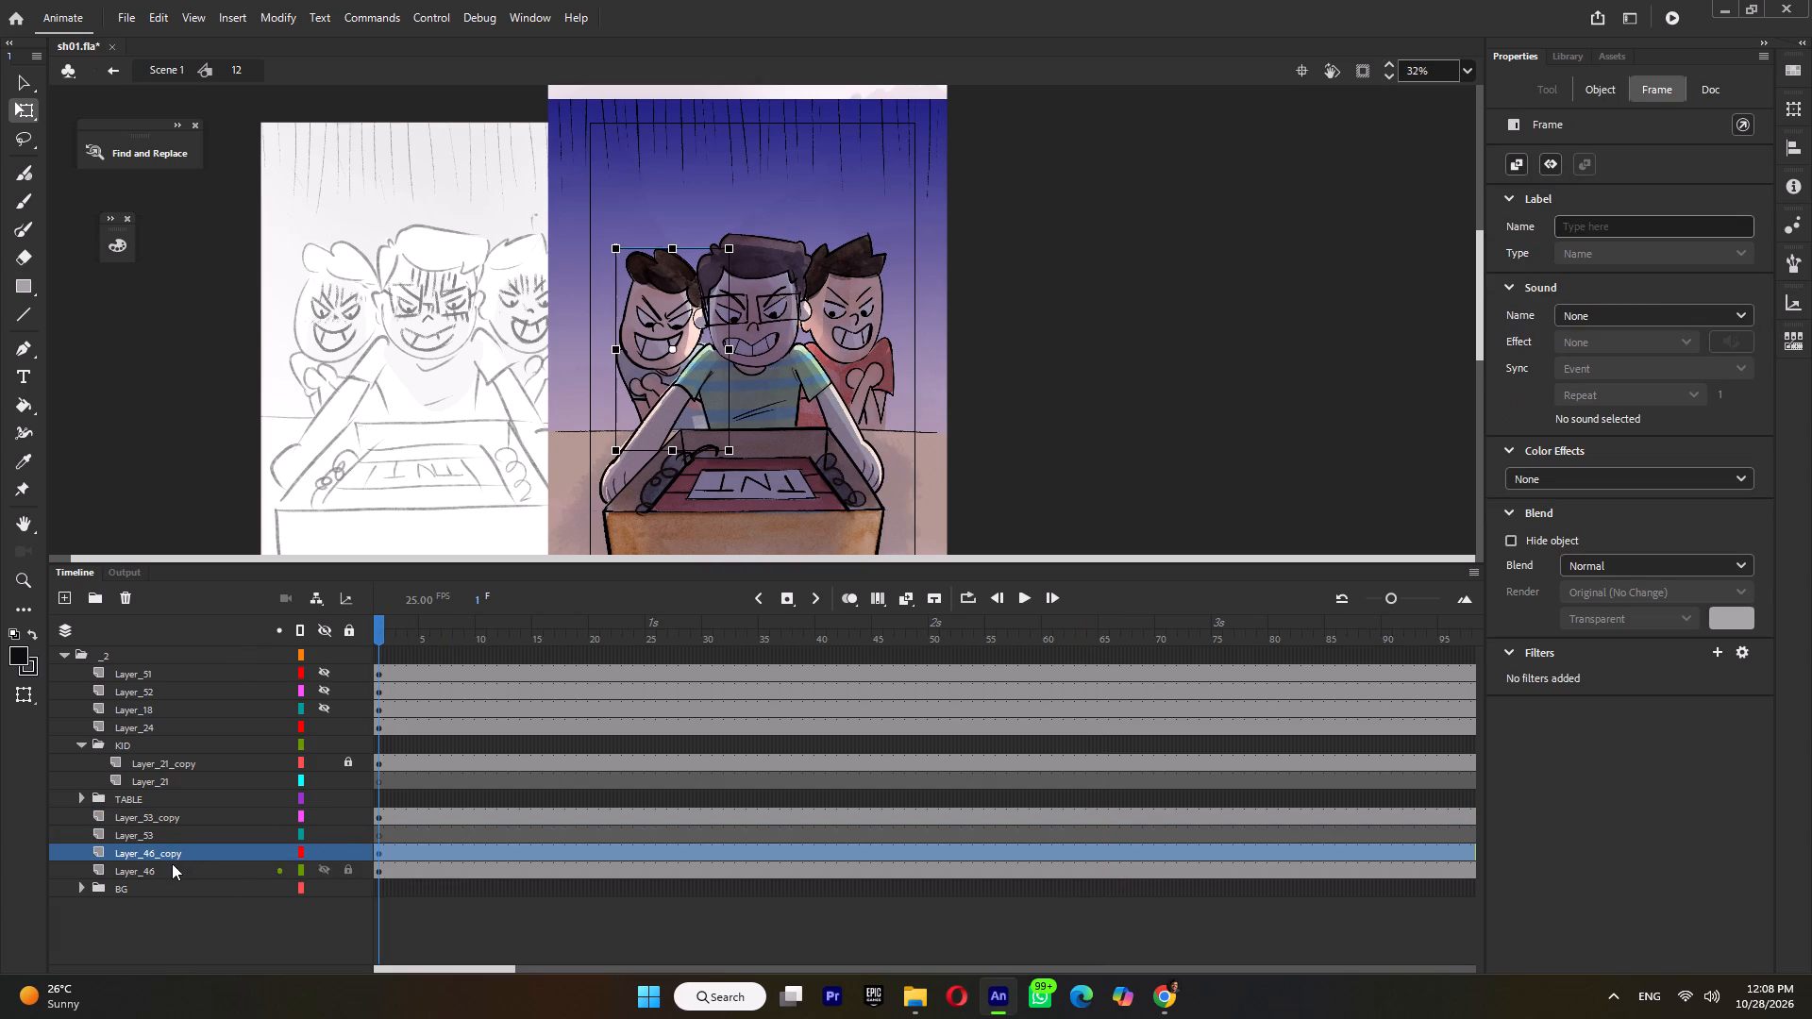
left_click(172, 864, "shift")
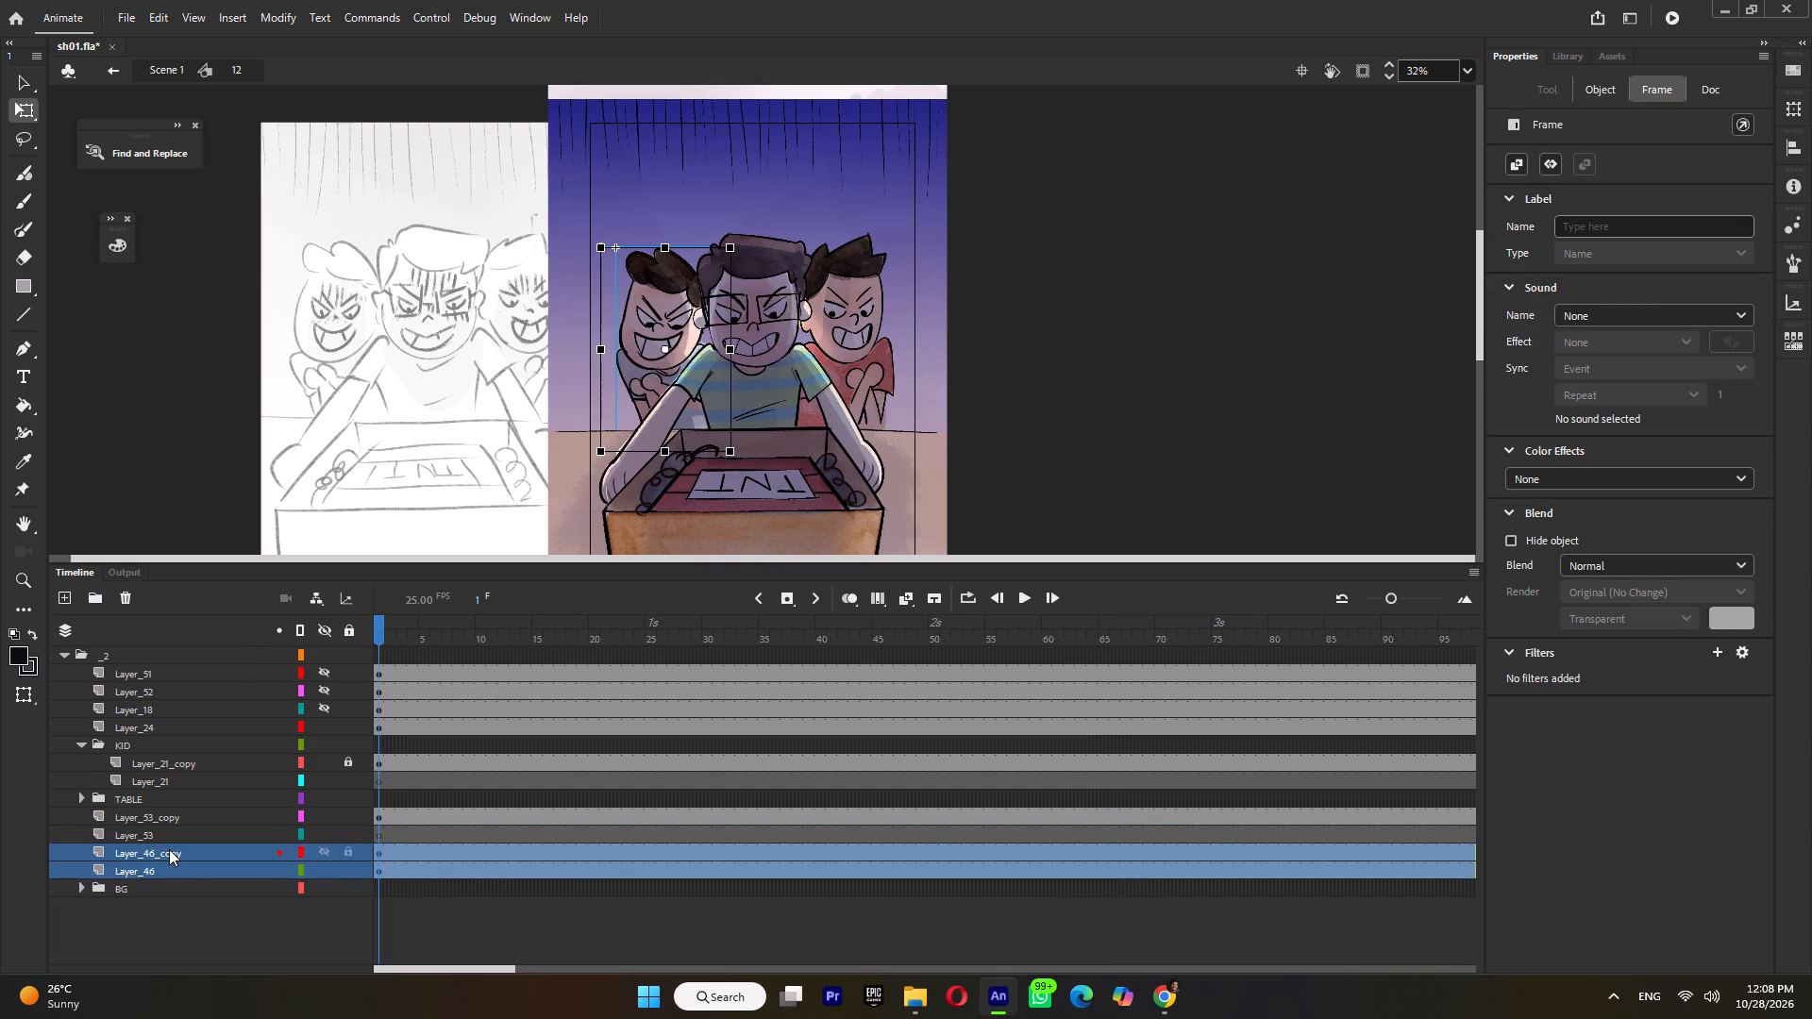
key("F8")
left_click(1003, 239)
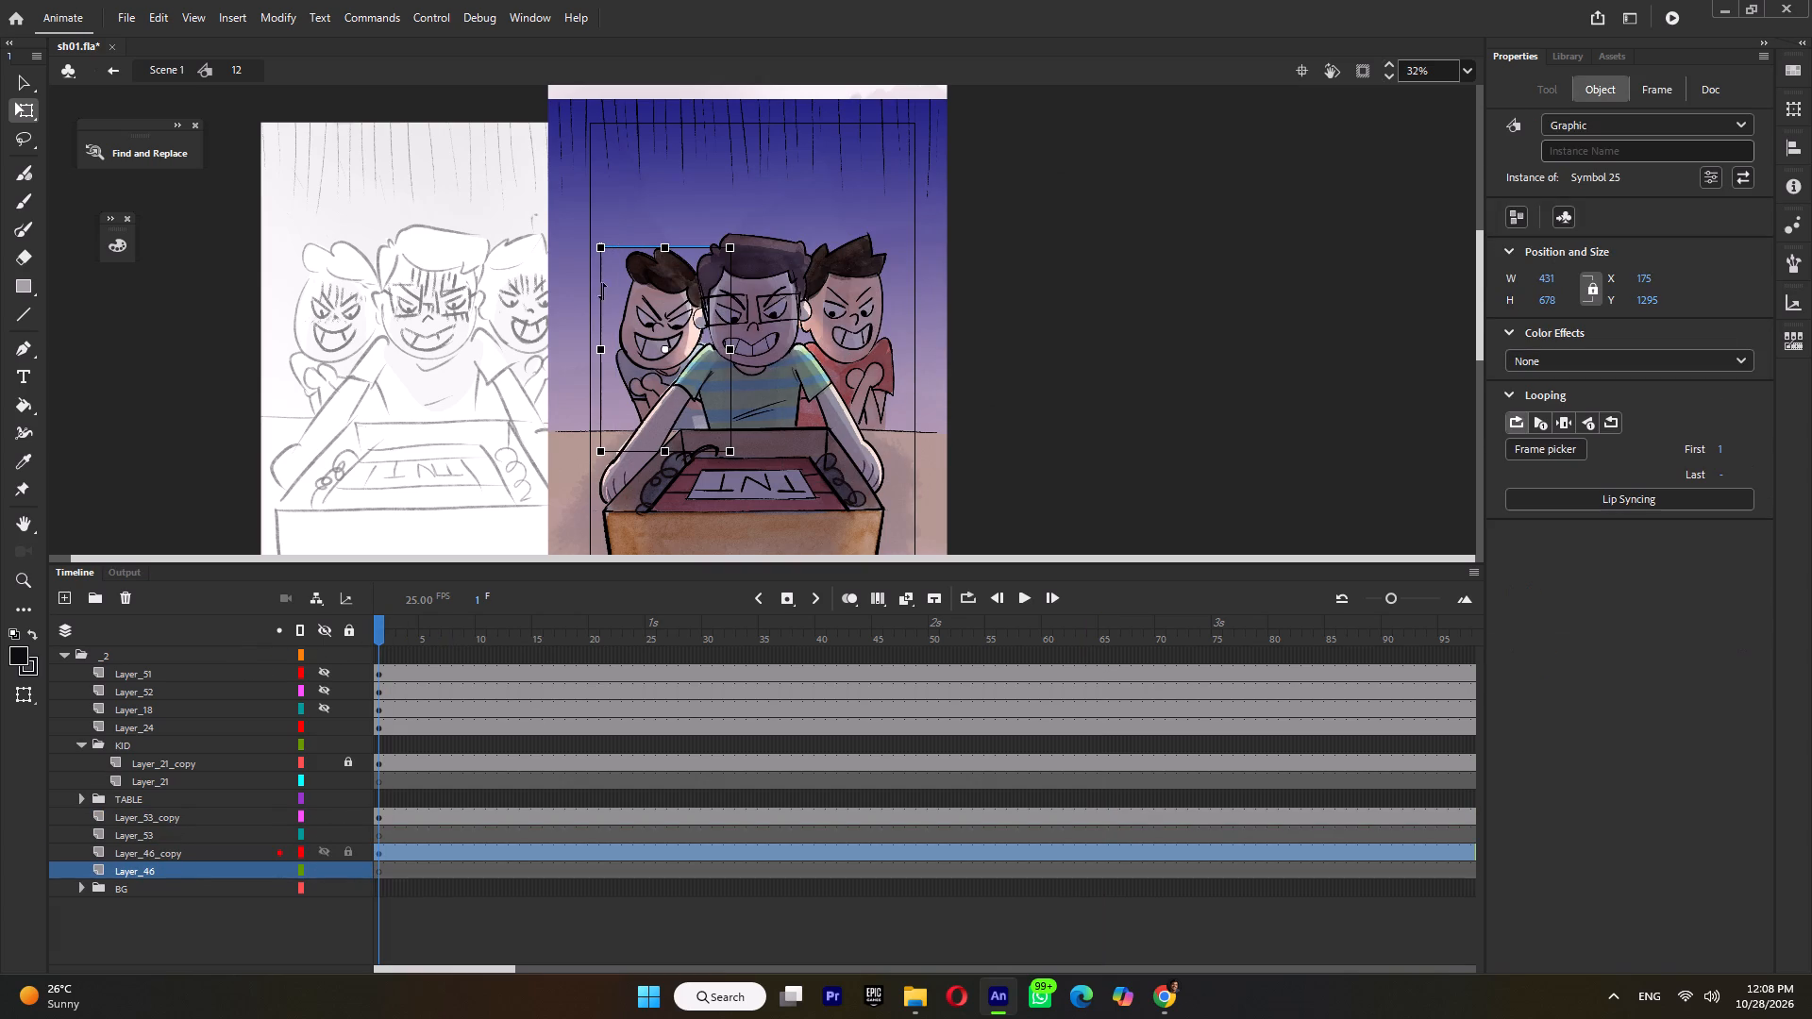
Inside the blue-shirted boy's symbol, select both drawings and distribute them to separate keyframes.
double_click(620, 273)
left_click_drag(529, 246, 902, 720)
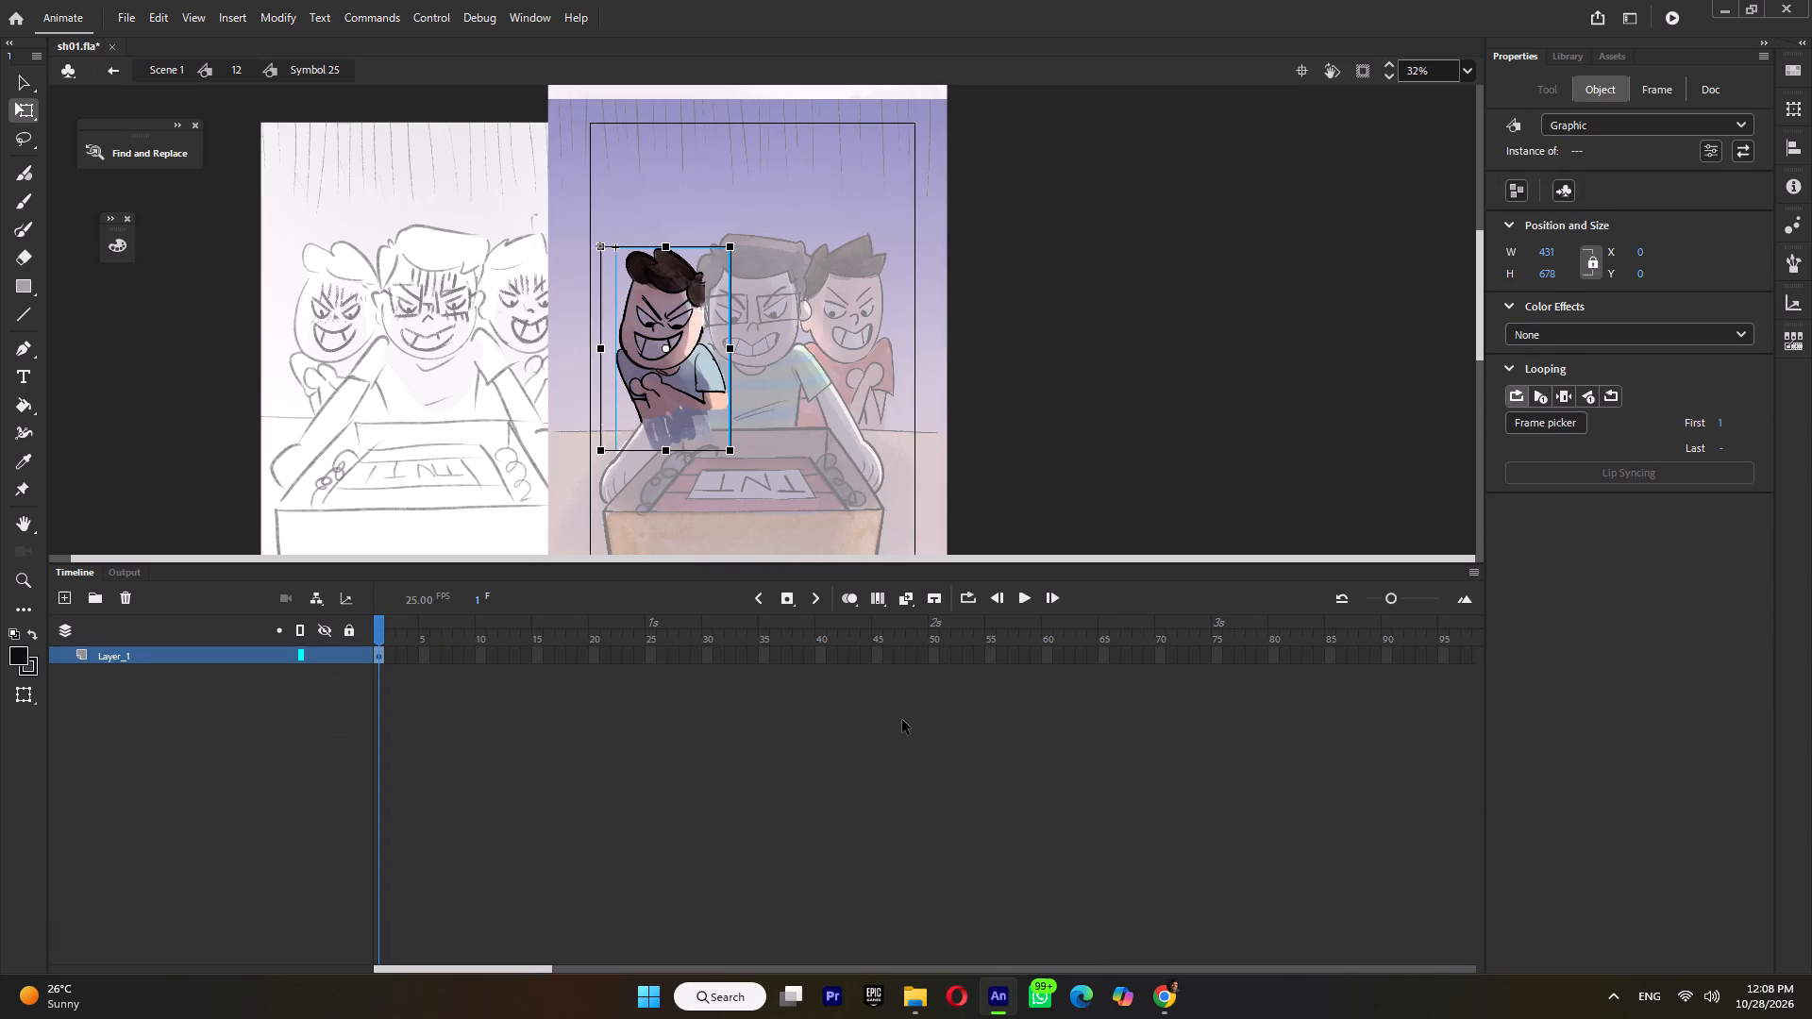
key("ctrl+shift+k")
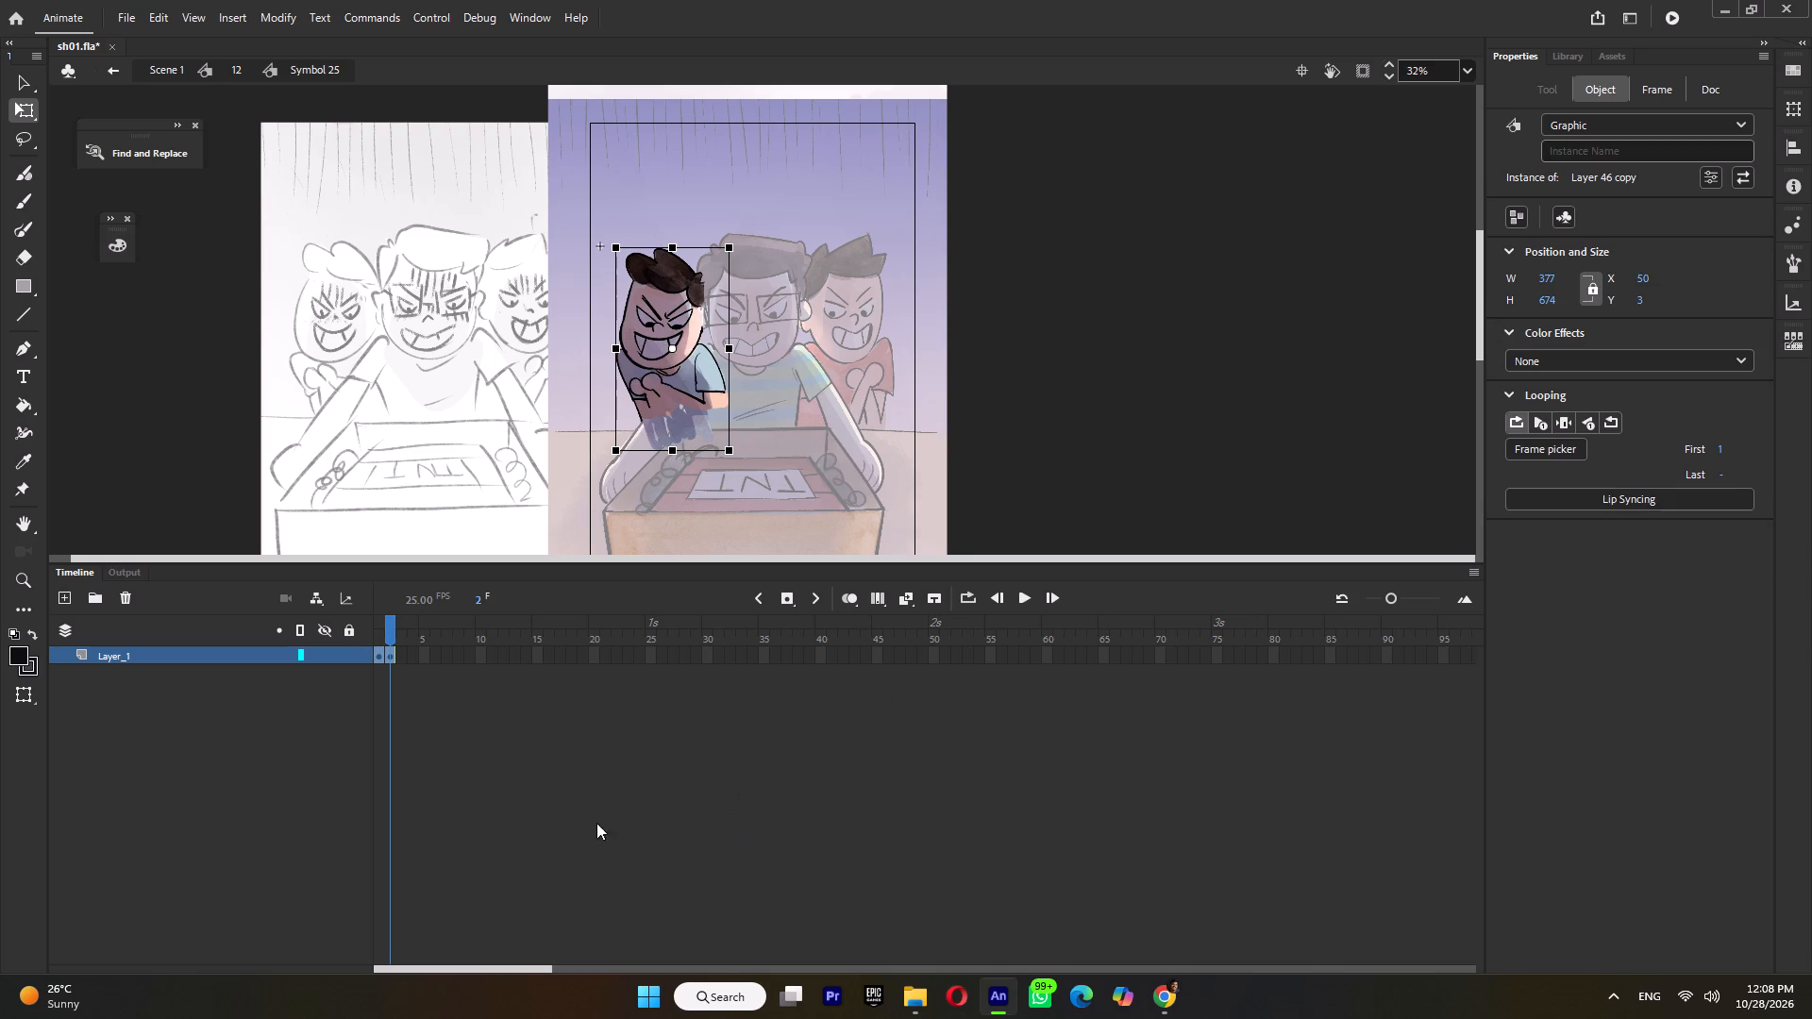
Move the blue-shirted boy's second pose to frame 10, extend it to frame 20 and return to symbol 12.
left_click(392, 656)
left_click_drag(391, 656, 473, 654)
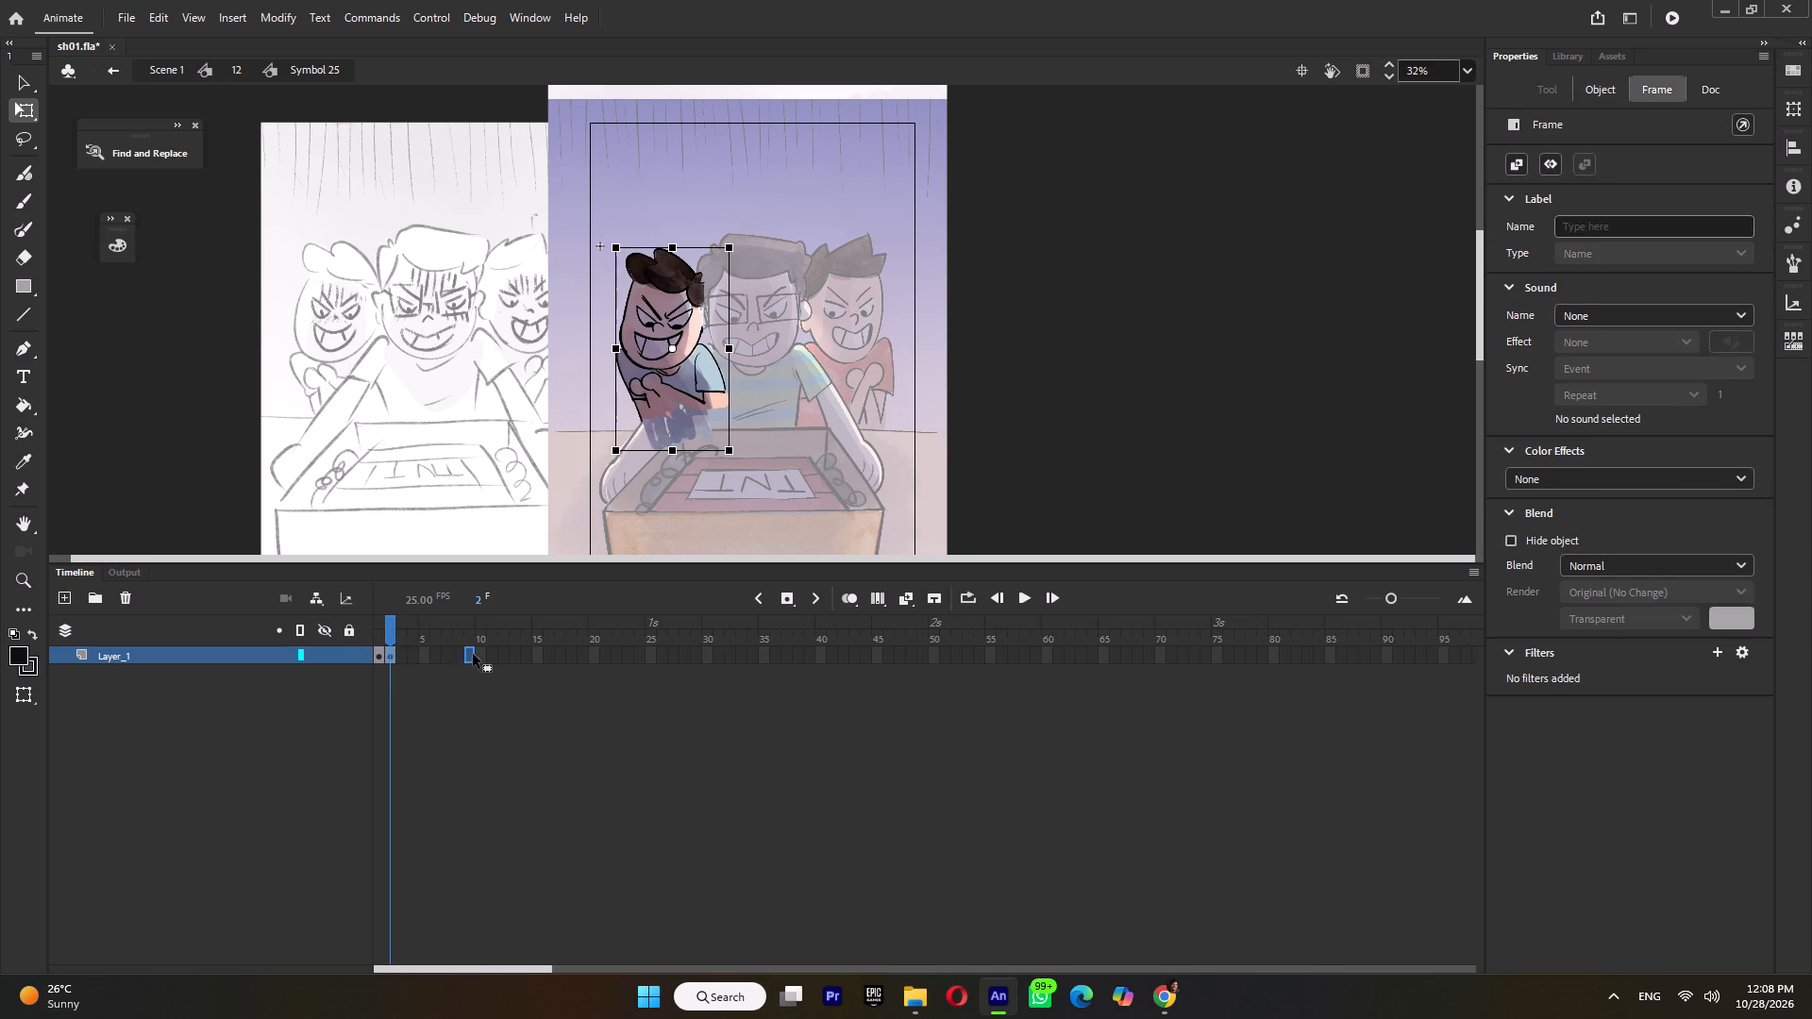
left_click_drag(473, 654, 478, 654)
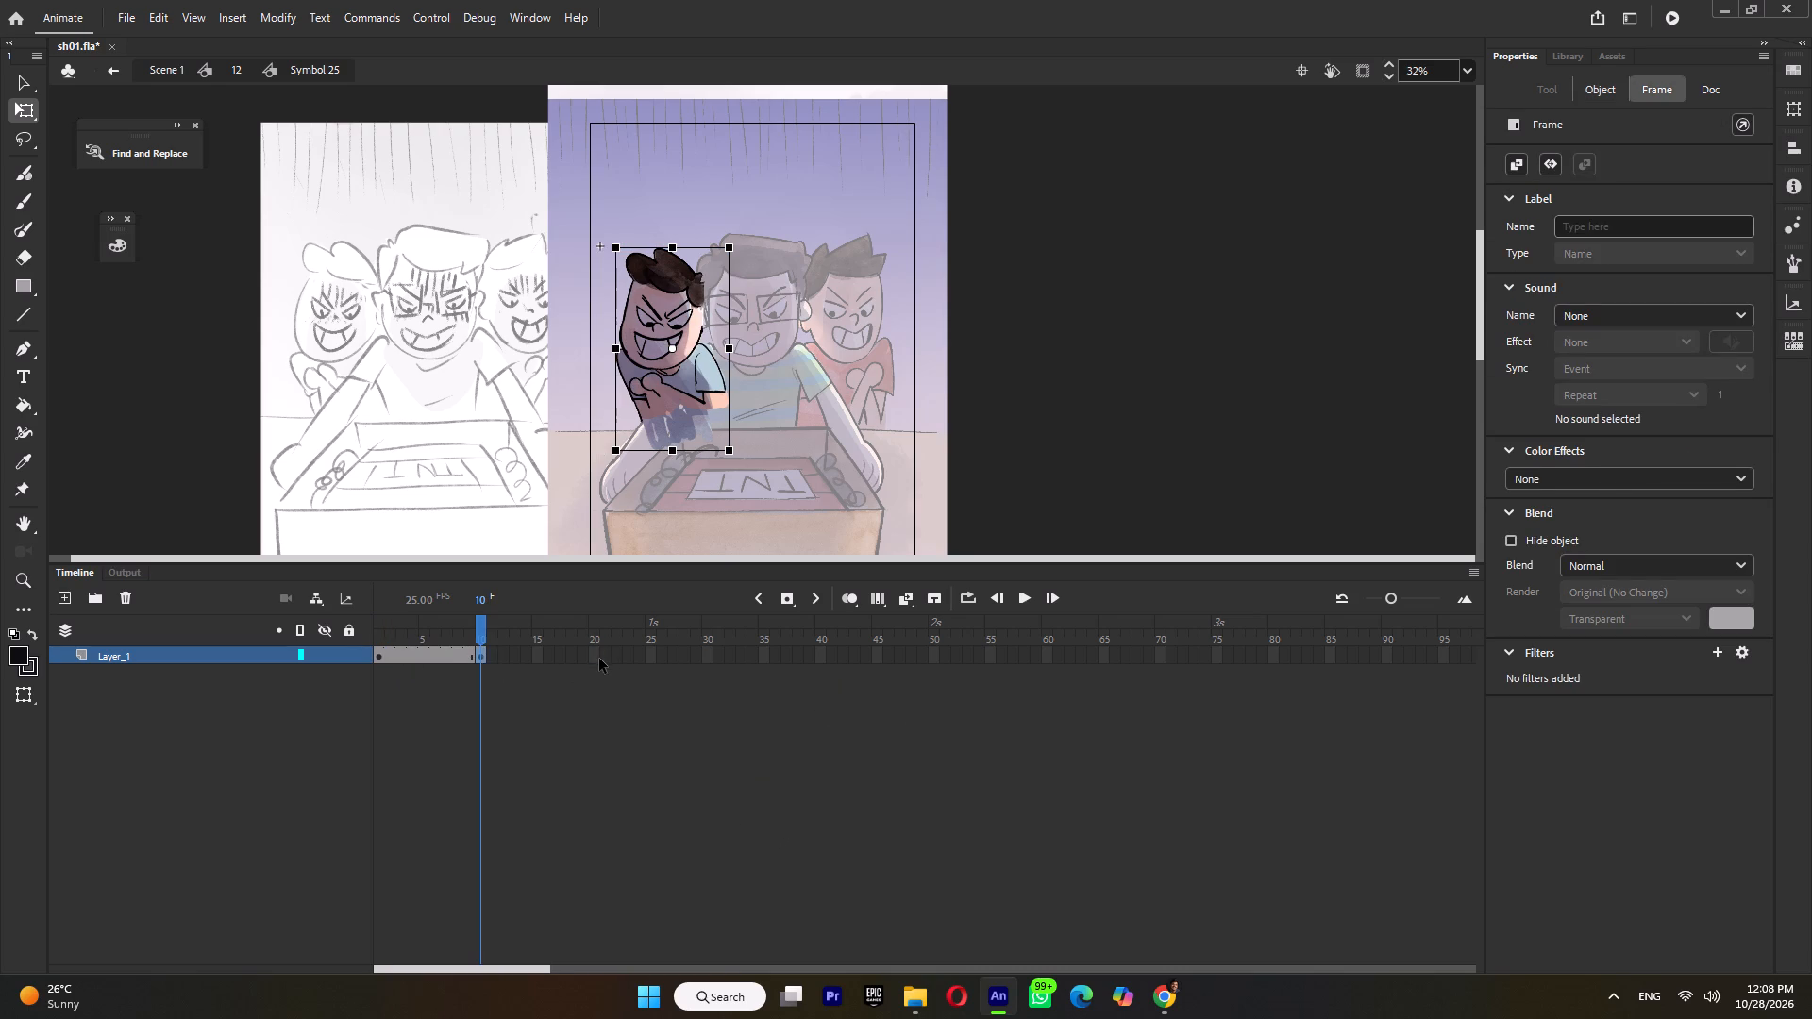
left_click(599, 659)
key("F5")
left_click(1170, 455)
left_click(1170, 455)
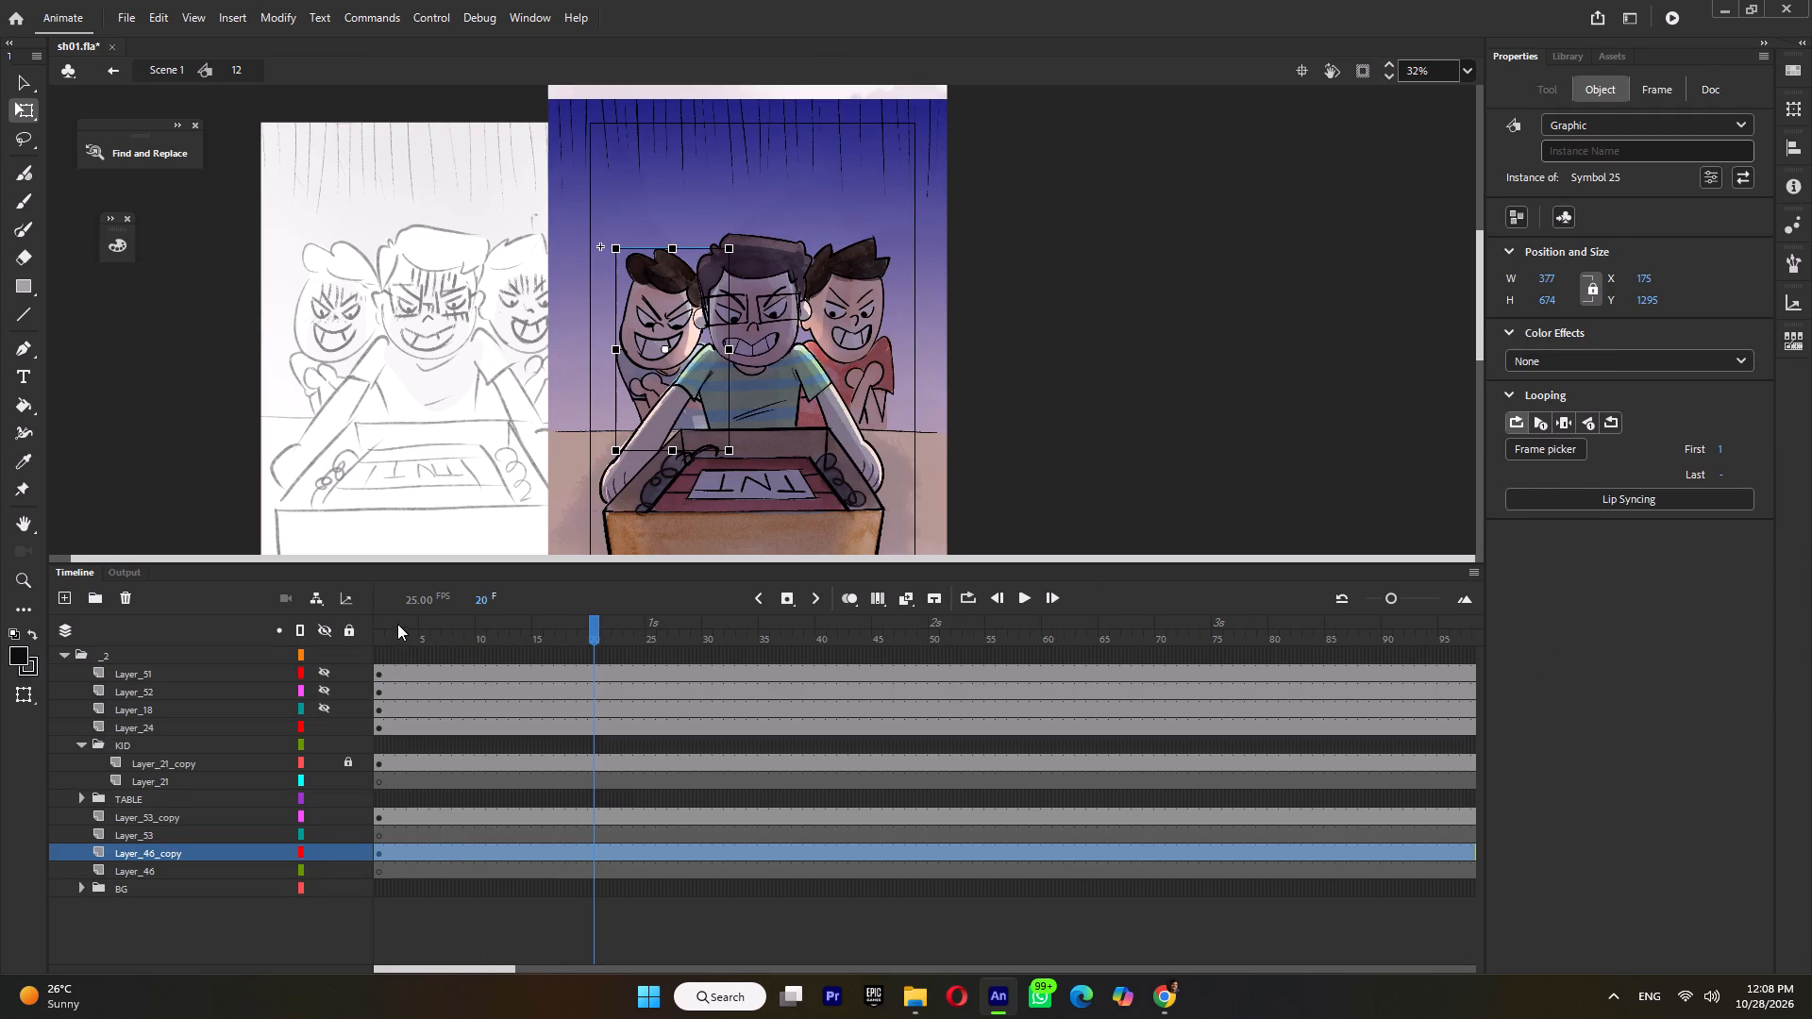
At frame 1, stagger the rear boys' loops: start the blue-shirted boy's at frame 8 and the red-shirted boy's at frame 6.
left_click_drag(402, 629, 238, 640)
left_click(634, 325)
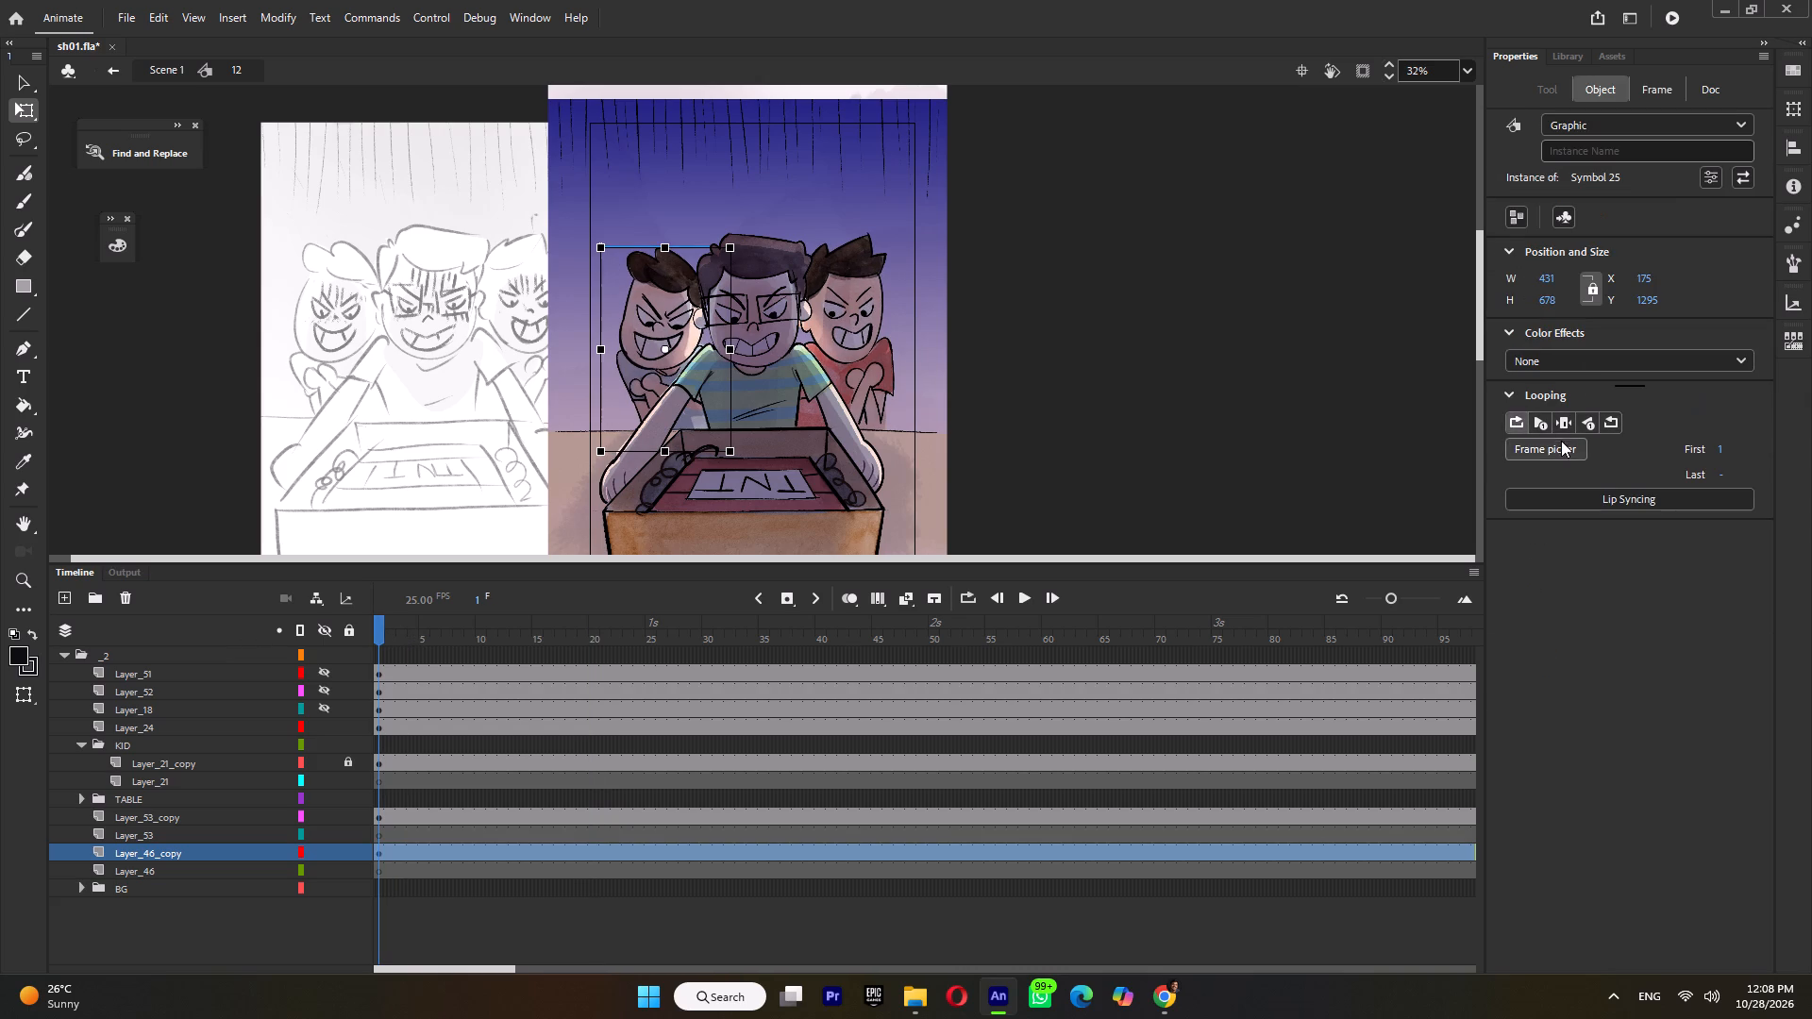
left_click(1557, 444)
left_click(1650, 777)
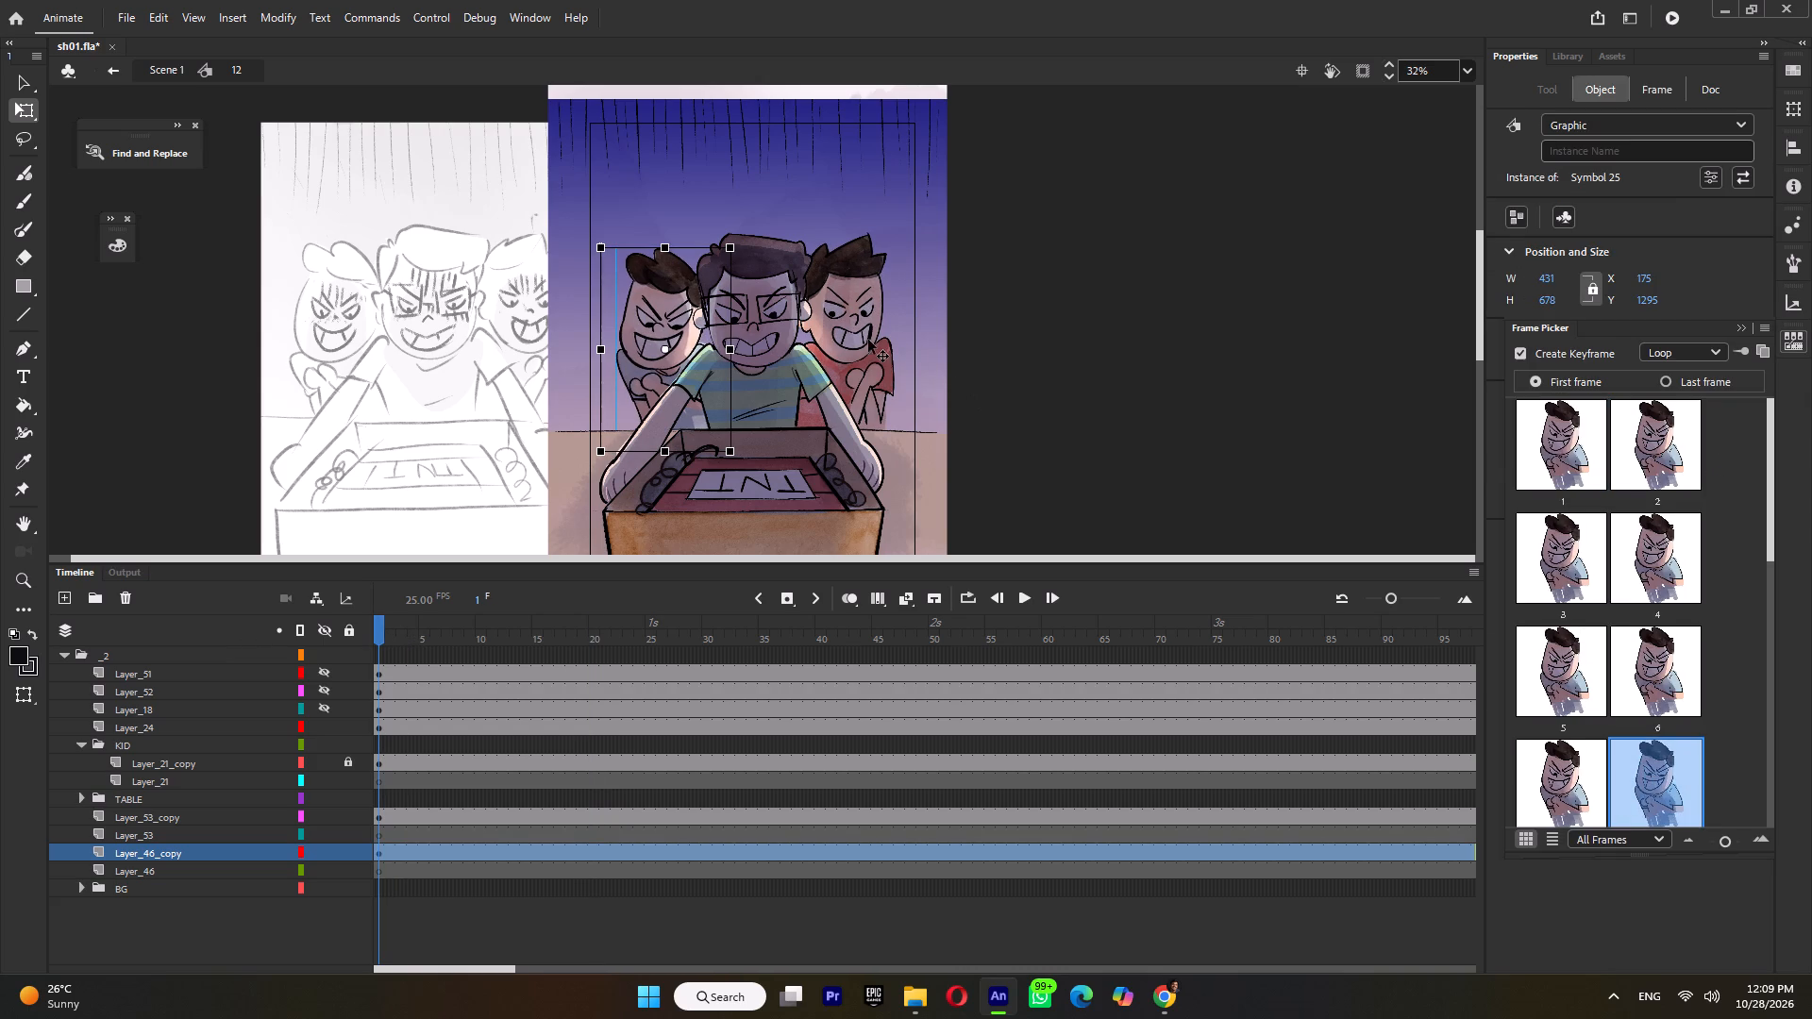
left_click(867, 340)
left_click(1566, 448)
left_click(1658, 641)
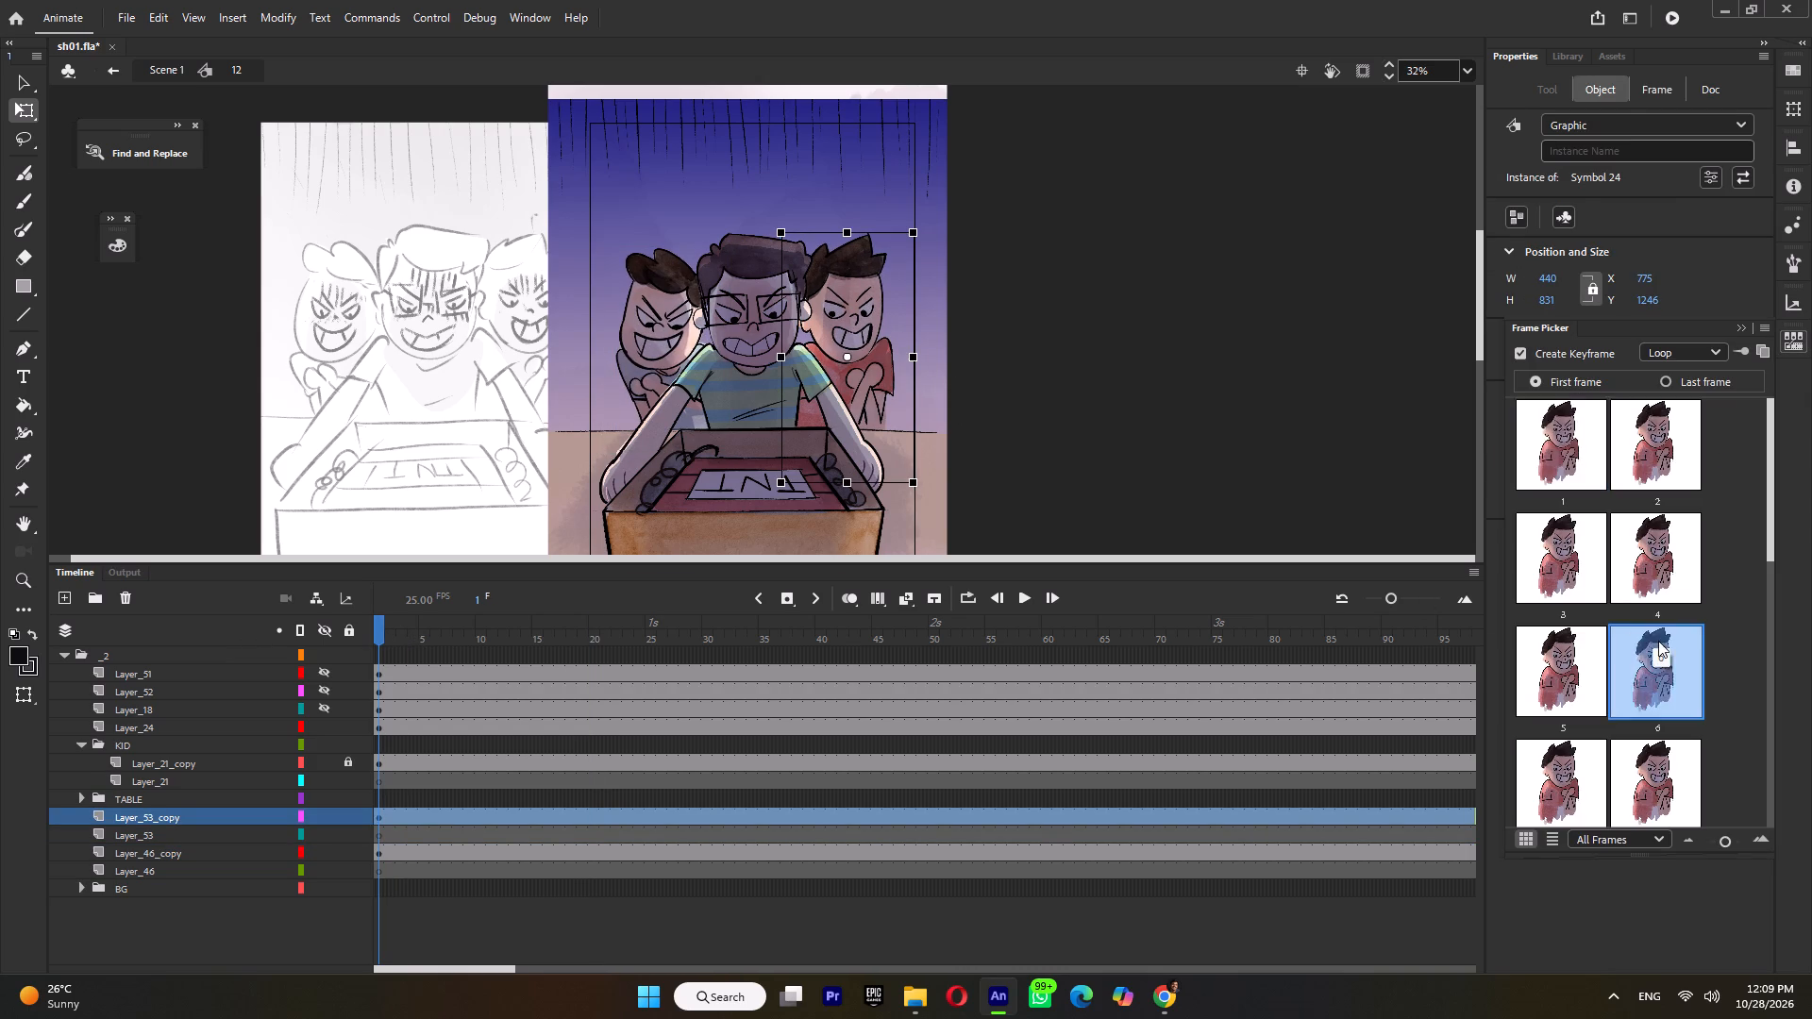
Play back symbol 12 to check the boys' staggered loops, and return to Scene 1 to play the TNT shot there.
key("Return")
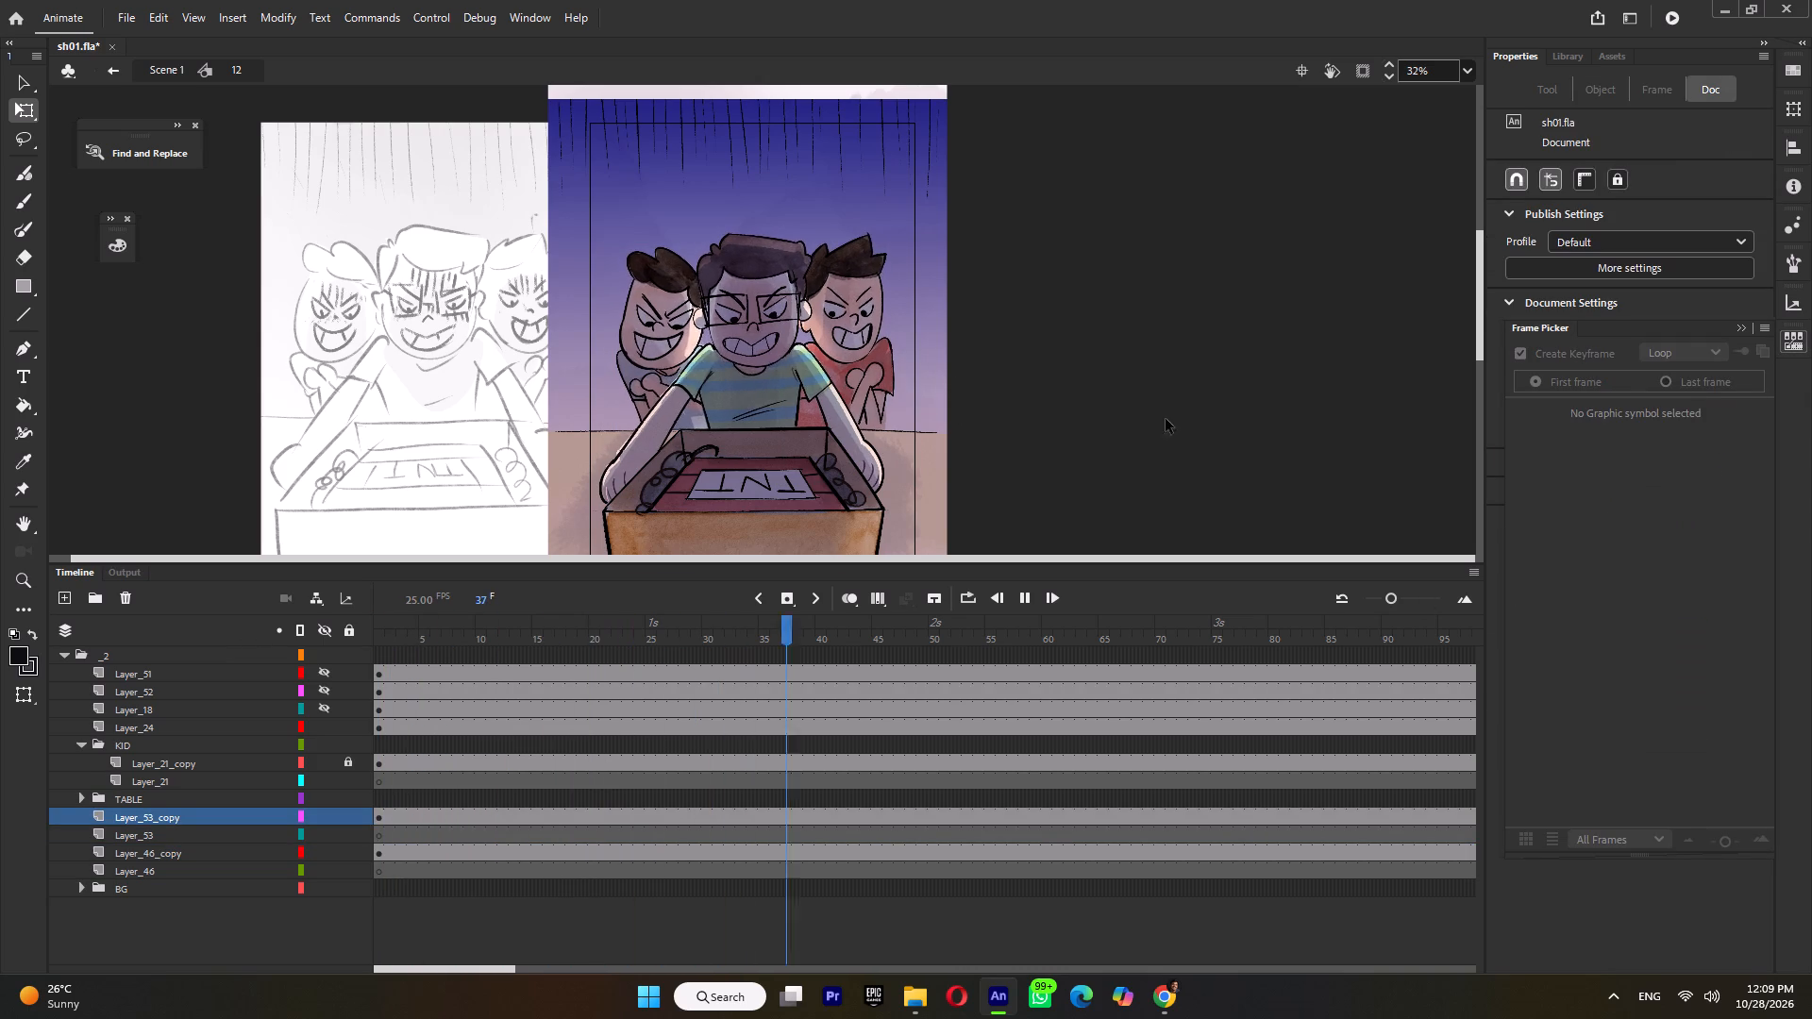
key("Return")
double_click(1172, 451)
key("Return")
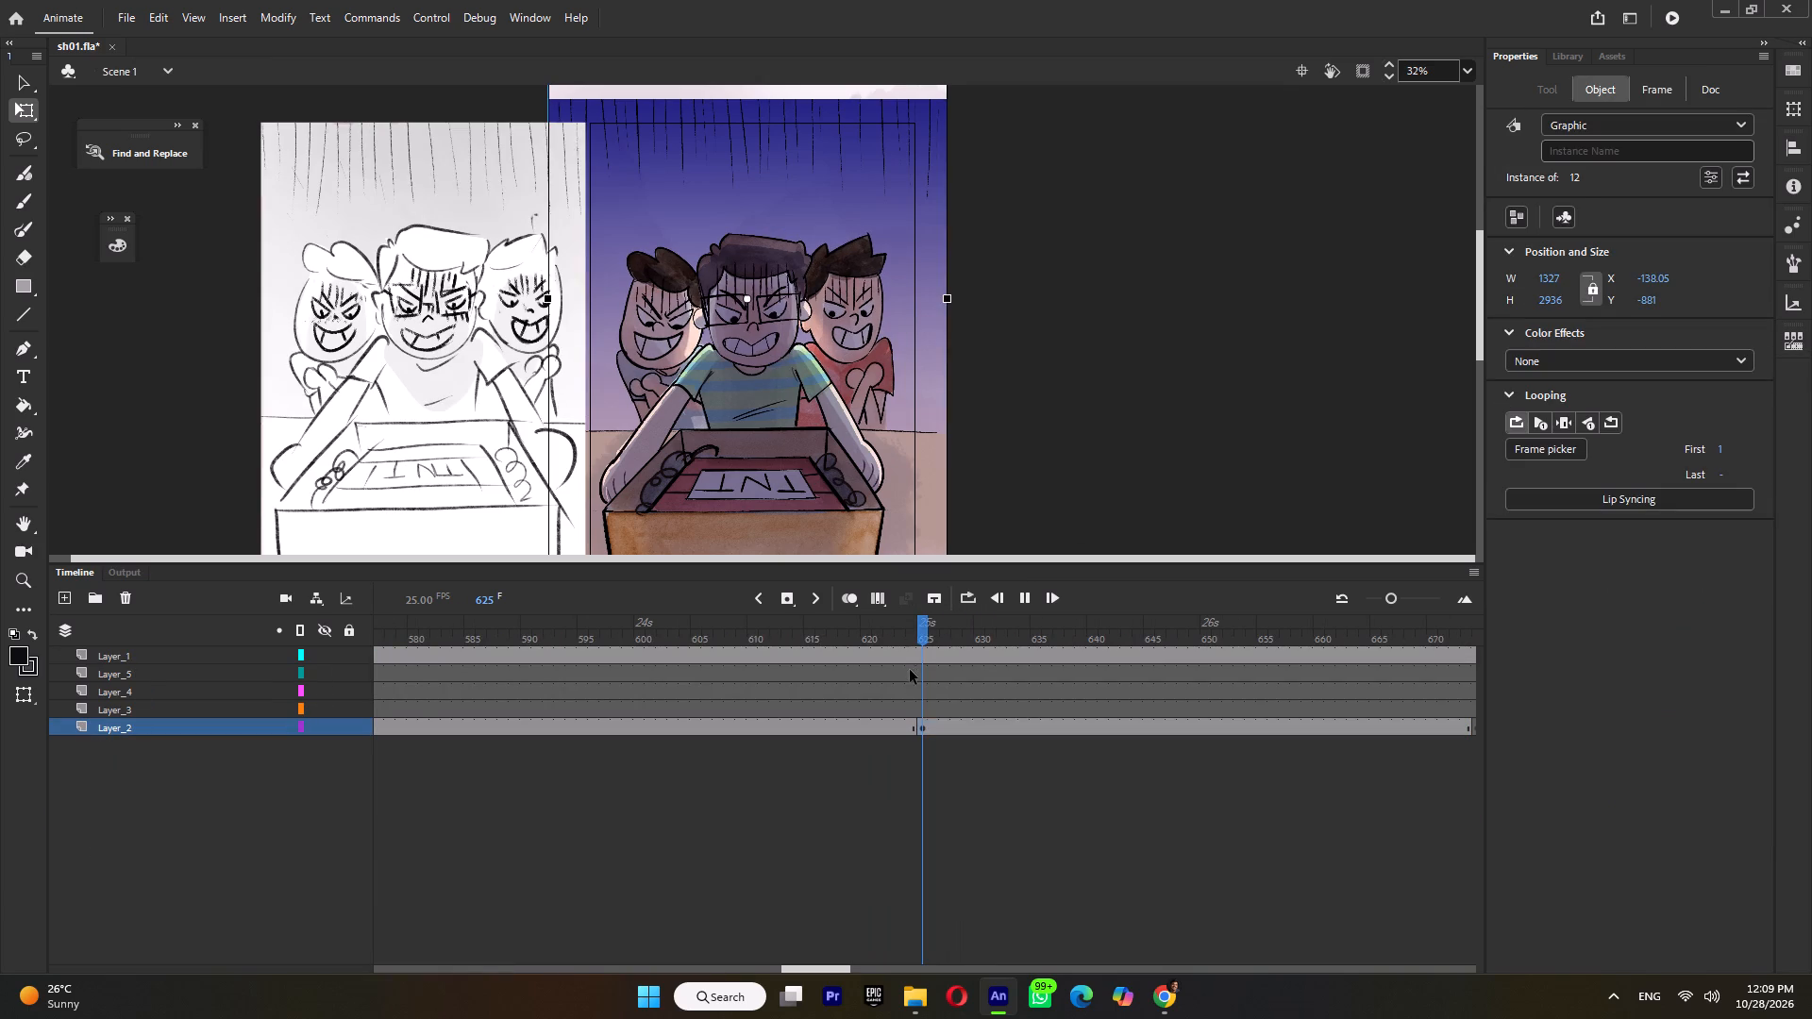
key("Return")
key("Return")
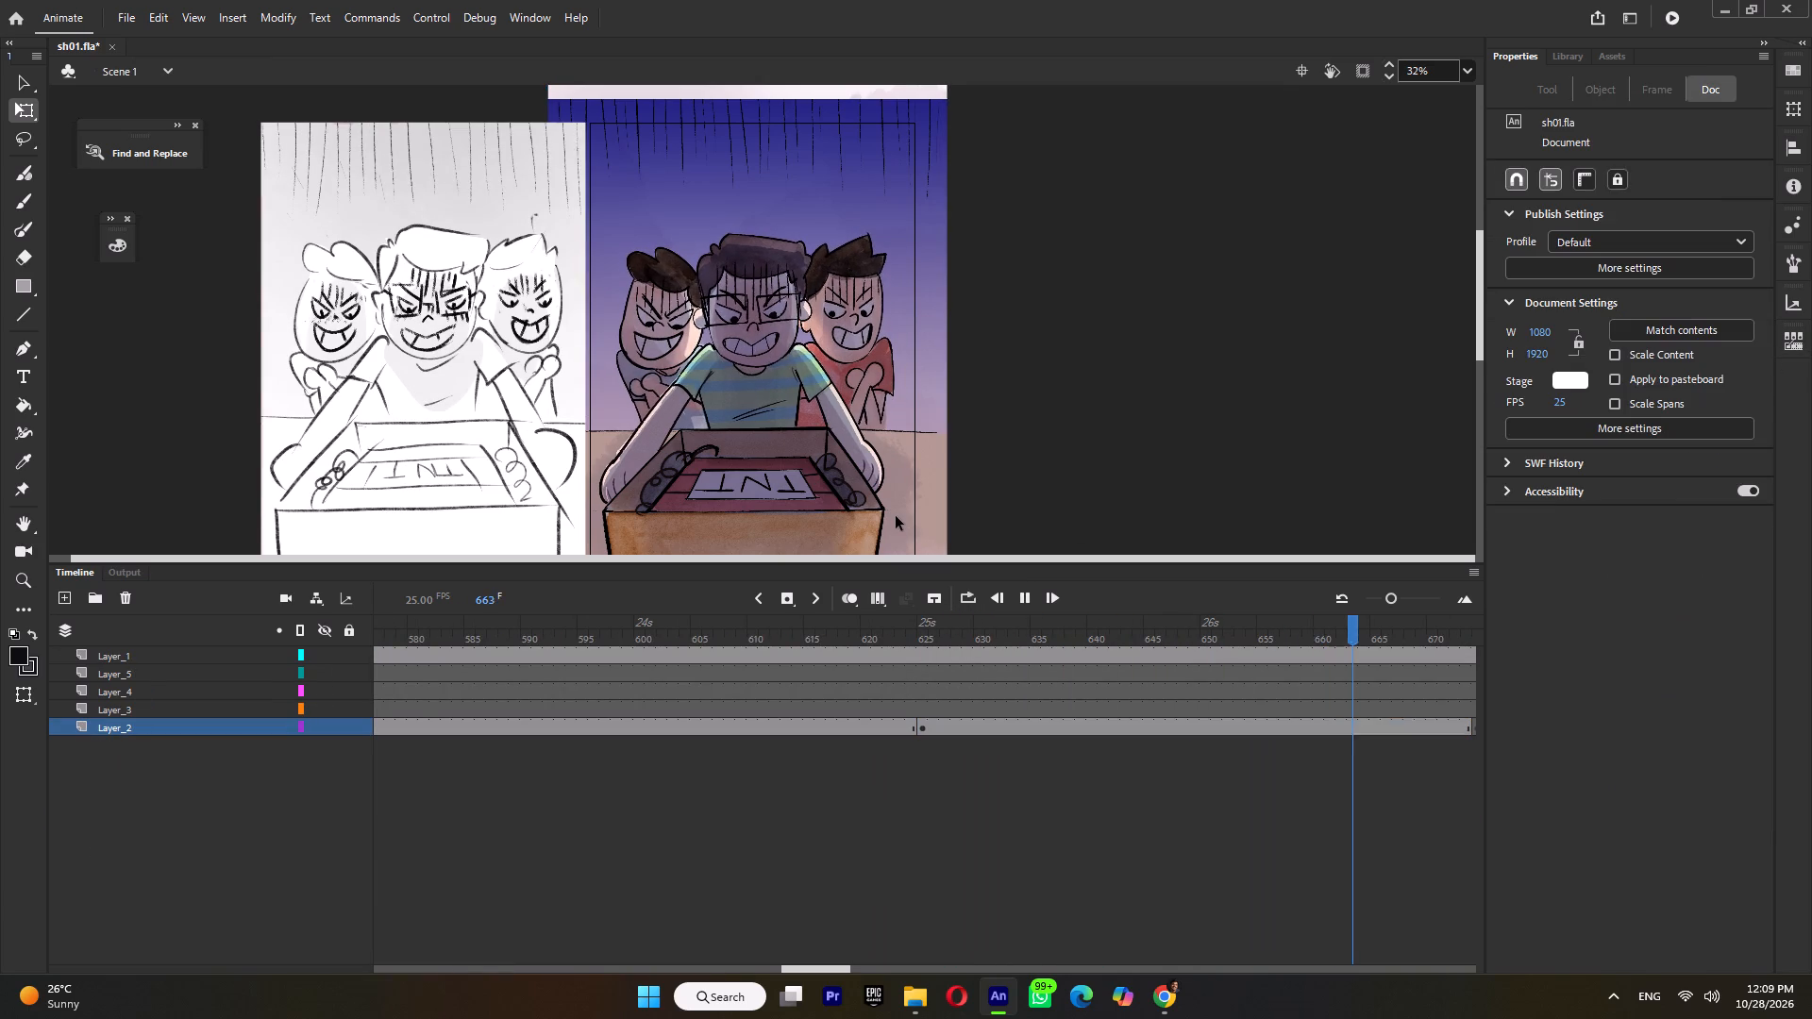
key("Return")
Scrub through Scene 1's timeline and play back the earlier shot with the two standing men.
left_click_drag(439, 616, 1596, 690)
key("Return")
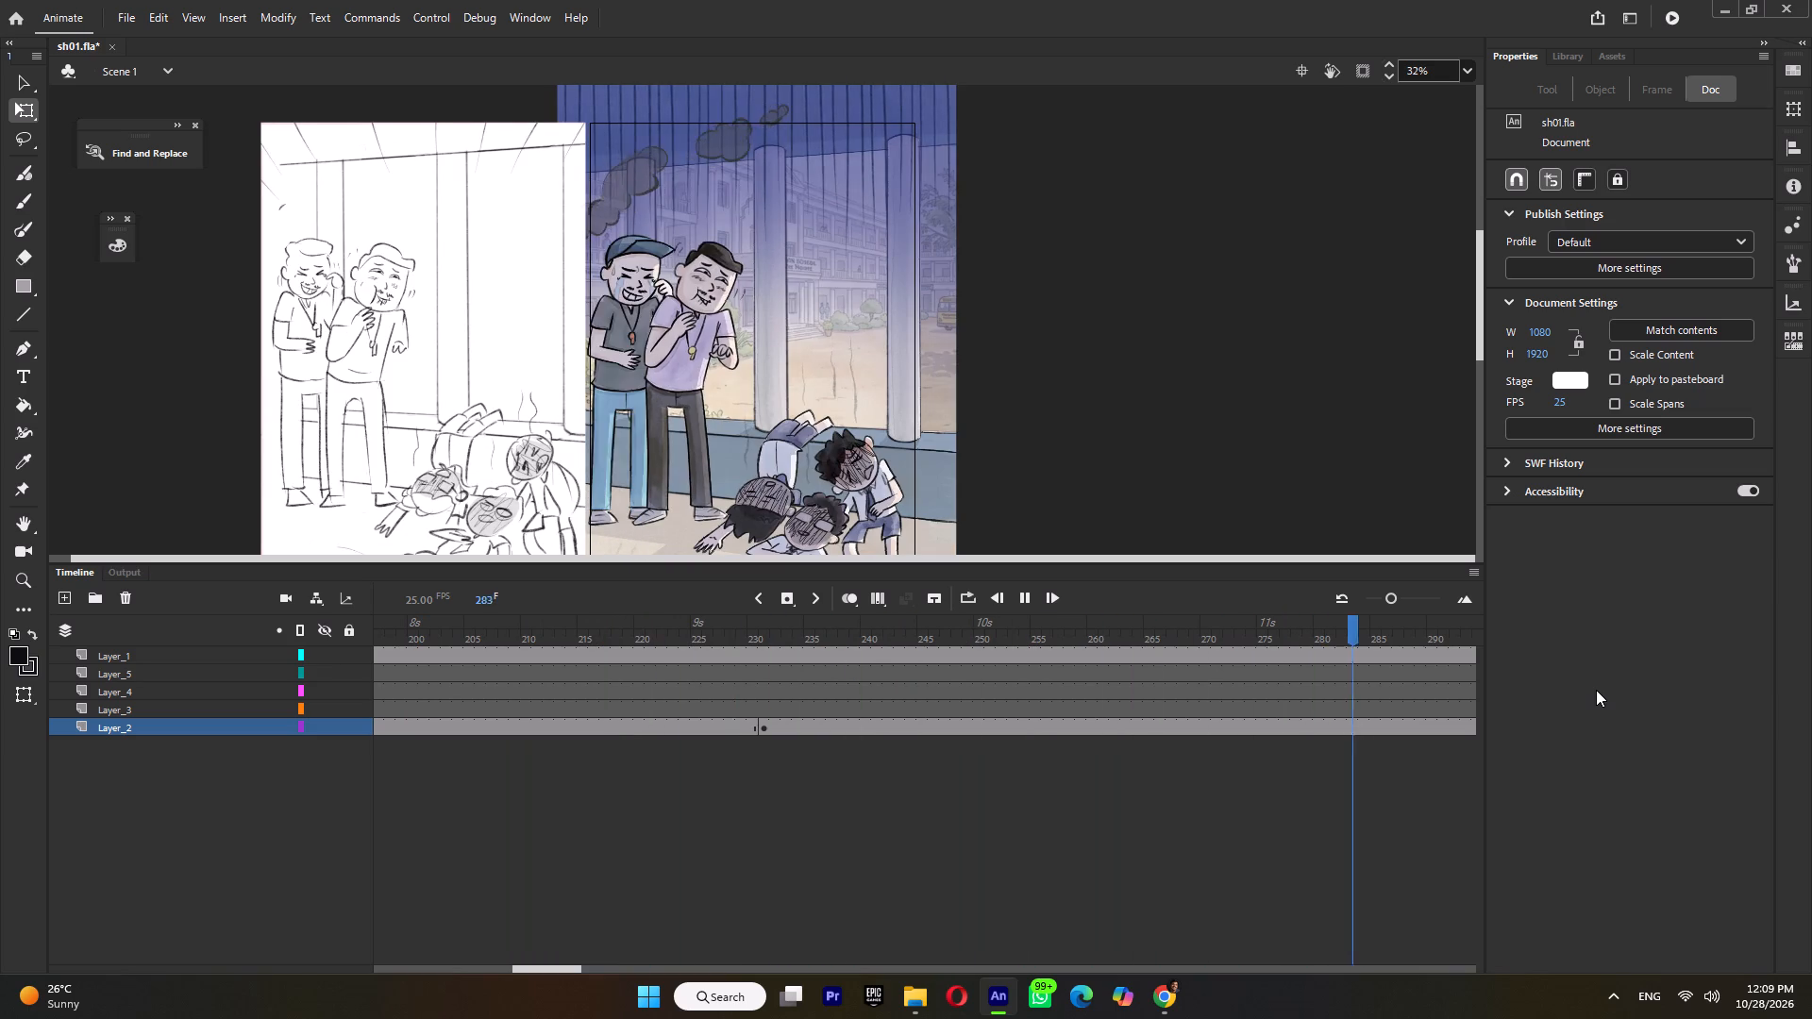
key("Return")
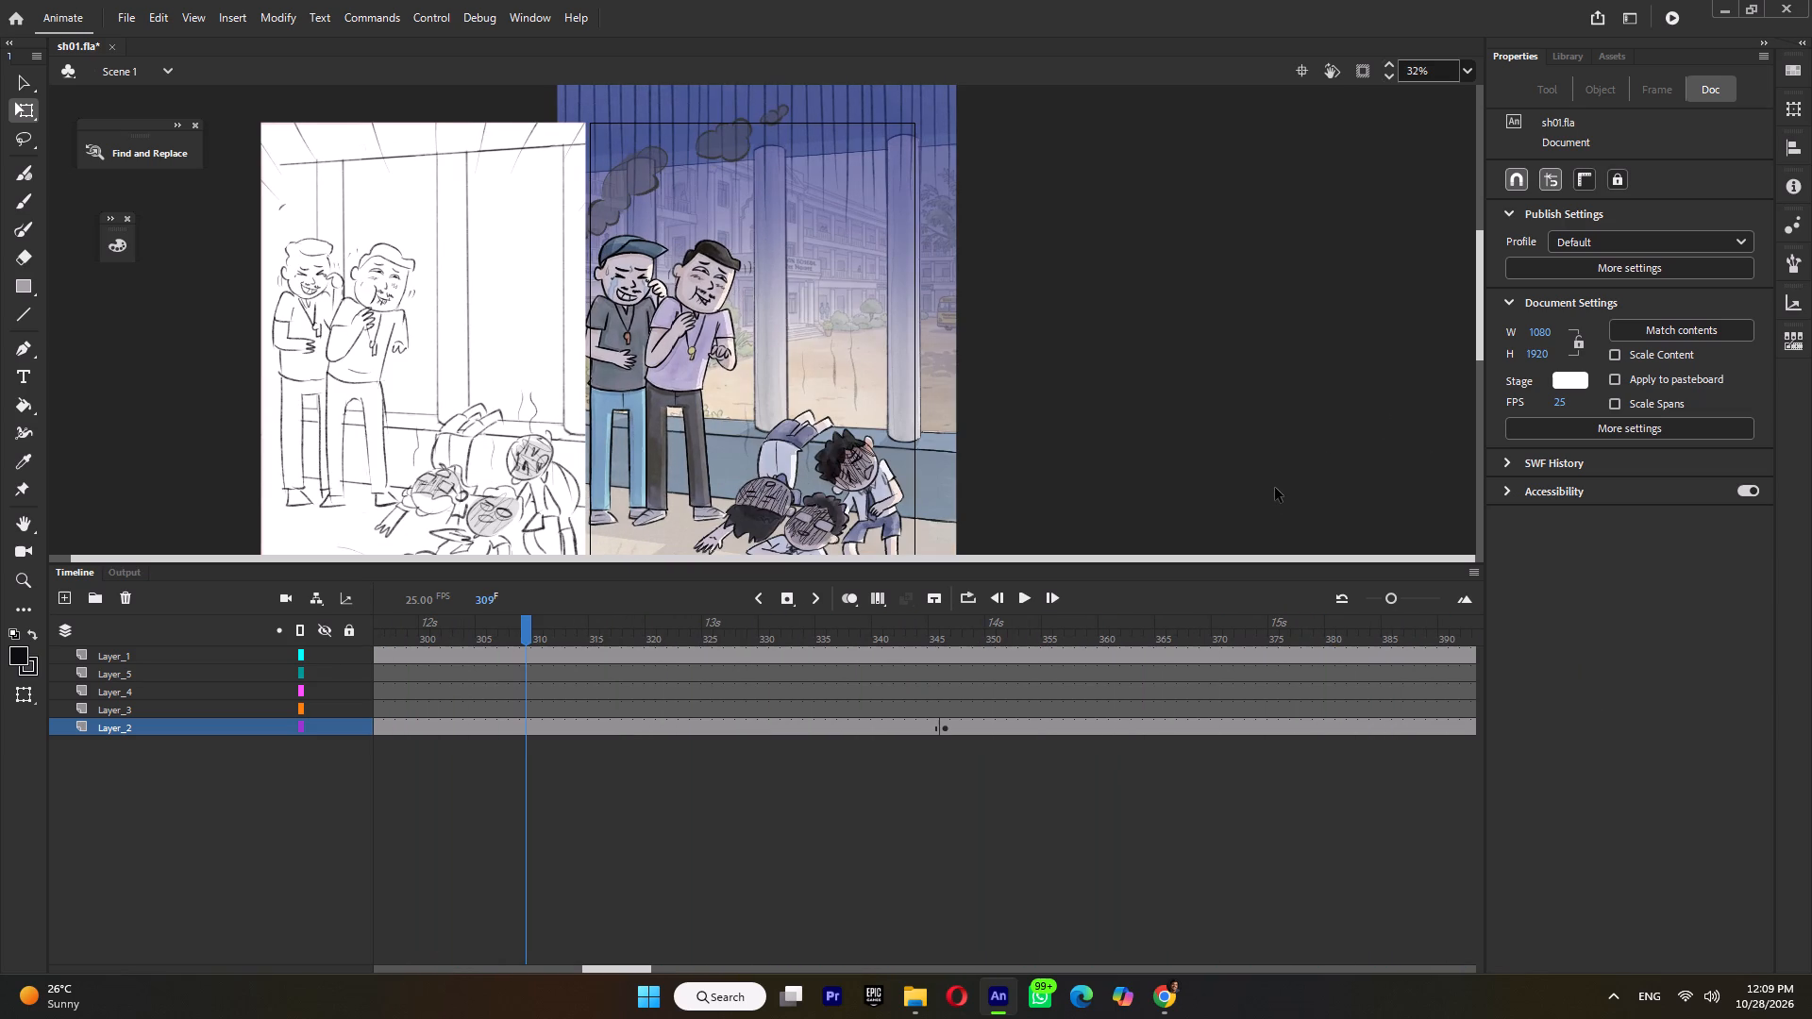
Save the sh01.fla document and close it.
scroll(1001, 340, "down", 3, "ctrl")
key("ctrl+s")
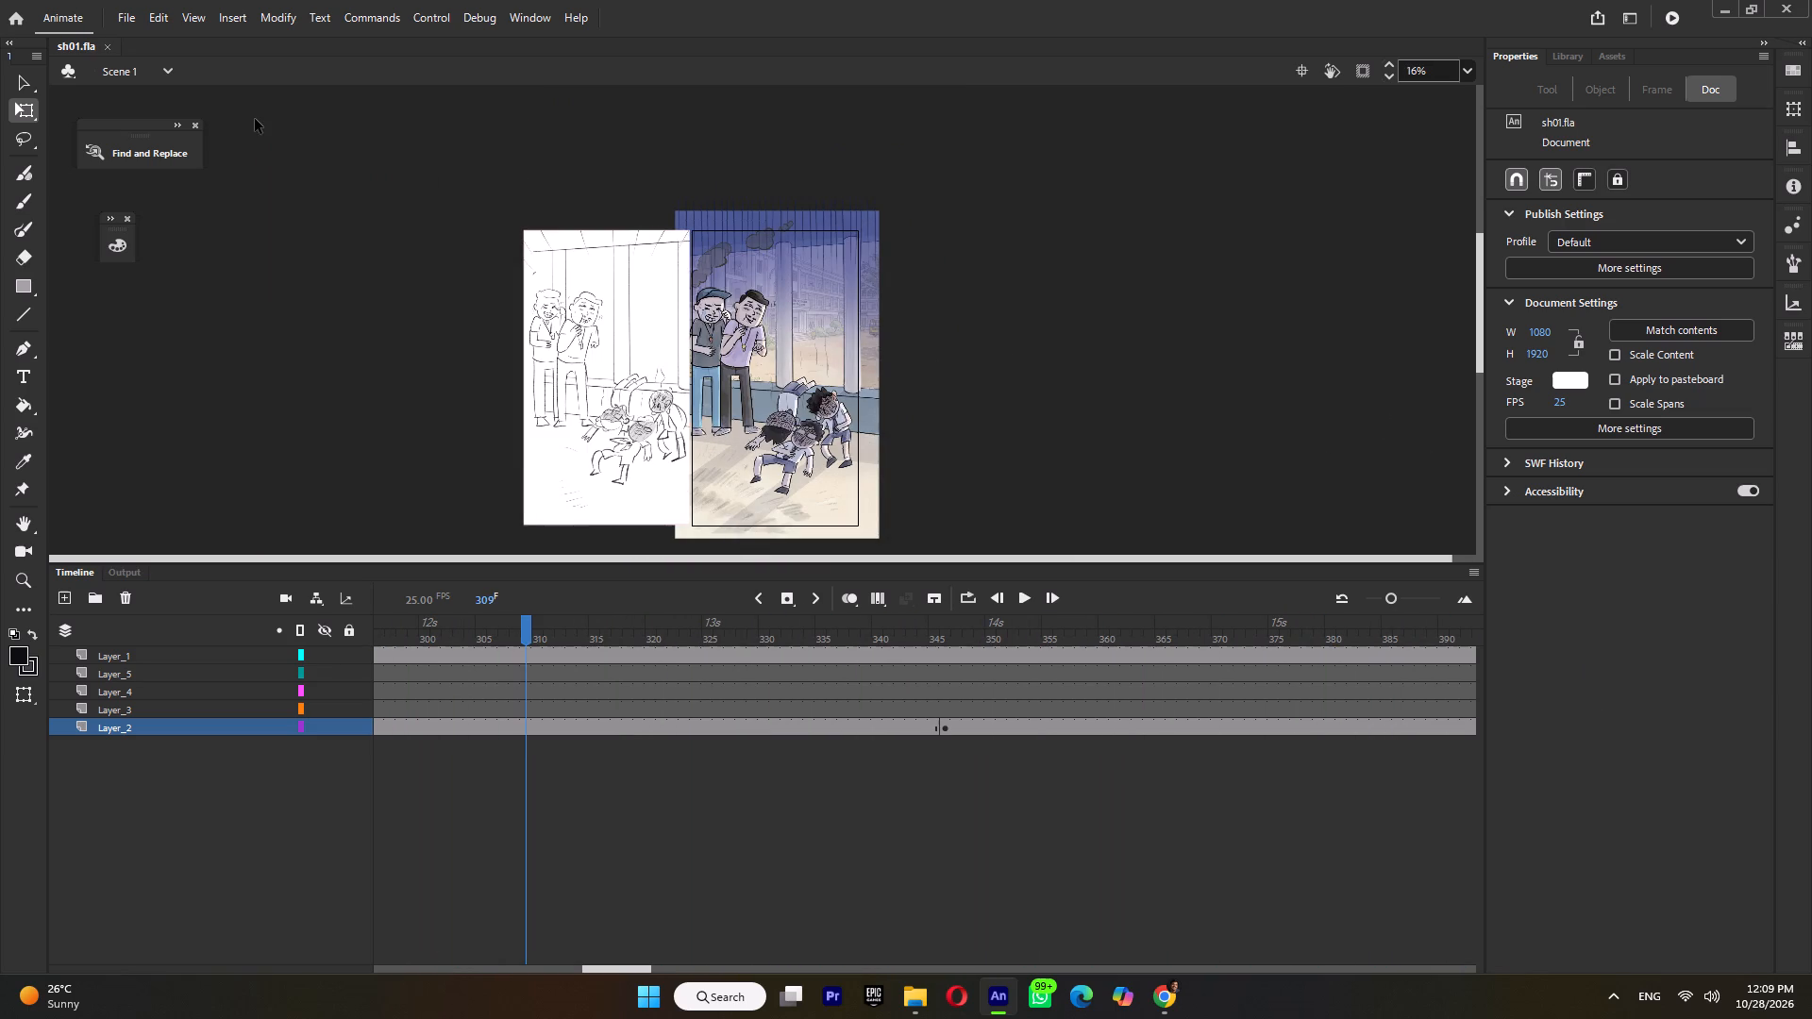
left_click(106, 43)
Switch to File Explorer with the Diwali km project folder.
left_click(899, 1018)
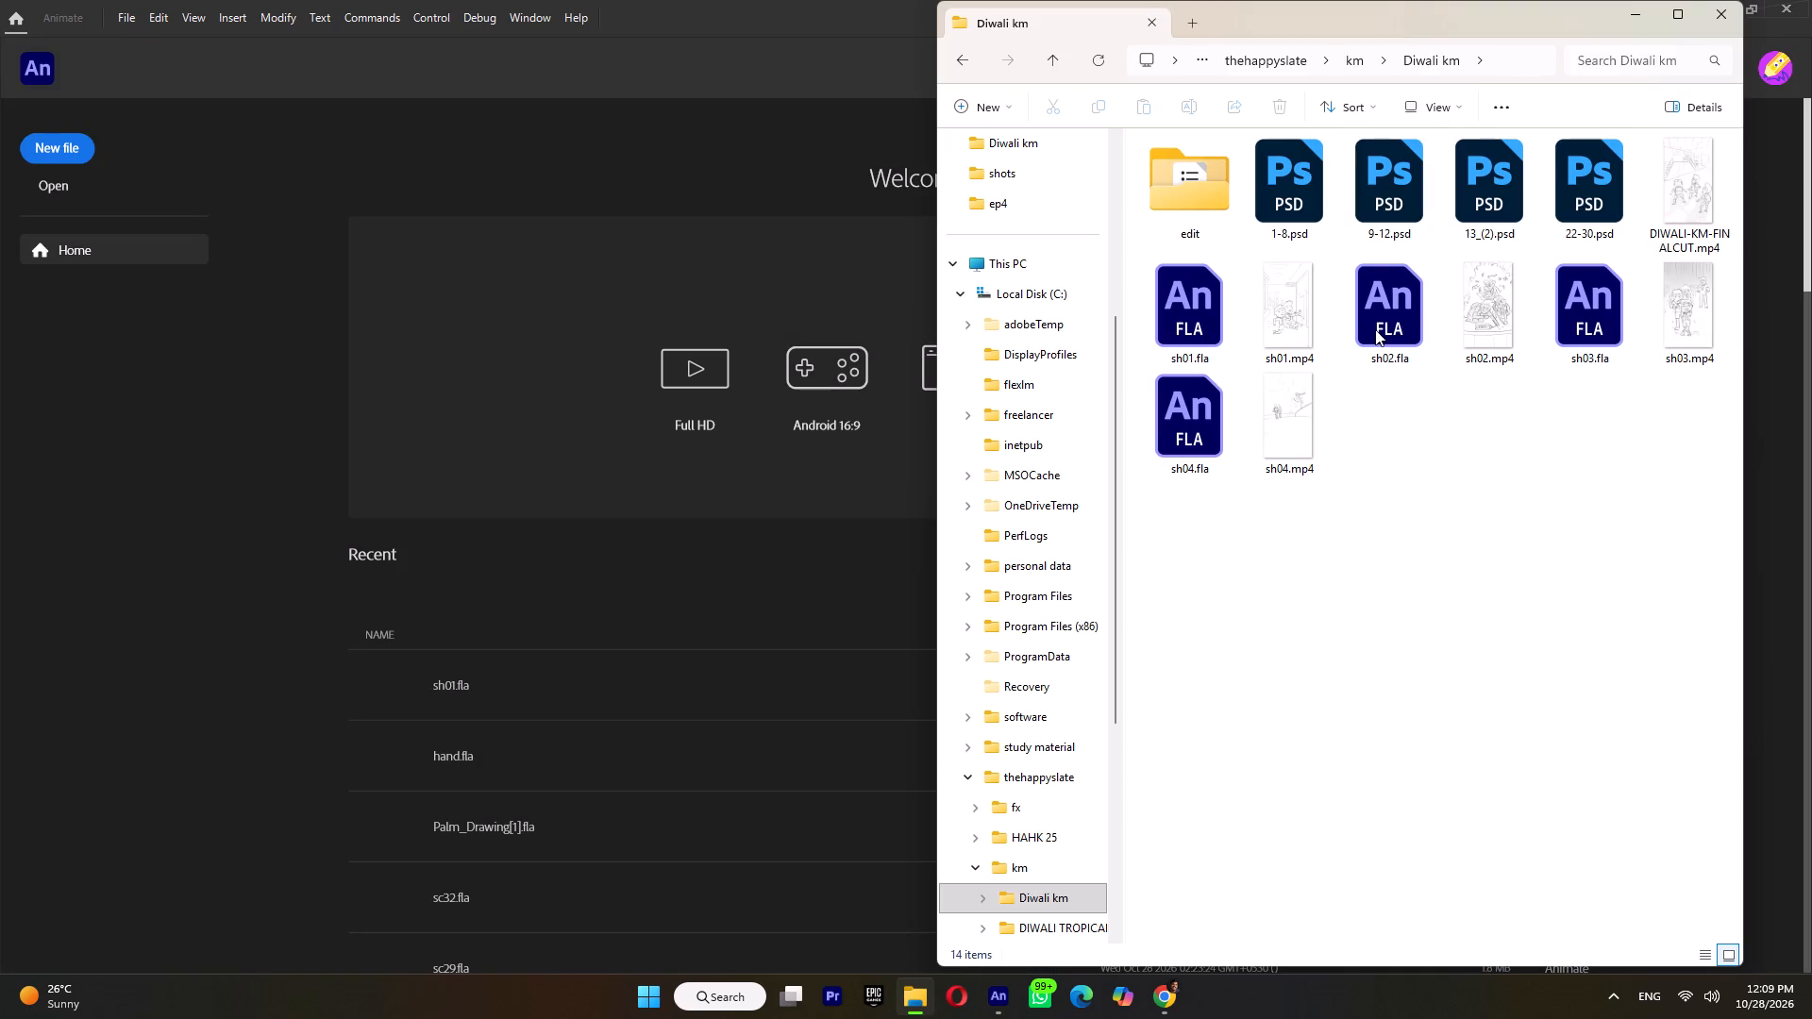
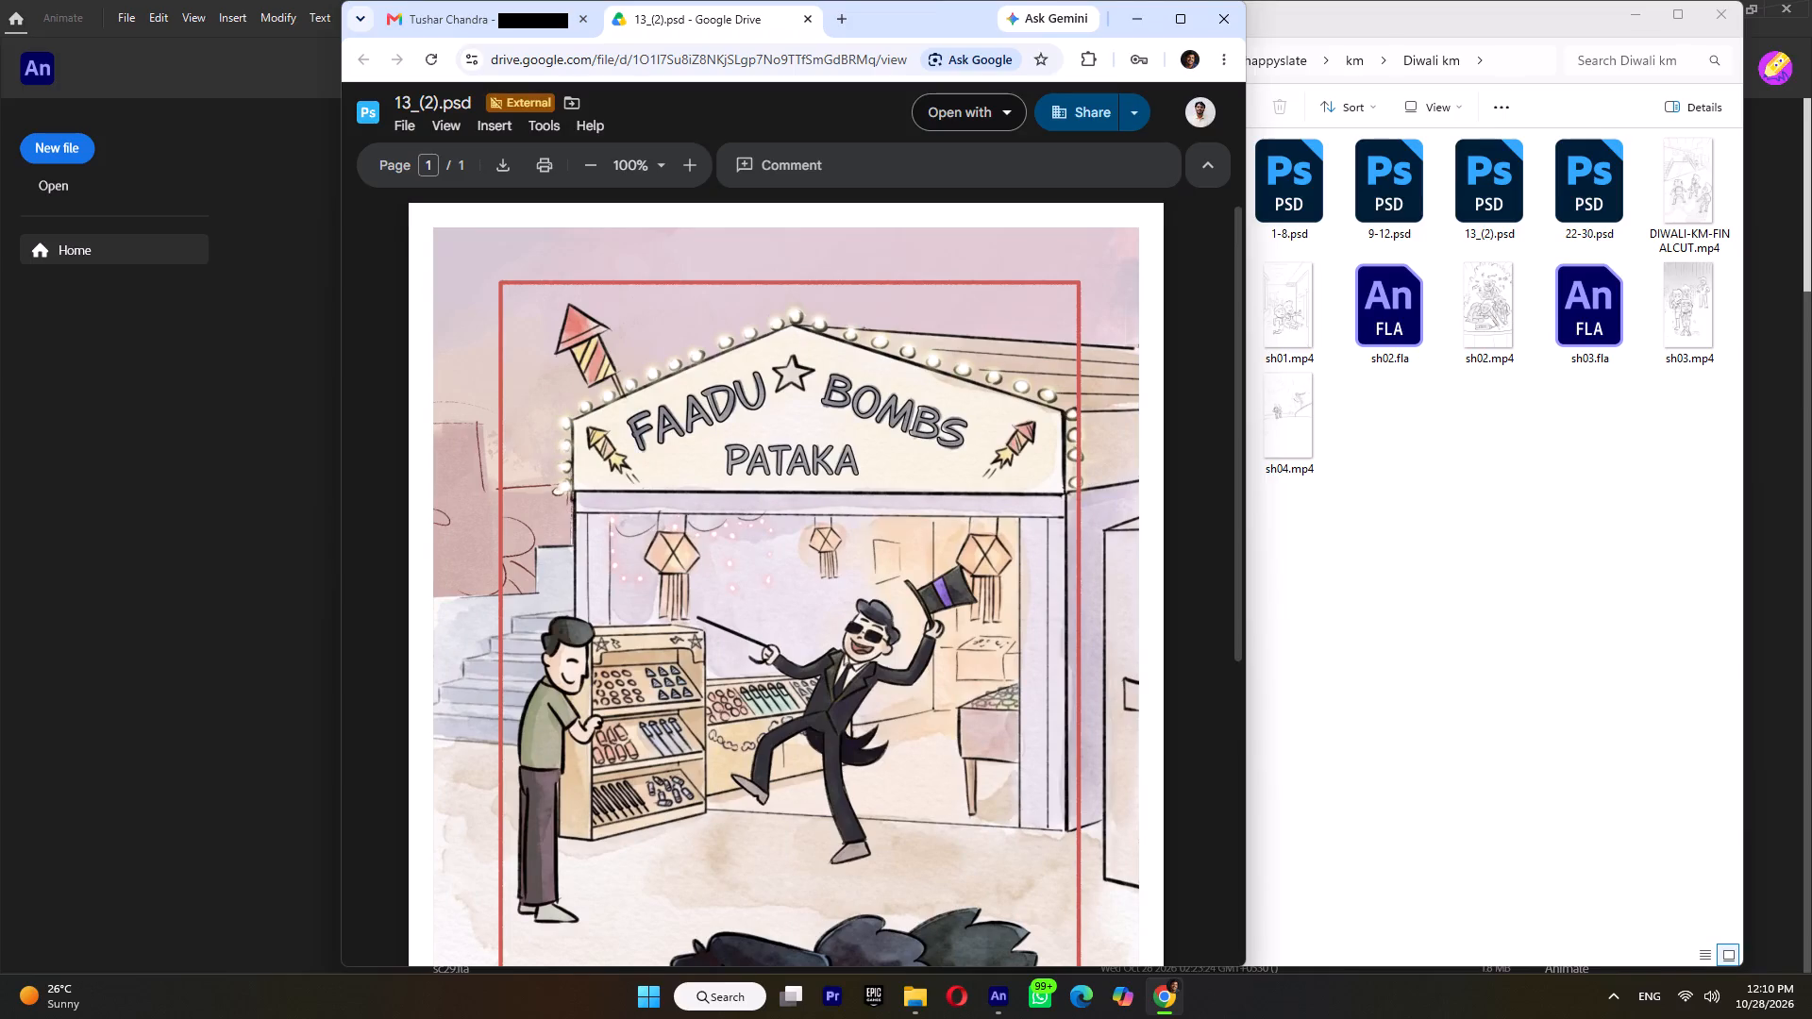
Download 13_(2).psd from Google Drive and look over the preview of the fireworks stall artwork.
left_click(505, 167)
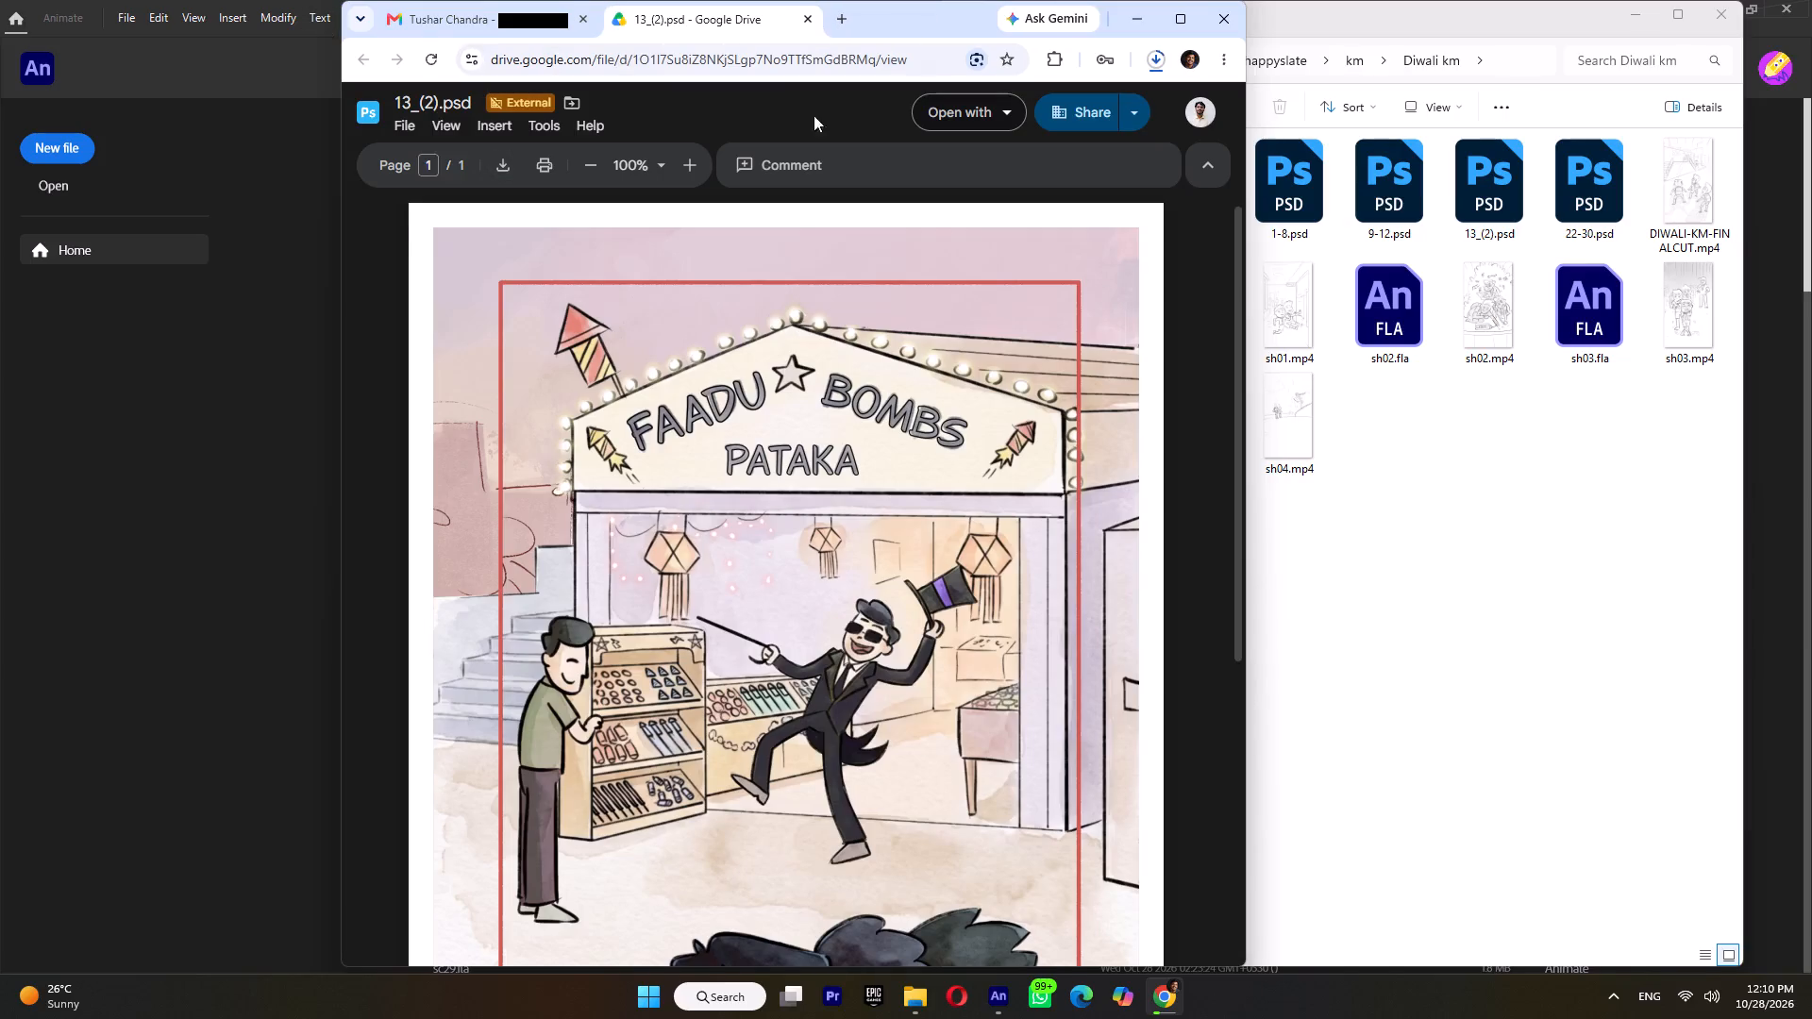
scroll(793, 398, "down", 2)
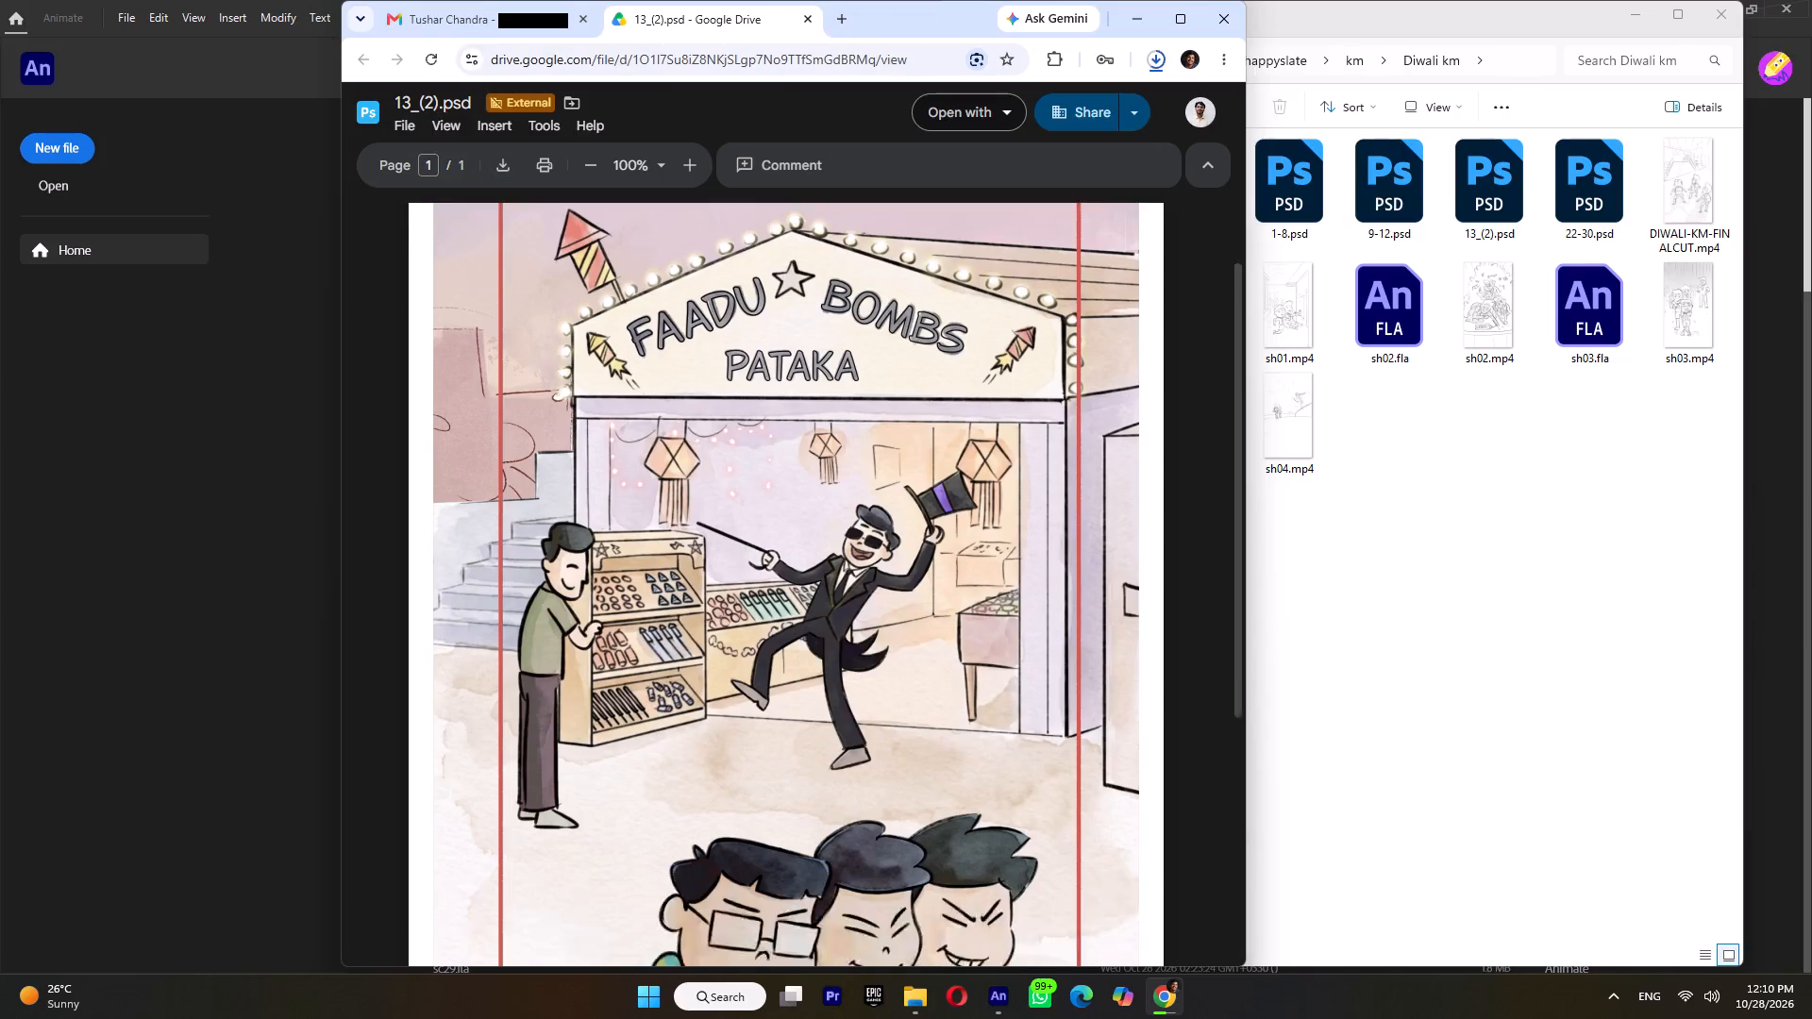
scroll(793, 398, "down", 4)
scroll(793, 396, "up", 5)
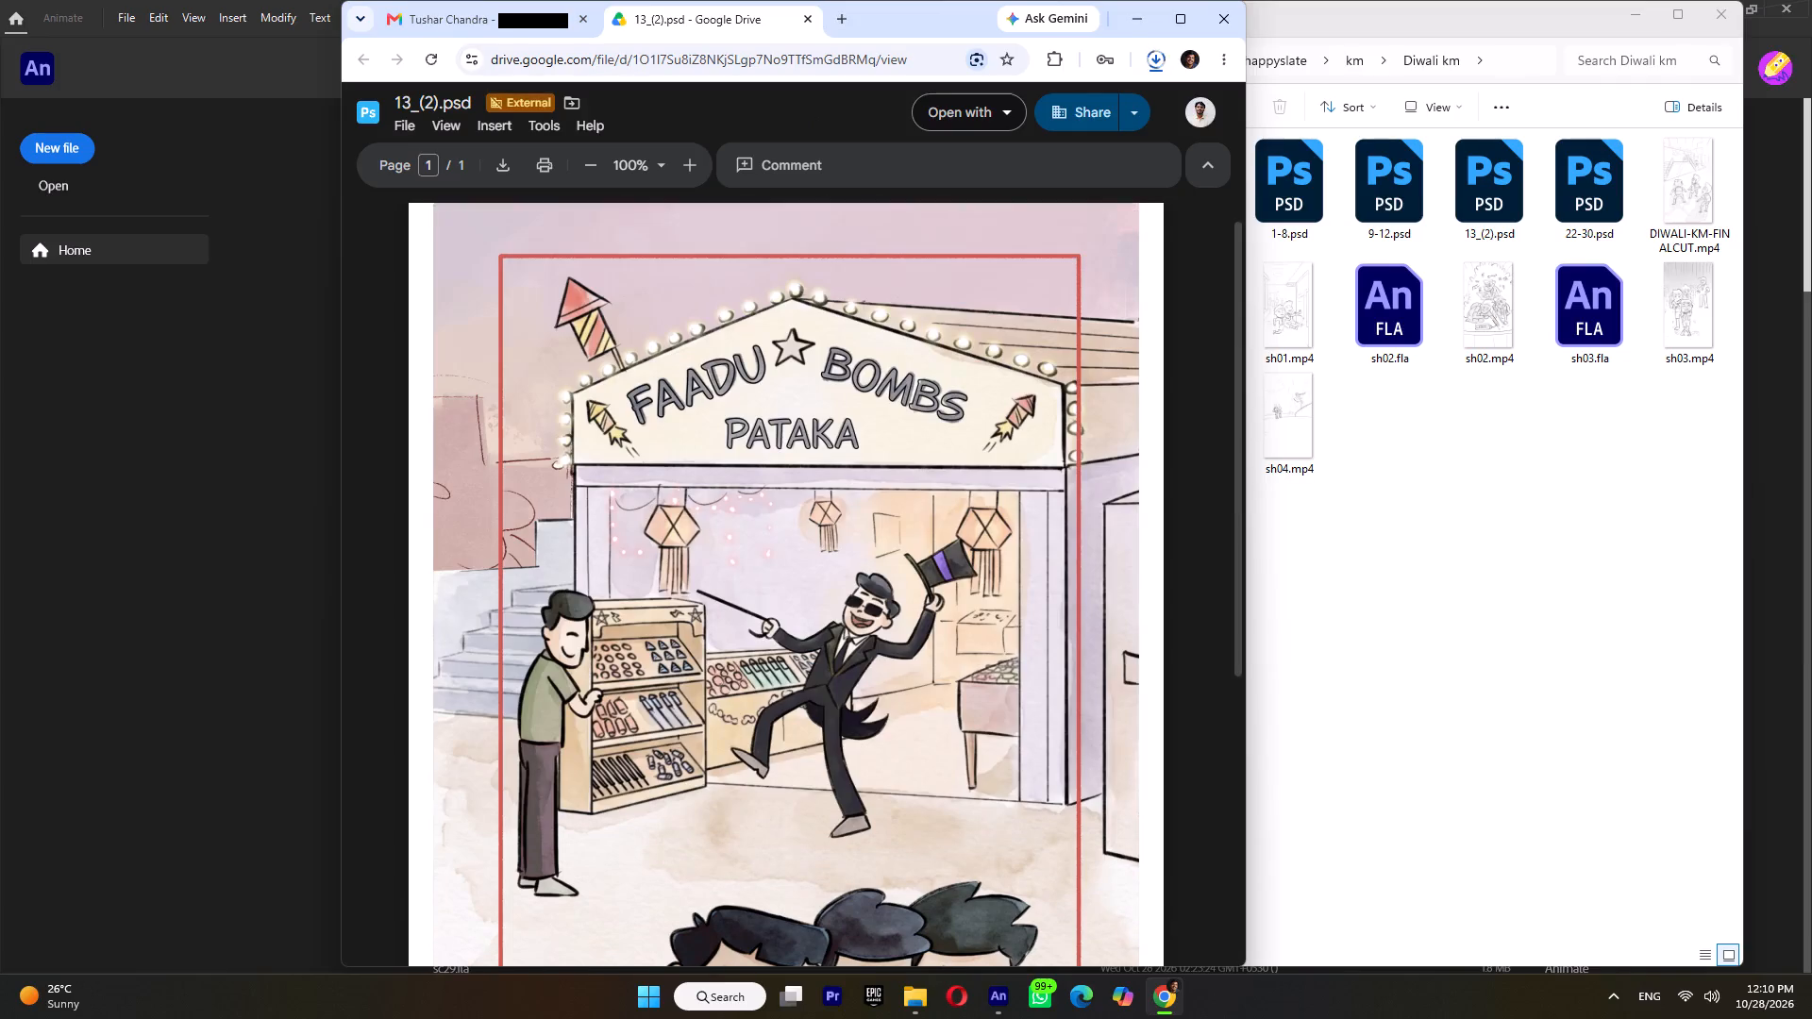
scroll(793, 396, "up", 6)
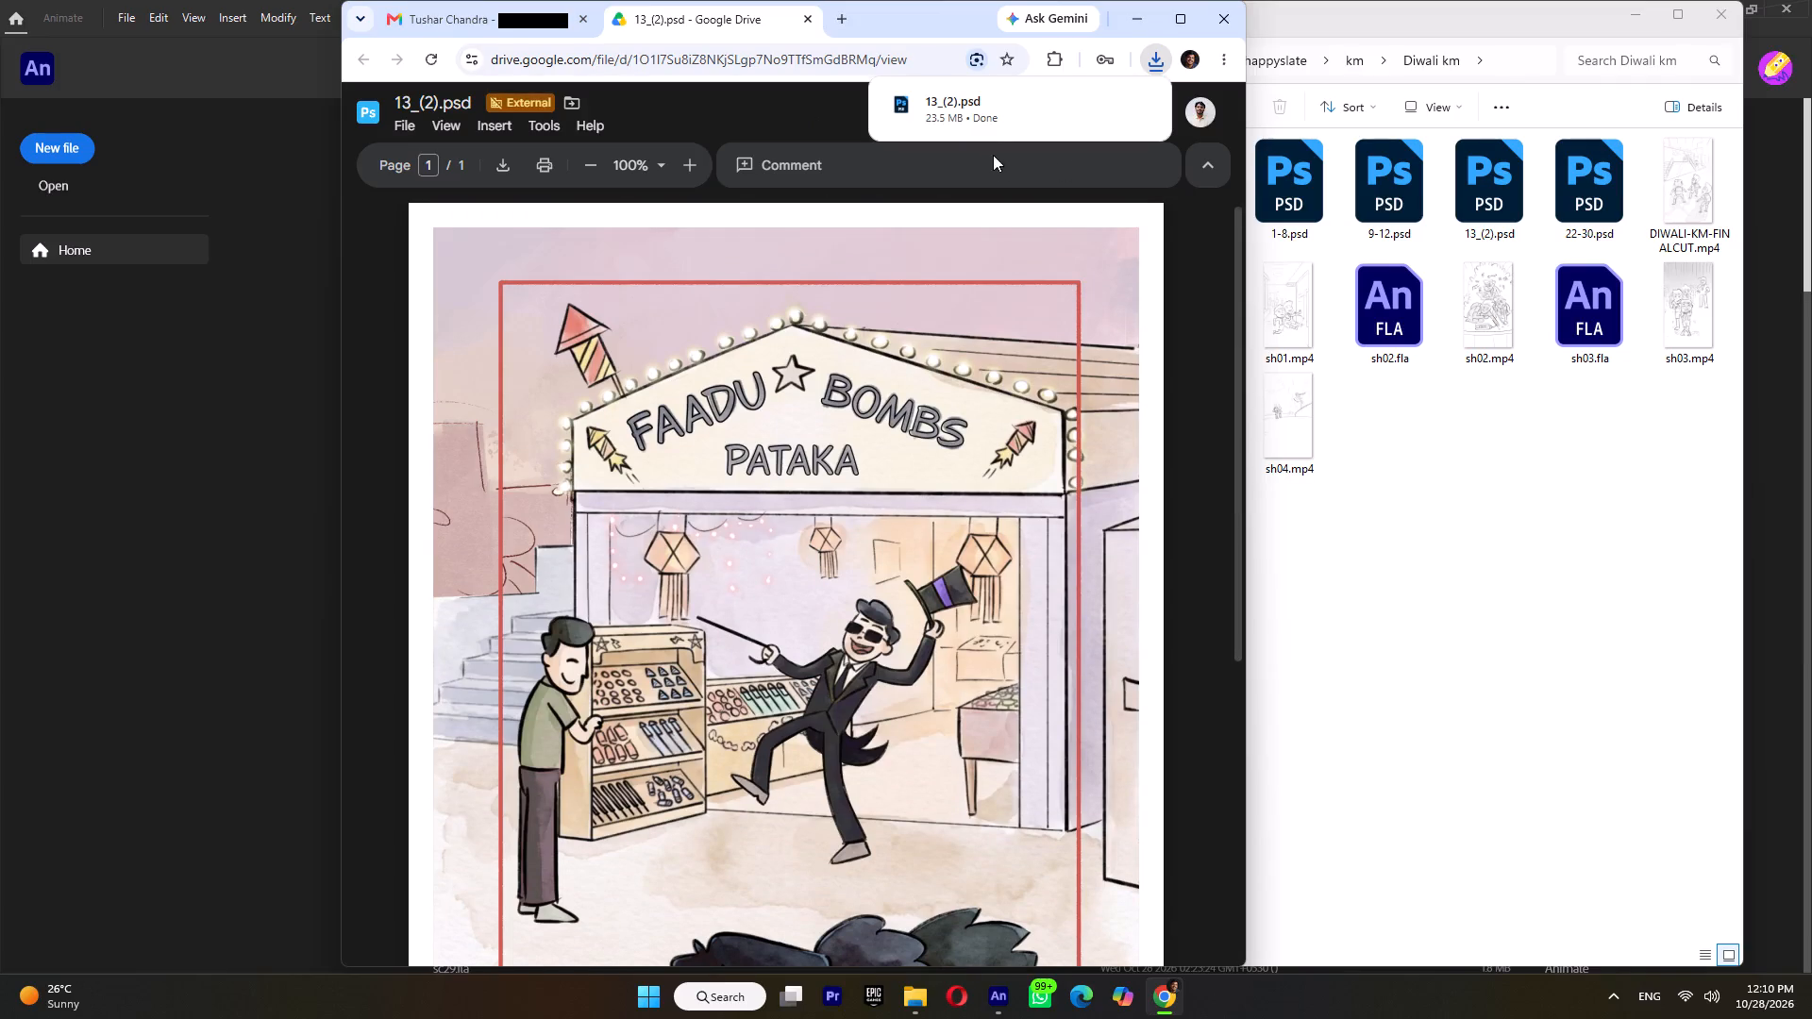
Cut the downloaded 13_(2).psd from the Downloads folder and open the Diwali km folder in a new tab.
left_click(1101, 100)
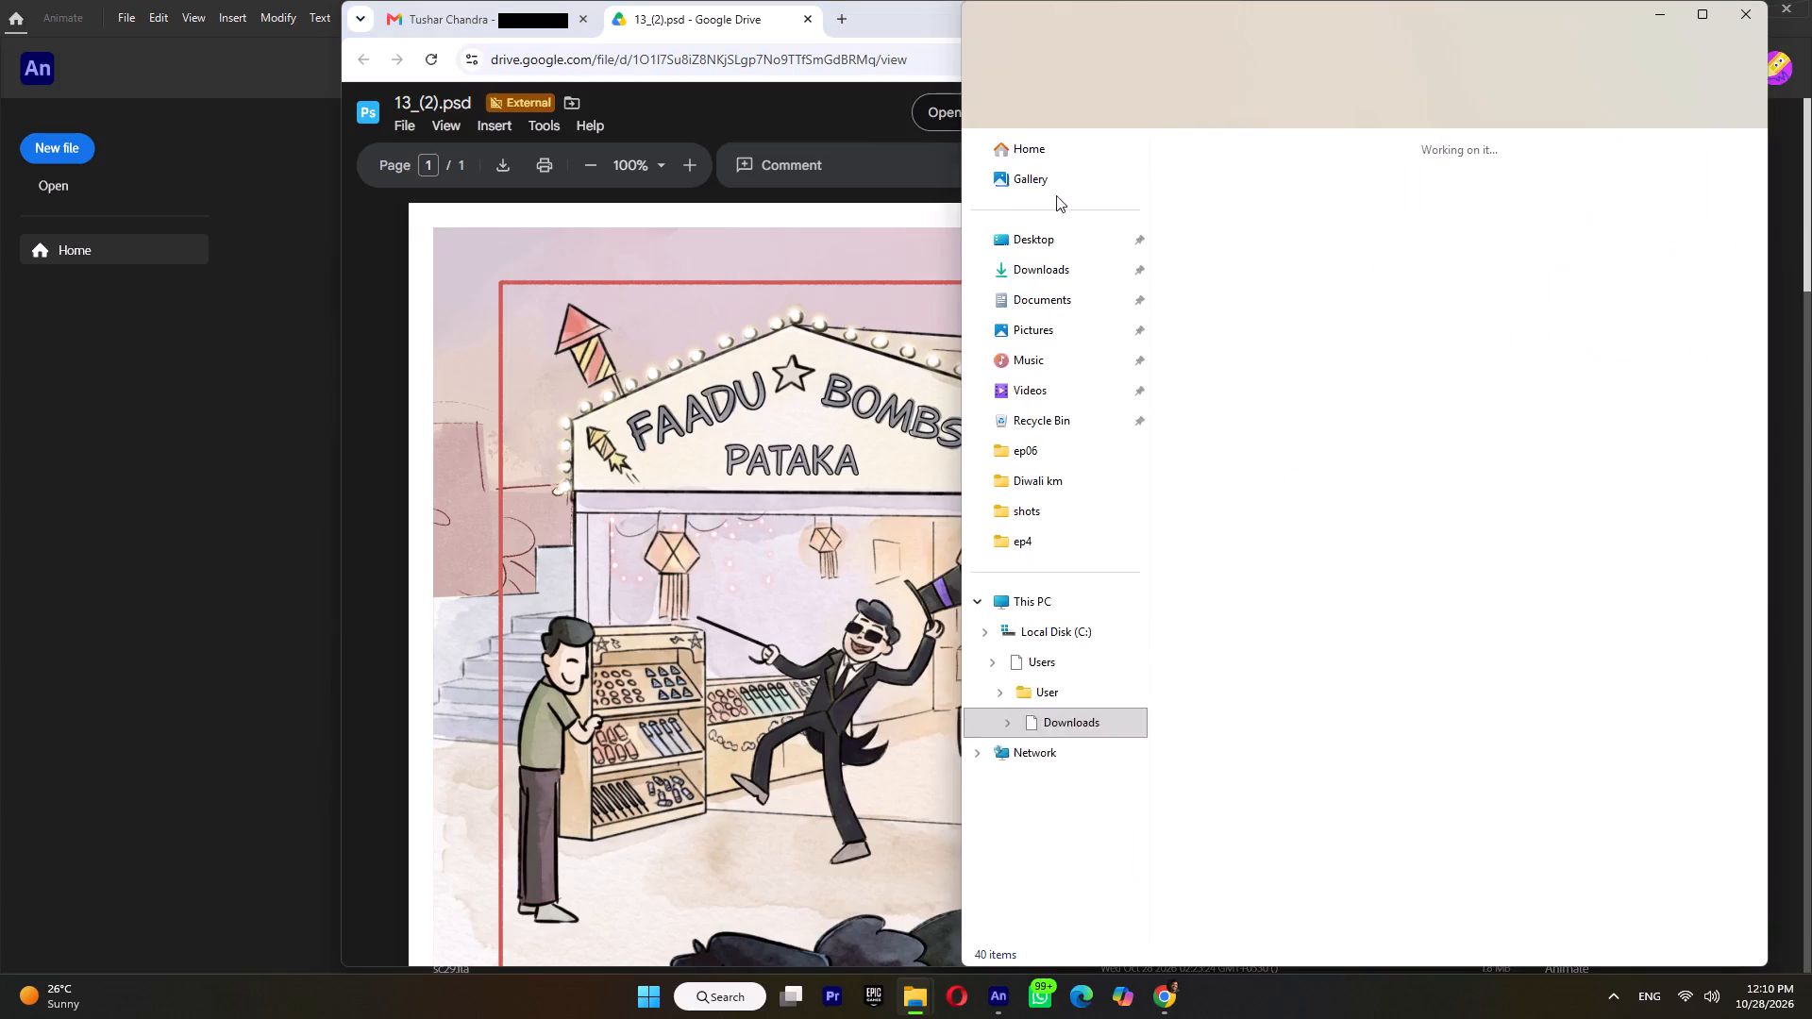
right_click(1189, 223)
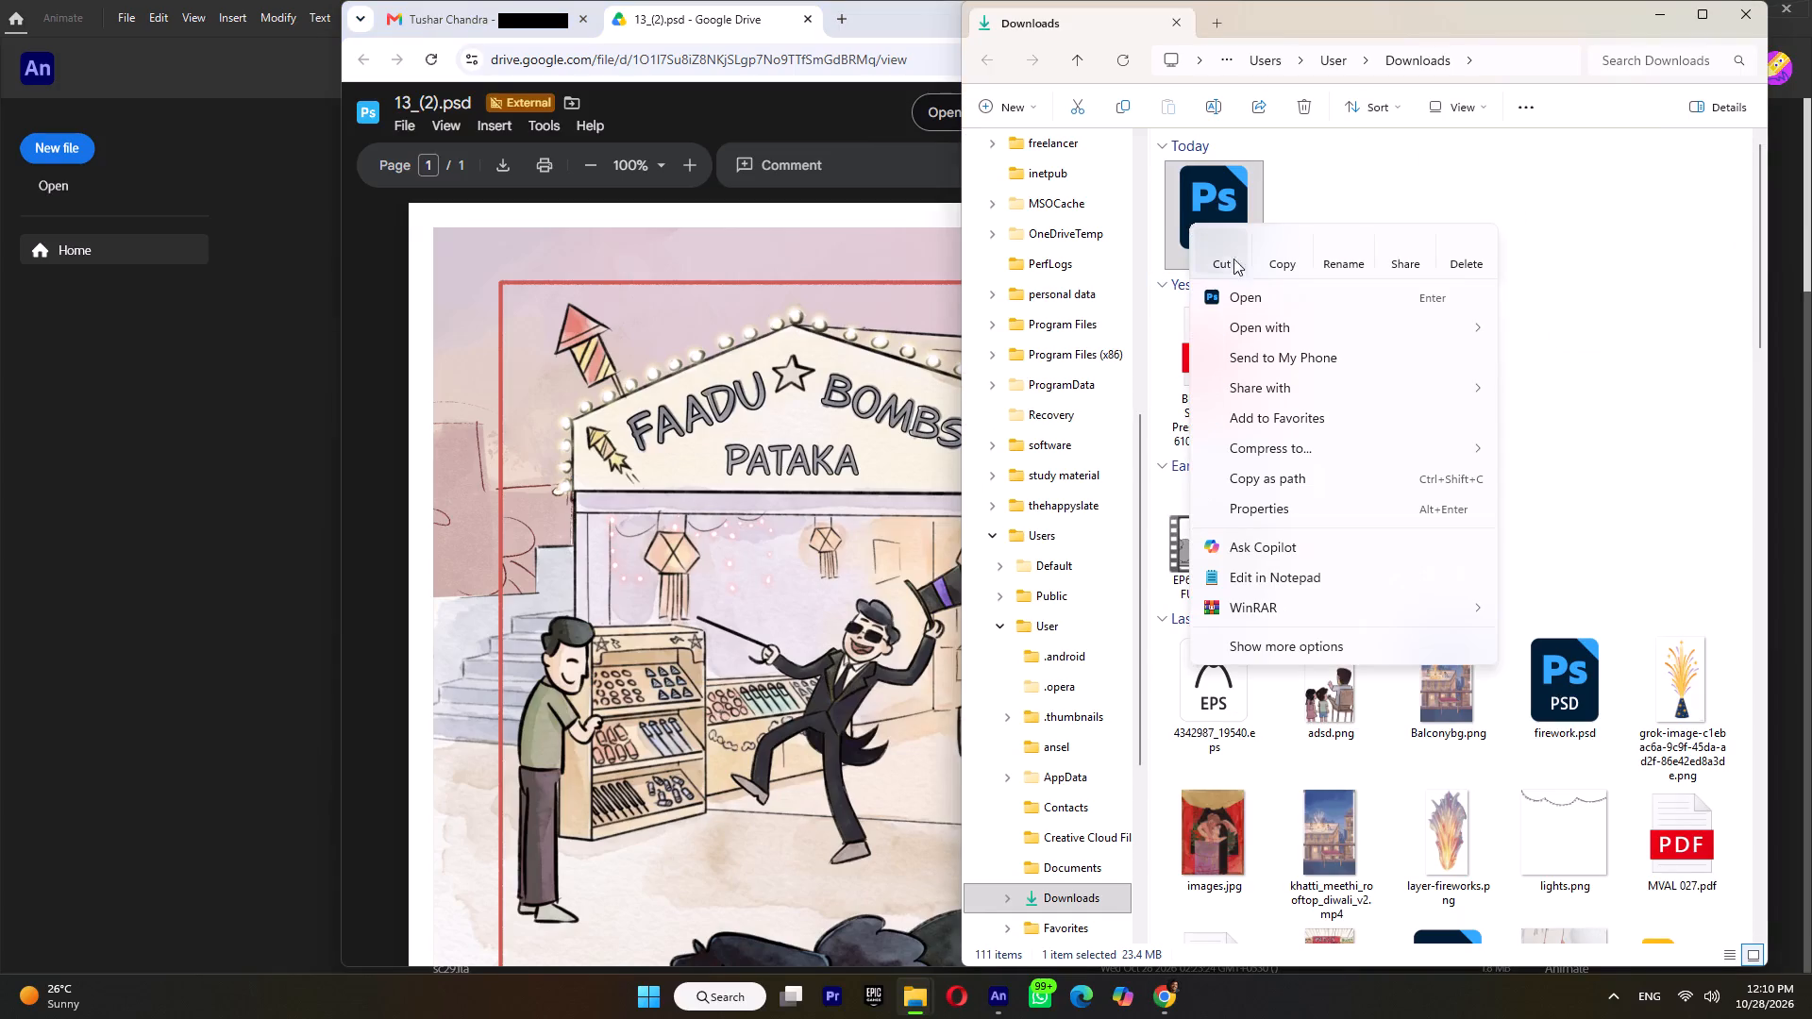
left_click(1234, 264)
left_click(1217, 19)
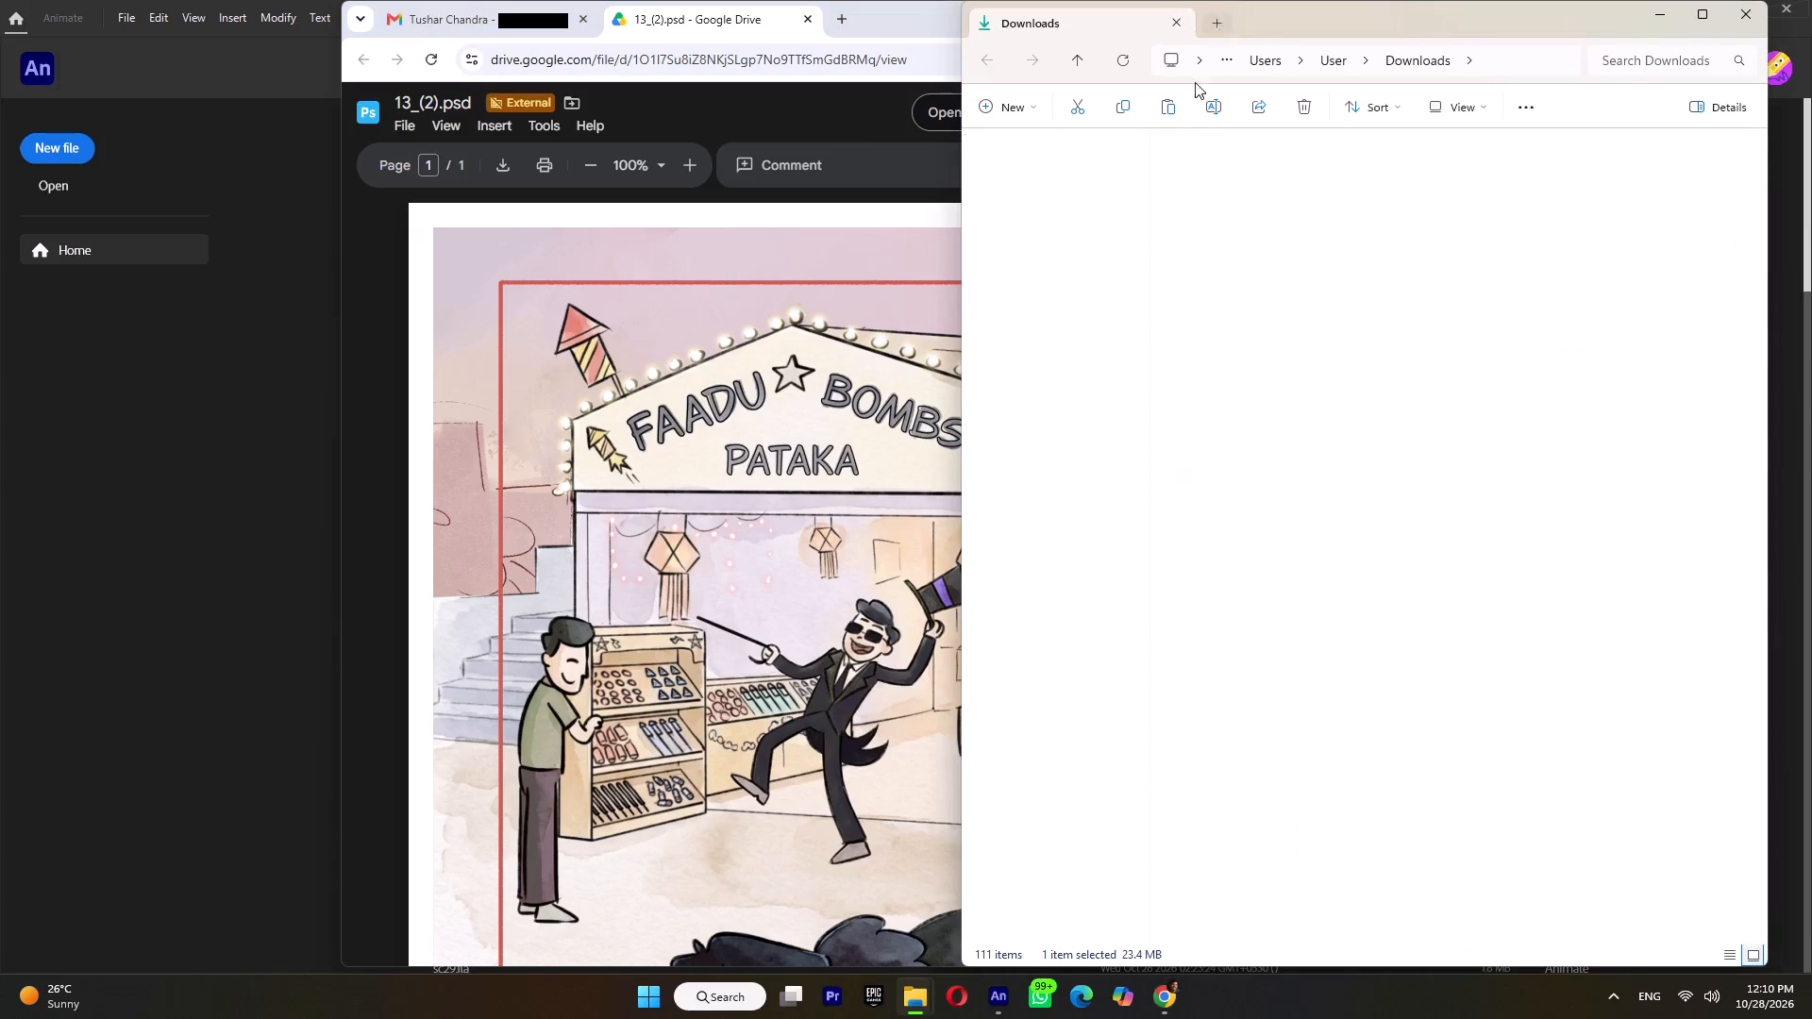
left_click(1072, 477)
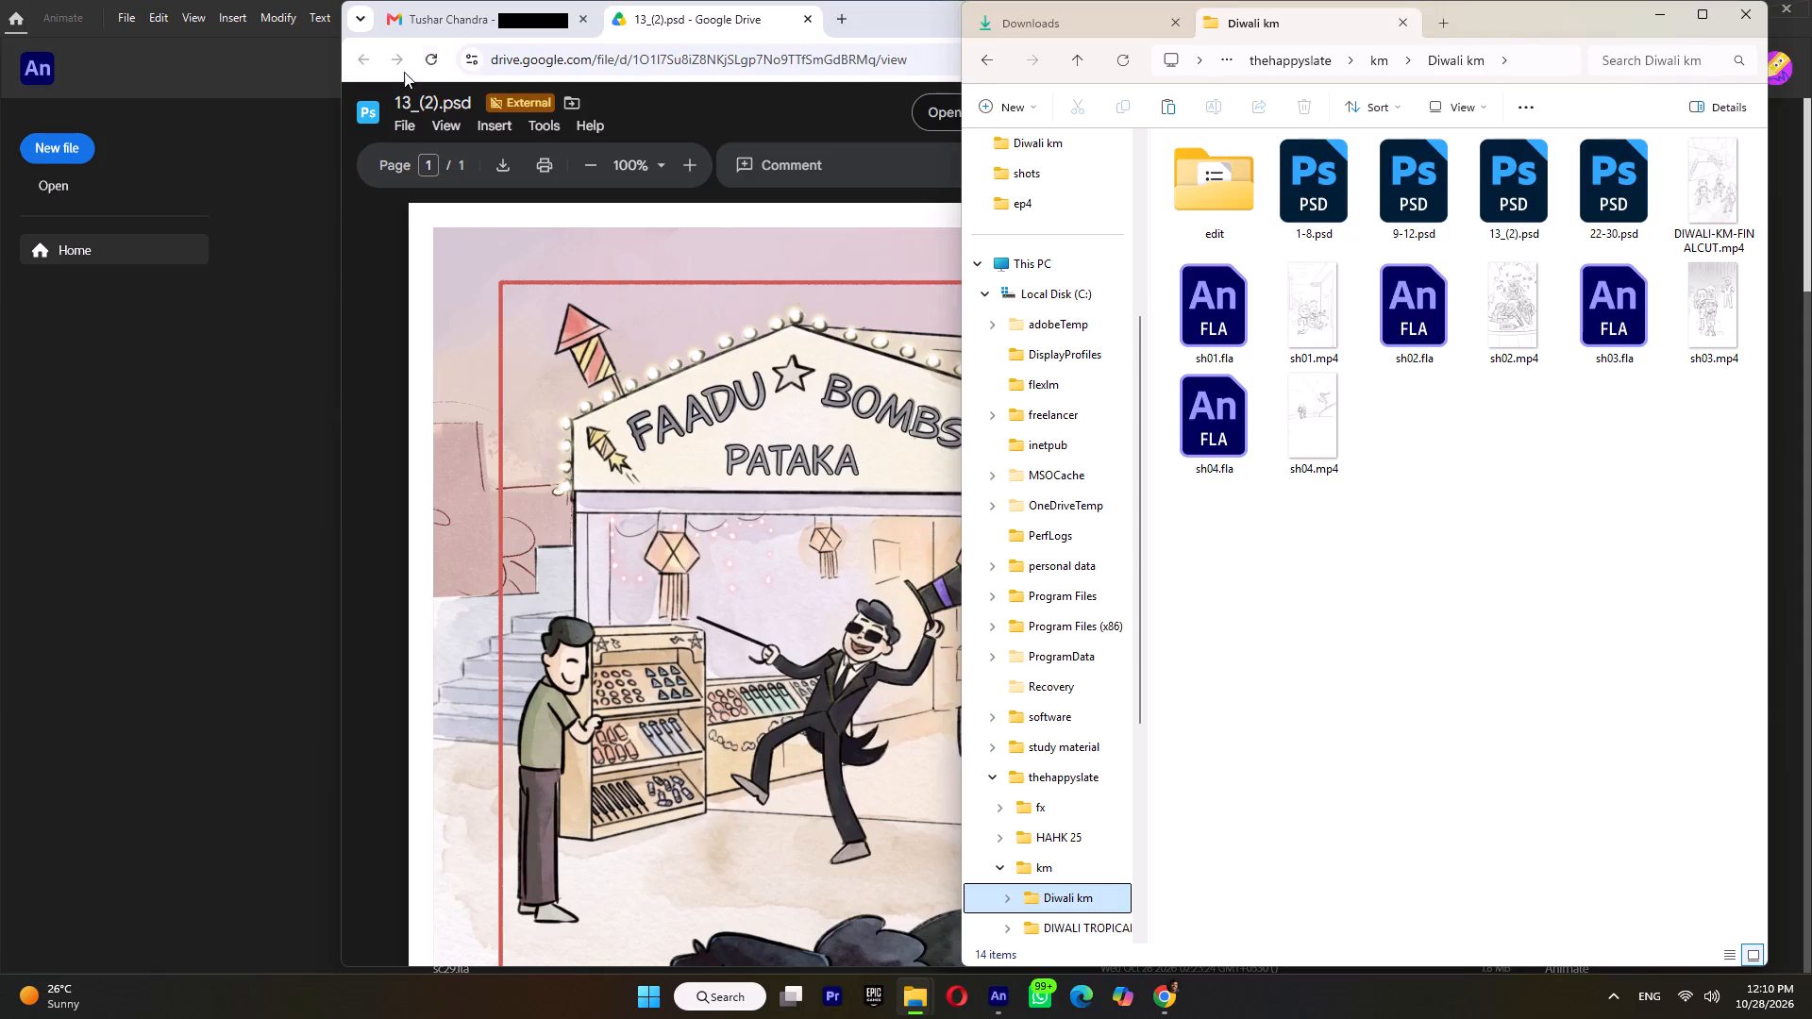
Switch to the Gmail chat, open the shared 14-21.psd link and download the file despite the virus-scan limit.
left_click(490, 12)
scroll(757, 658, "down", 4)
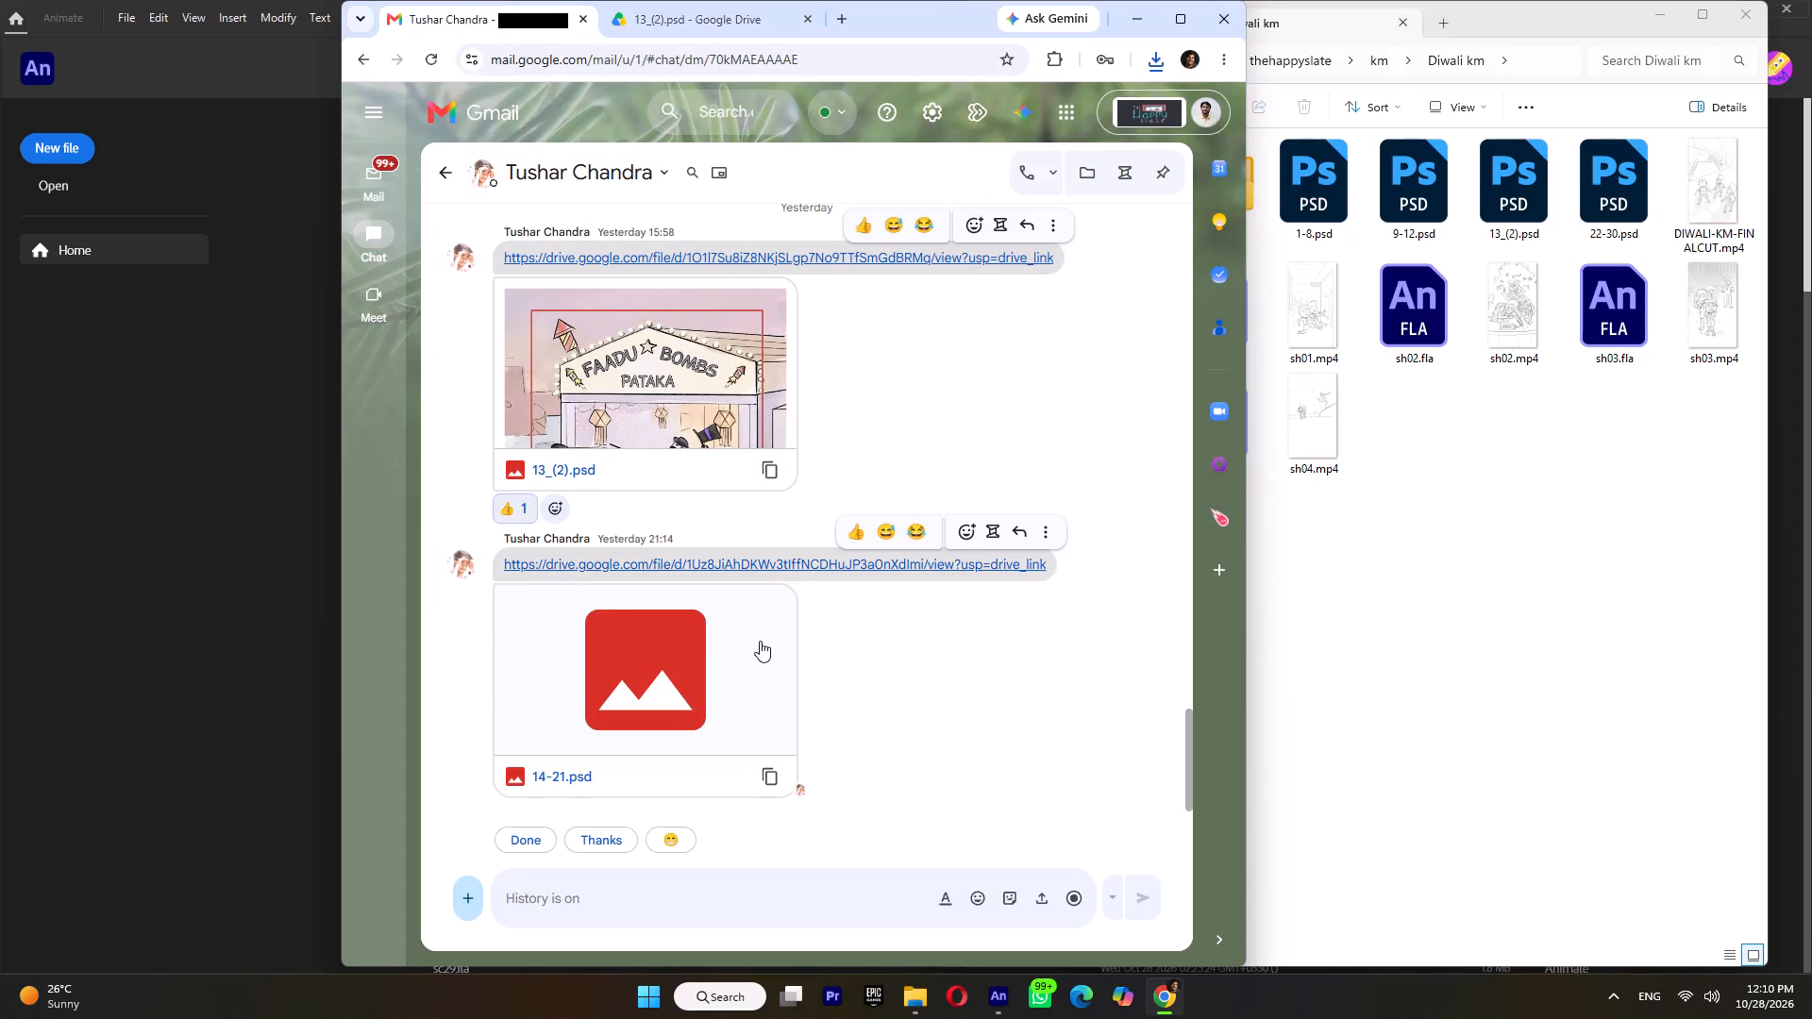
scroll(760, 641, "down", 2)
left_click(785, 560)
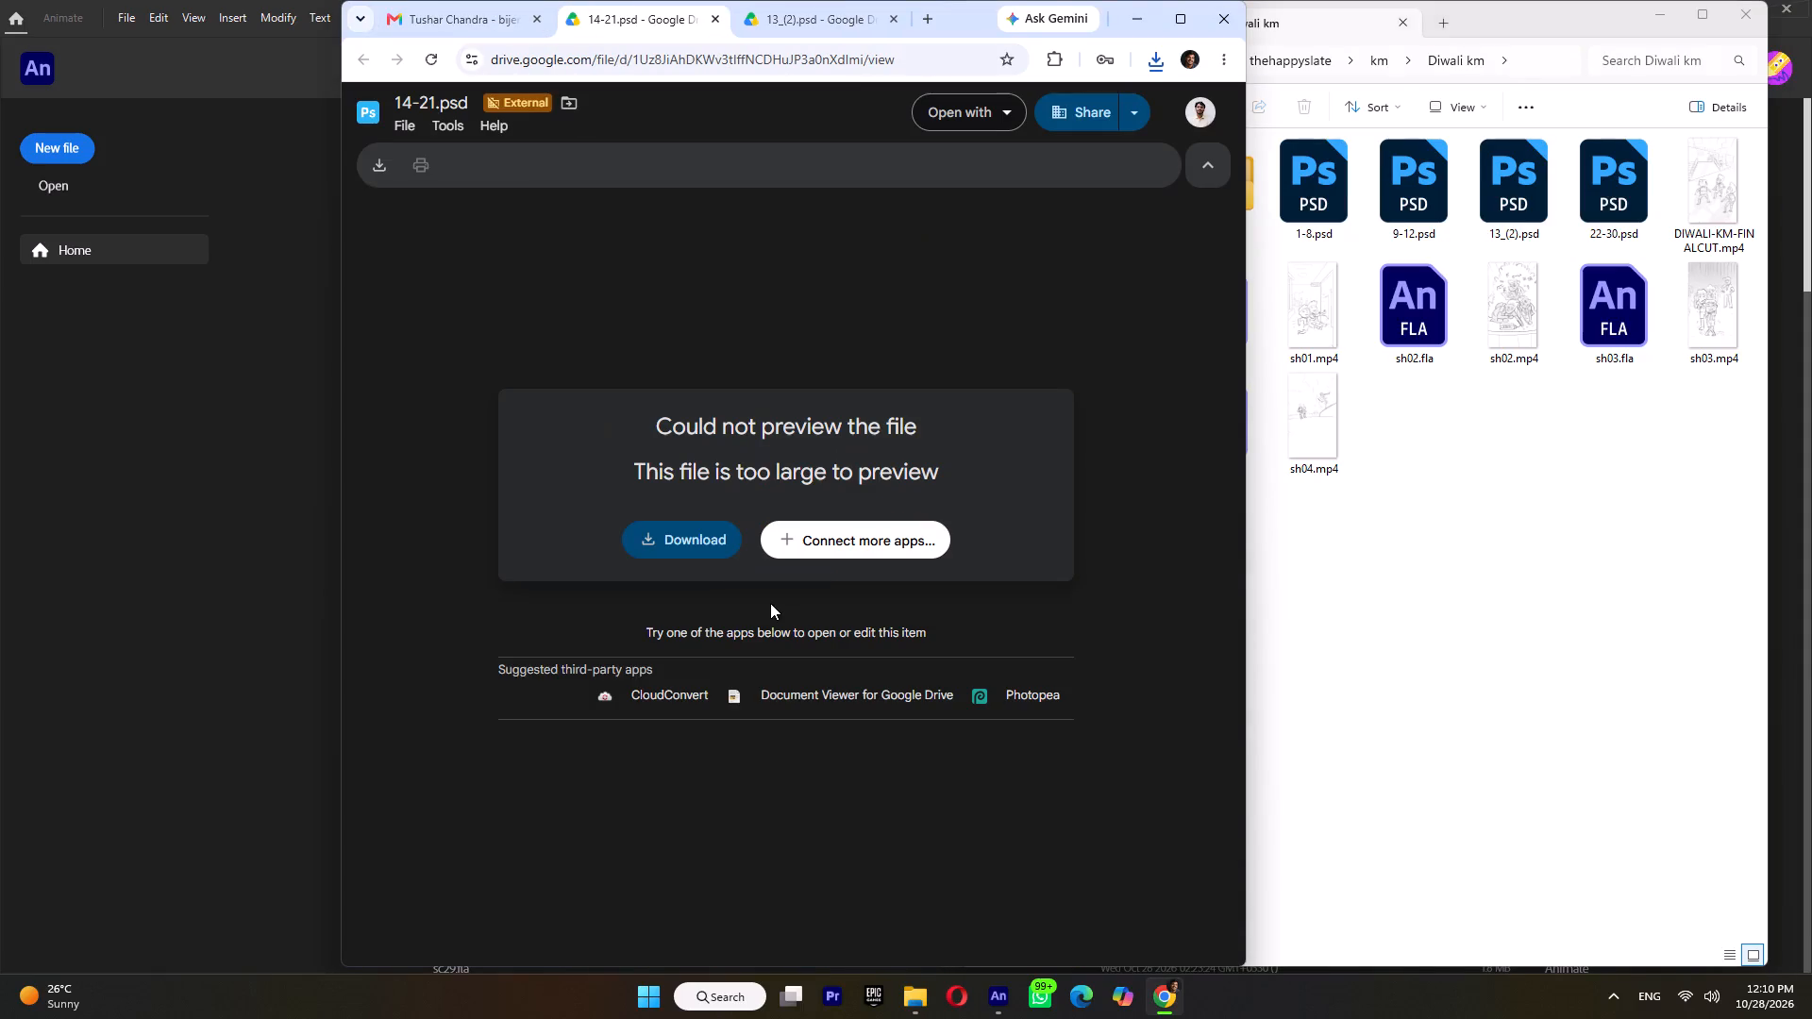
left_click(684, 537)
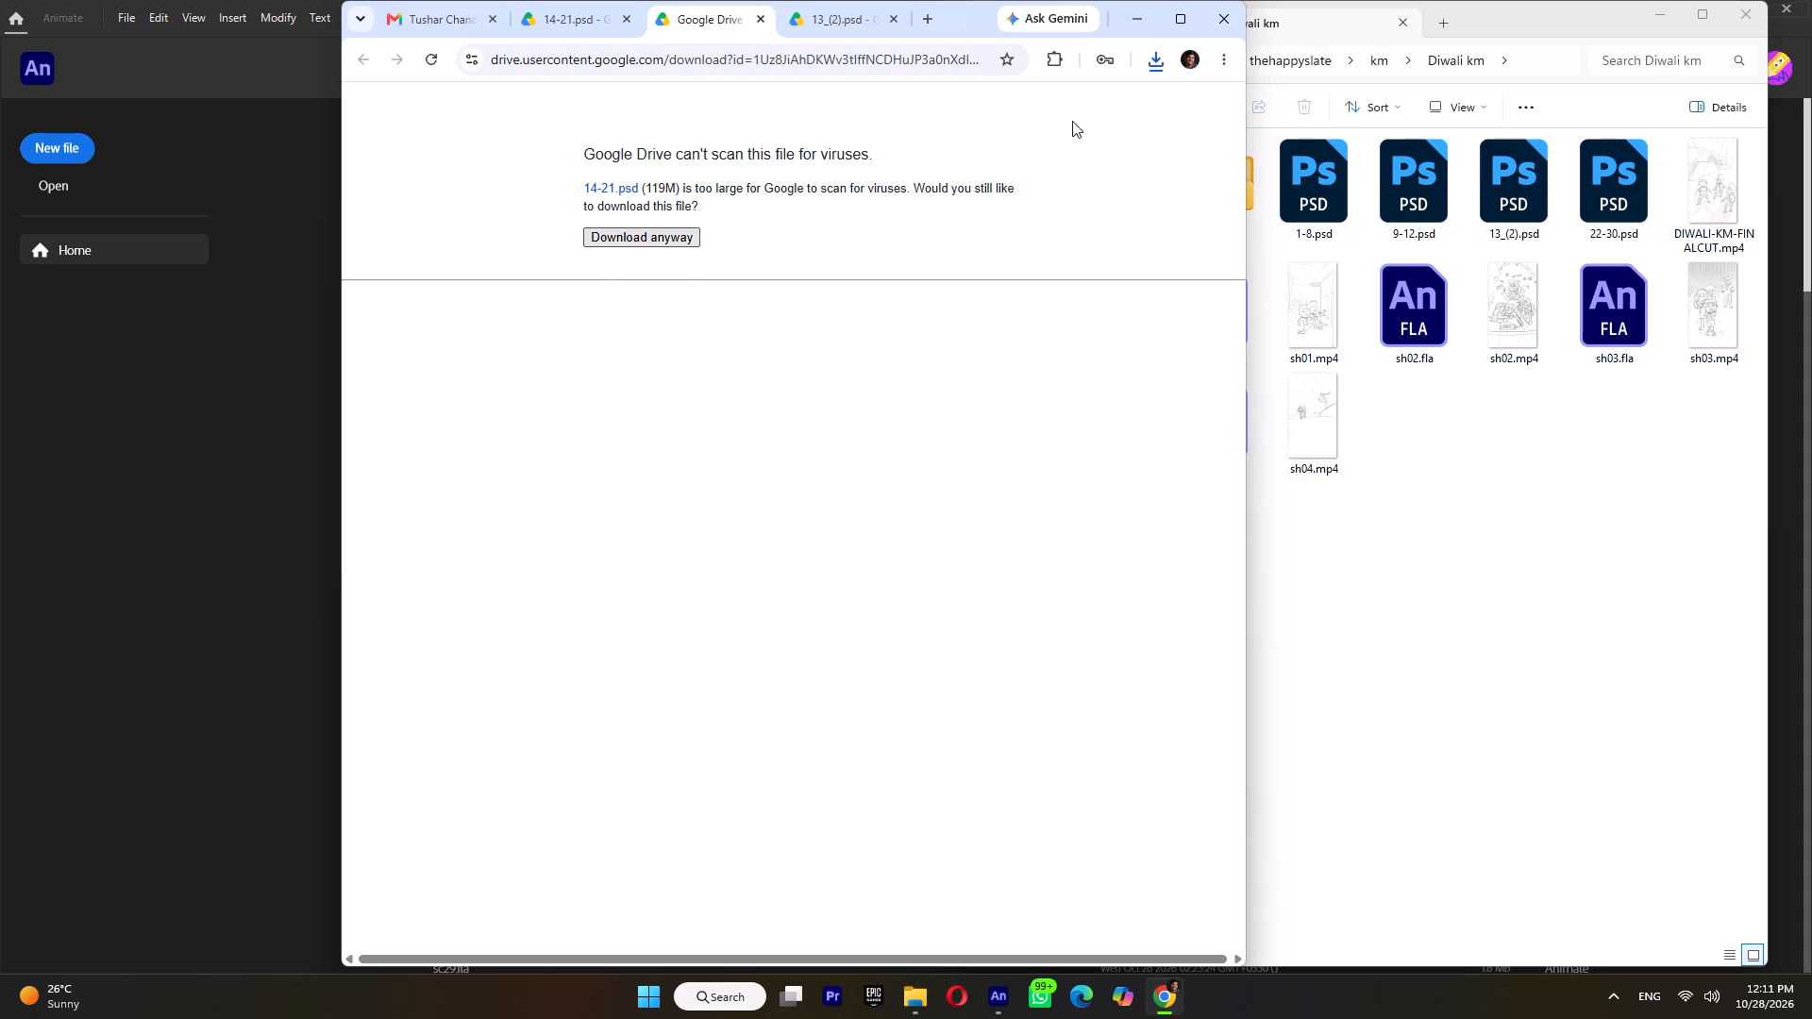
left_click(668, 242)
Check the 14-21.psd download's progress and close the 13_(2).psd preview and virus-scan pages.
left_click(1149, 50)
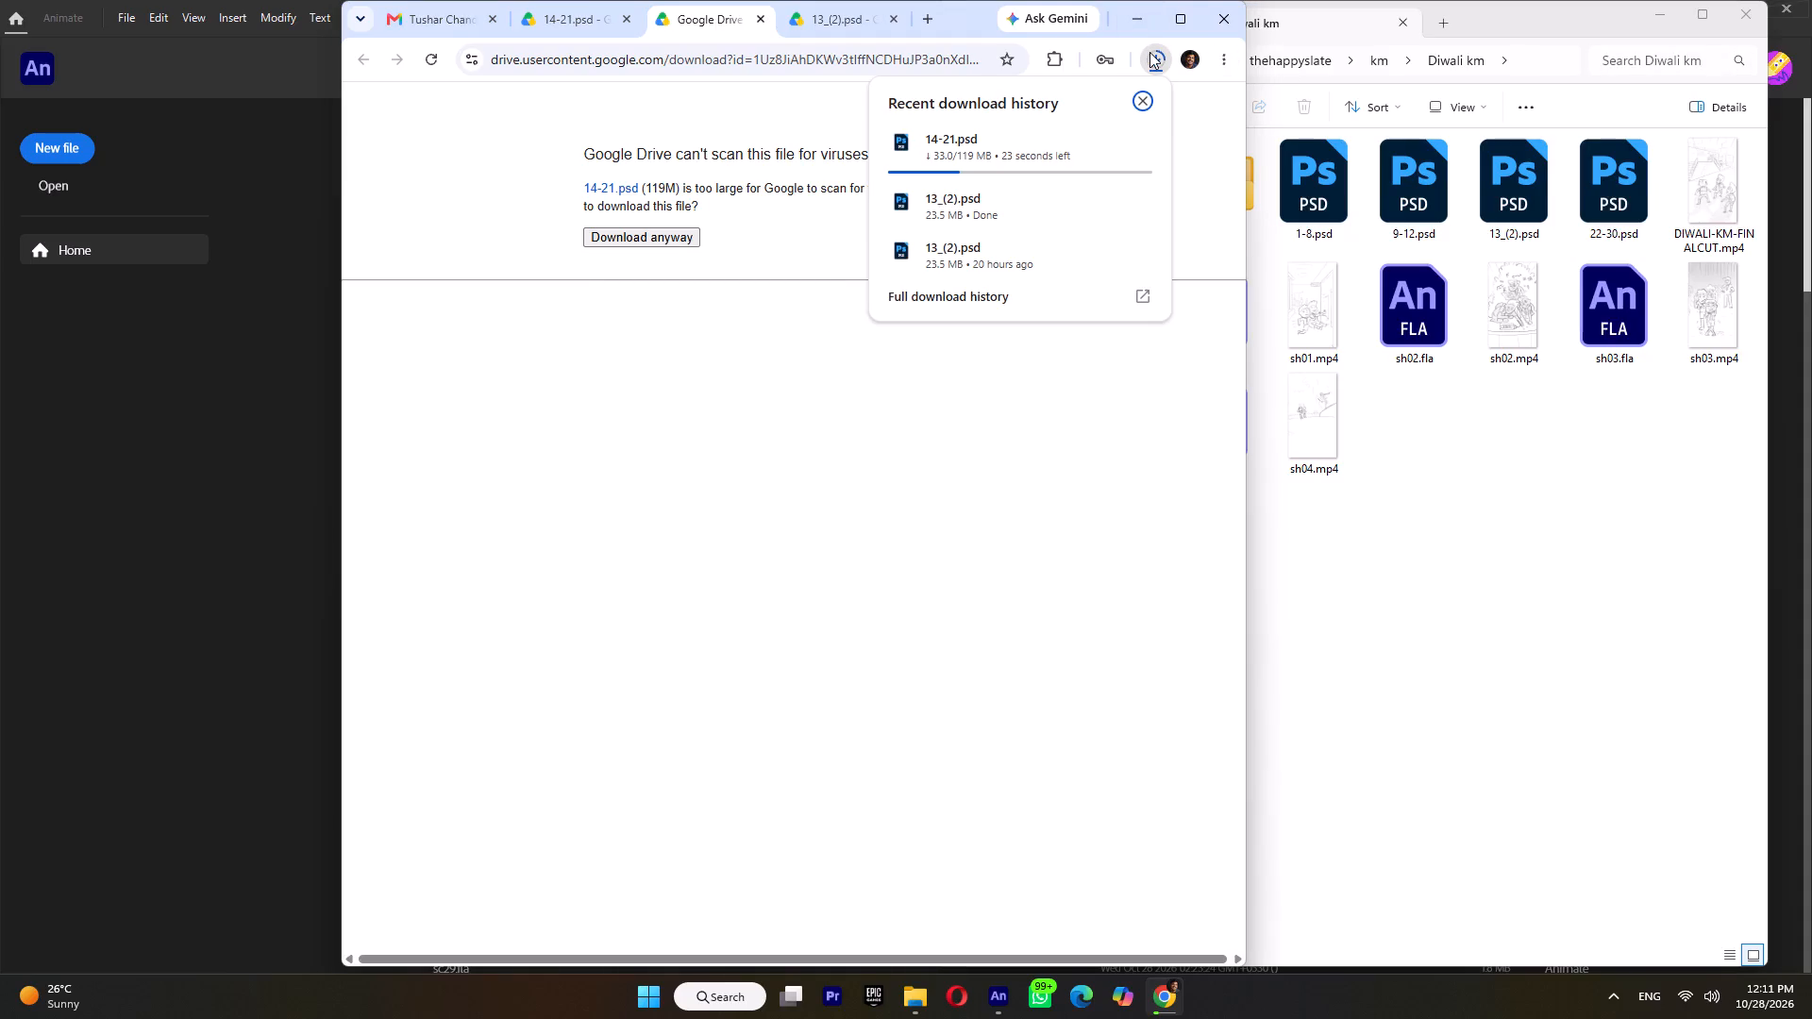
left_click(1149, 52)
left_click(833, 21)
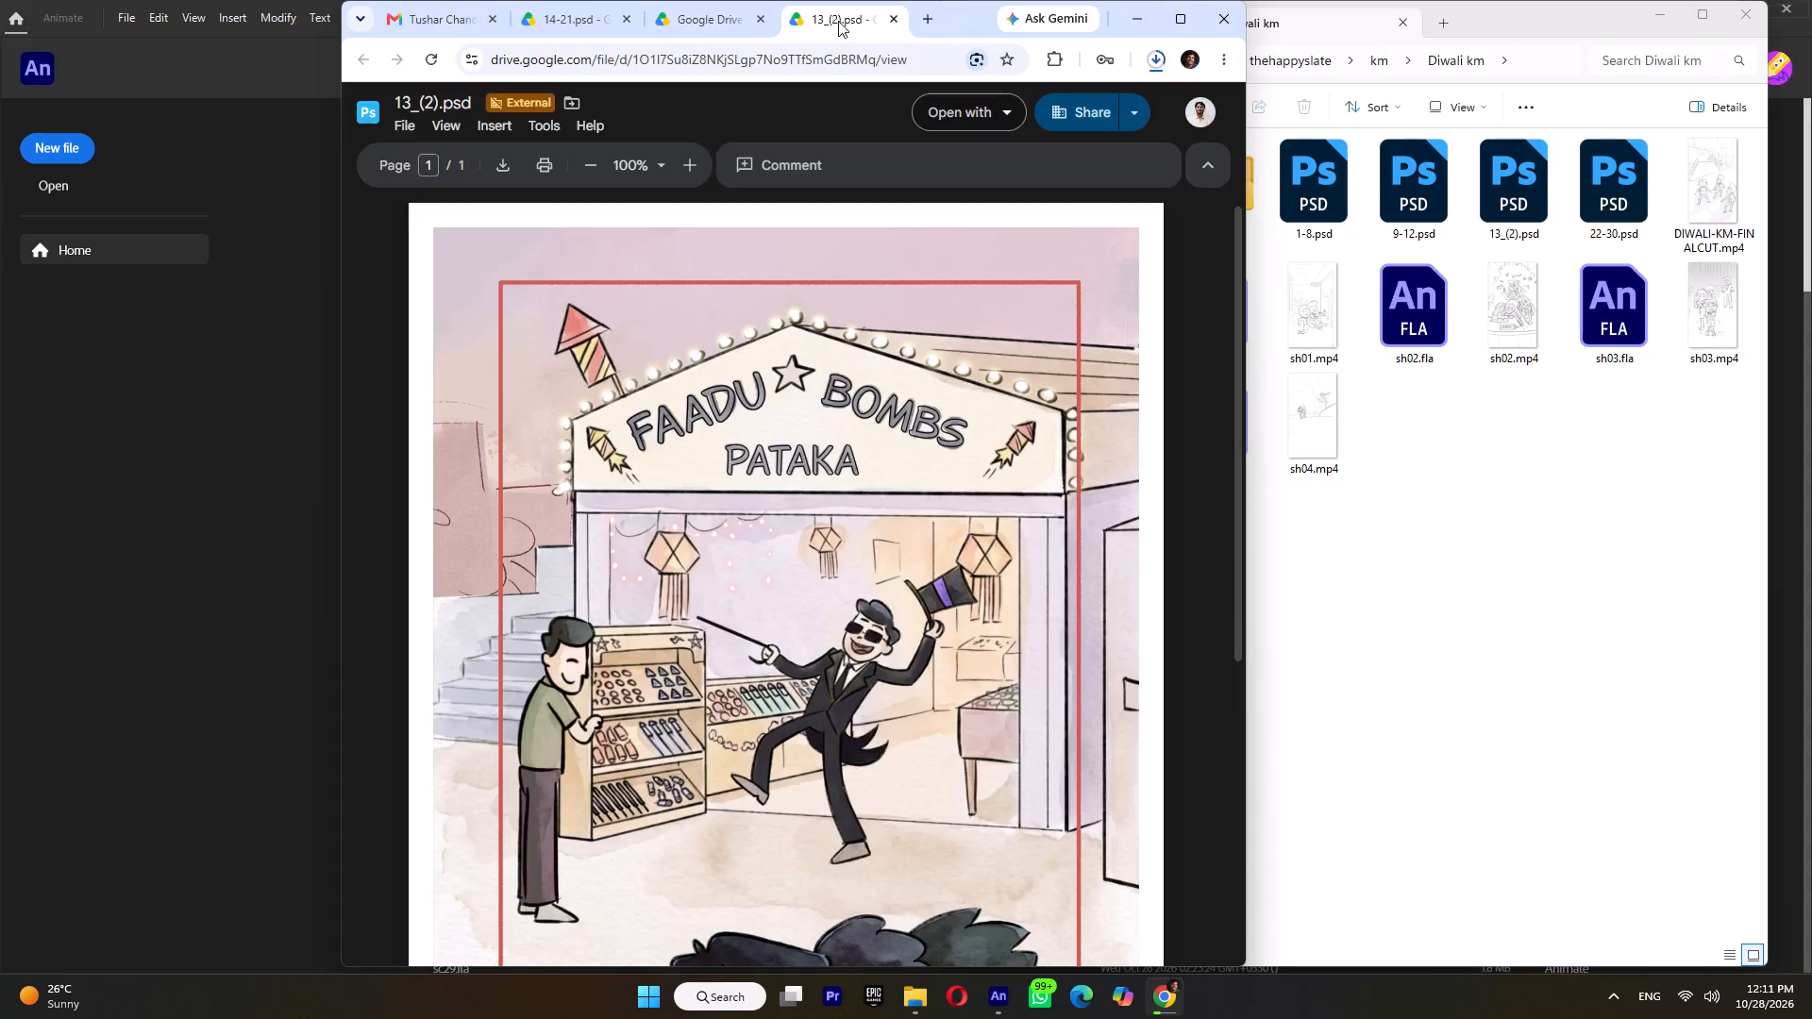
left_click(891, 21)
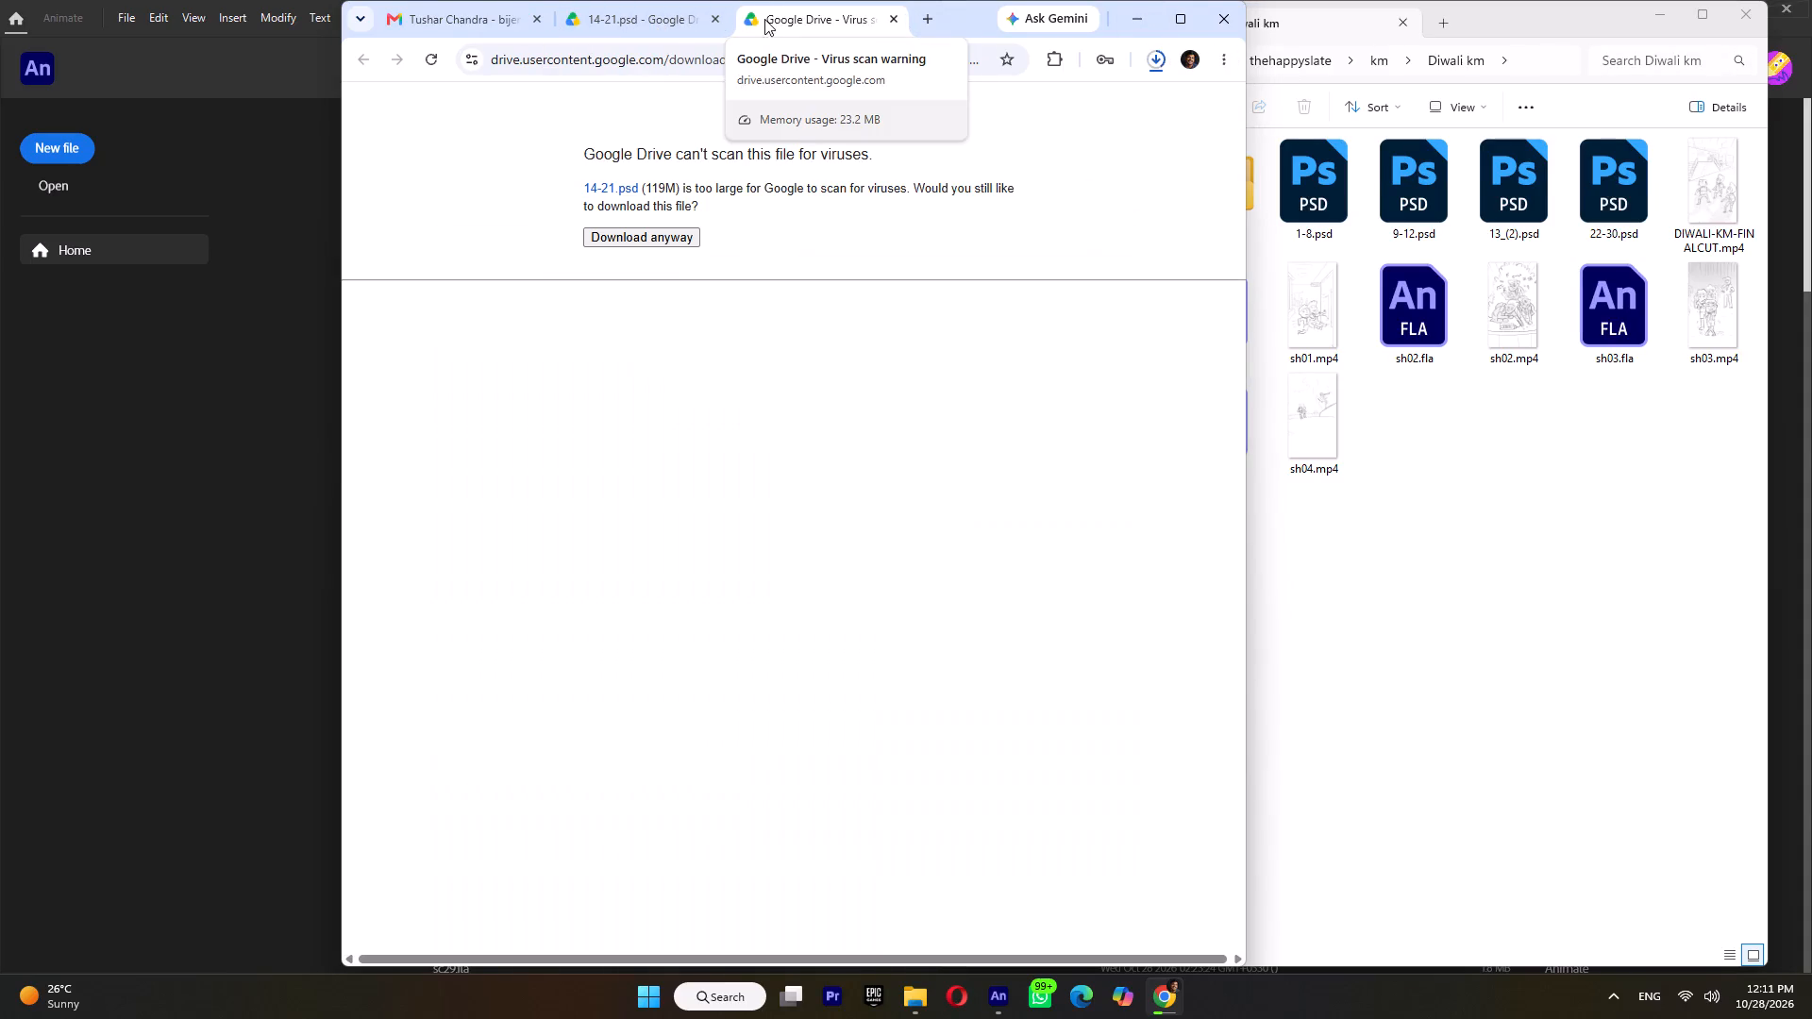
left_click(889, 18)
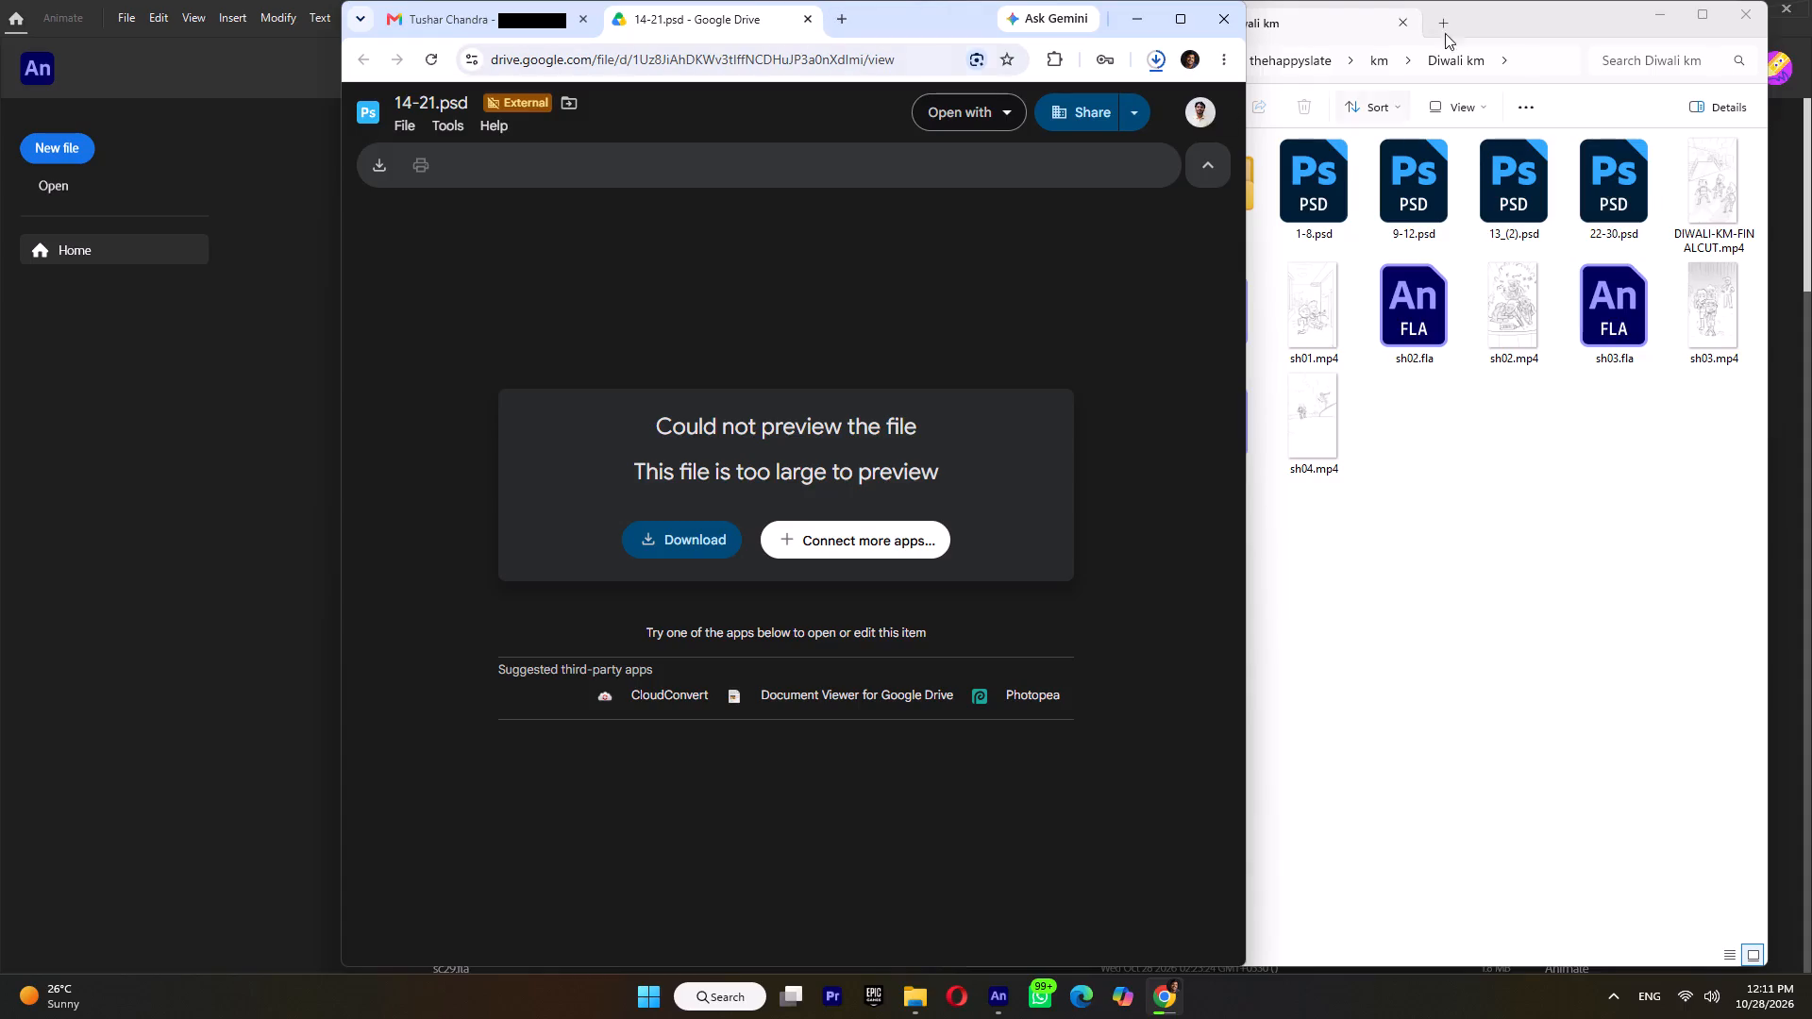
Return to the Downloads folder in File Explorer and look over the recent files and folder shortcuts.
left_click(1338, 15)
left_click(1079, 21)
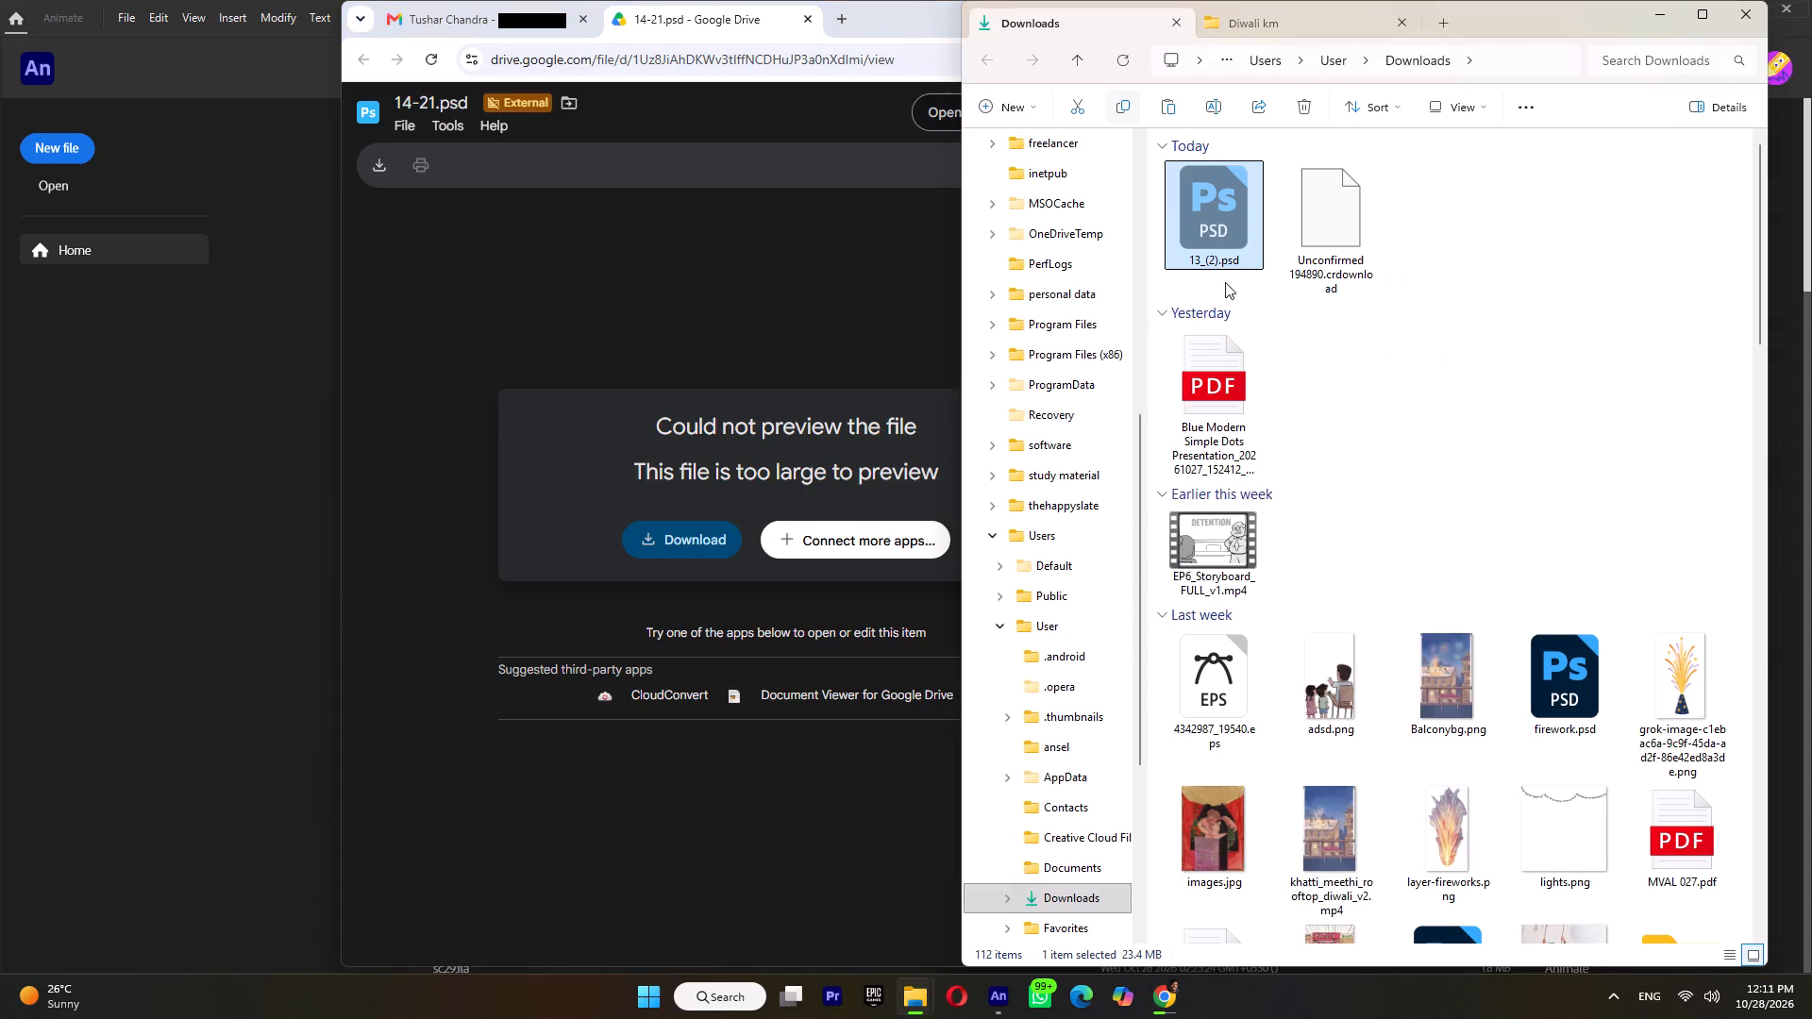
scroll(1082, 357, "up", 8)
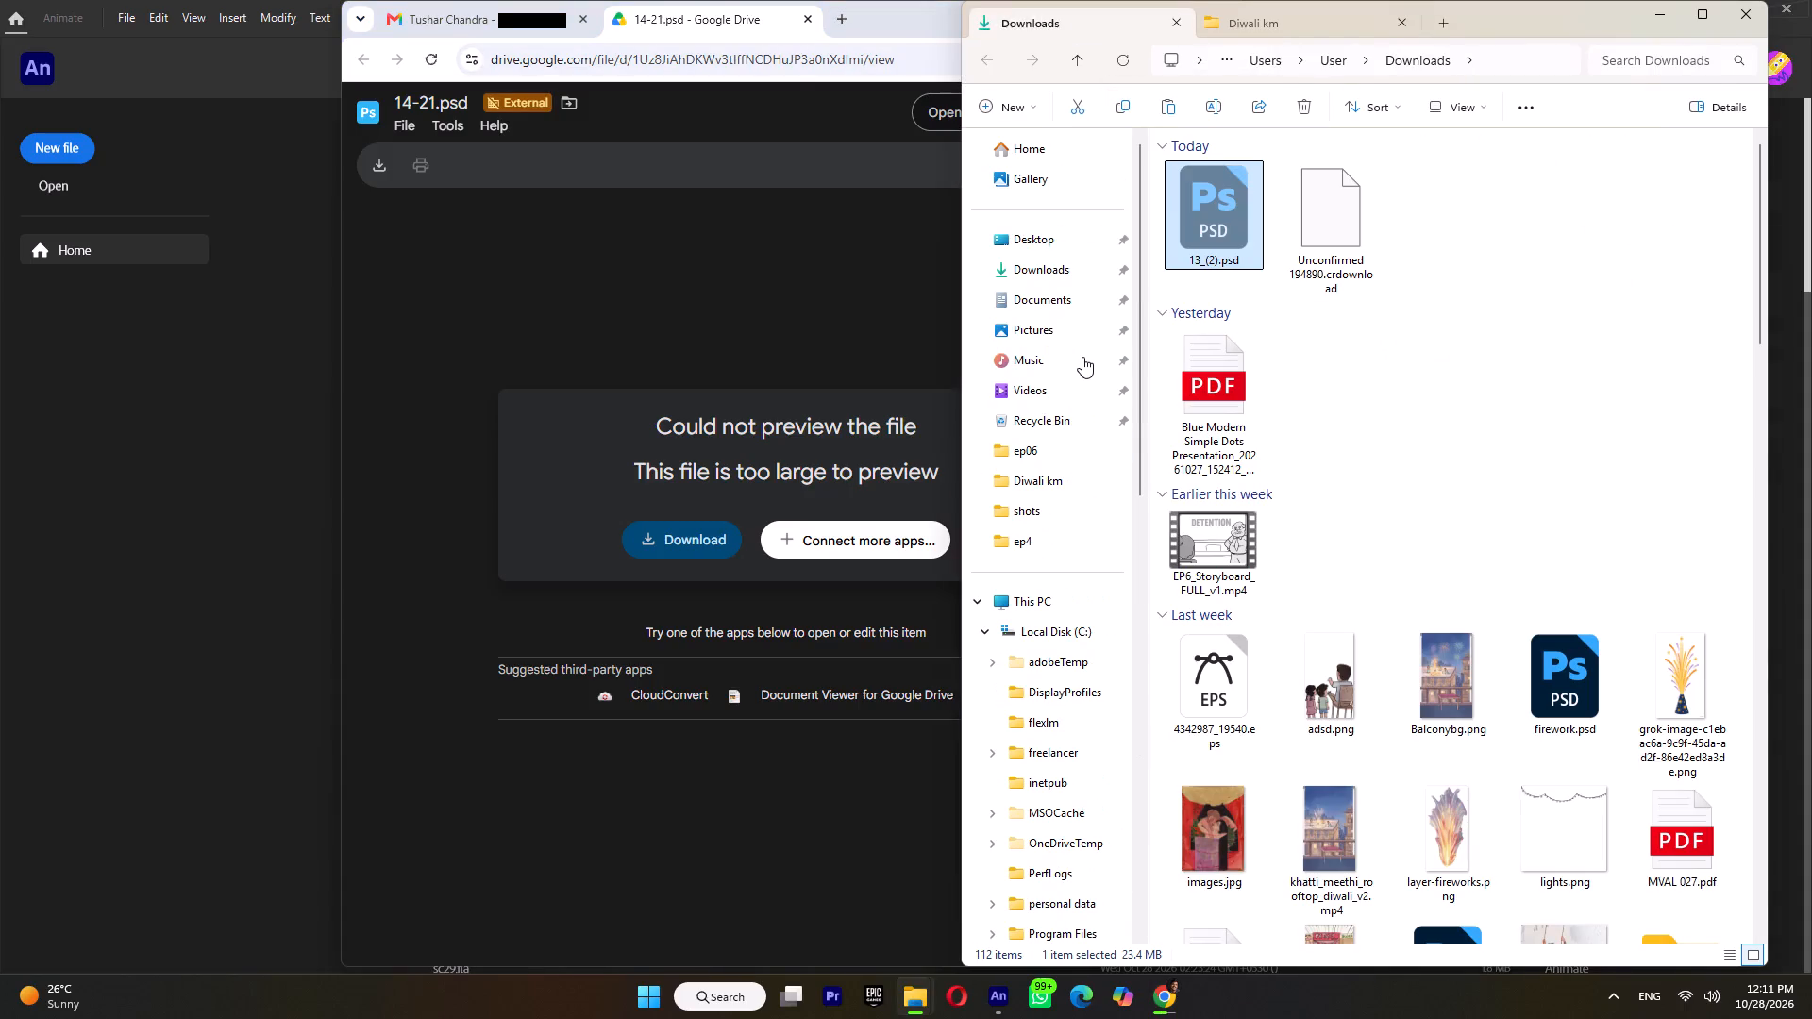
scroll(1082, 357, "up", 5)
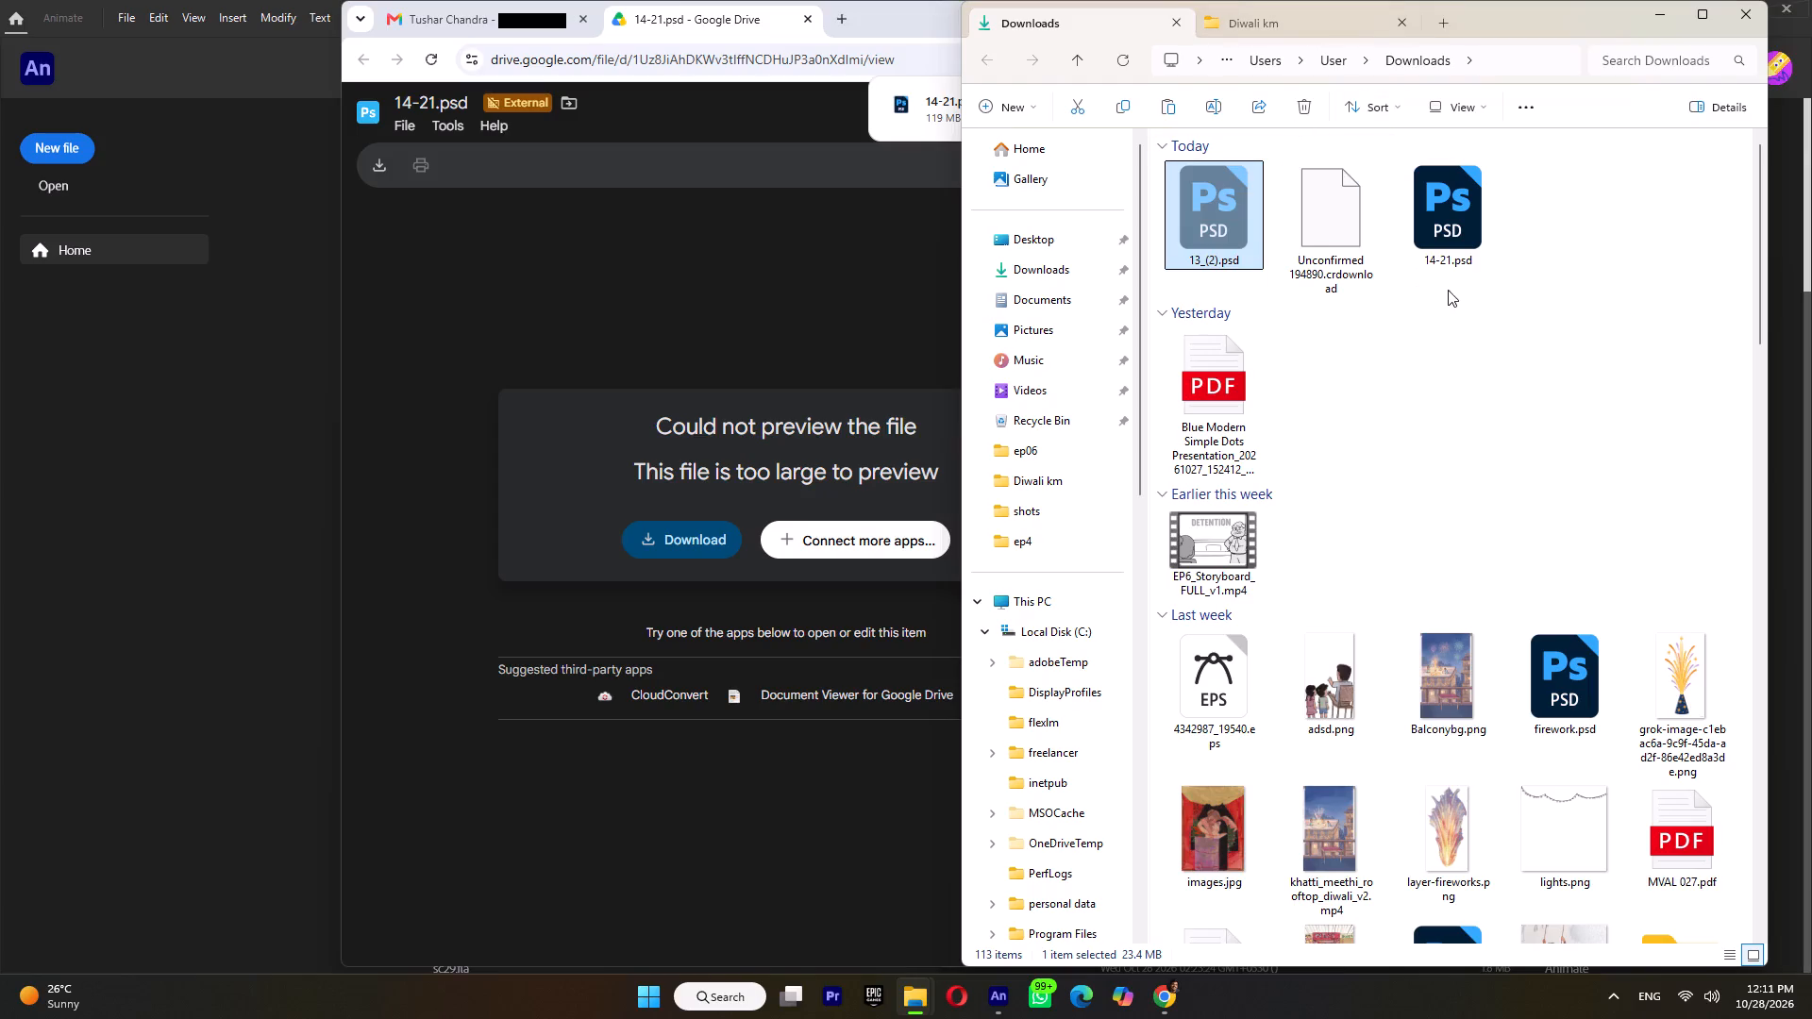
Move 14-21.psd from the Downloads folder into the Diwali km folder.
left_click(1442, 245)
right_click(1442, 245)
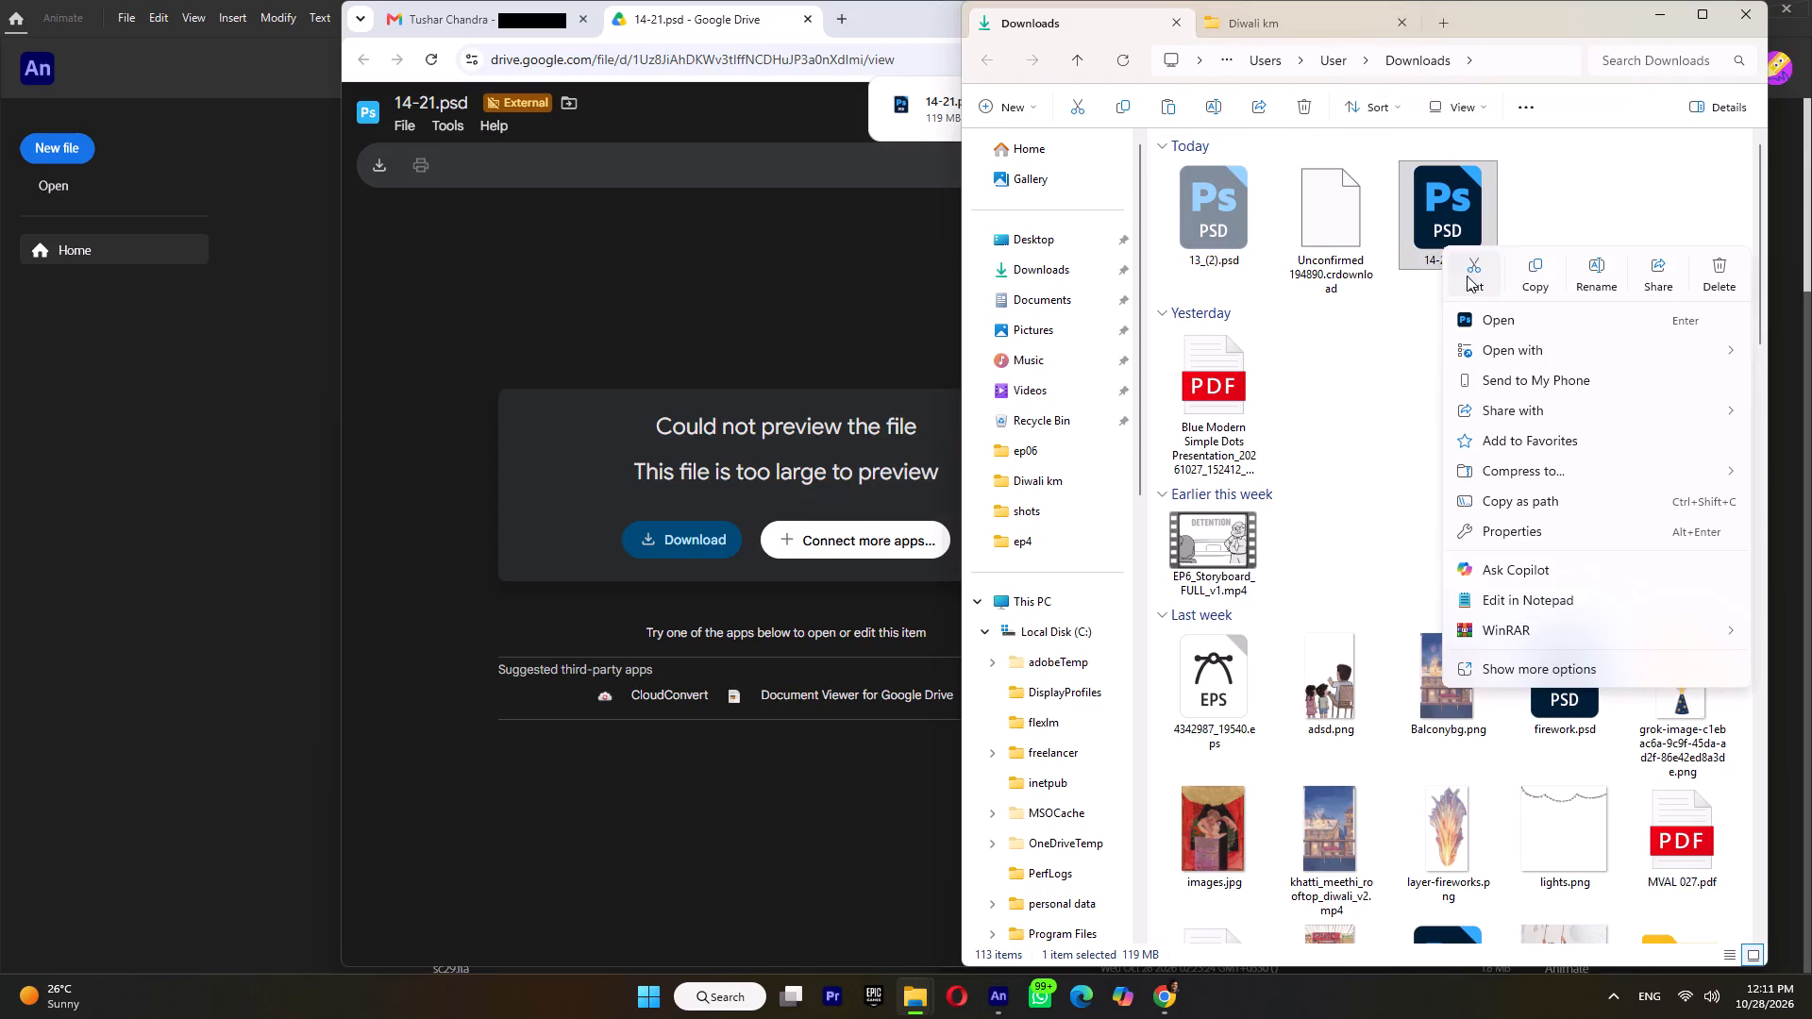
left_click(1469, 287)
left_click(1251, 17)
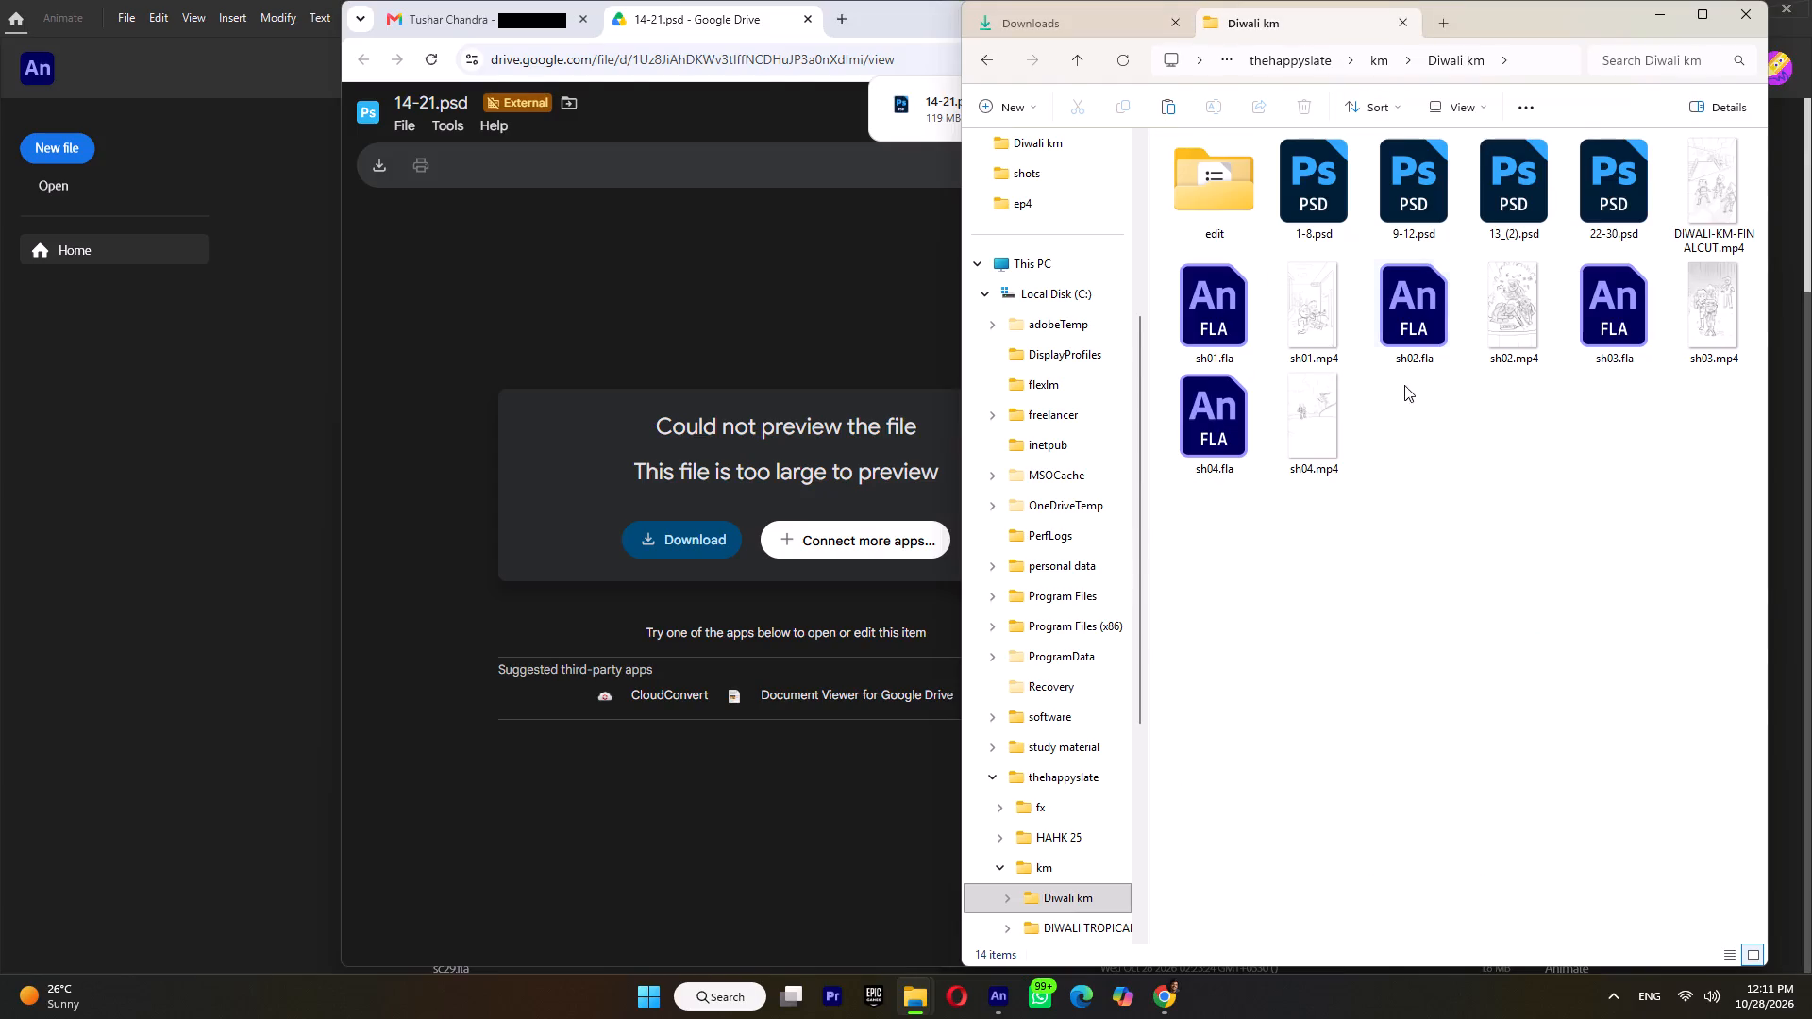
right_click(1417, 458)
left_click(1445, 485)
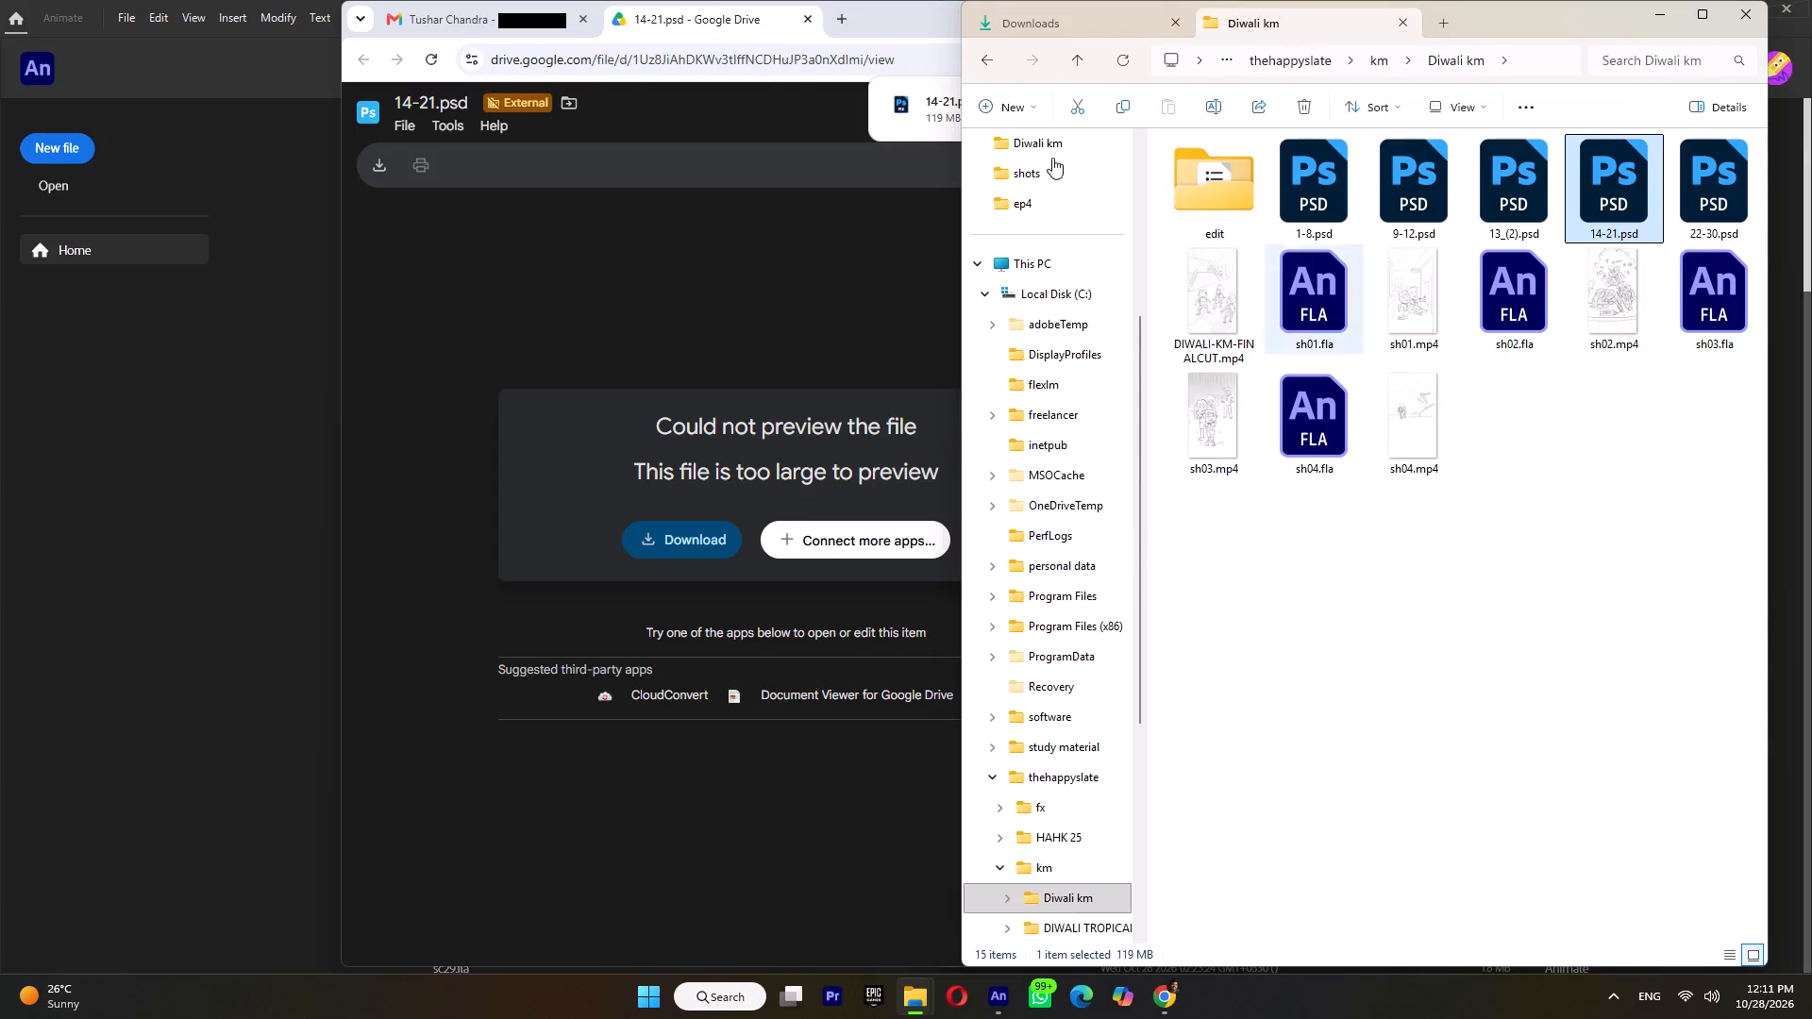
Switch to the browser, close the 14-21.psd Drive page and check the recent download history.
left_click(699, 23)
left_click(802, 17)
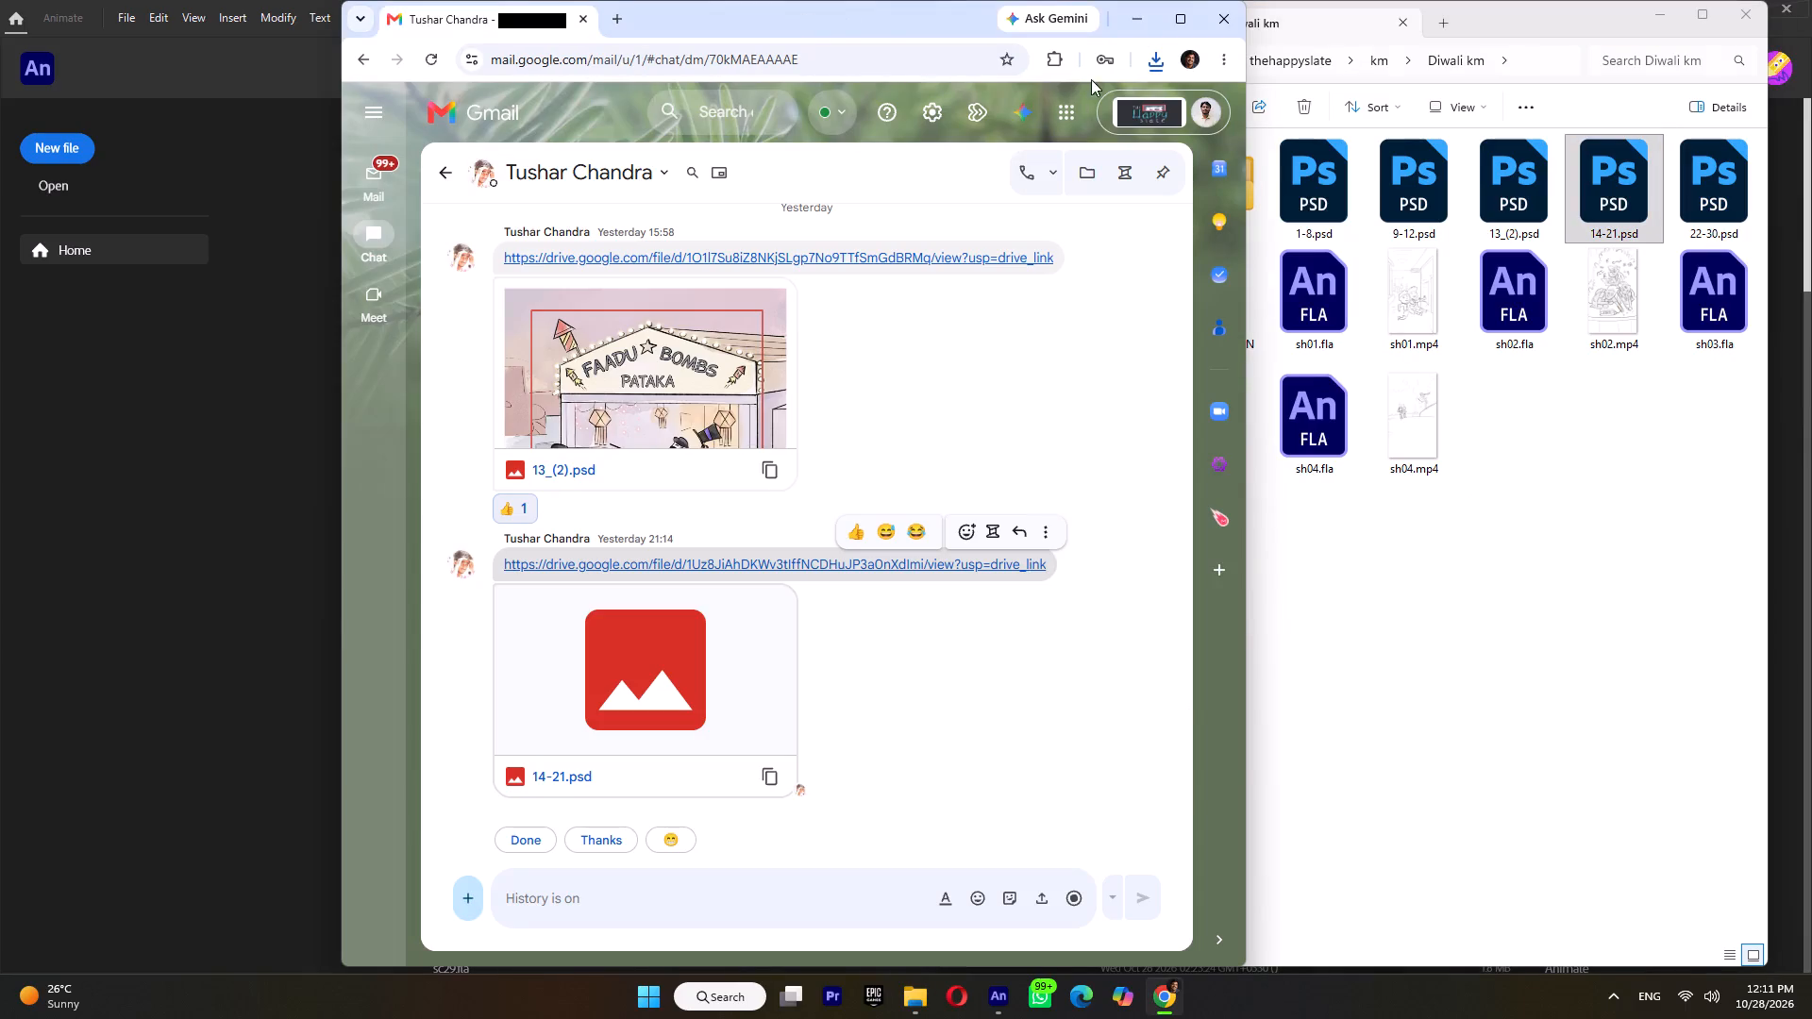
left_click(1157, 58)
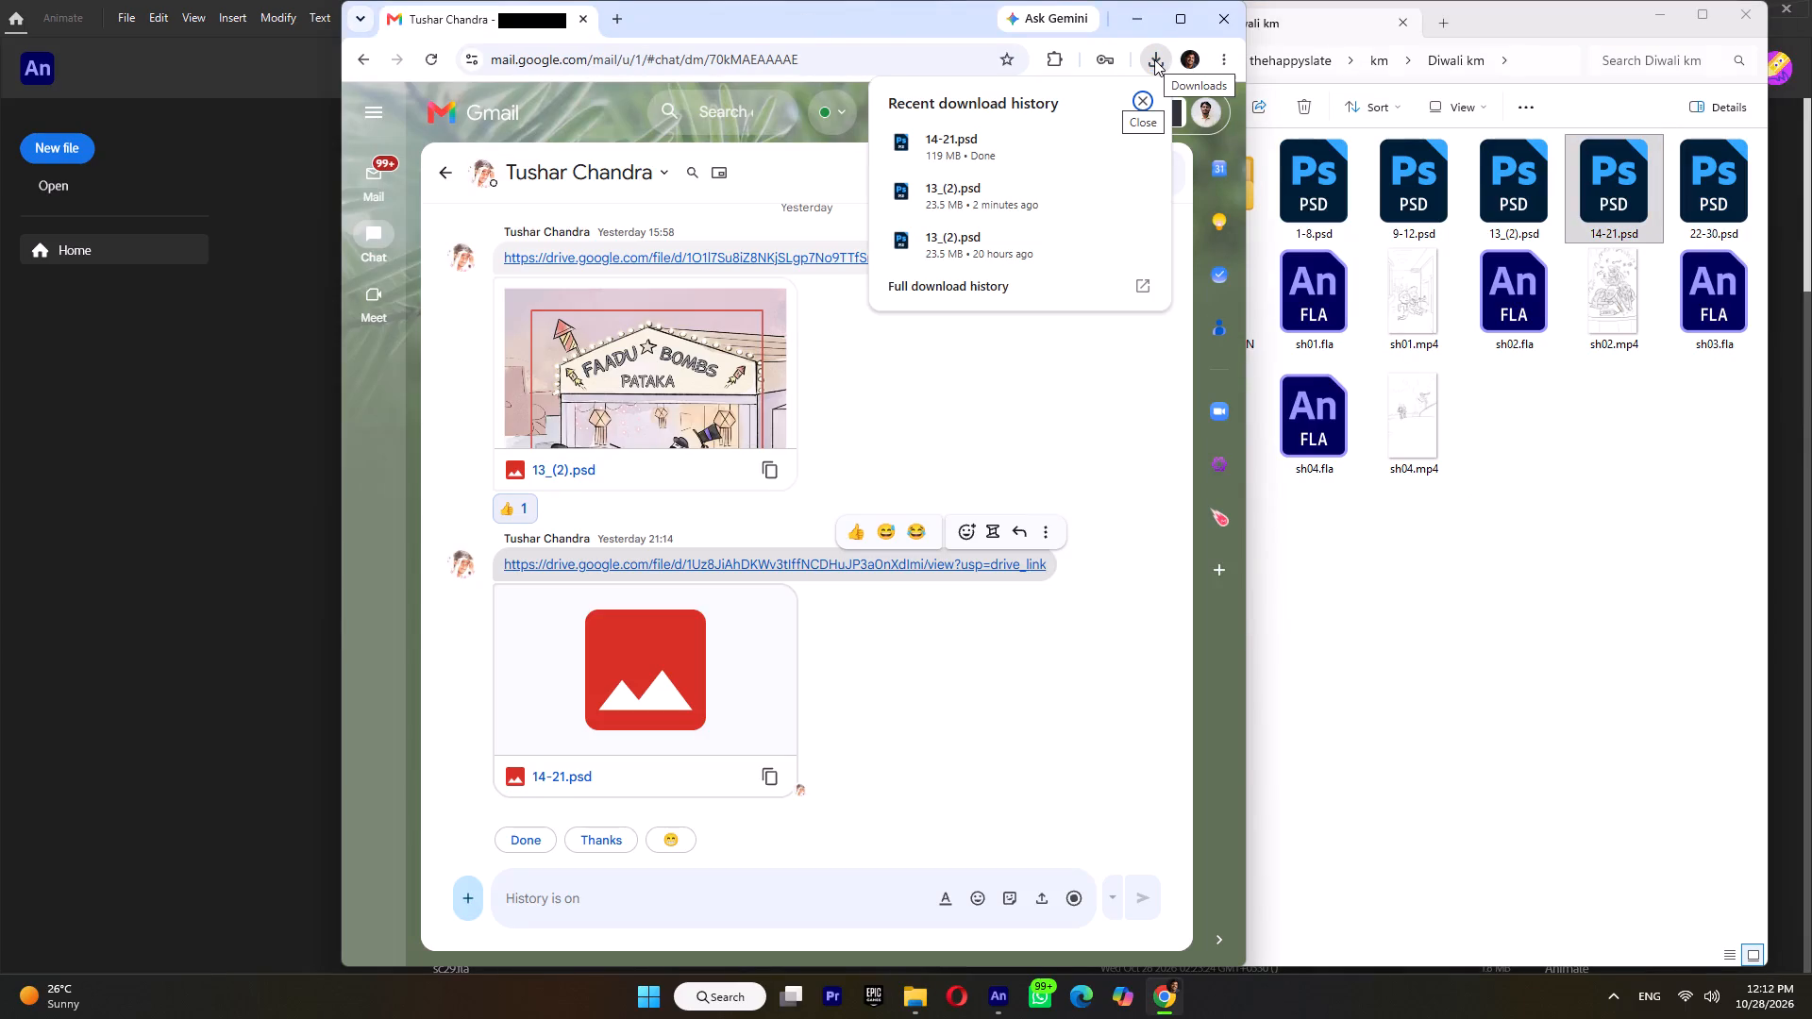
left_click(1154, 59)
Return to File Explorer's Downloads folder and delete 13_(2).psd and the Unconfirmed 194890.crdownload file, skipping any item not found.
left_click(1364, 23)
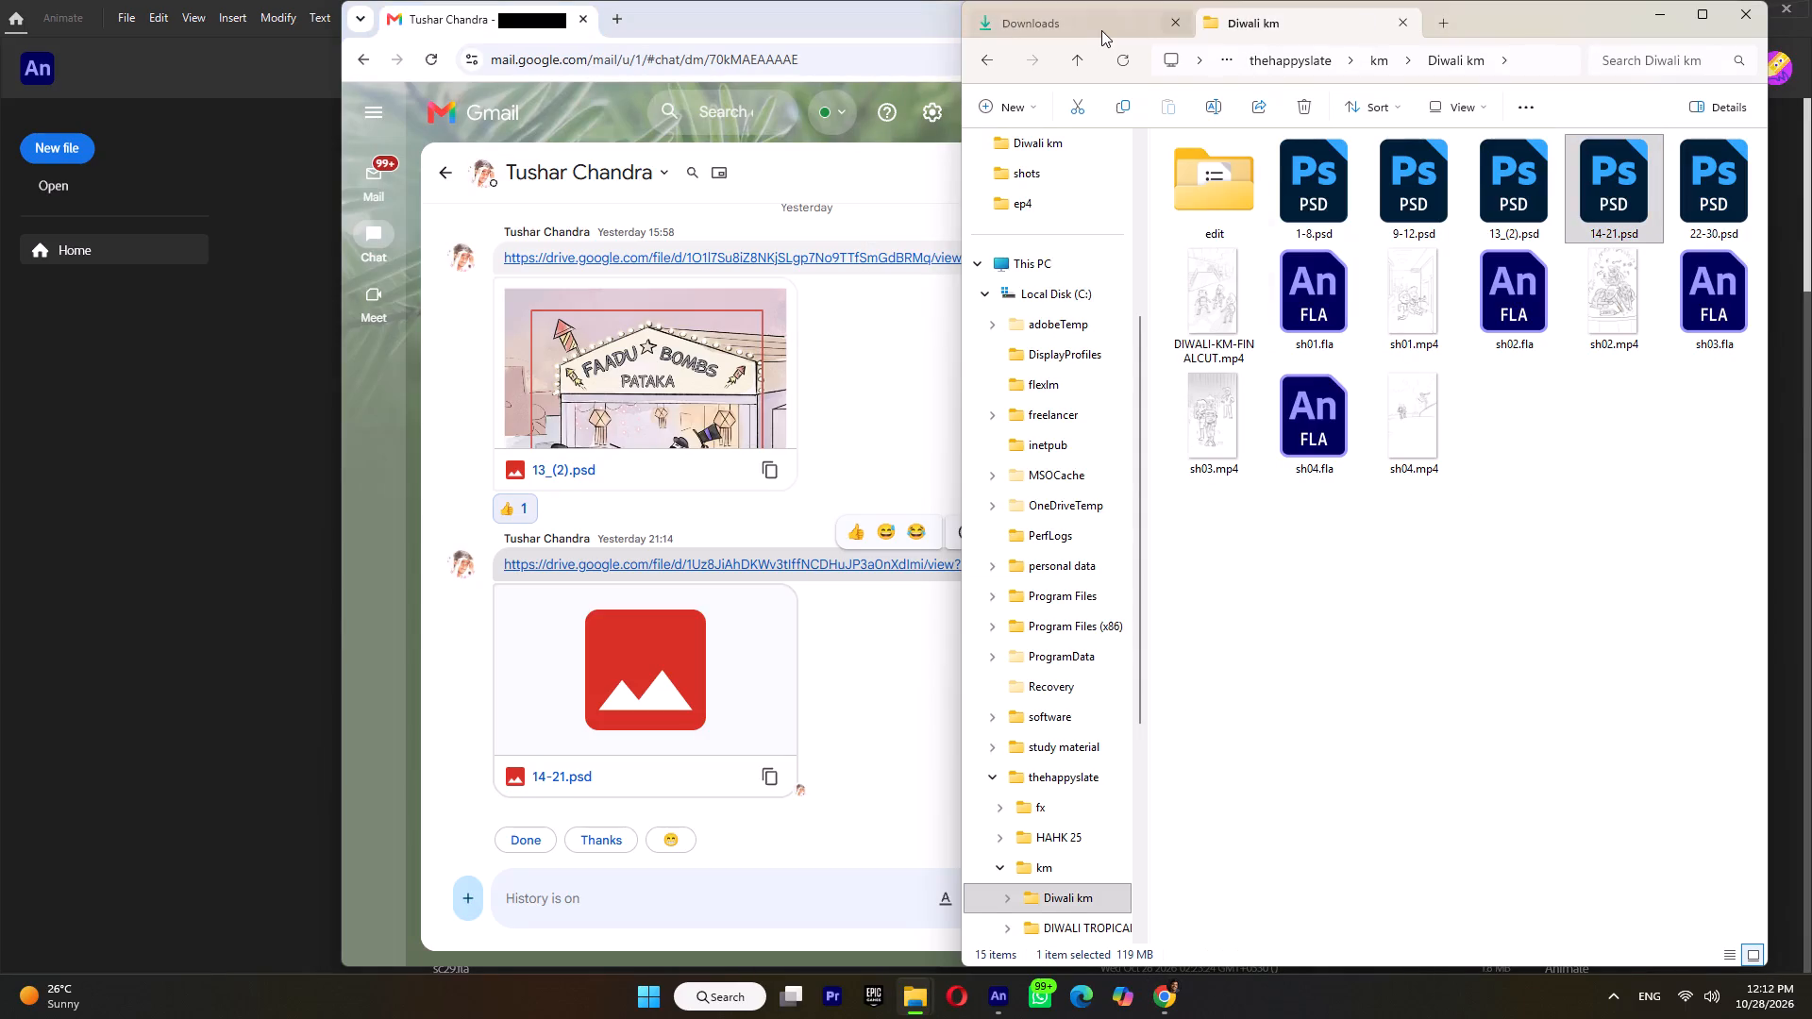
left_click(1101, 30)
left_click_drag(1534, 216, 1208, 228)
key("Delete")
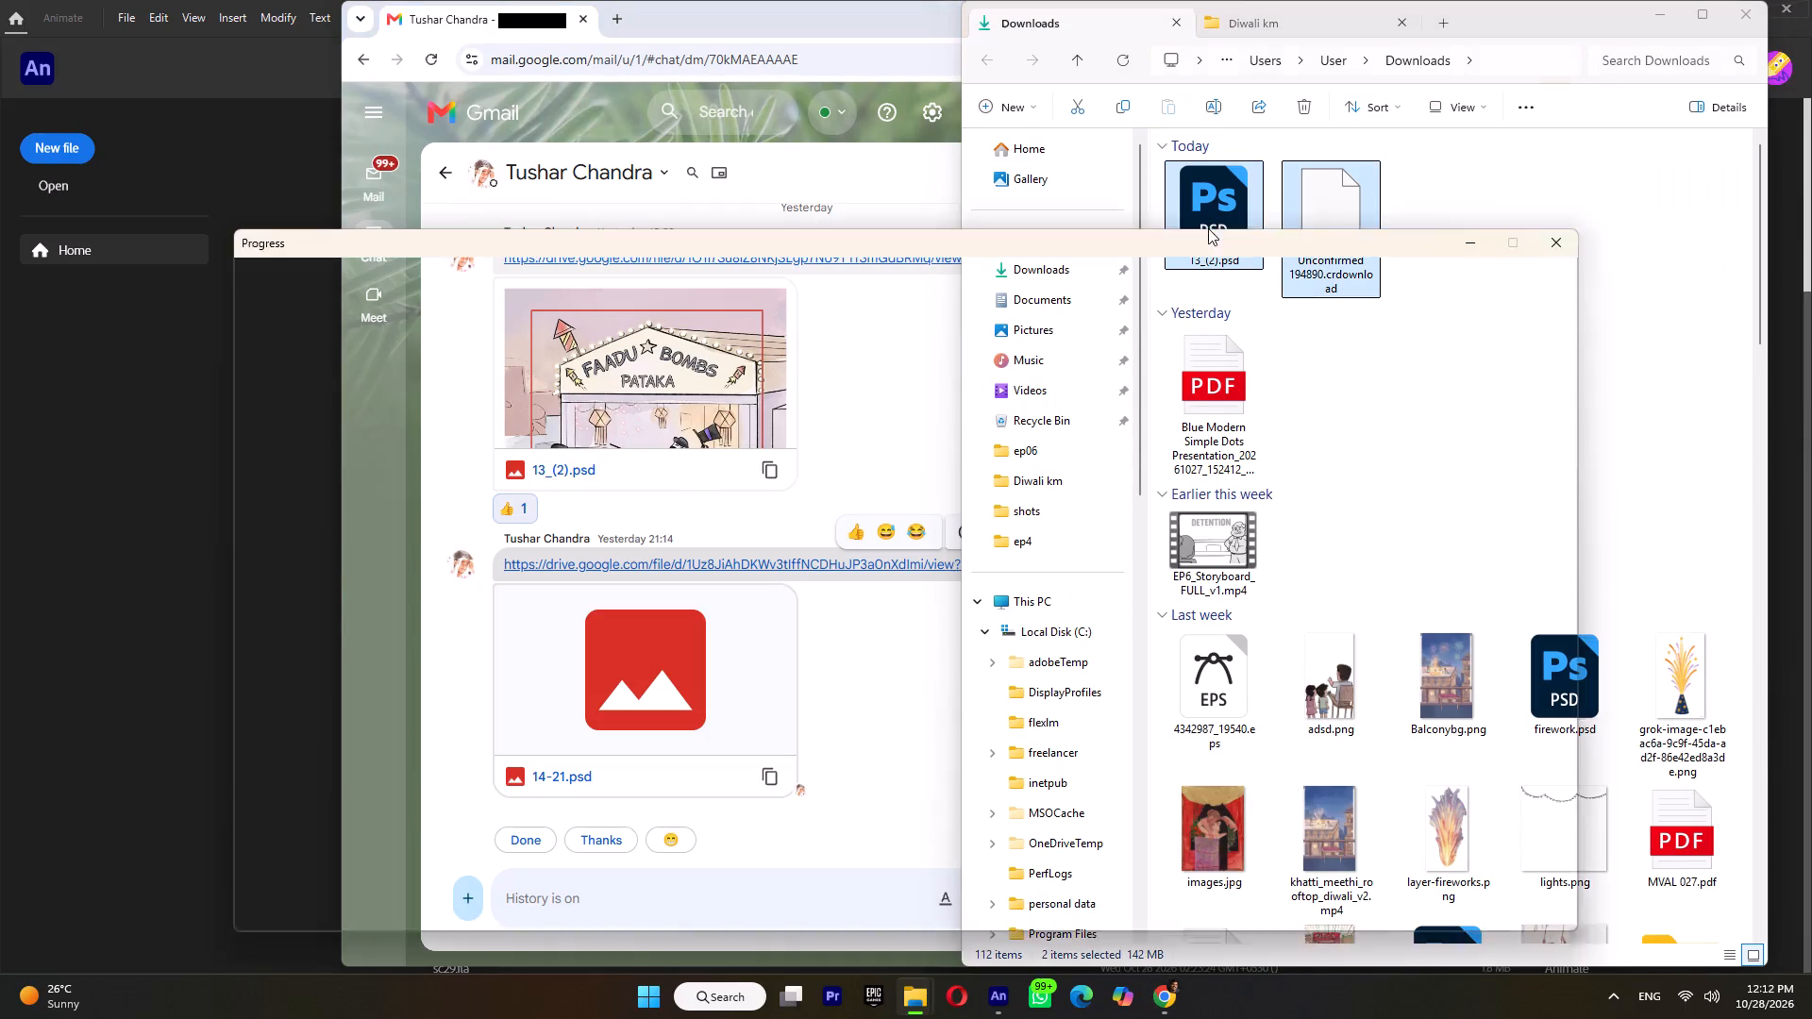
left_click(459, 447)
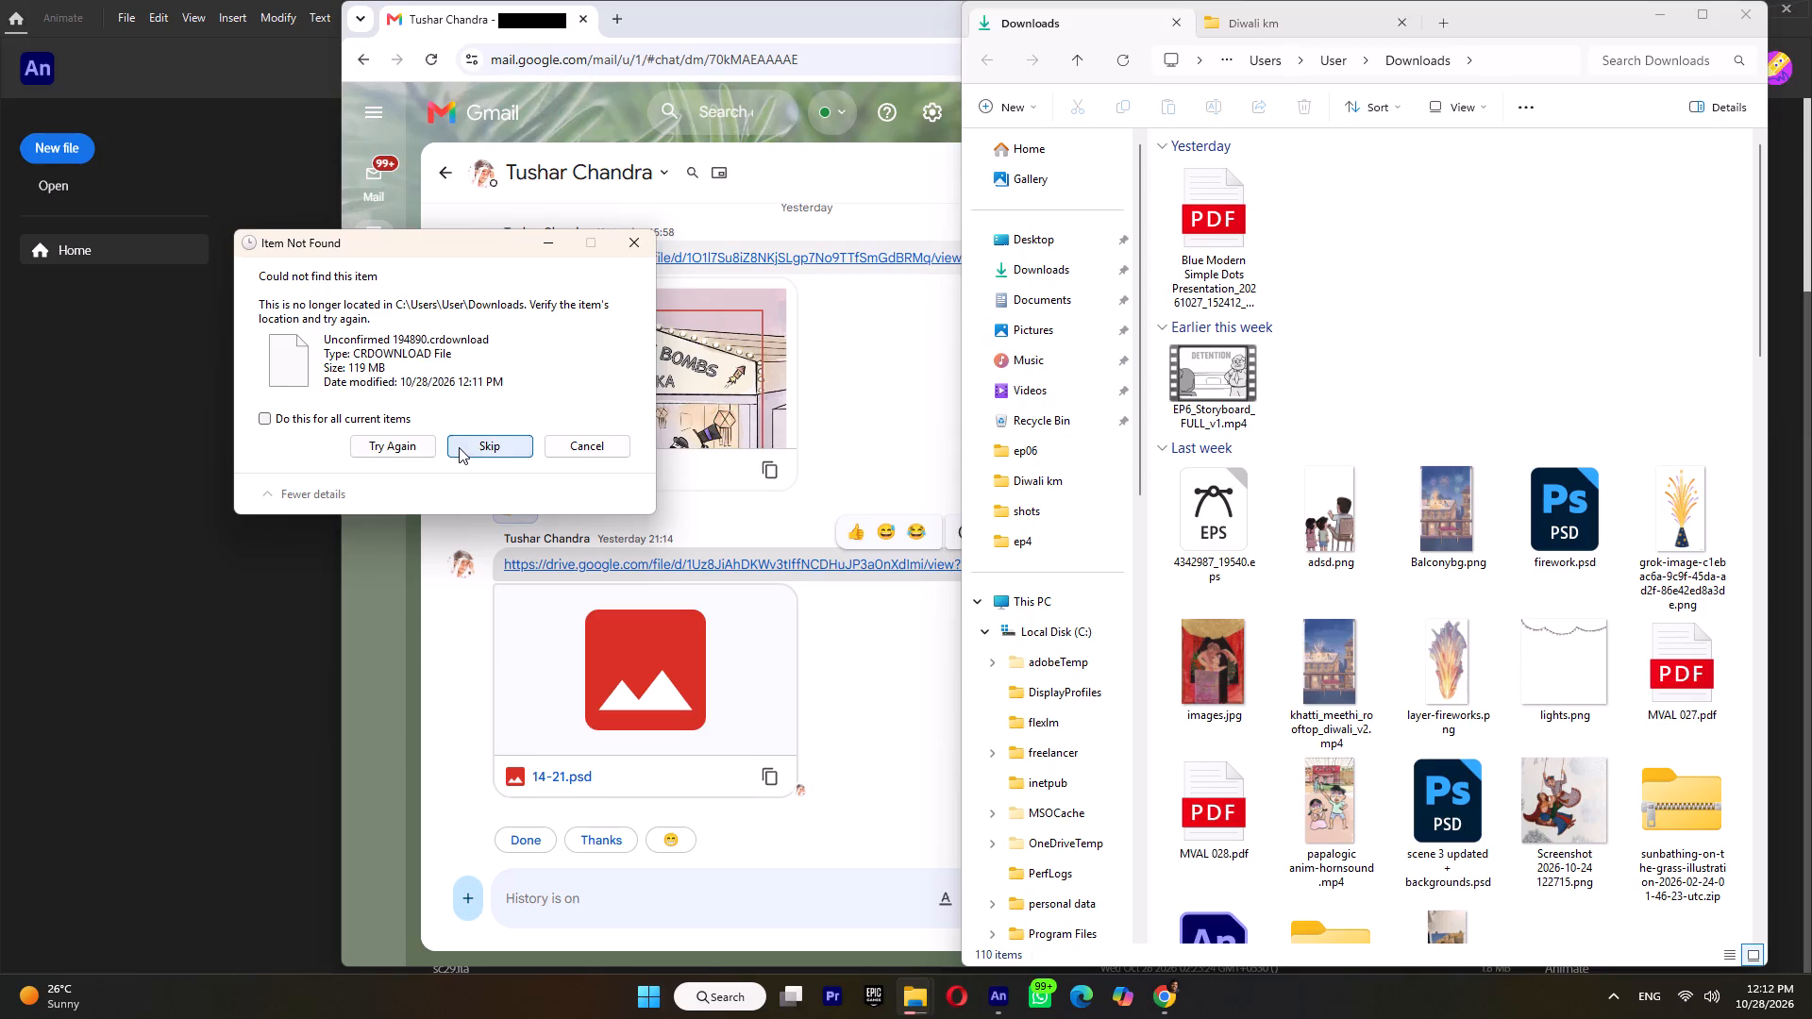
left_click(1487, 276)
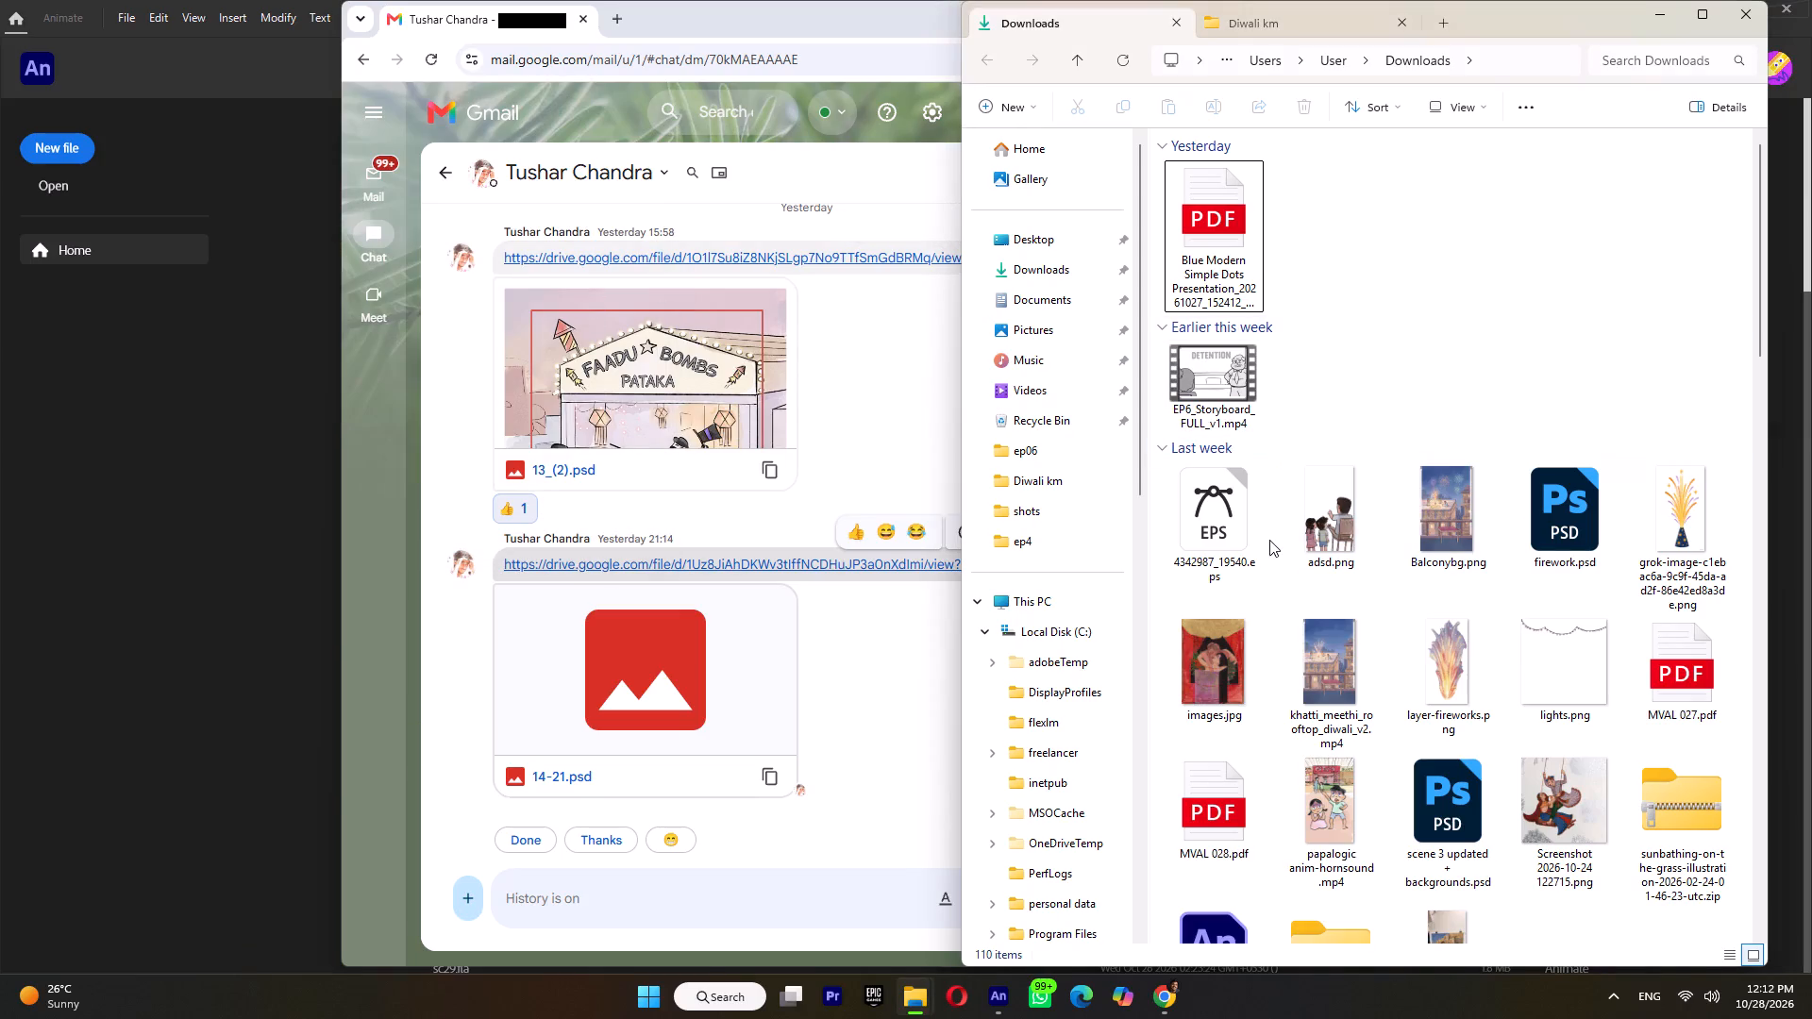
Delete adsd.png, Balconybg.png, firework.psd, the grok fountain image, images.jpg, khatti_meethi_rooftop_diwali_v2.mp4, layer-fireworks.png and lights.png from Downloads.
left_click_drag(1277, 533, 1632, 563)
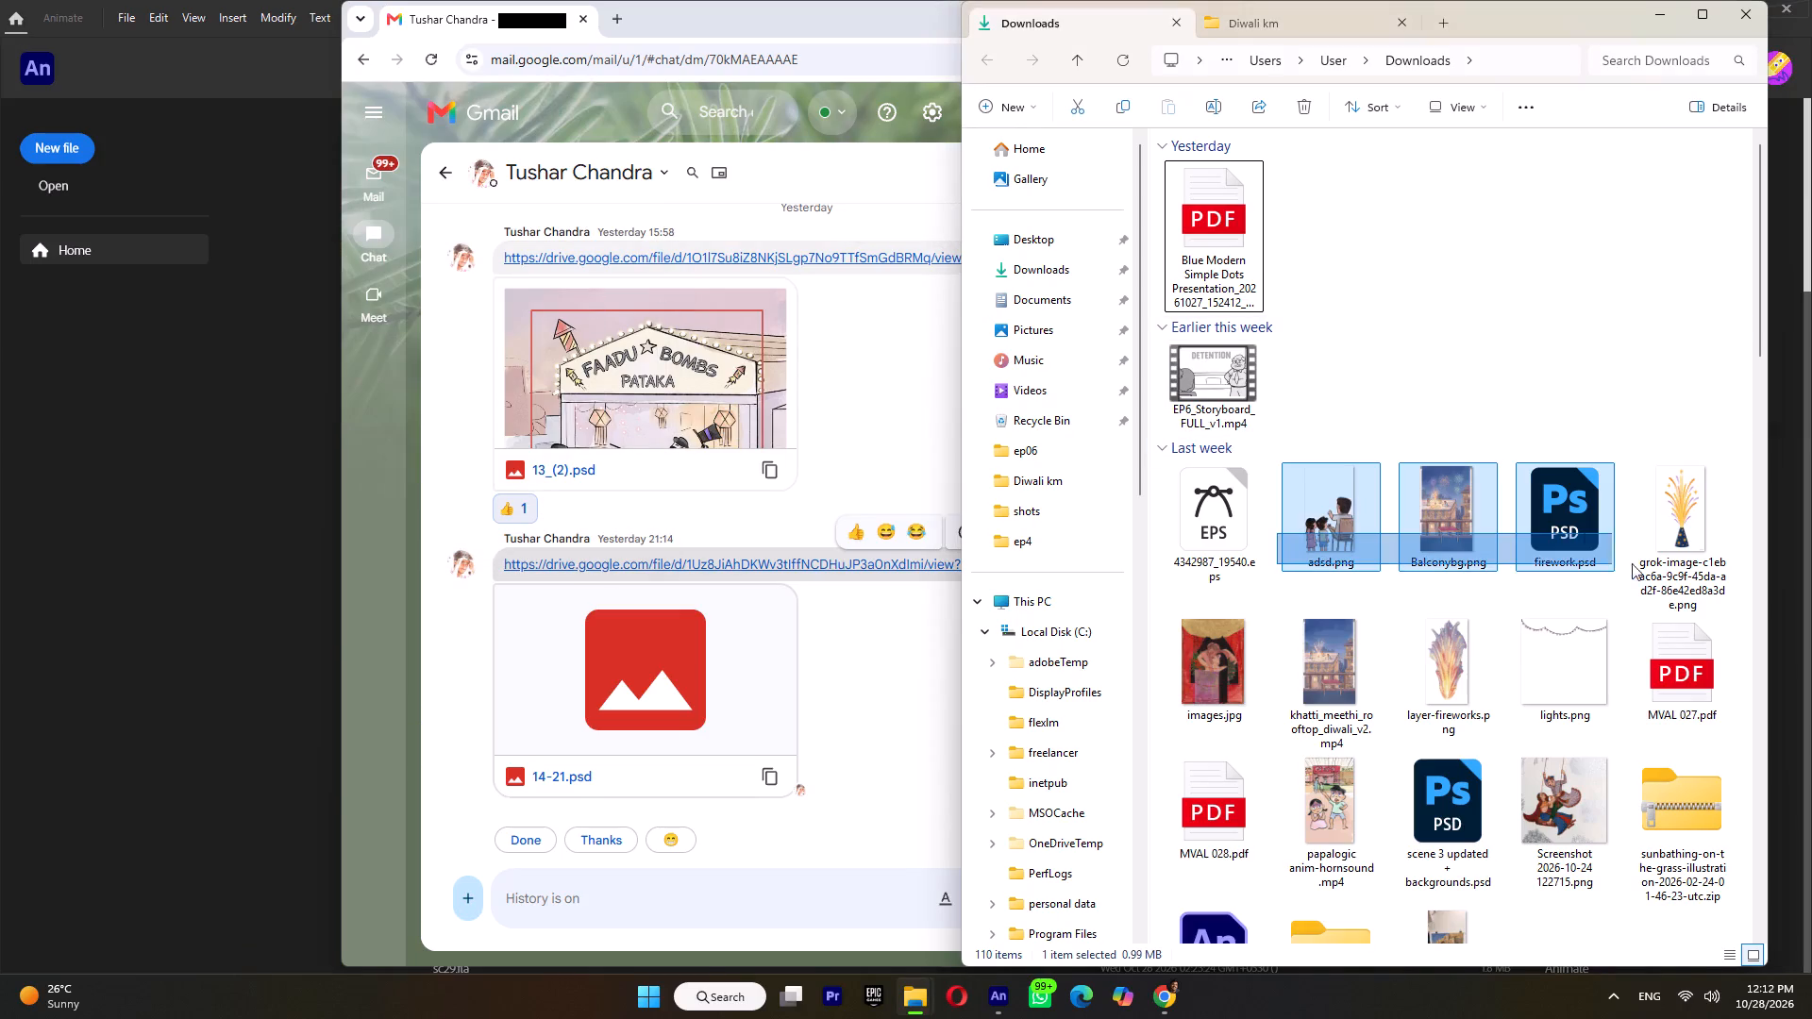
left_click_drag(1632, 563, 1701, 560)
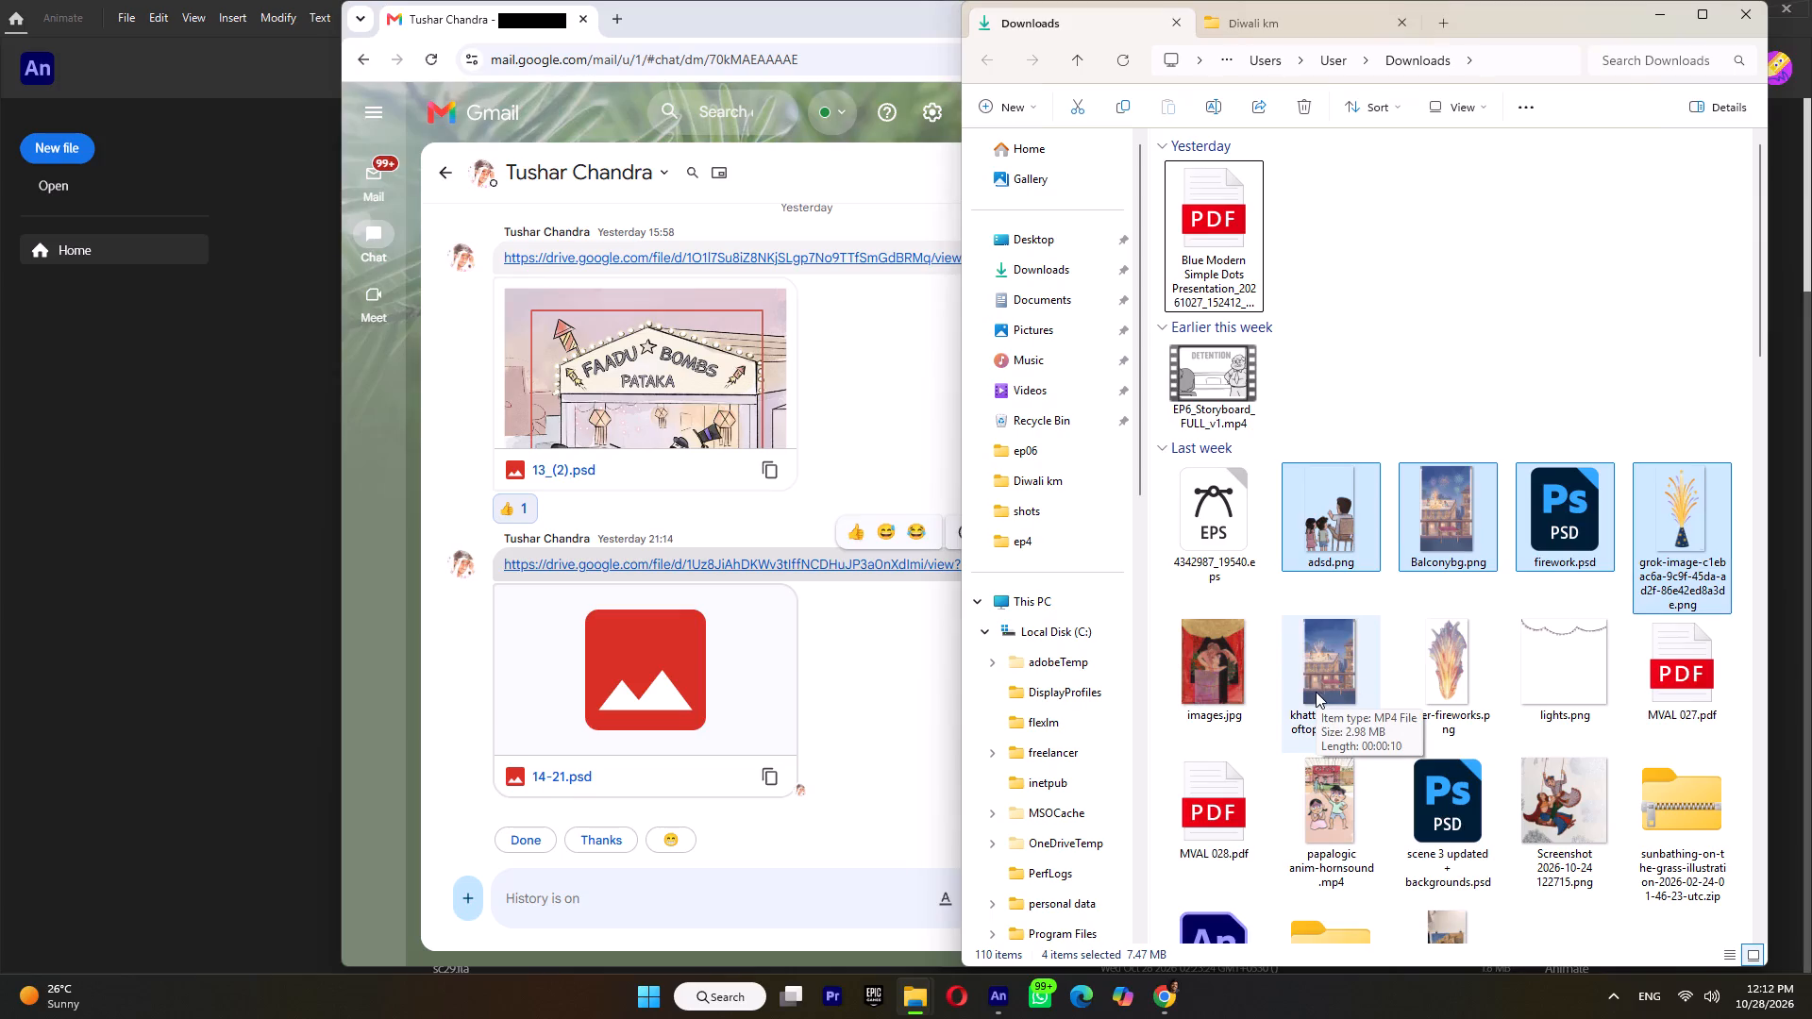
key("Delete")
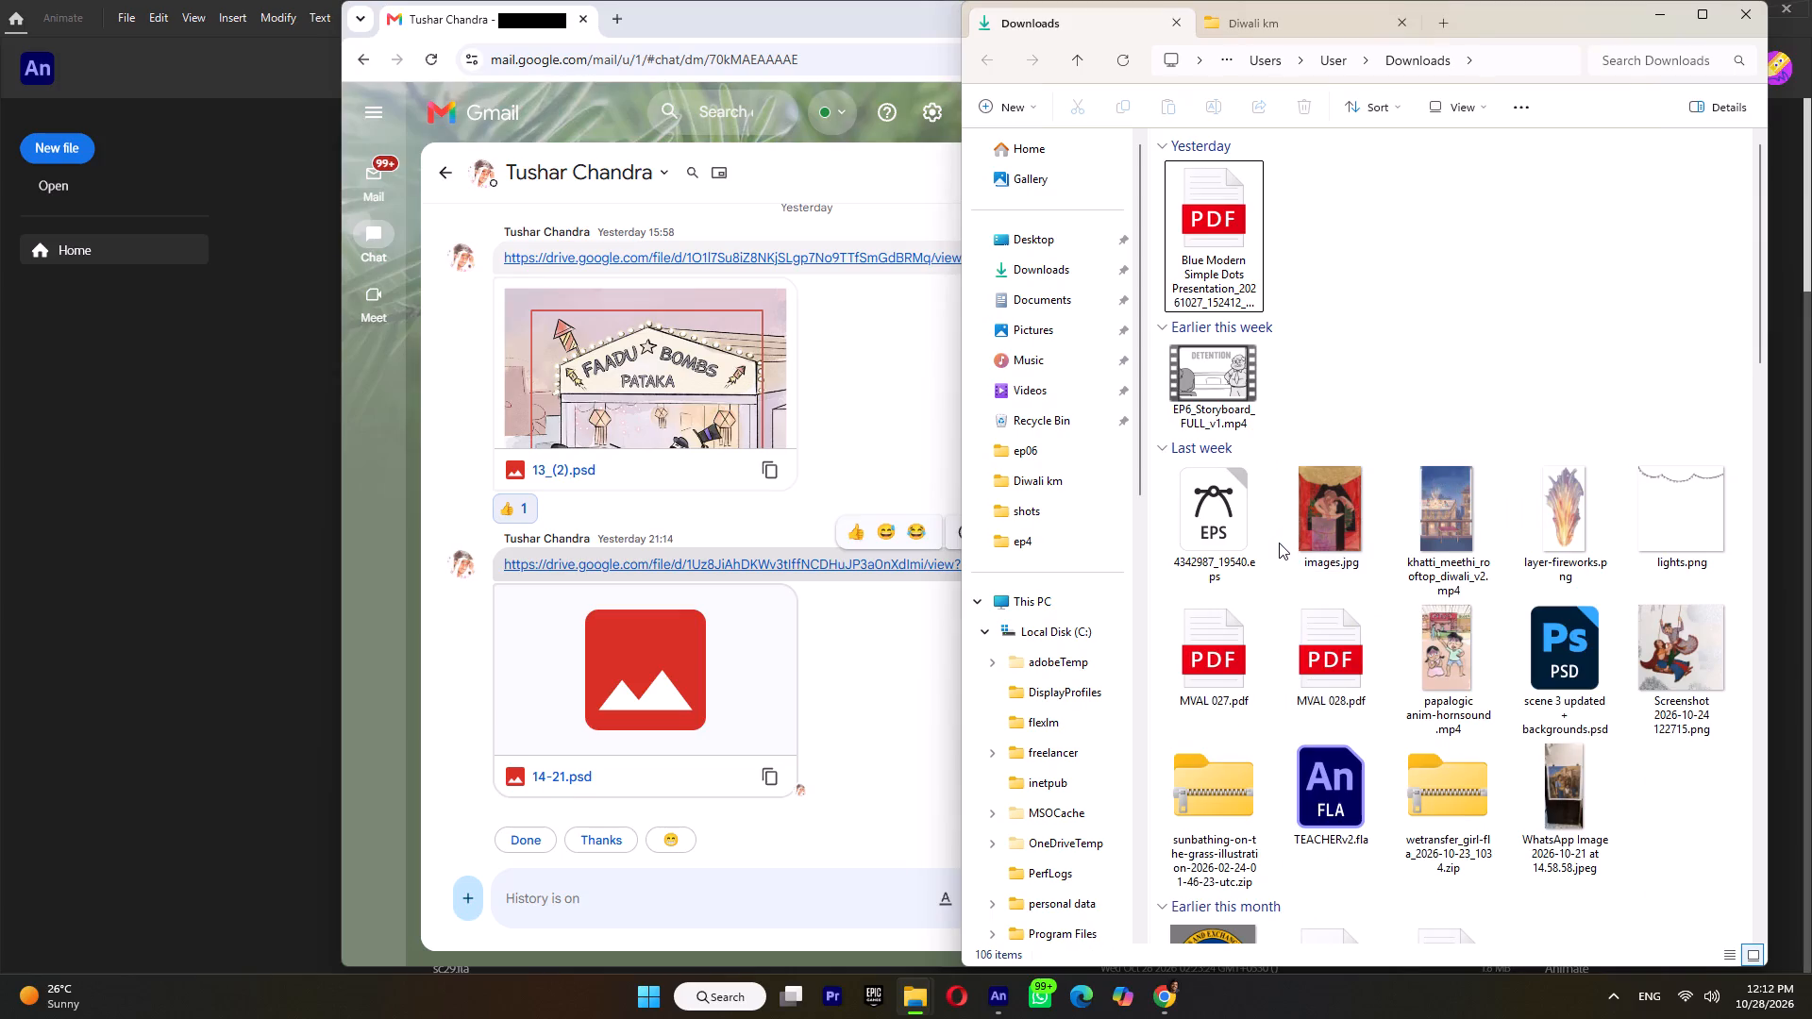
left_click_drag(1279, 543, 1713, 546)
key("Delete")
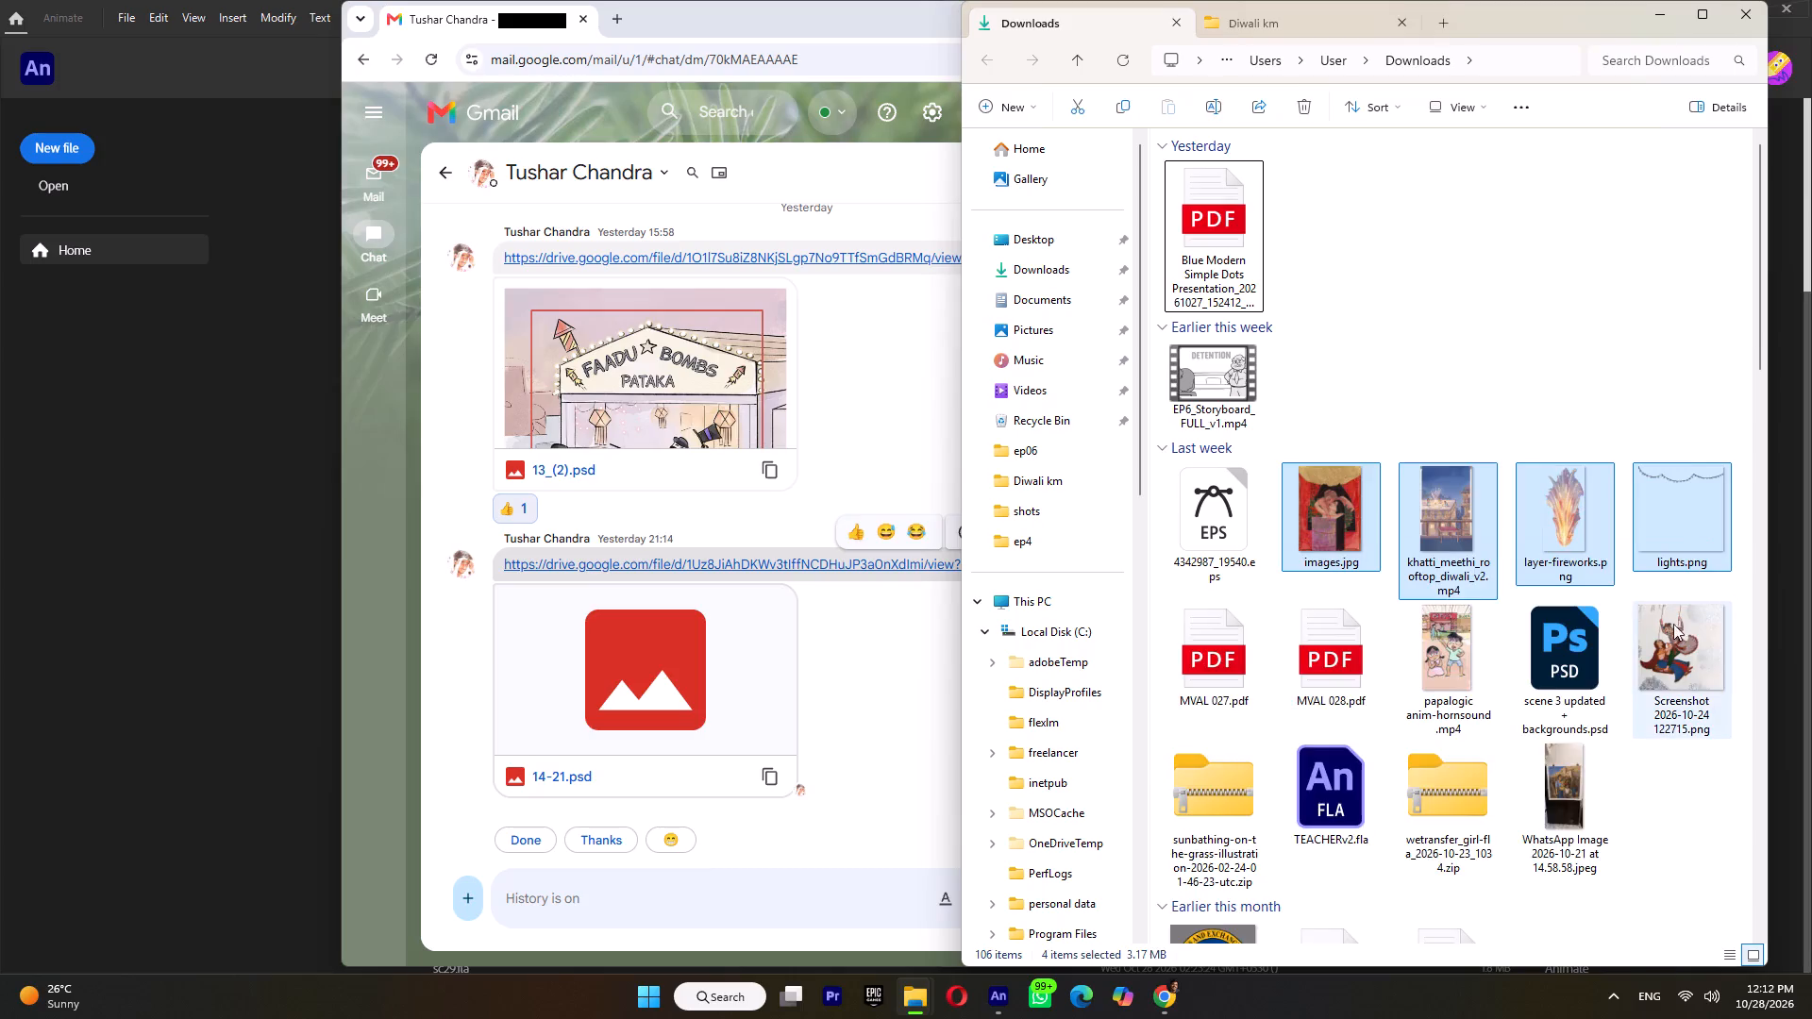
Select last week's files in Downloads from scene 3 updated + backgrounds.psd back through MVAL 028.pdf.
left_click(1741, 527)
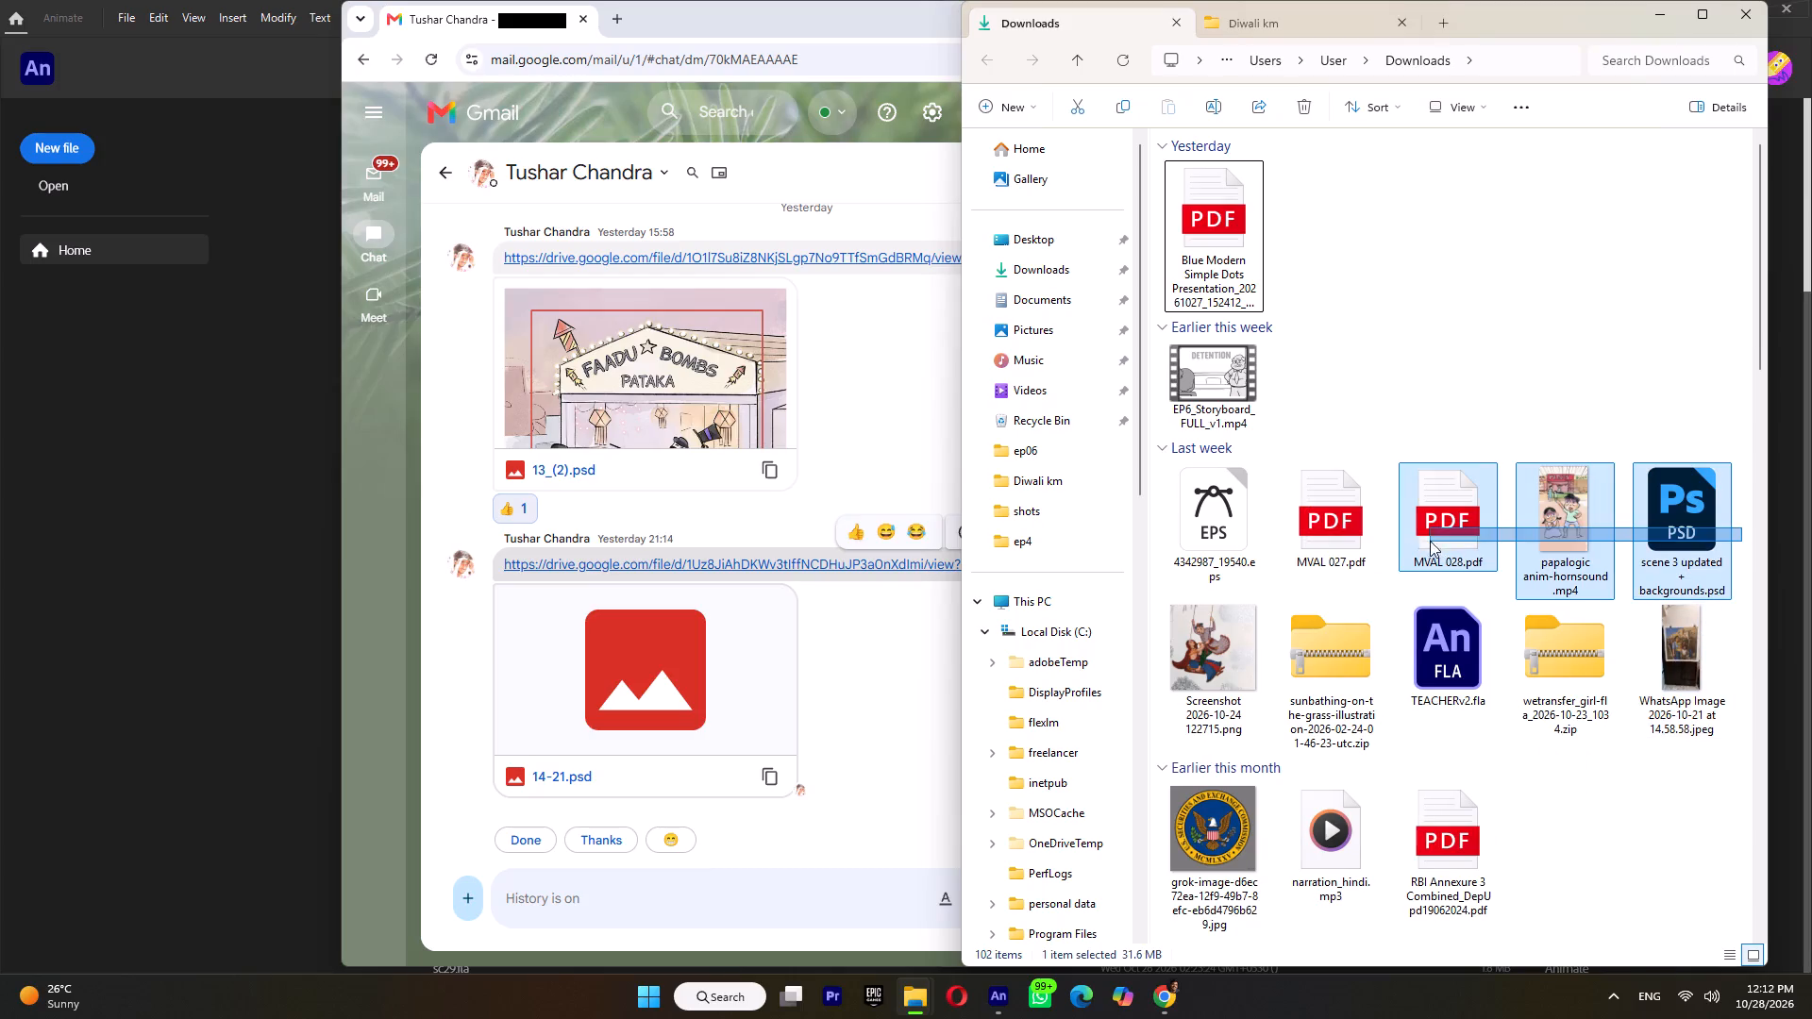